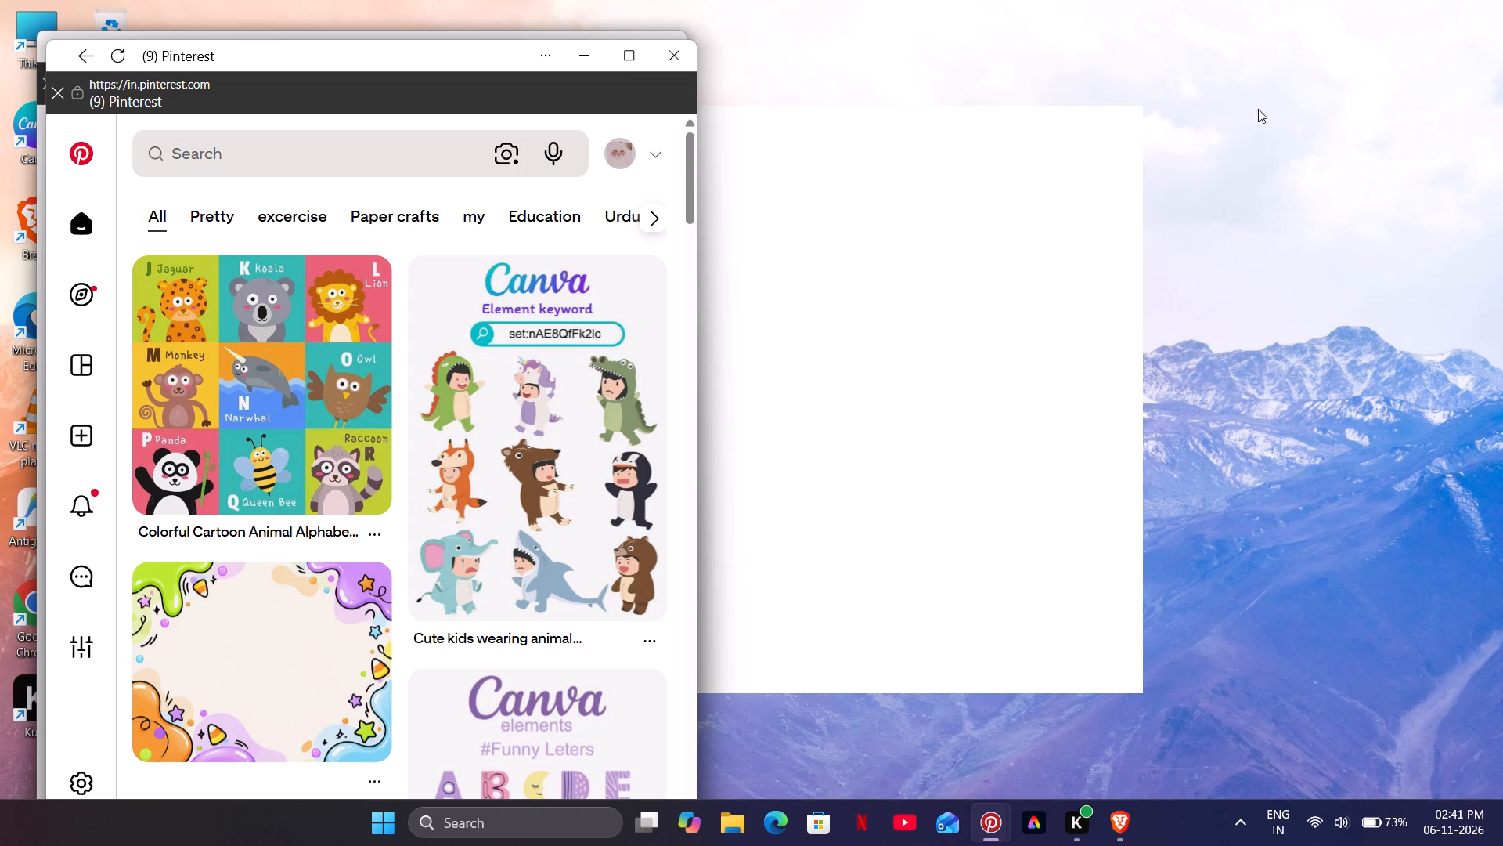
click(676, 57)
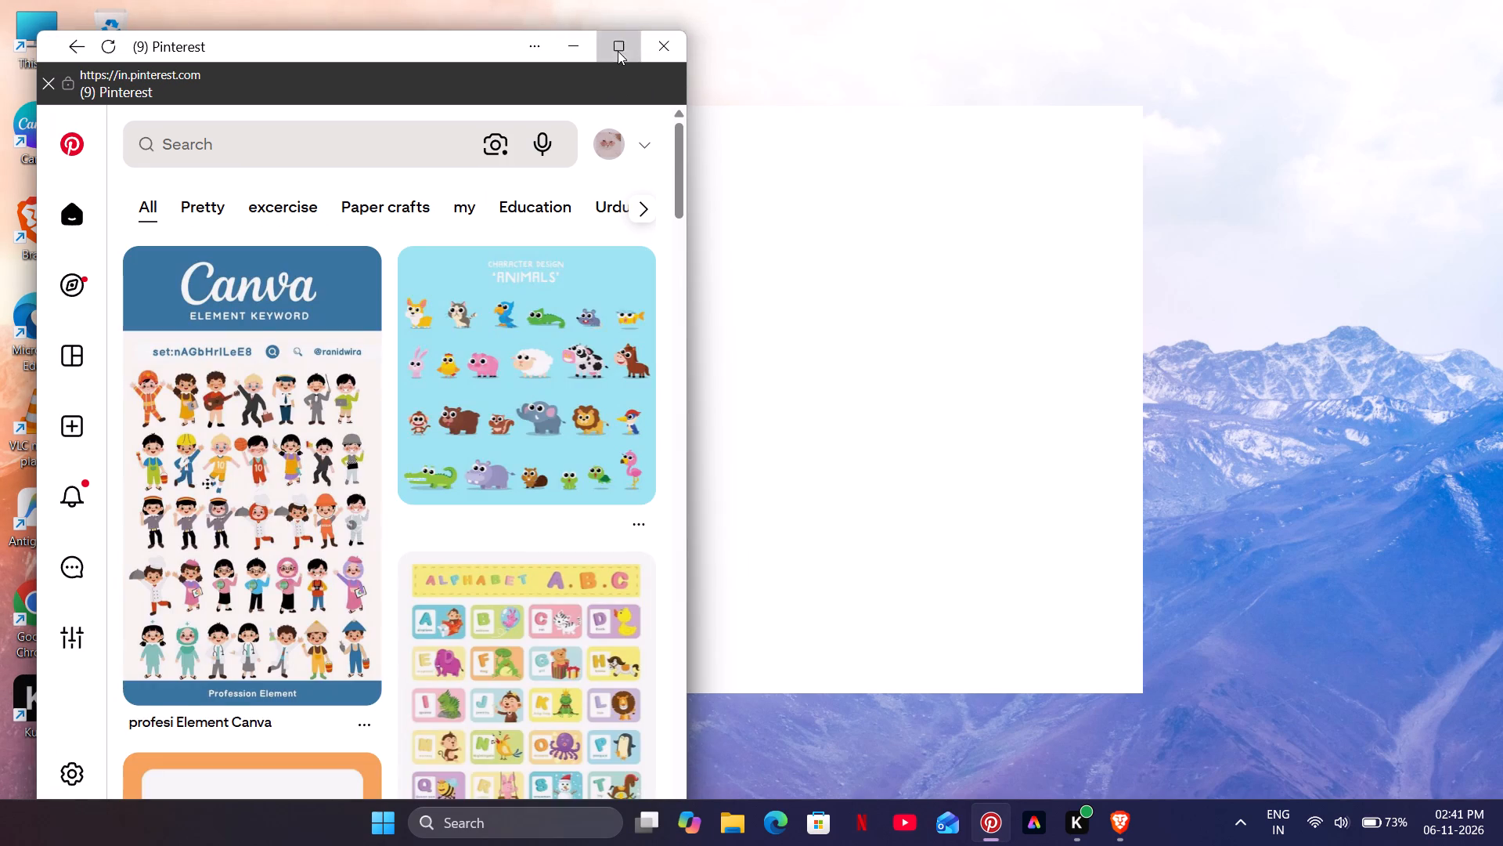
click(618, 51)
Open the "Free Alphabet Flashcards A-Z" pin, download its image and dismiss the downloads pop-up.
click(624, 291)
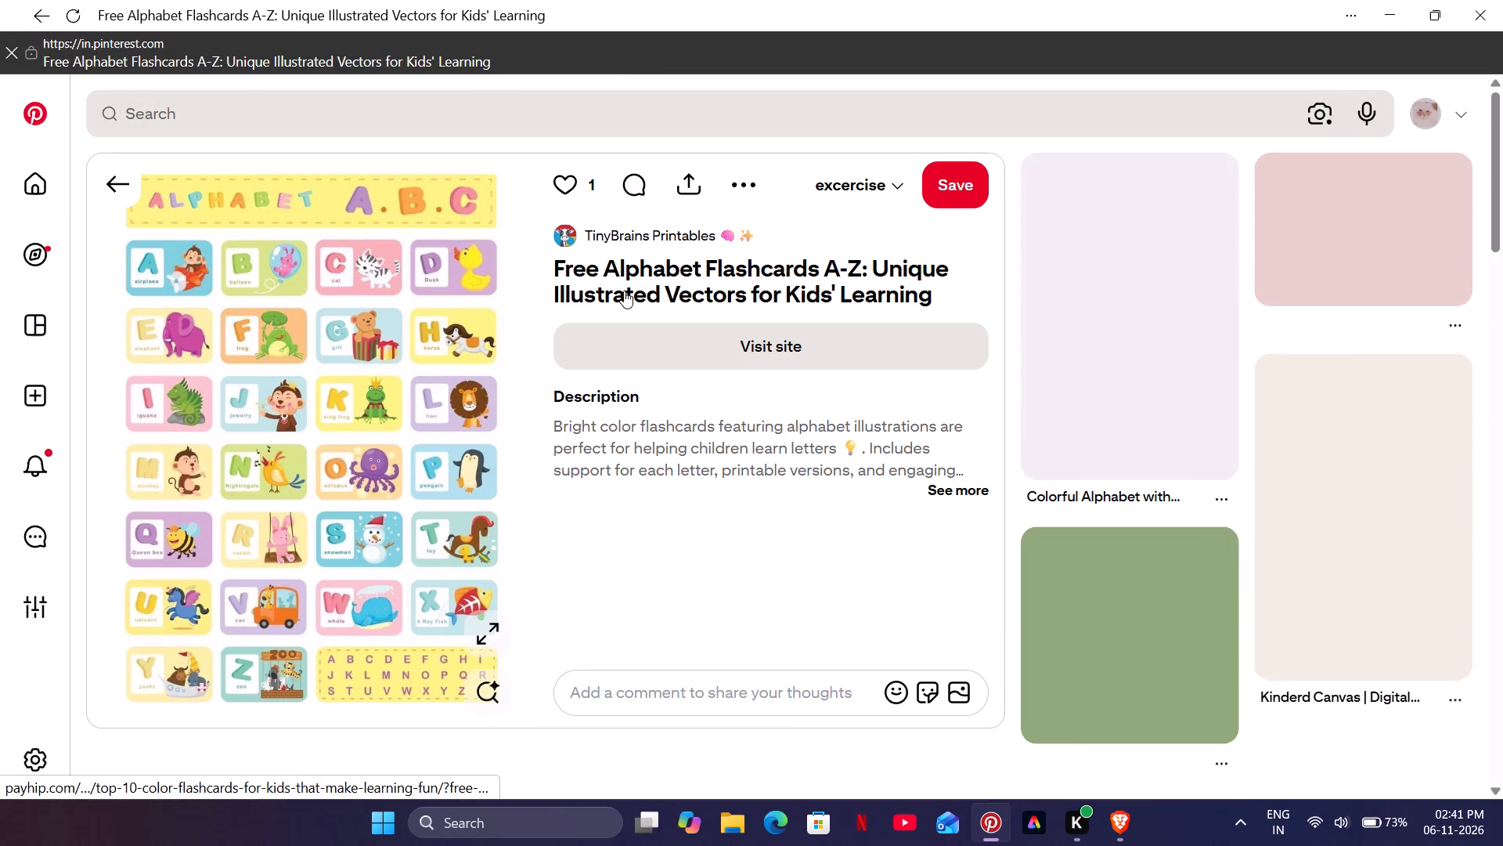
click(765, 184)
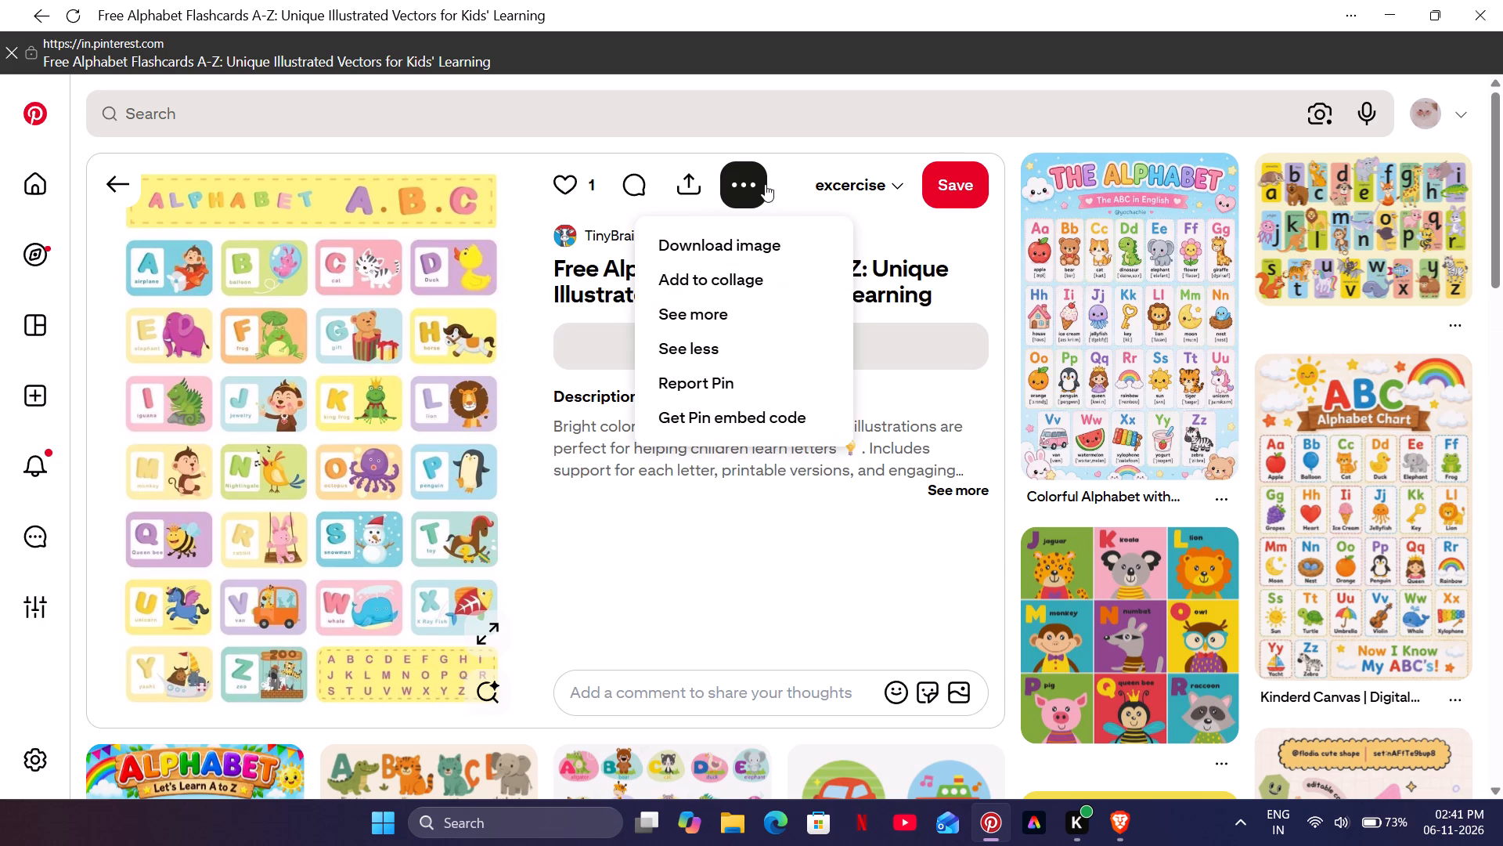
click(726, 250)
scroll(867, 384, down, 1)
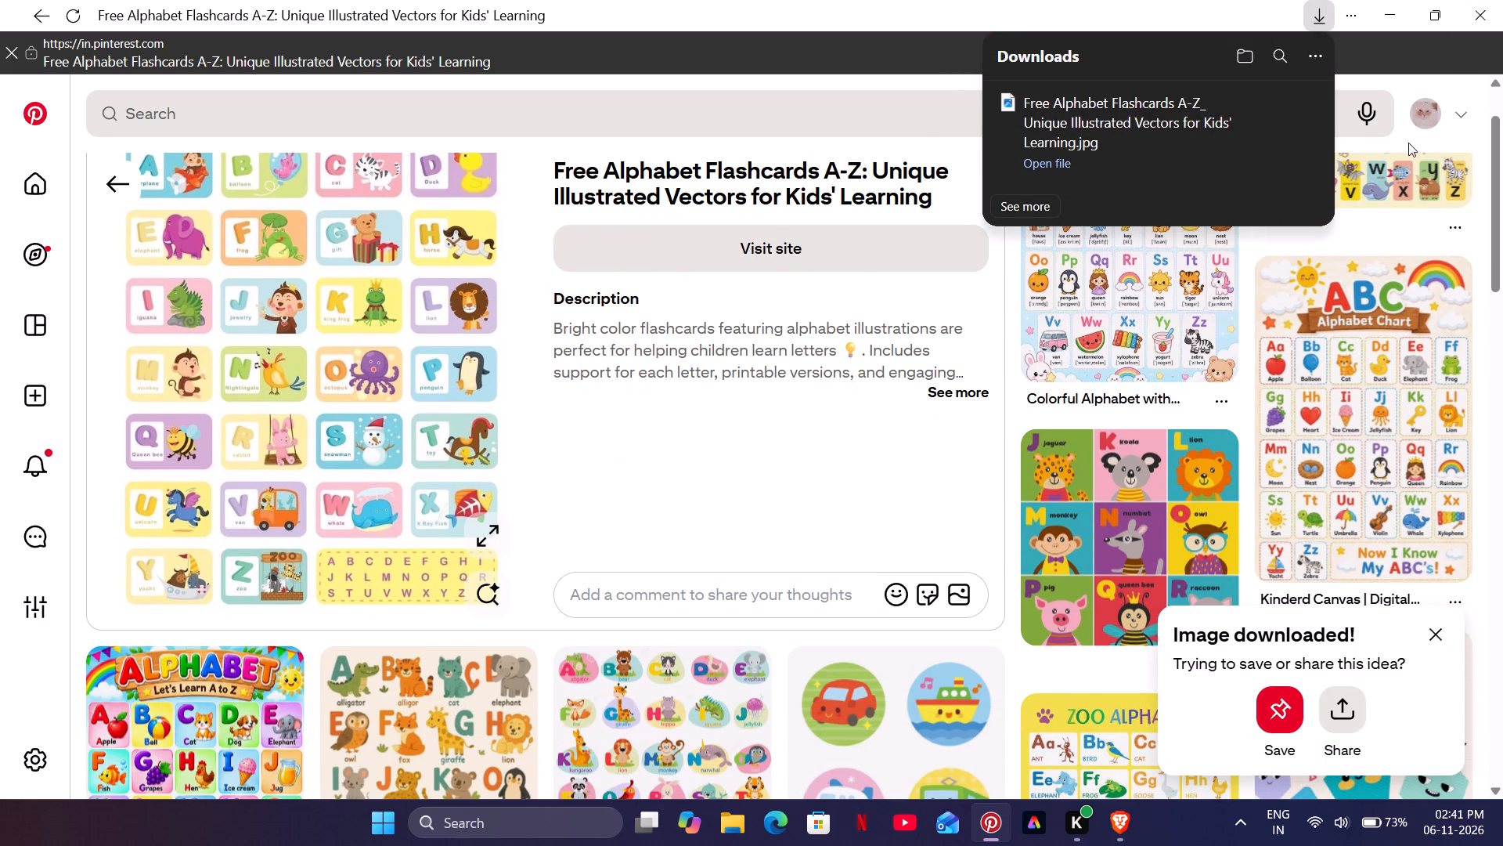
click(858, 504)
Browse the related pins below the alphabet flashcards pin for more alphabet chart and illustration ideas.
scroll(831, 486, down, 5)
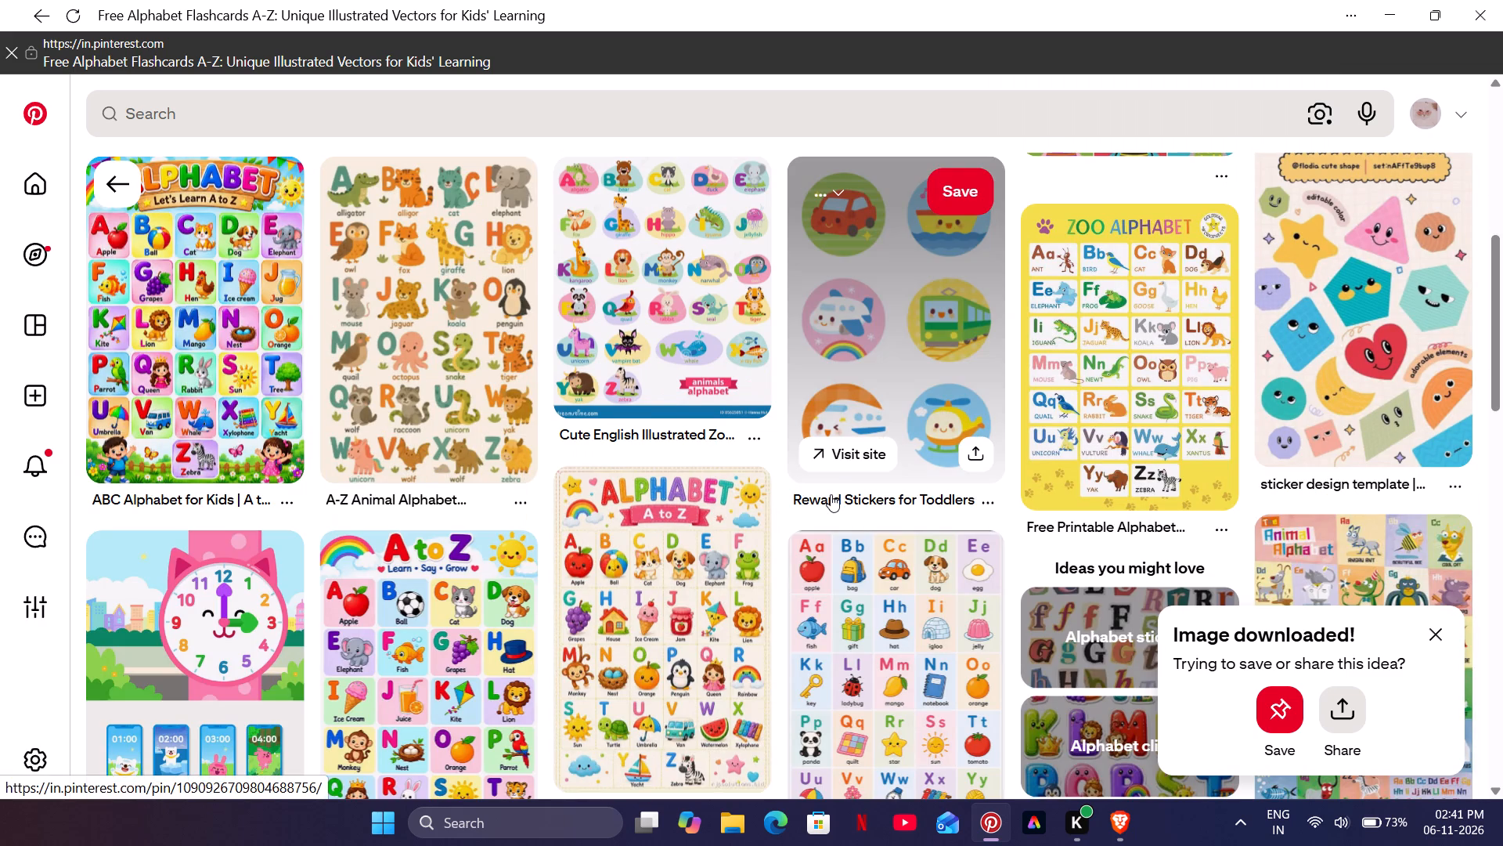
scroll(831, 494, down, 4)
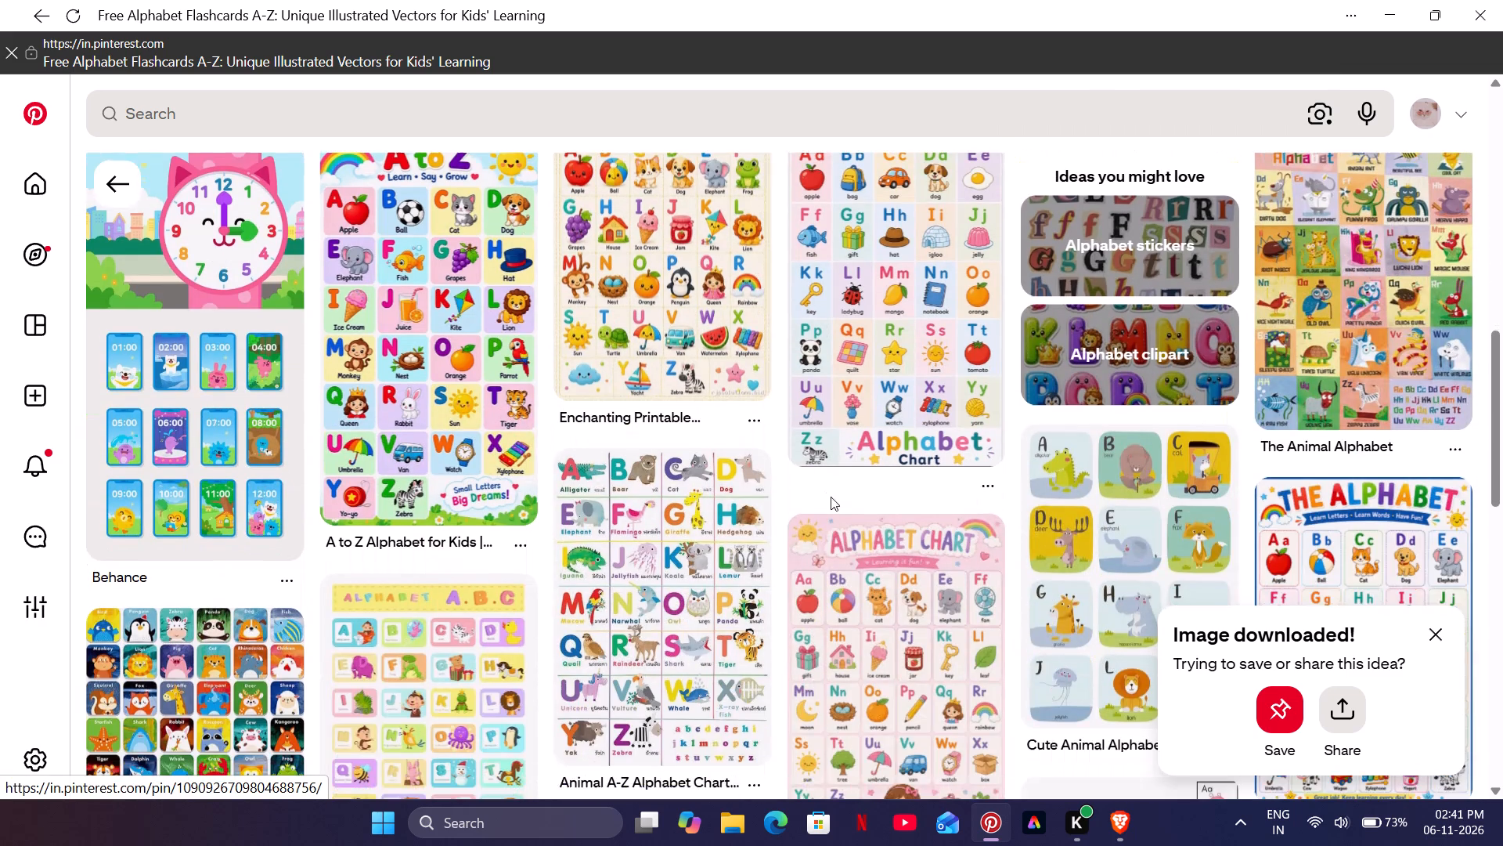
scroll(831, 497, down, 1)
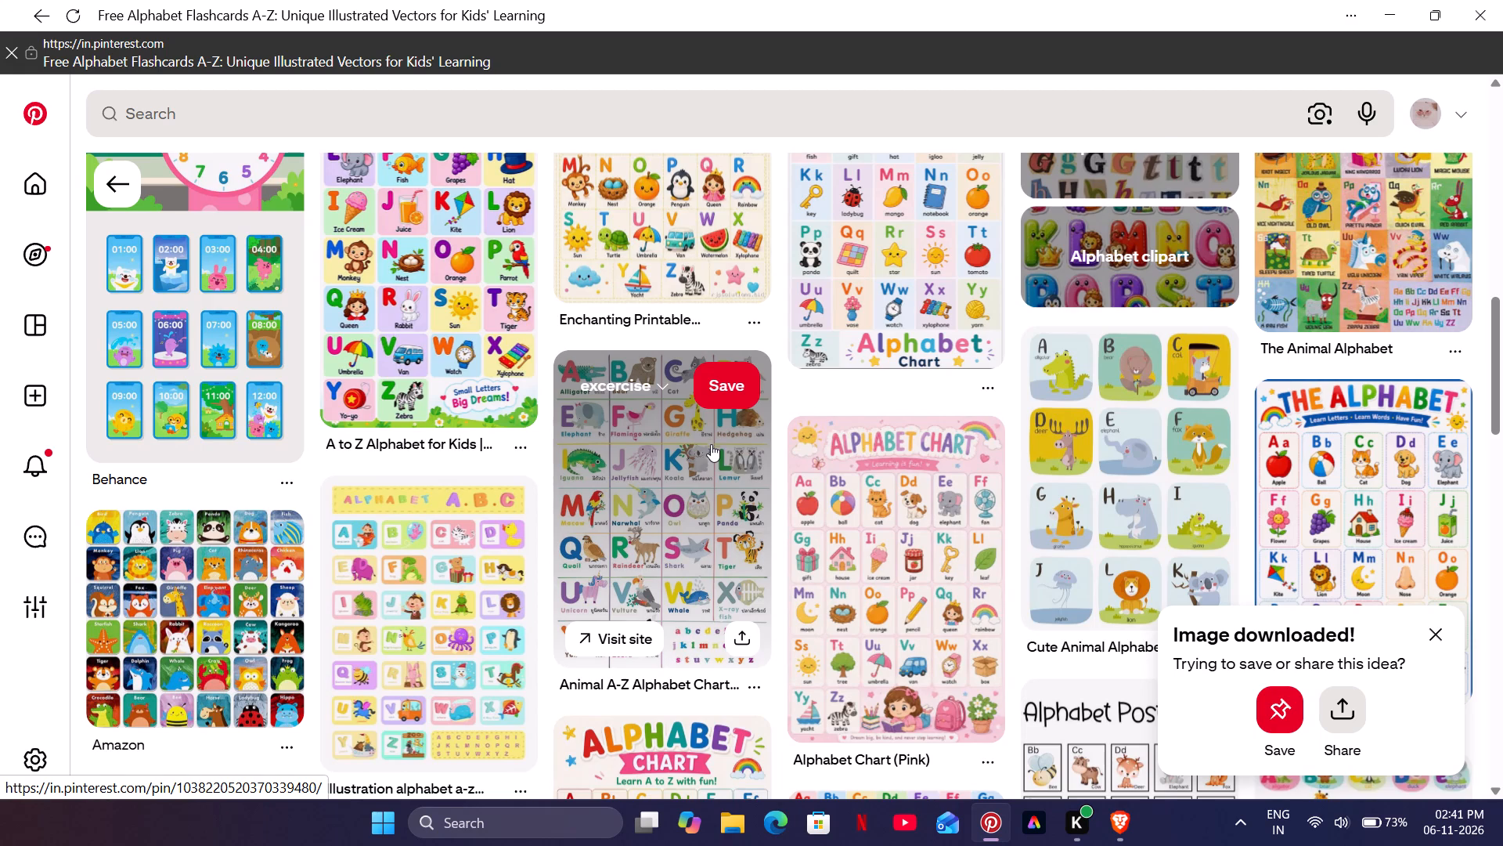
scroll(715, 450, down, 1)
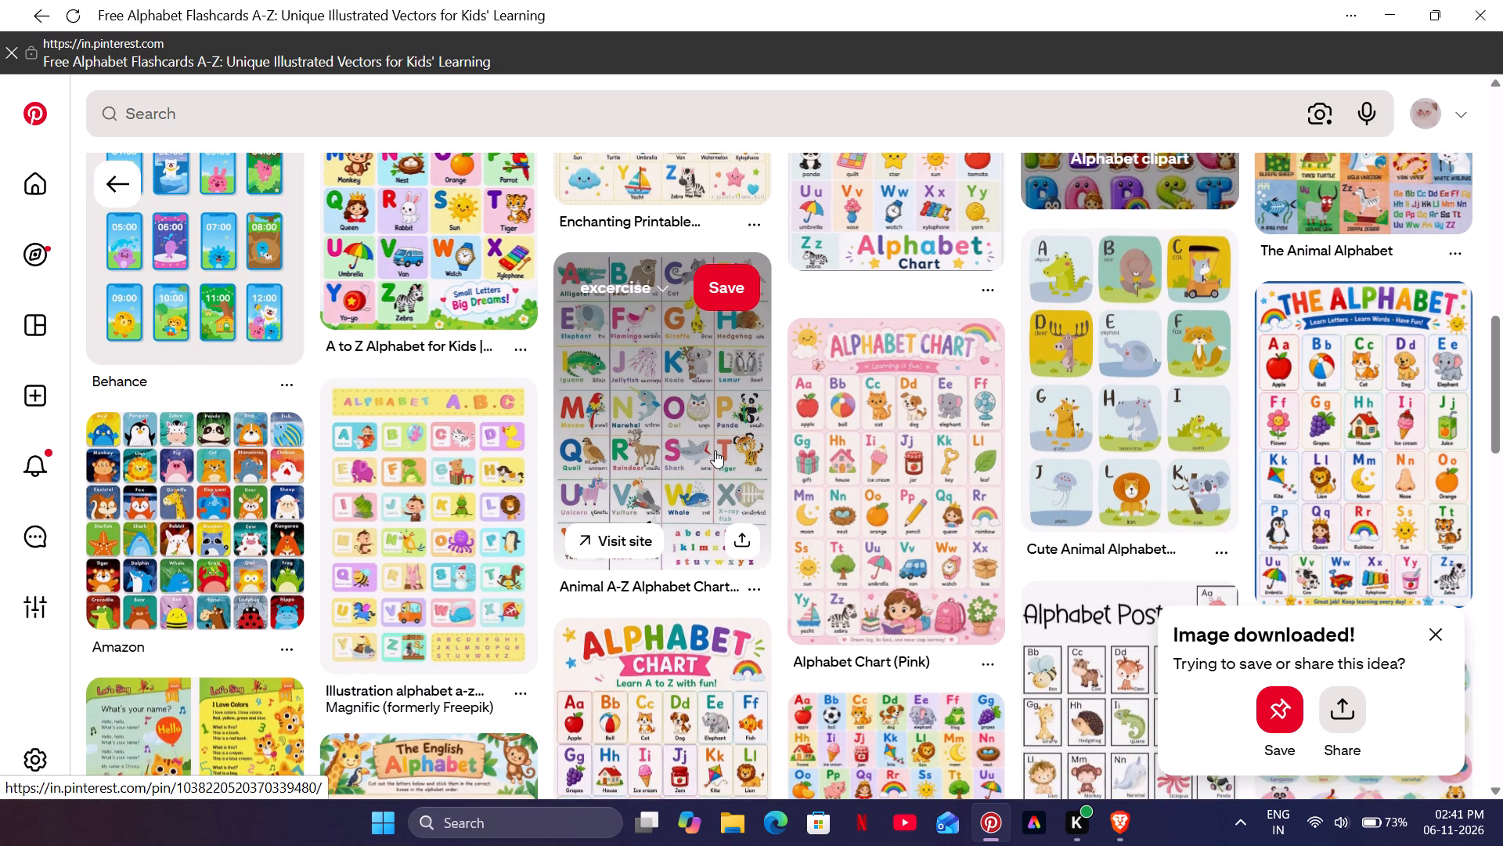
scroll(715, 450, down, 8)
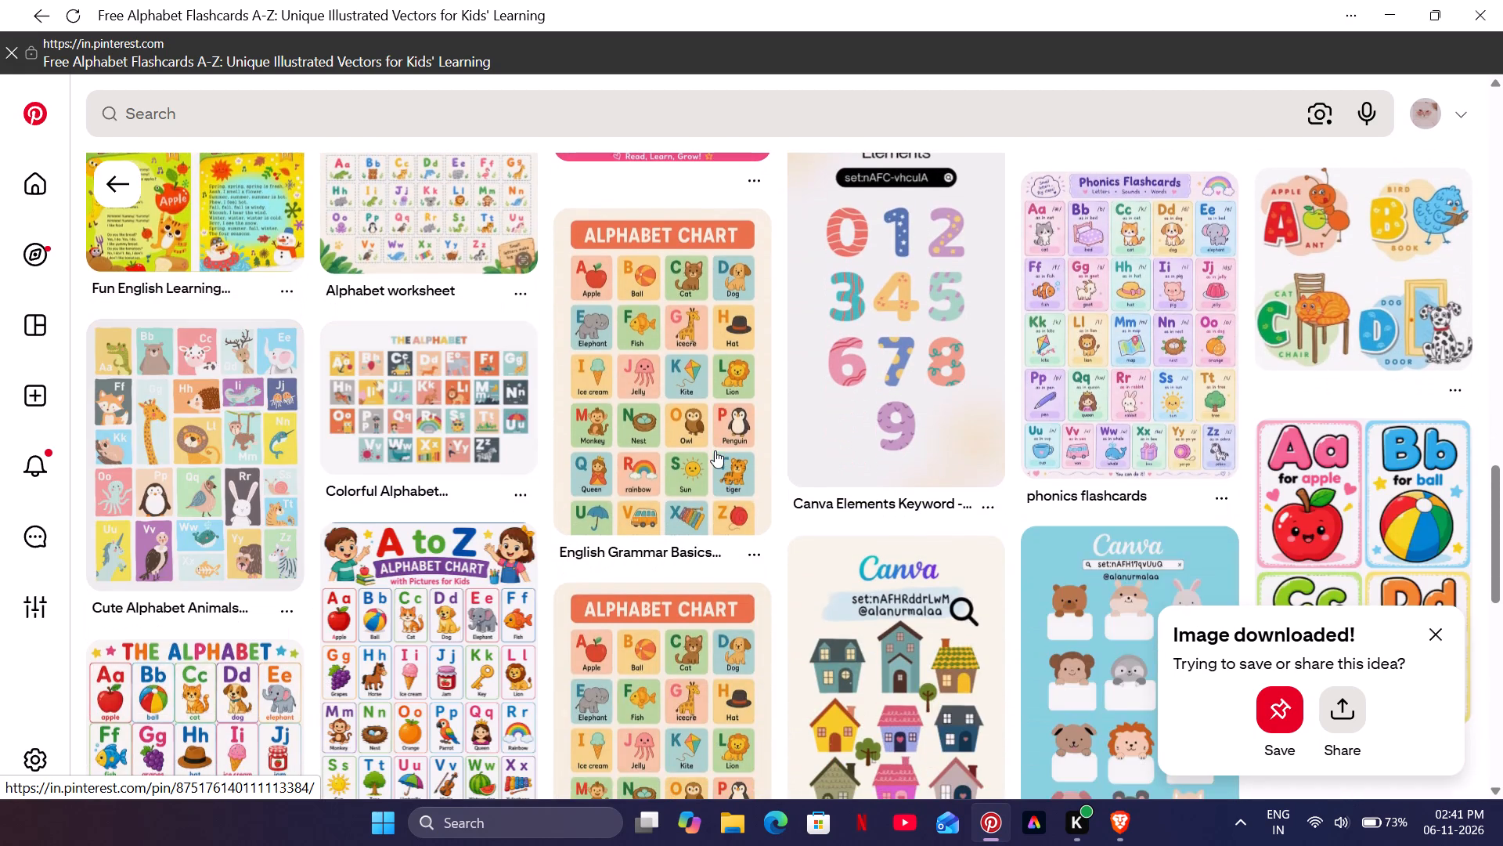
scroll(715, 450, down, 5)
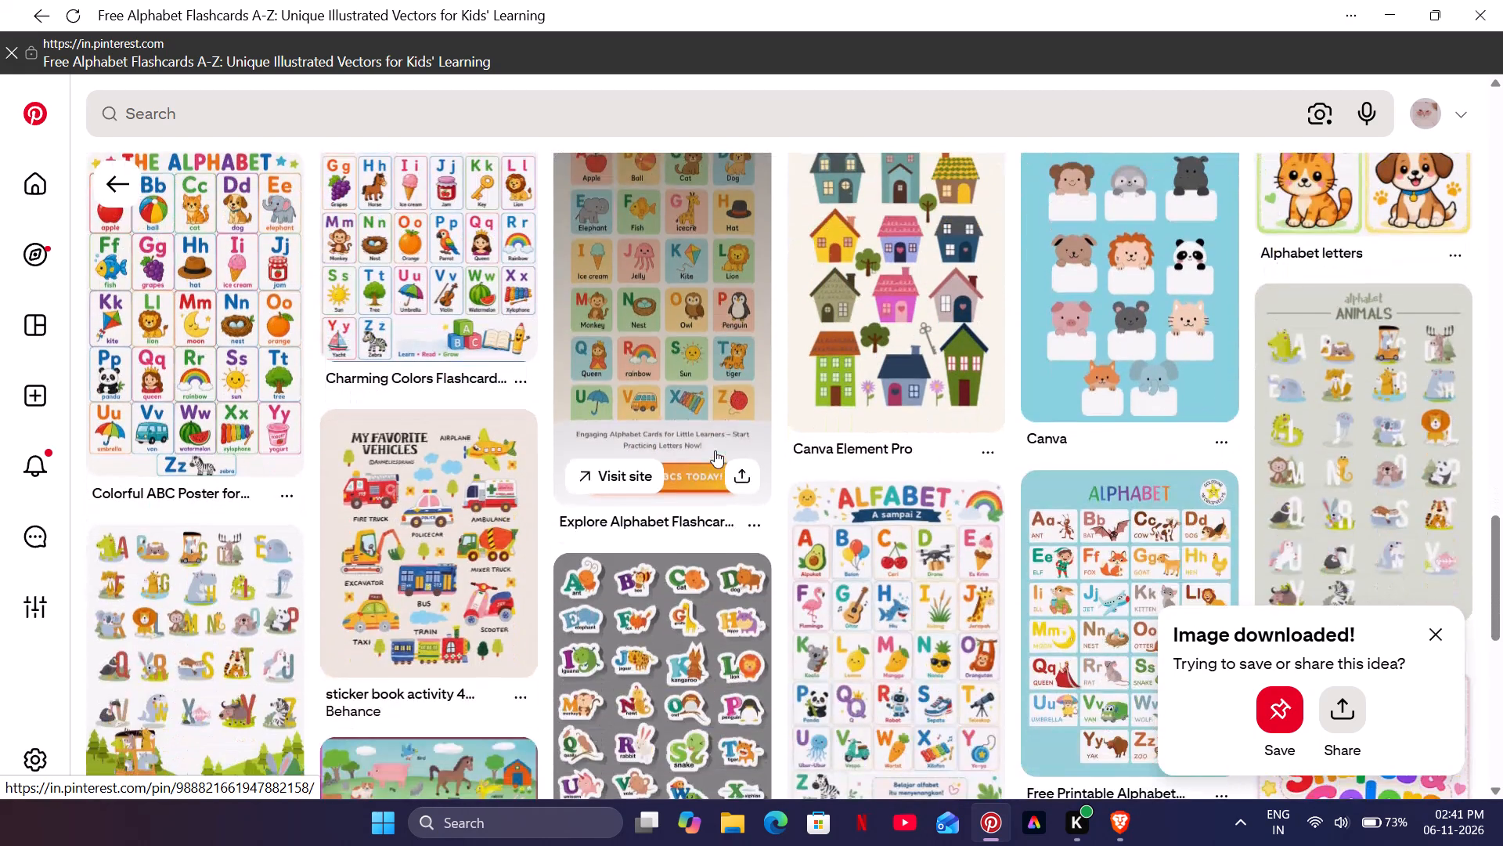
scroll(715, 450, down, 2)
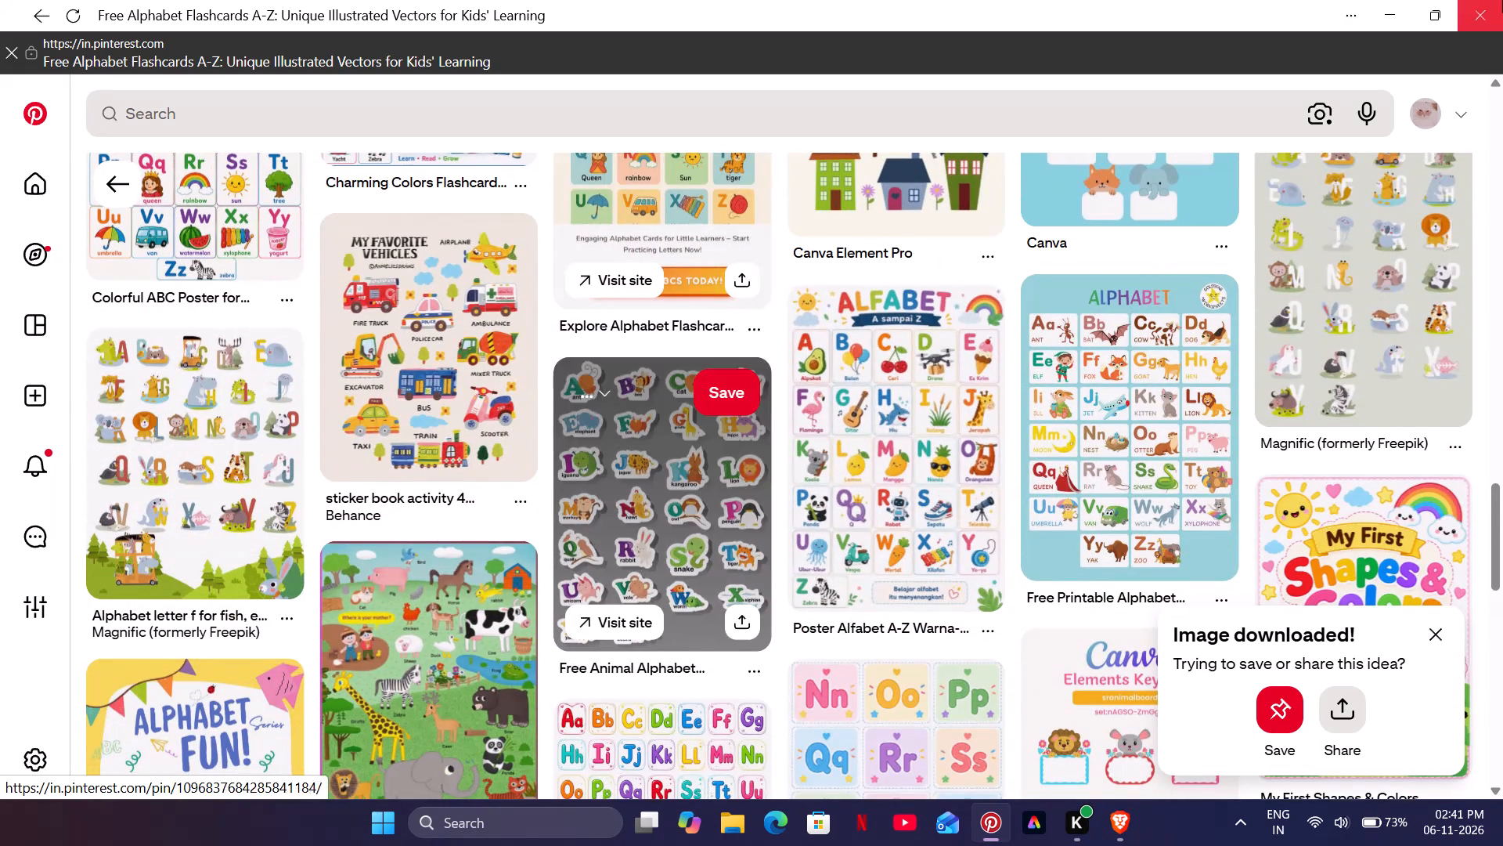
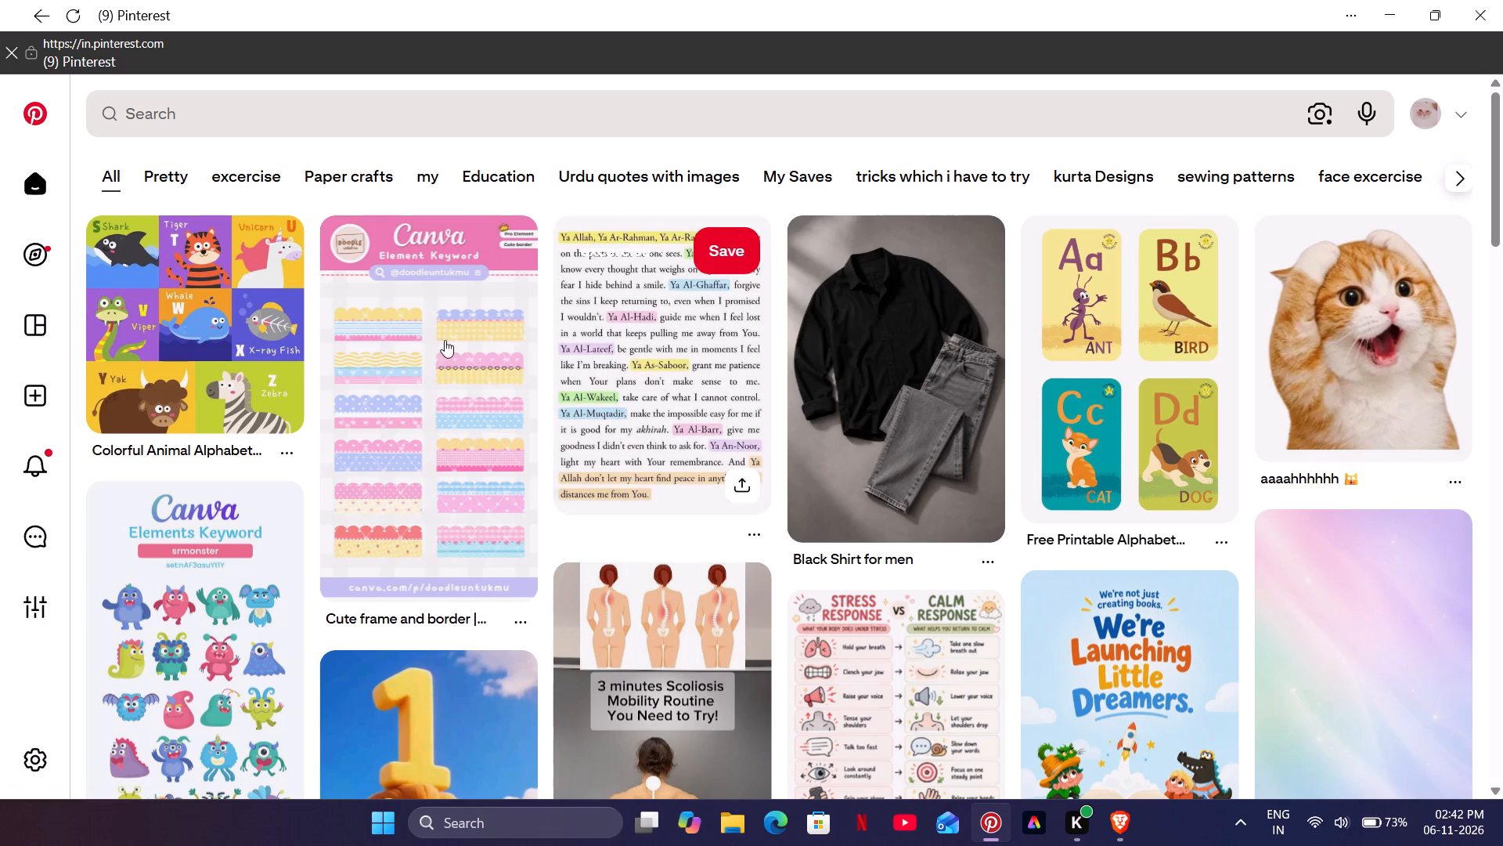
Search Pinterest for "cute backgrounds" using the suggested query and skim the resulting pins.
click(426, 129)
text(cute)
key(space)
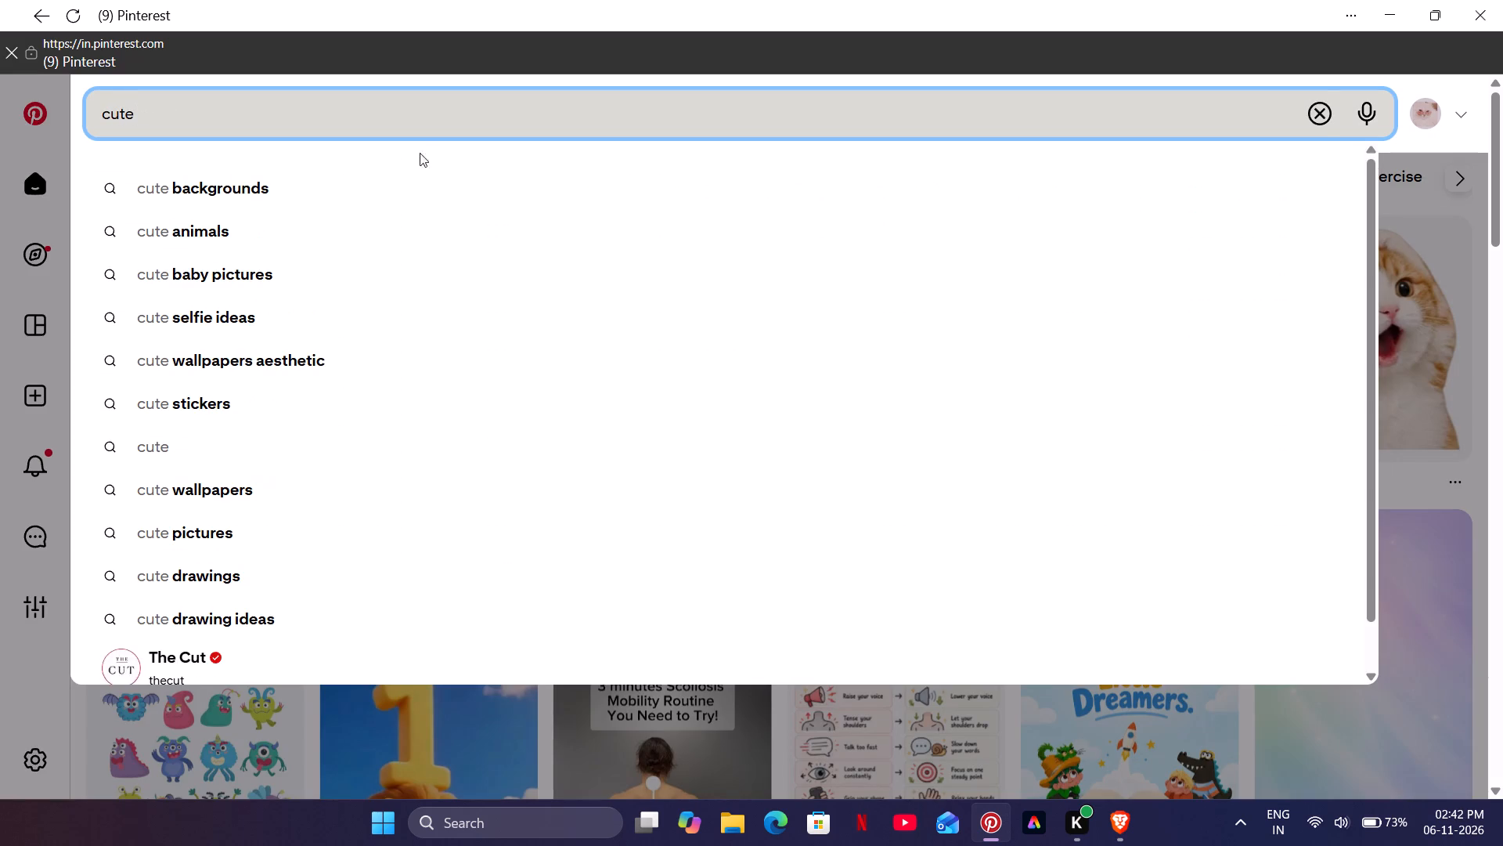
click(416, 204)
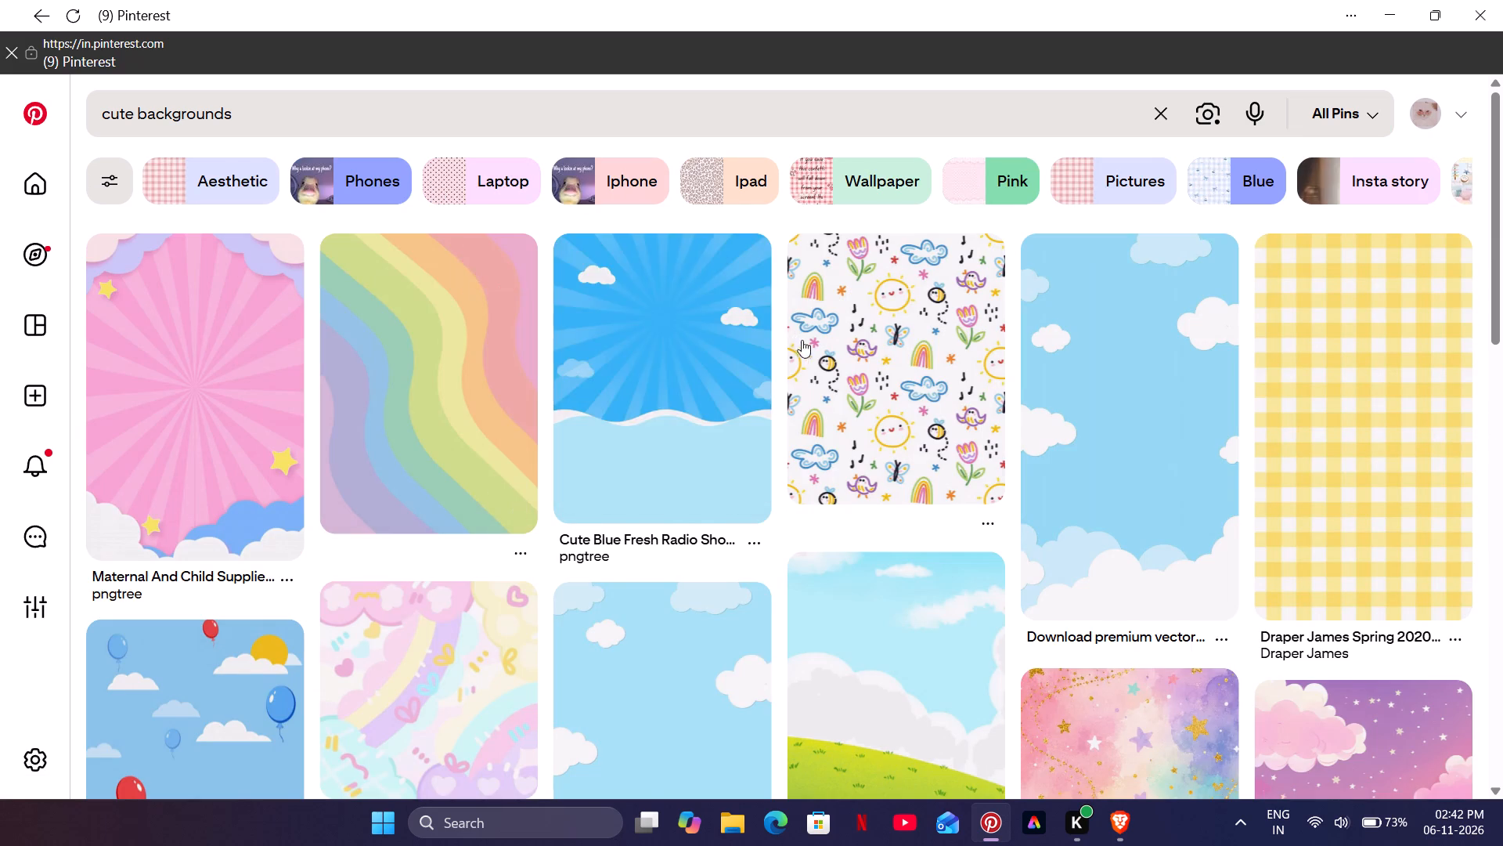
scroll(806, 340, down, 2)
scroll(806, 340, up, 2)
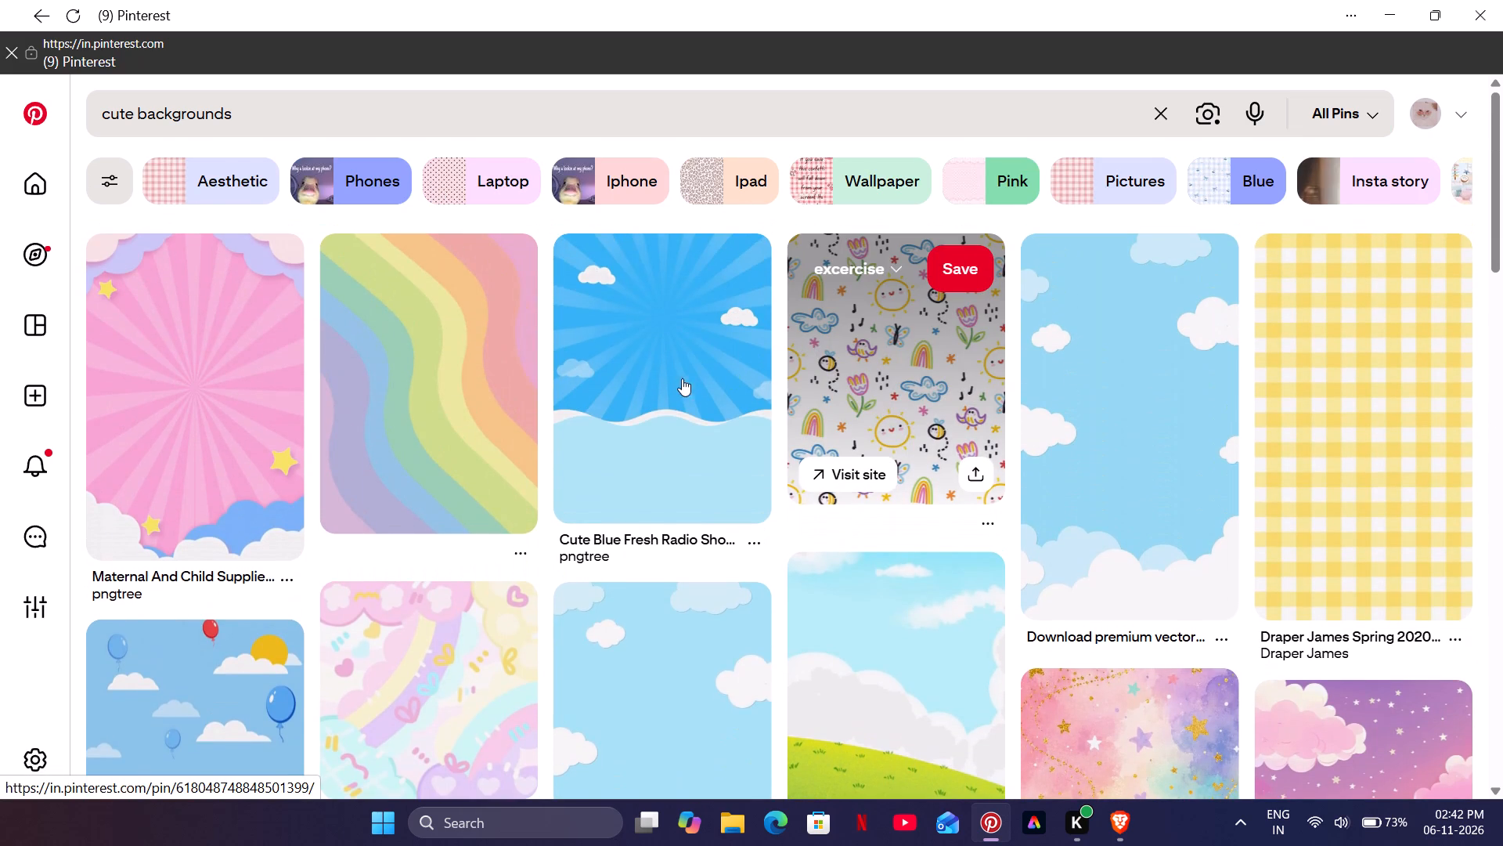
Open the "Cute Blue Fresh Radio Show Board Background" pin and browse its related background pins.
click(617, 388)
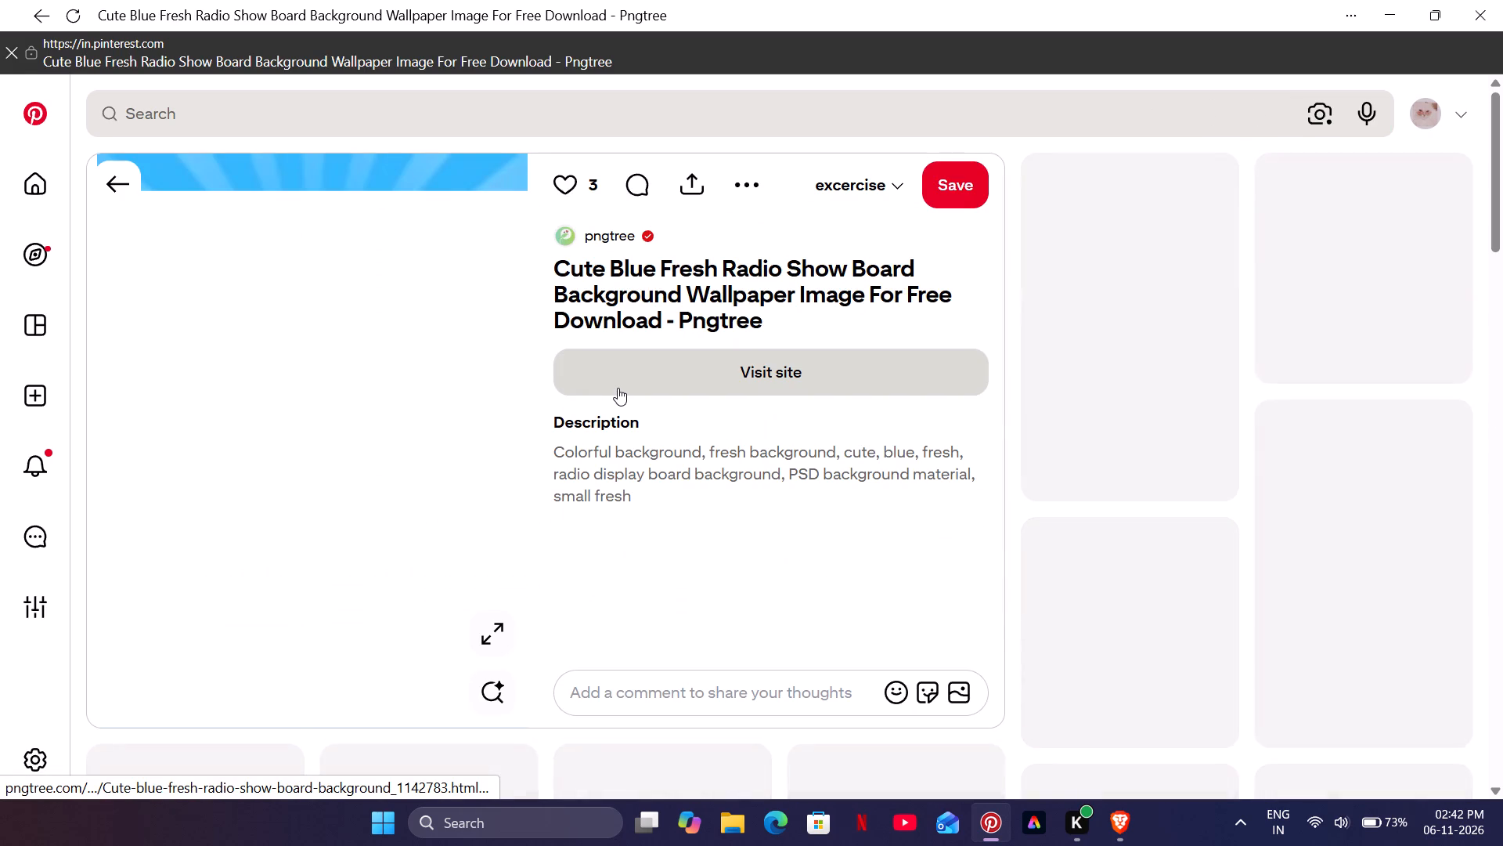
scroll(623, 388, down, 4)
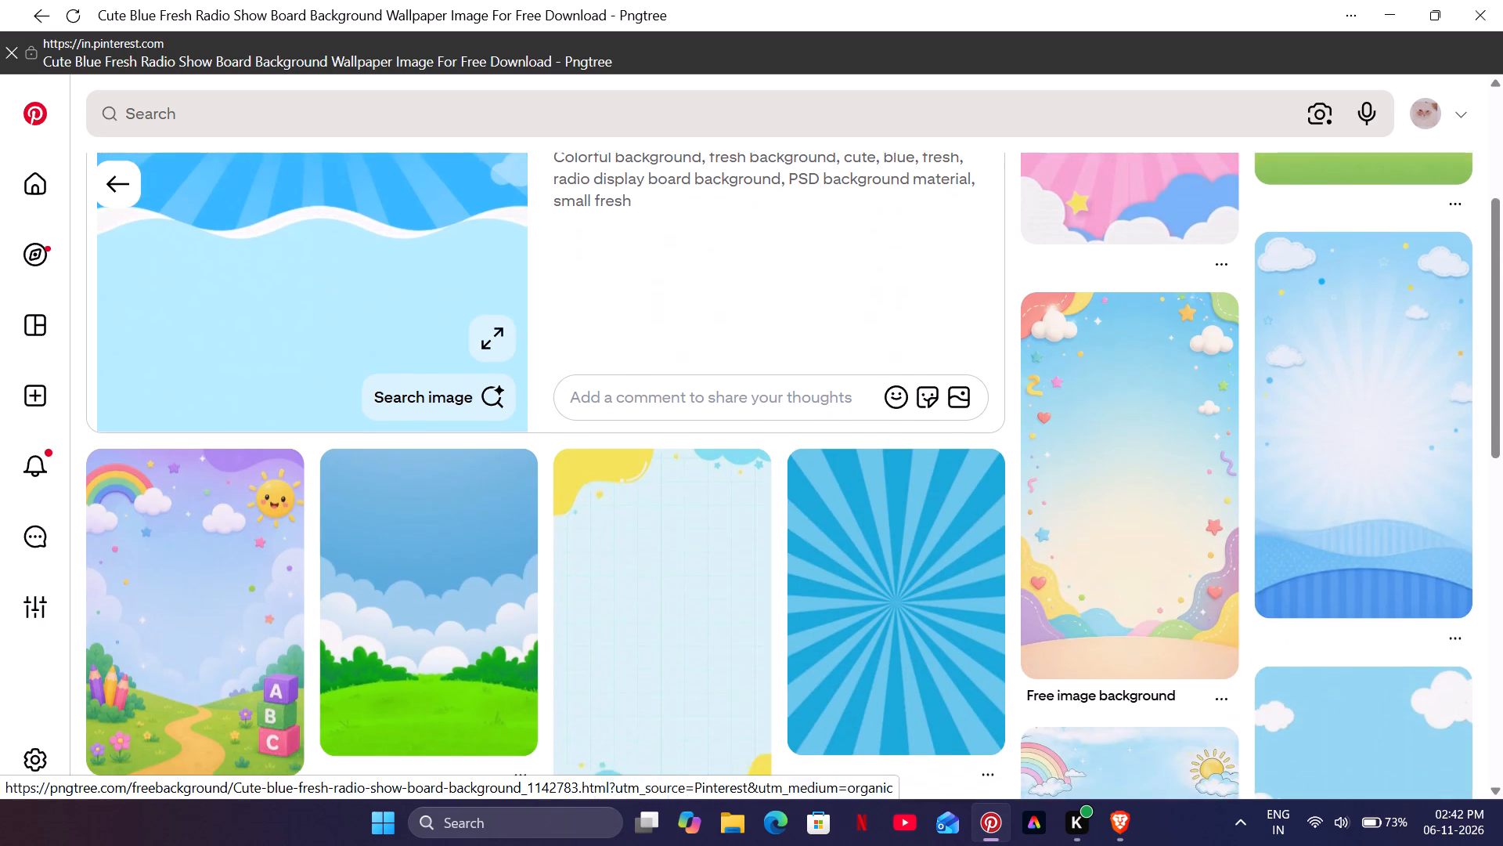
scroll(633, 389, down, 8)
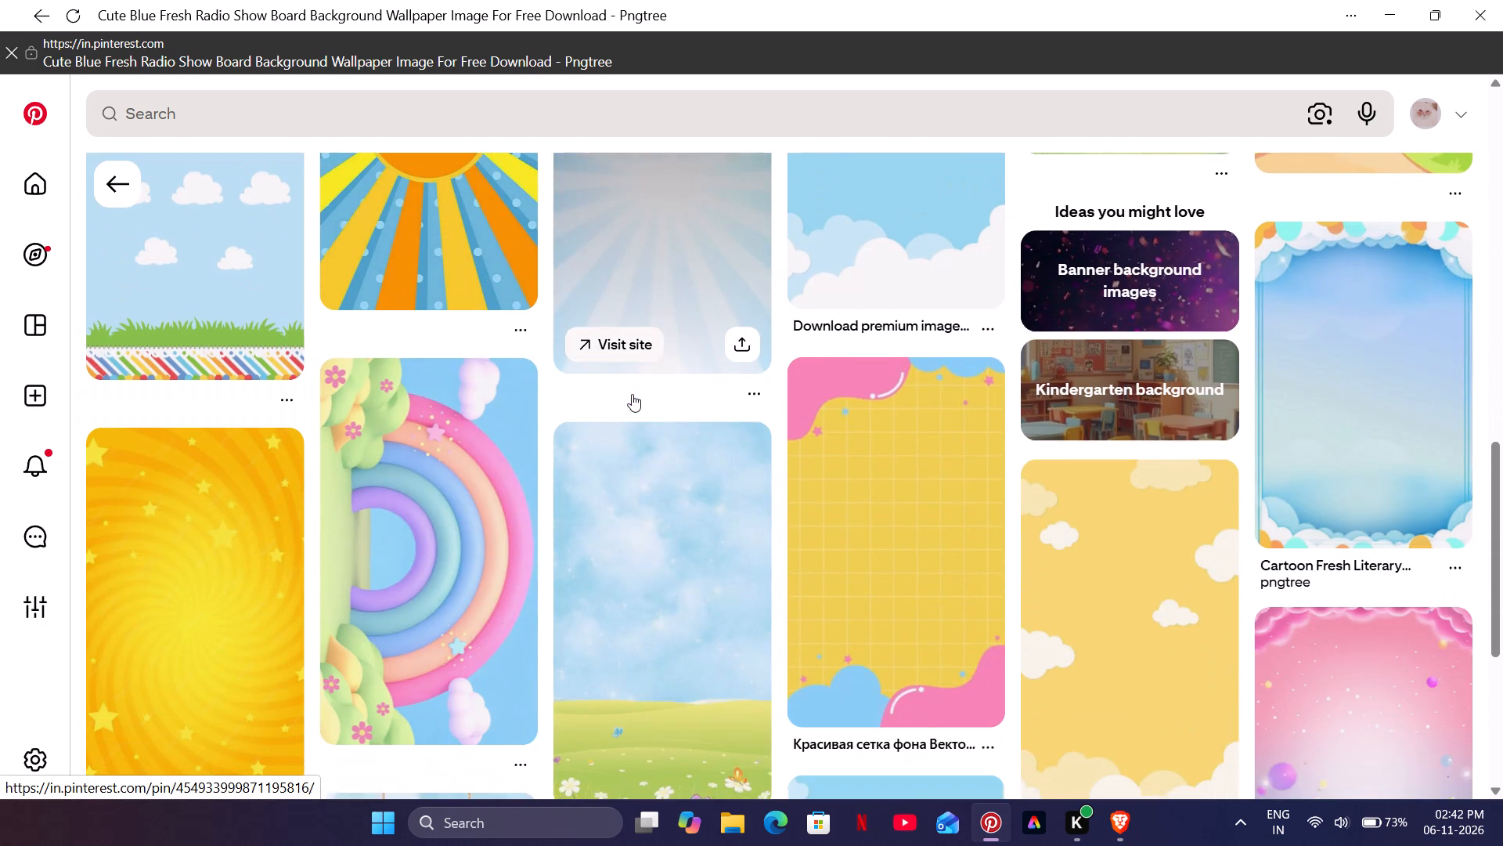
scroll(632, 394, down, 5)
scroll(632, 394, up, 2)
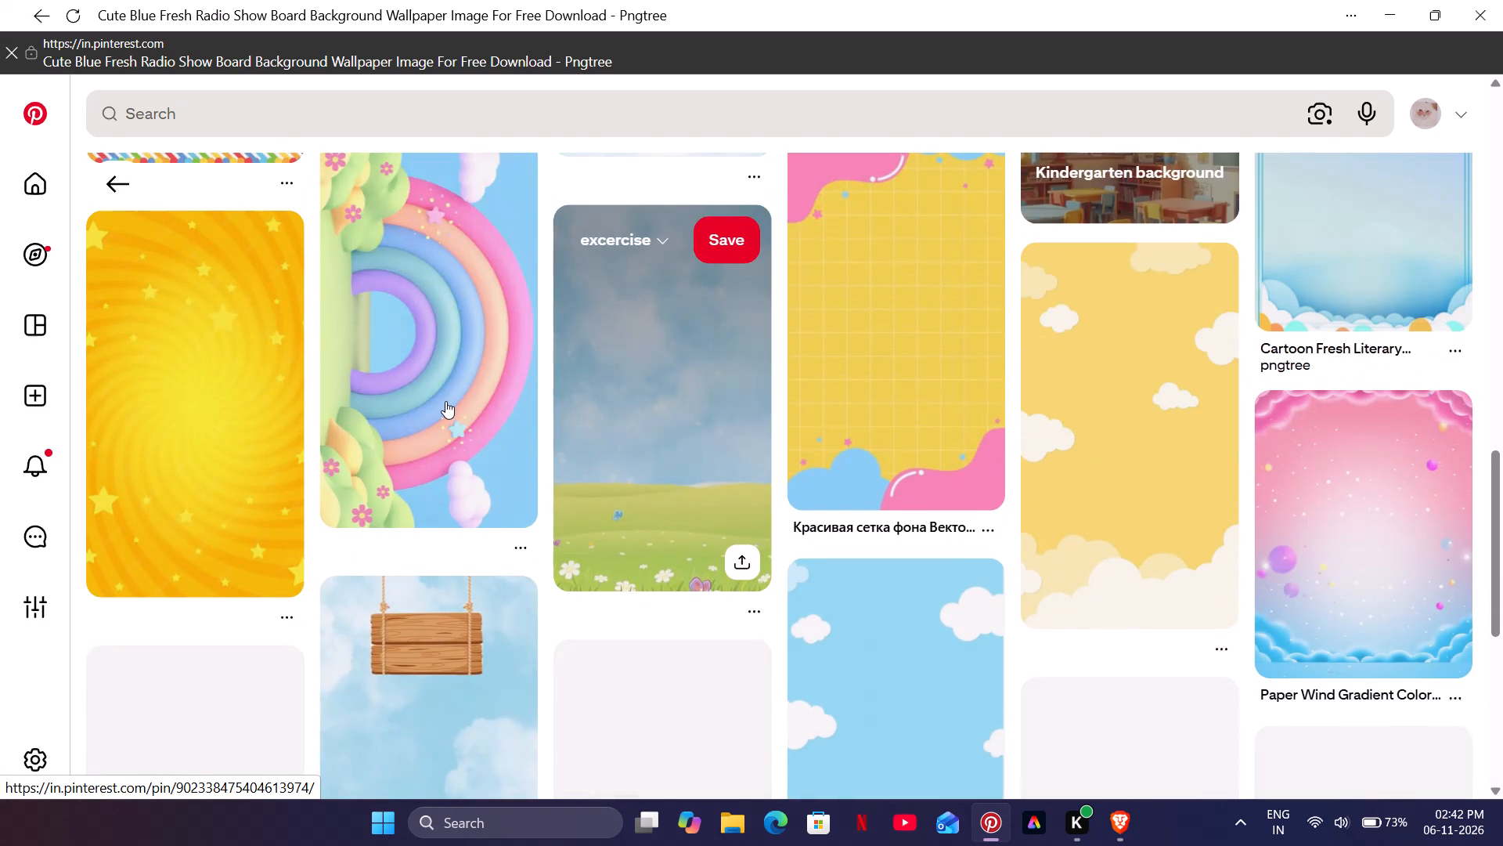
Open the pastel 3D rainbow collage pin and look through its related pins for a wide rainbow background.
click(445, 401)
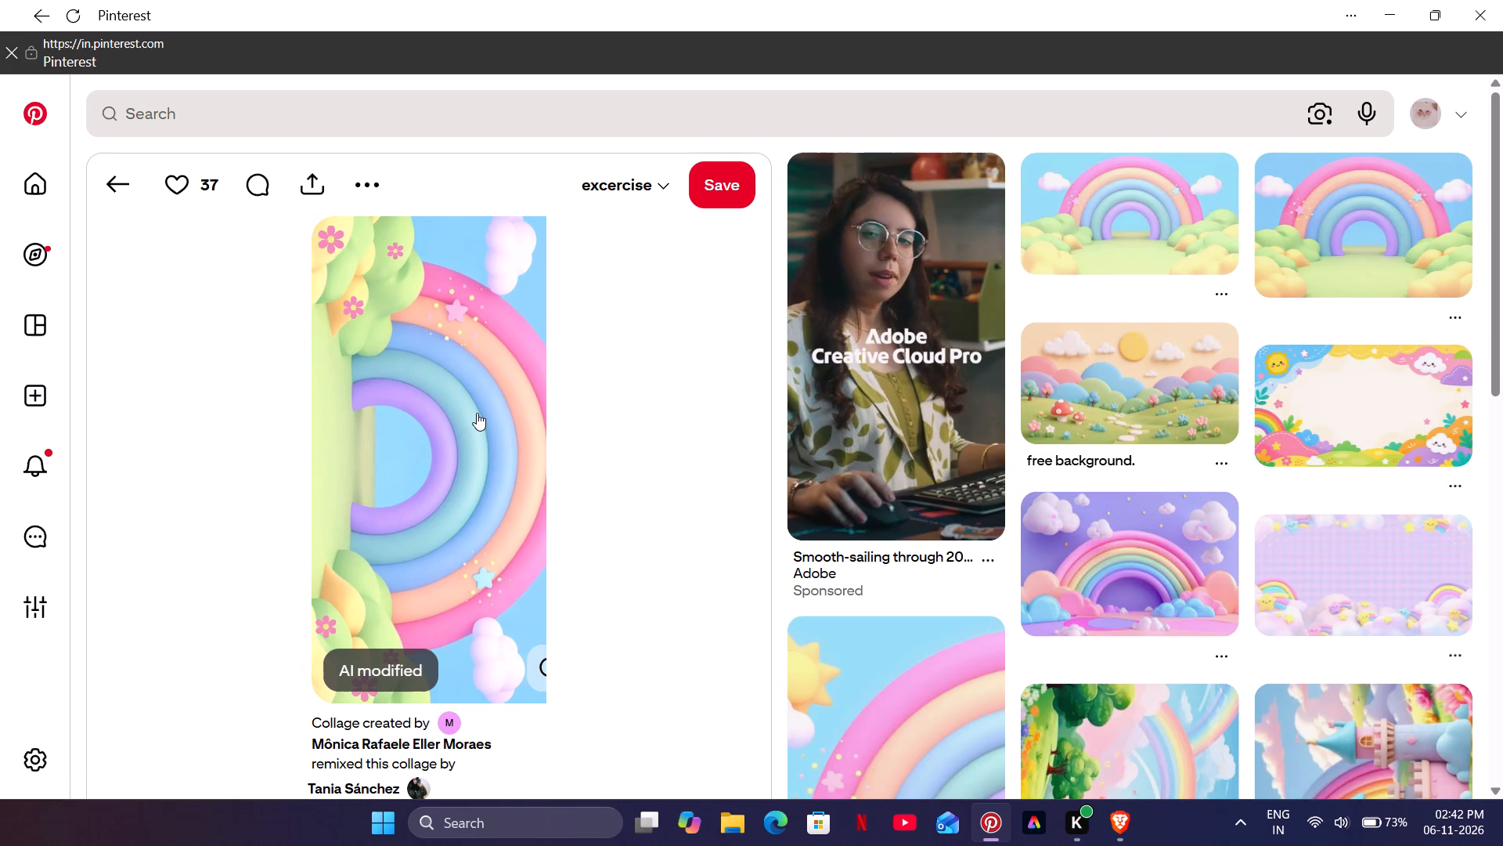
scroll(567, 372, down, 2)
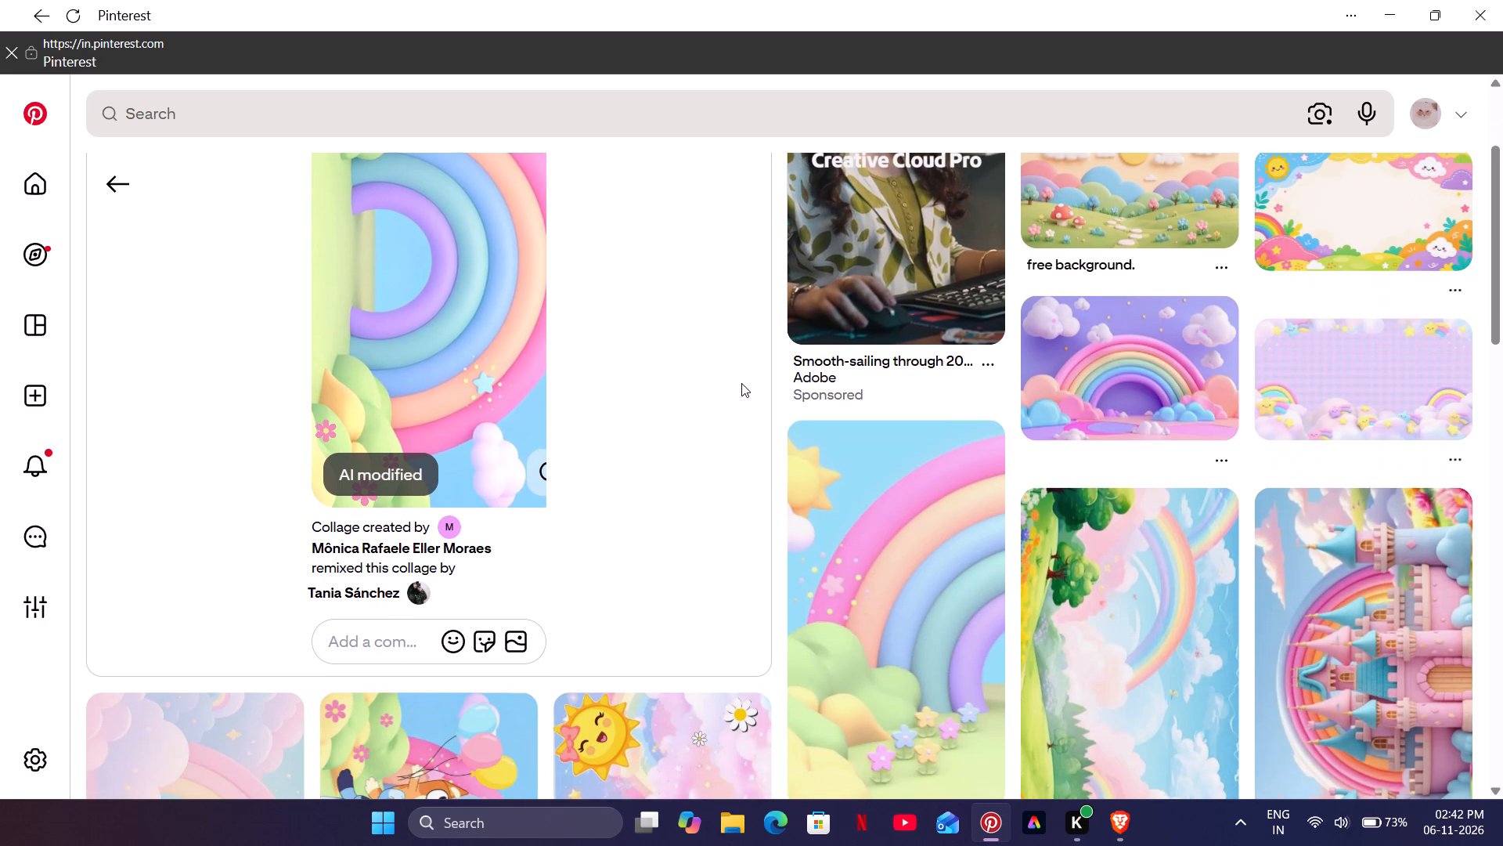
scroll(766, 389, down, 1)
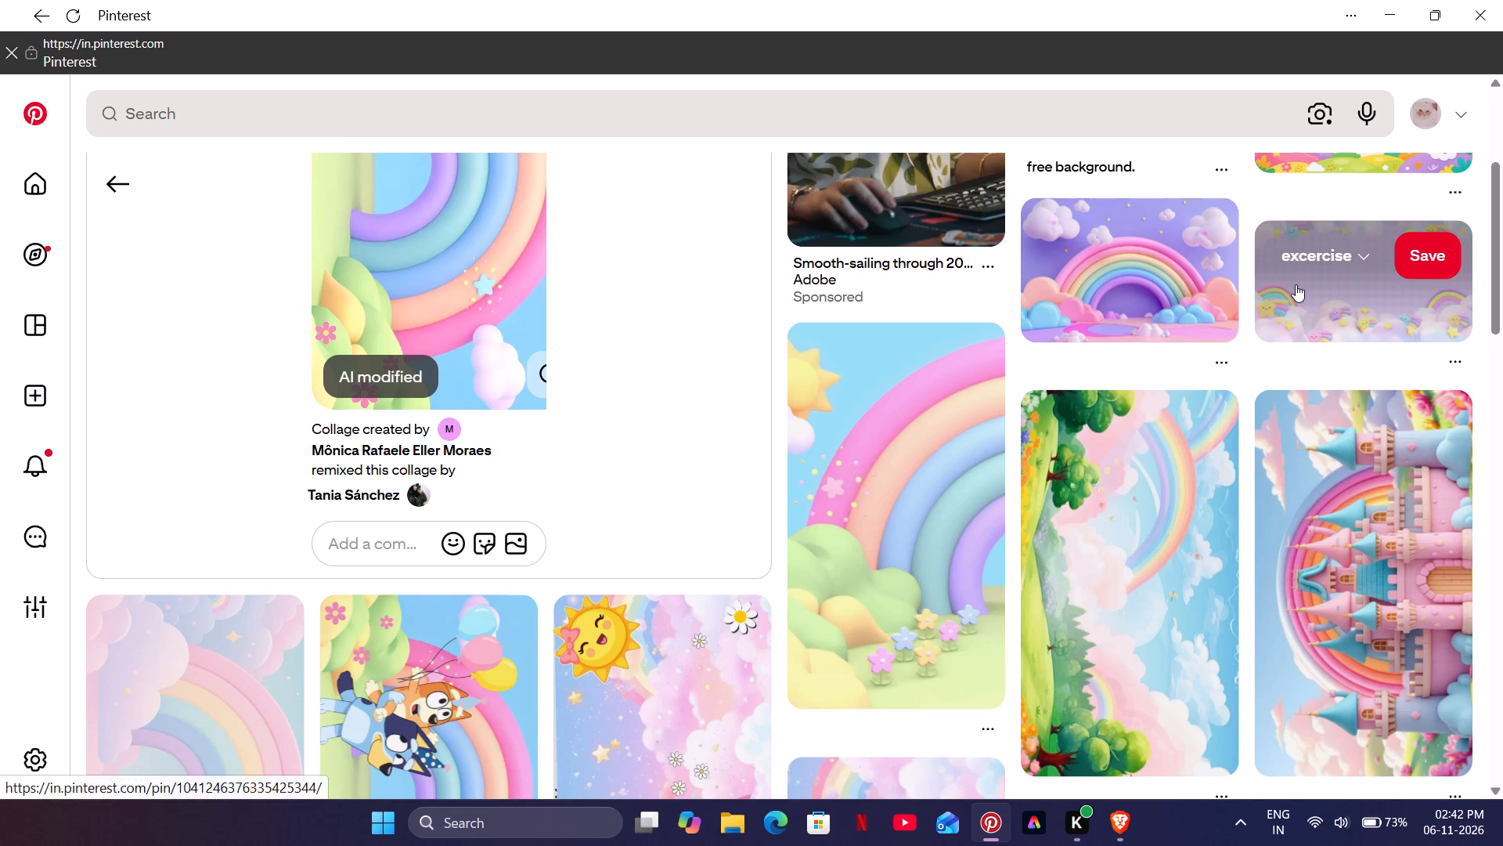
scroll(1296, 284, down, 3)
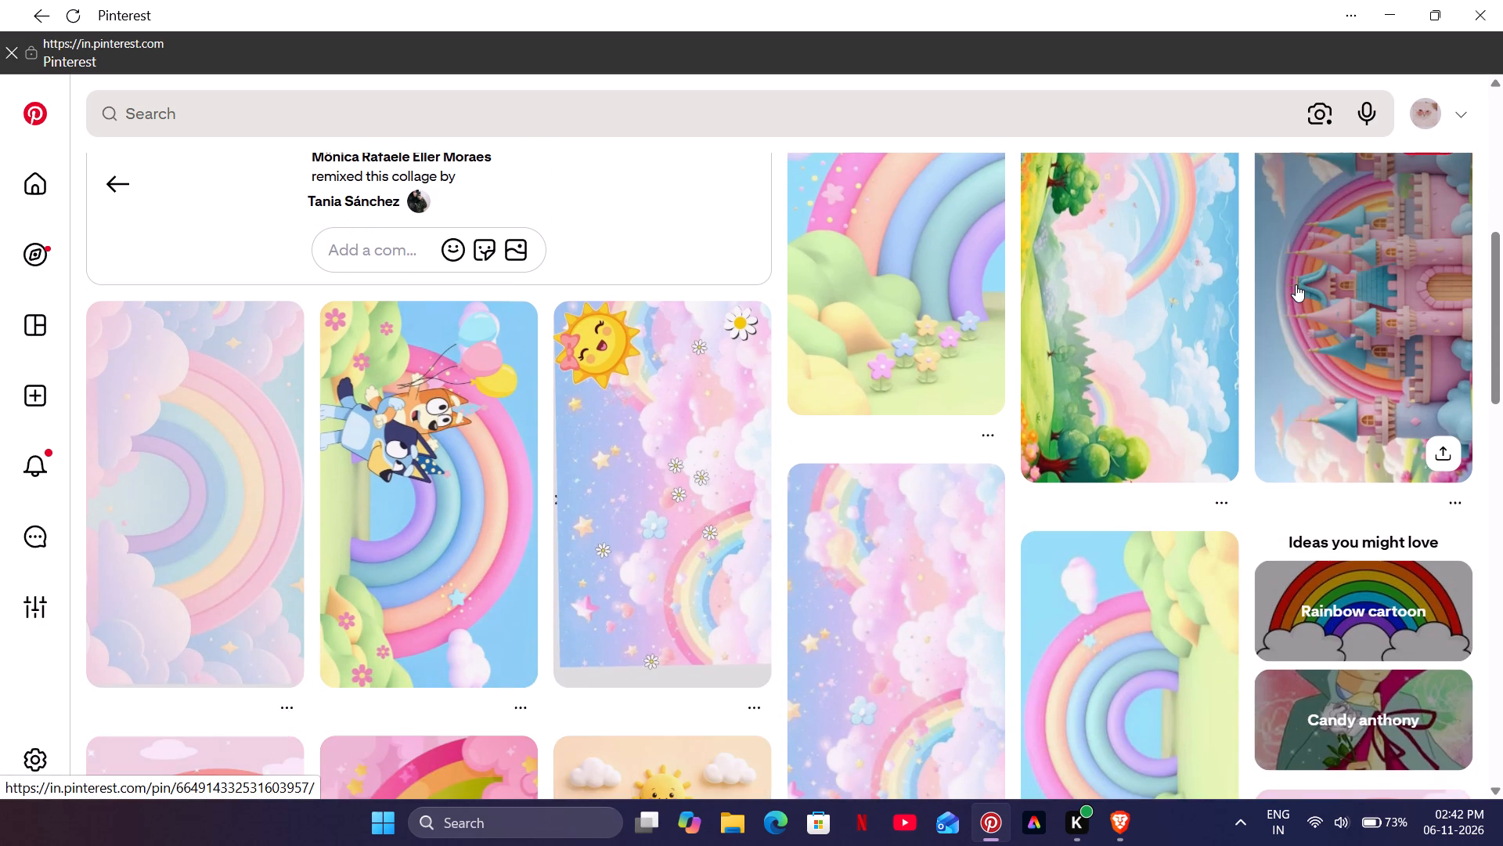
scroll(1296, 286, down, 3)
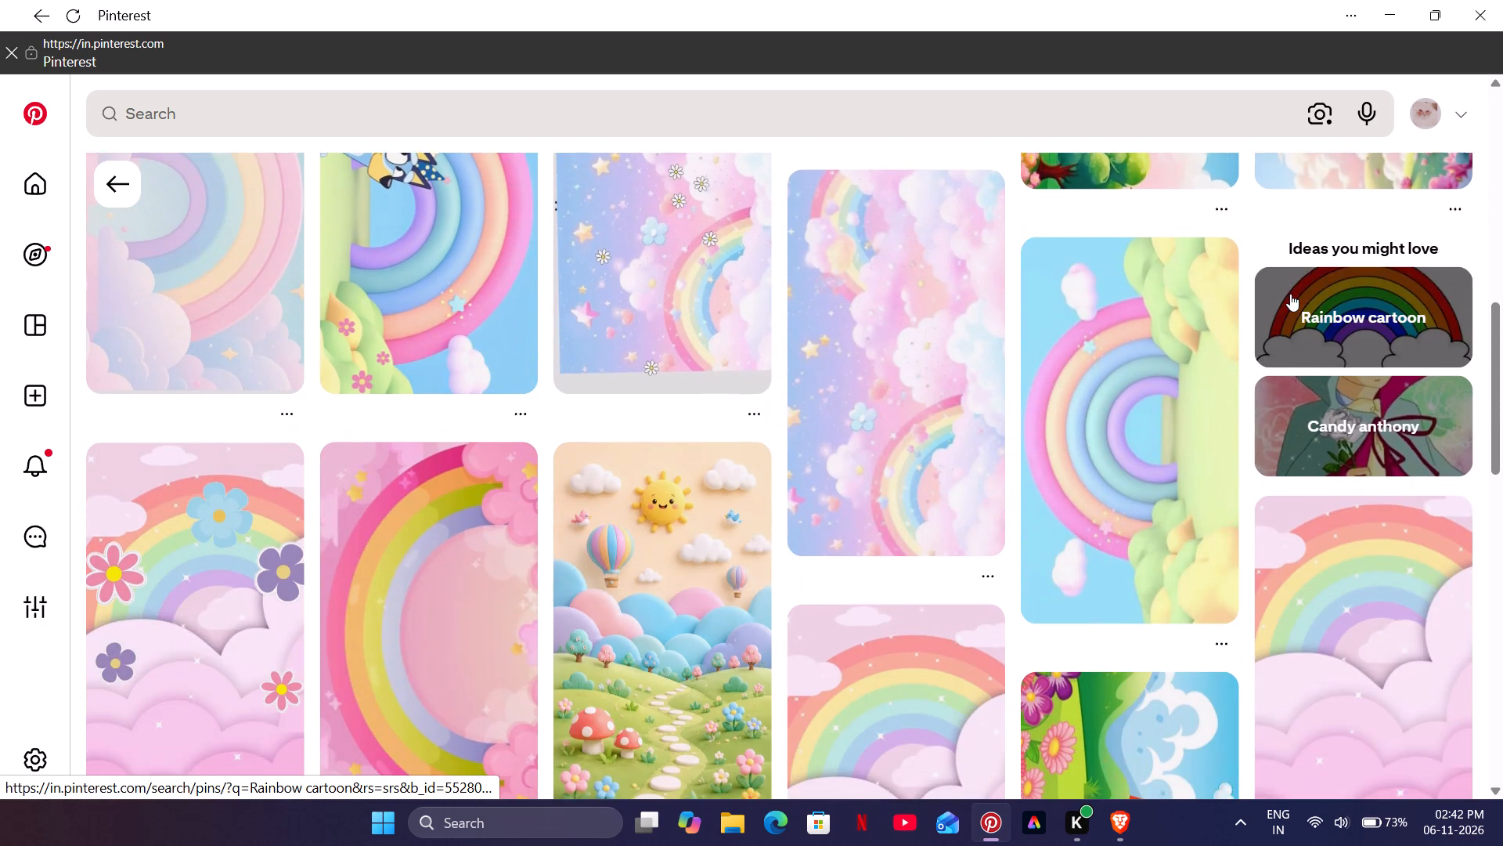
scroll(1290, 294, down, 4)
scroll(1290, 294, up, 3)
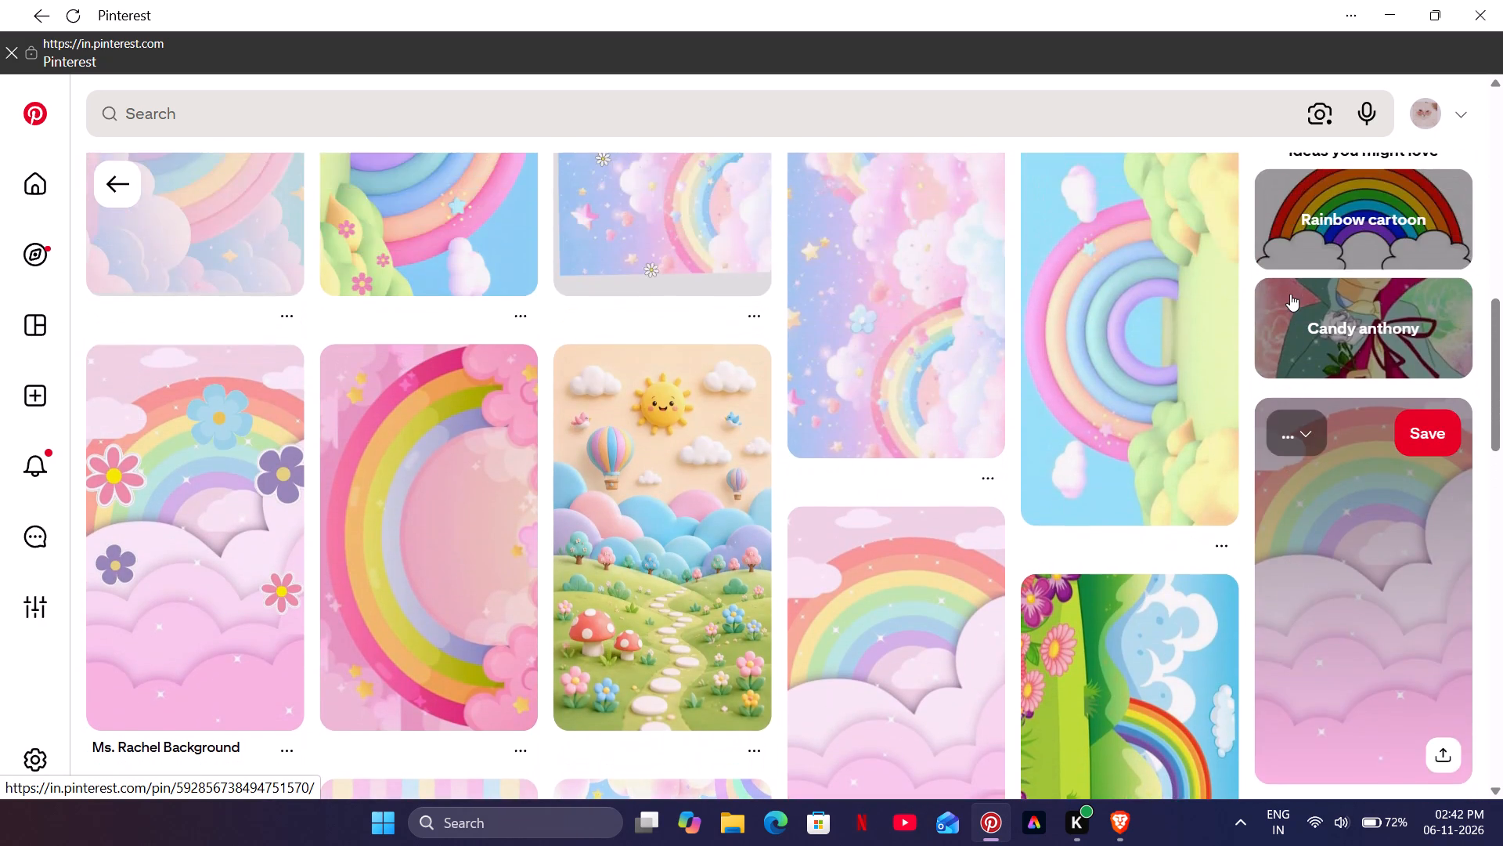
scroll(1290, 294, down, 5)
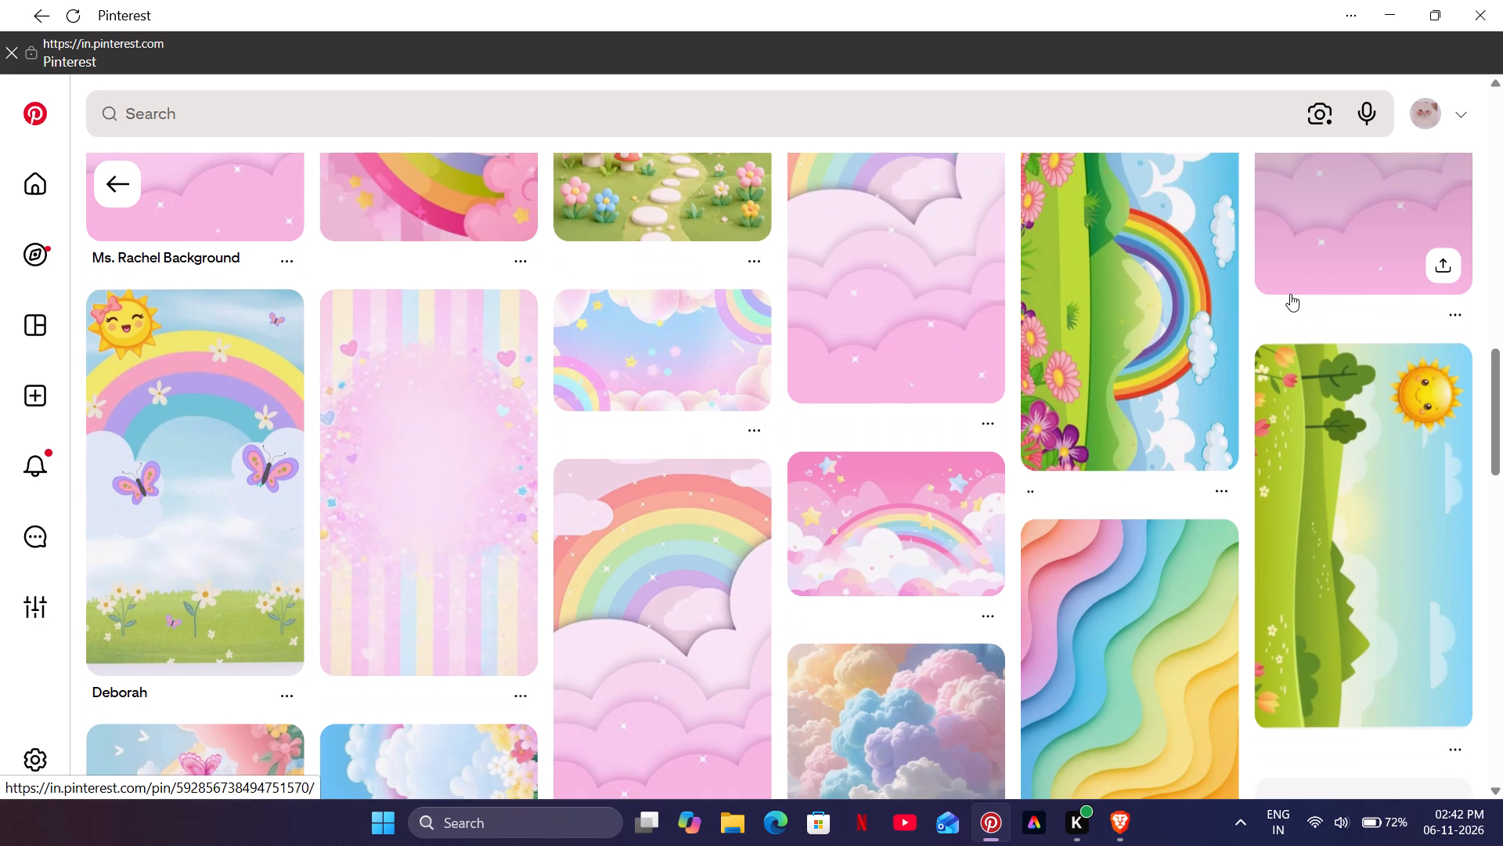
Open the pastel rainbow-and-stars banner pin, go to the related Magnific rainbow landscape pin, and download its image.
click(703, 369)
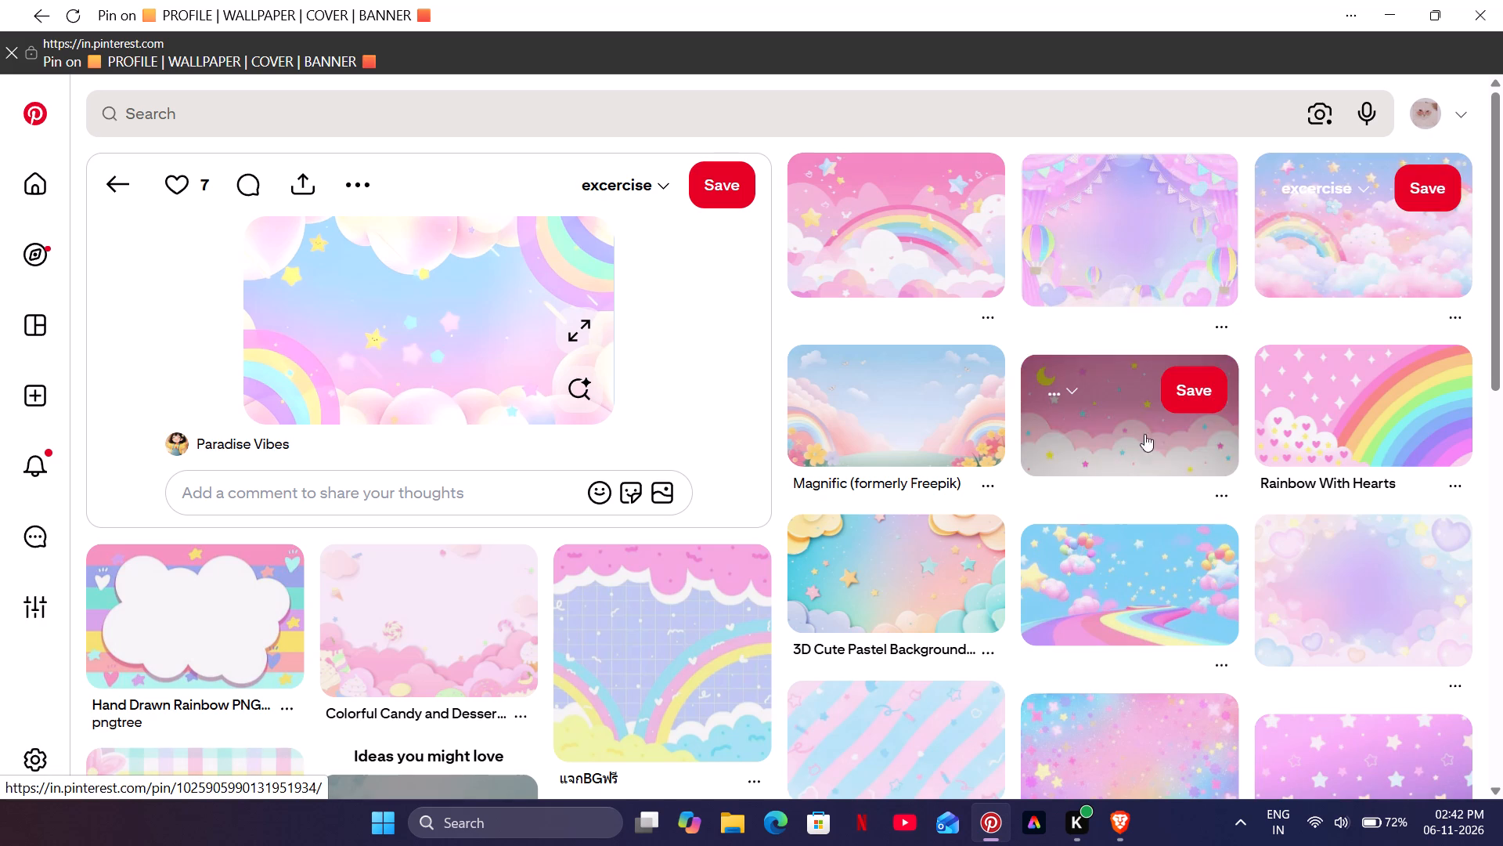
click(934, 428)
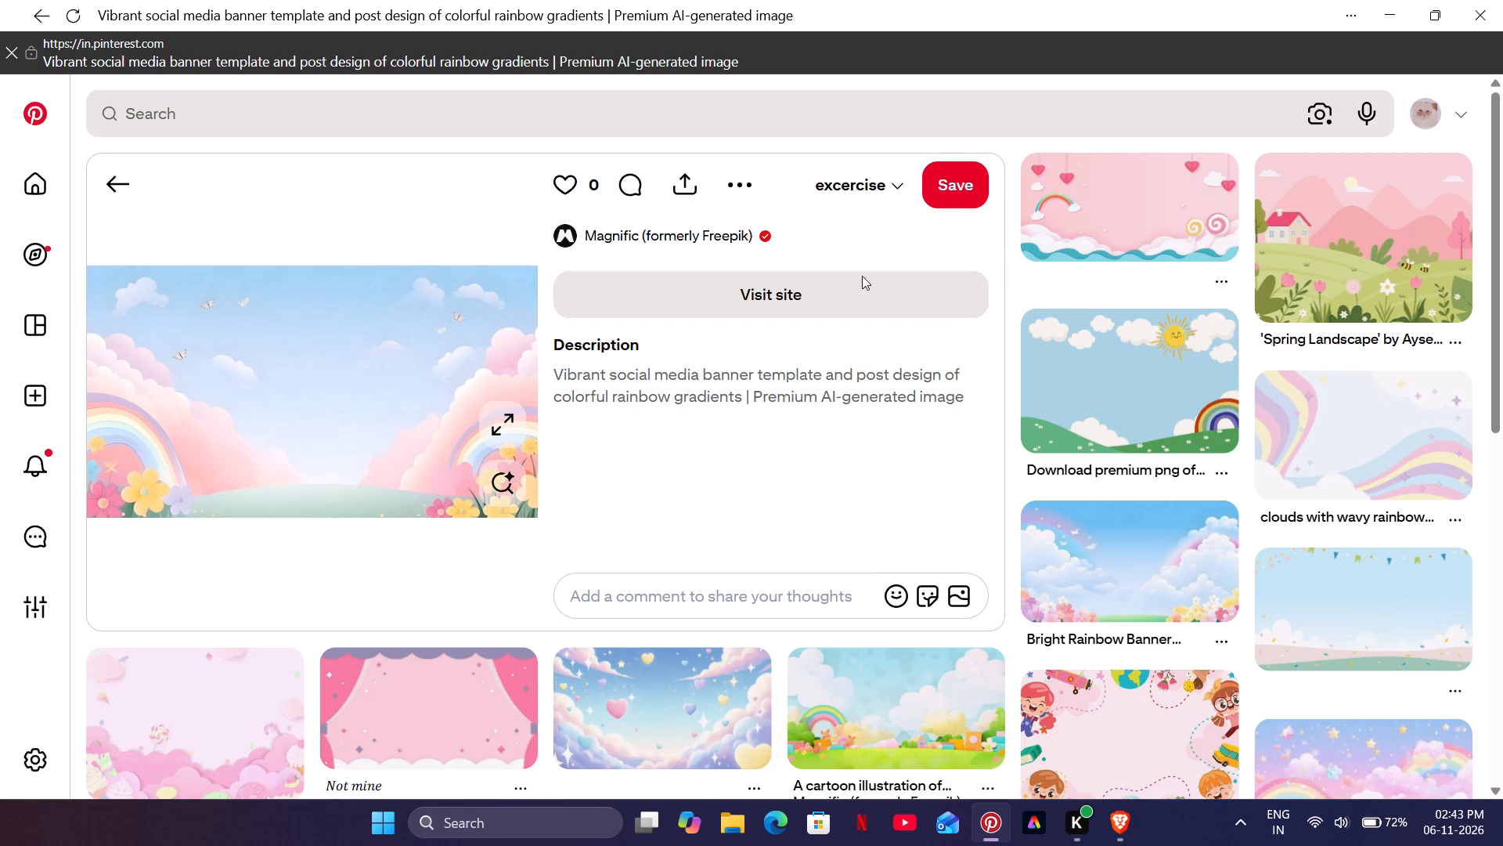
click(749, 183)
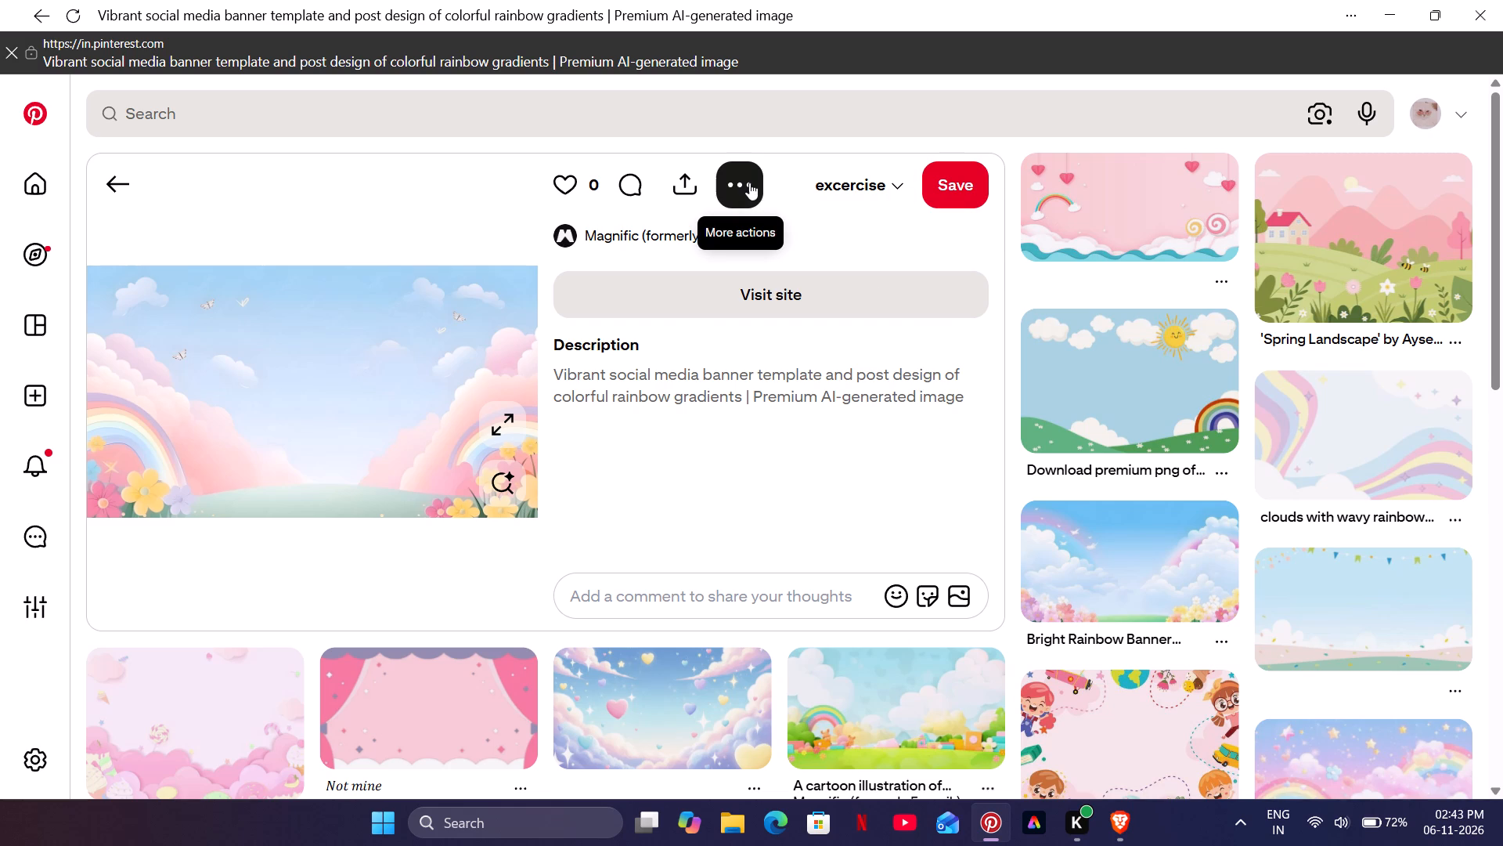
click(705, 242)
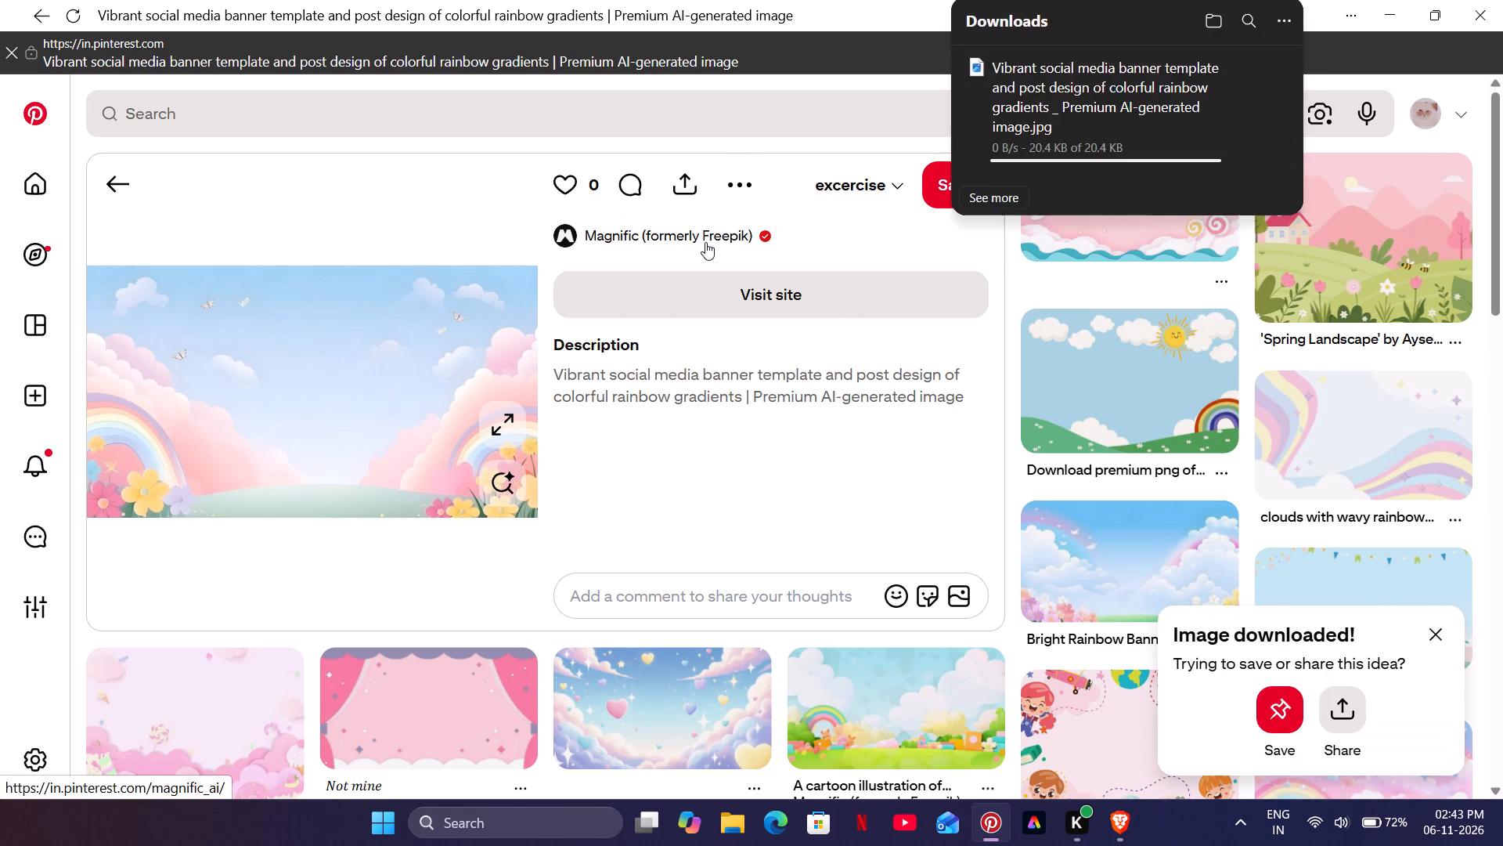
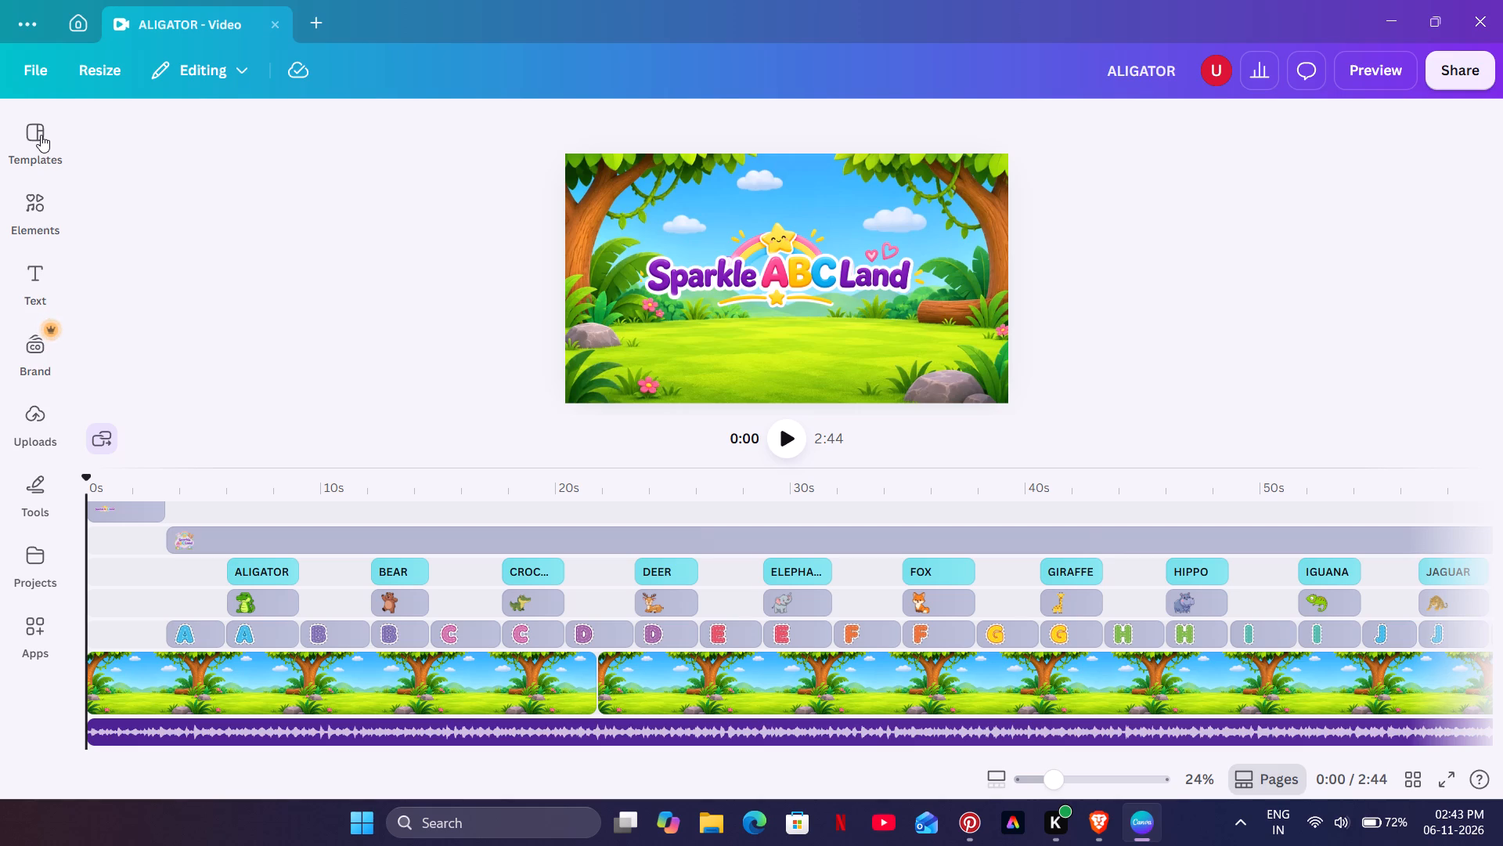
In Canva, close the ALIGATOR design and create a new blank YouTube Video design.
click(106, 32)
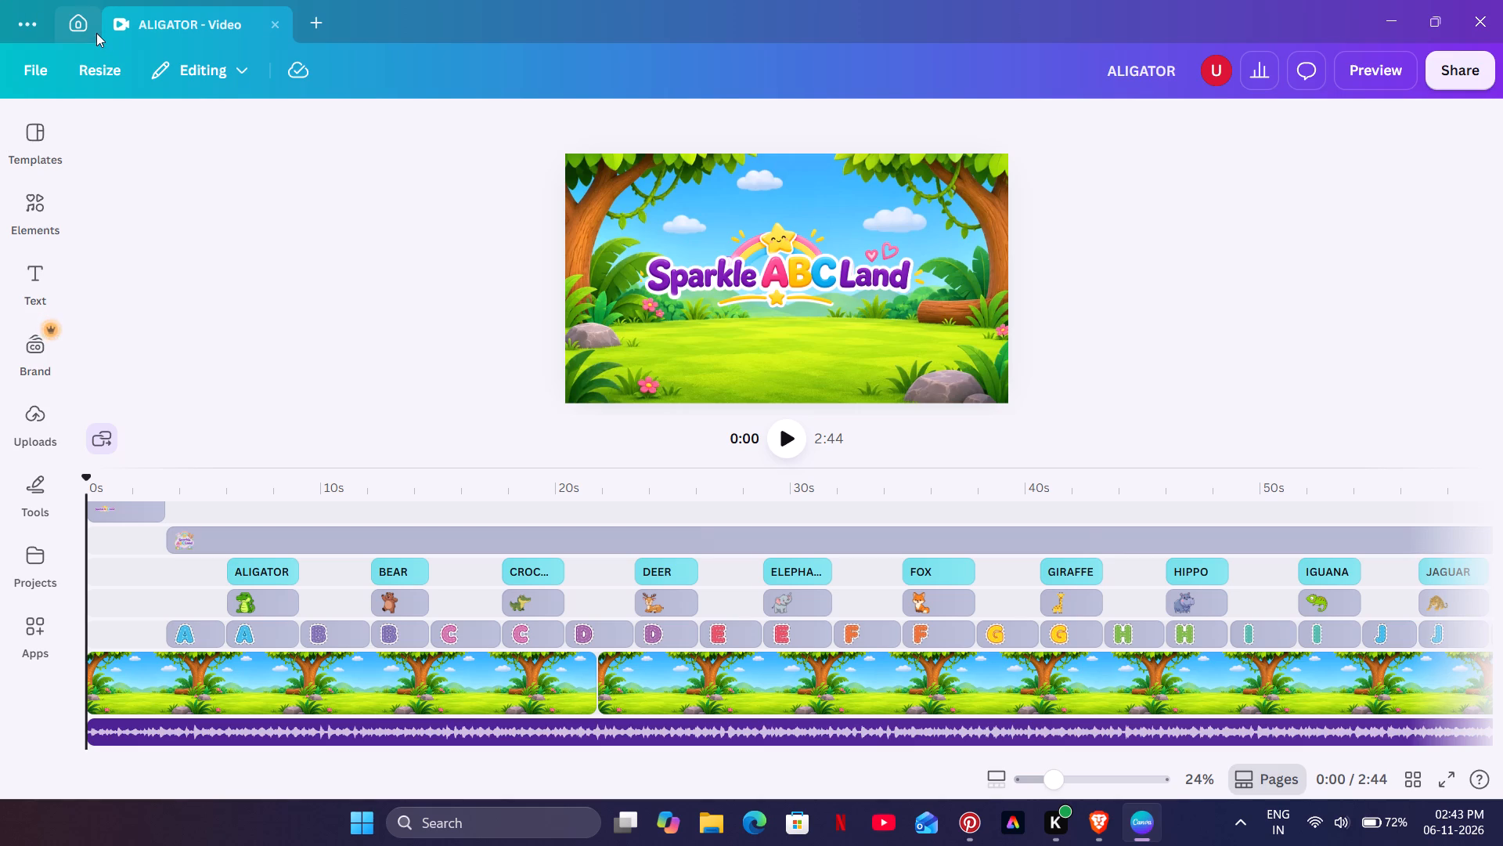
click(96, 33)
click(269, 23)
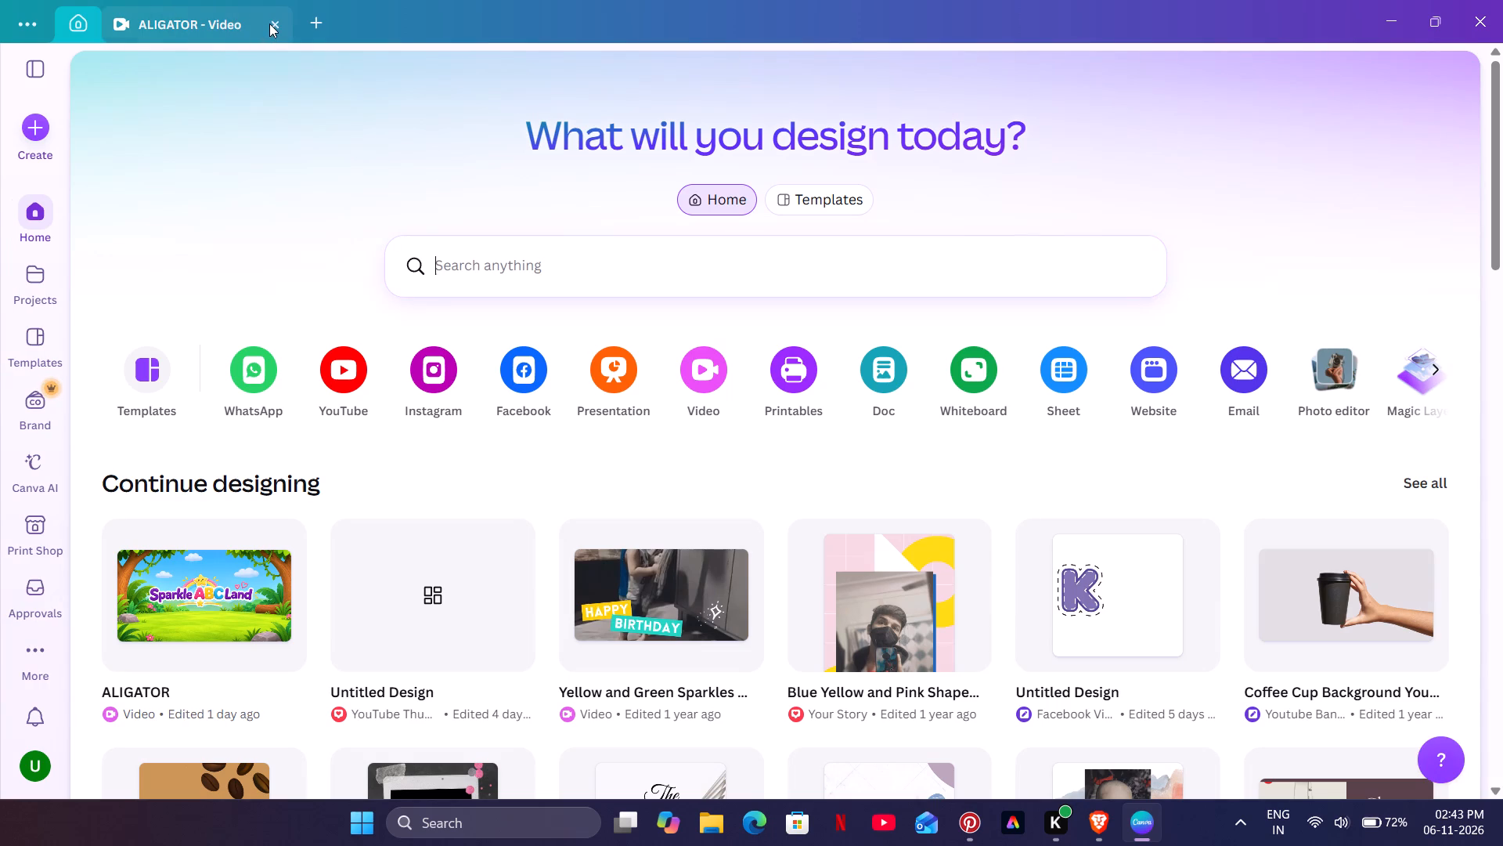
click(336, 366)
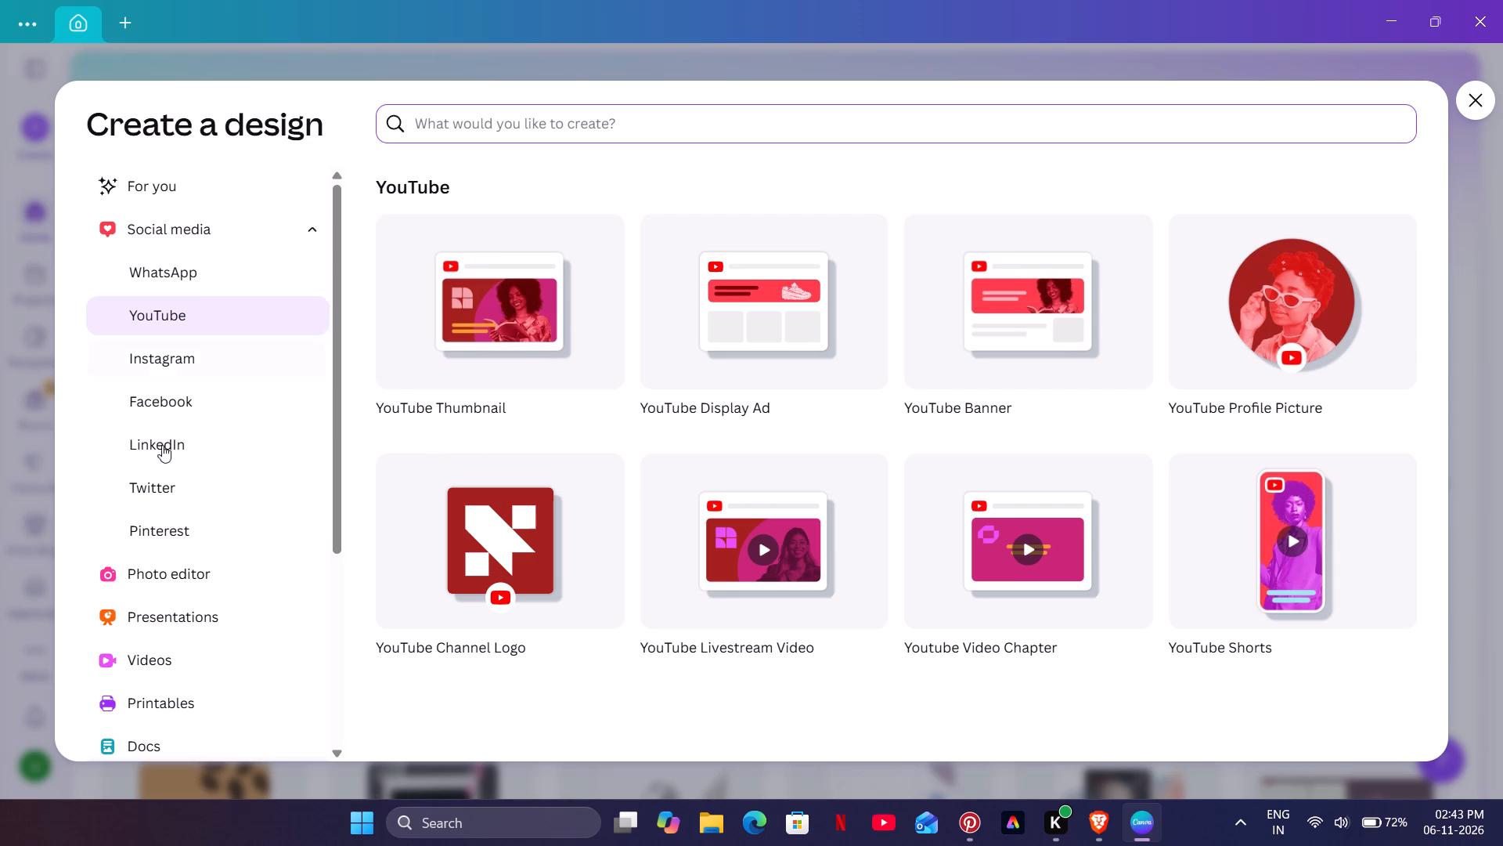
click(150, 664)
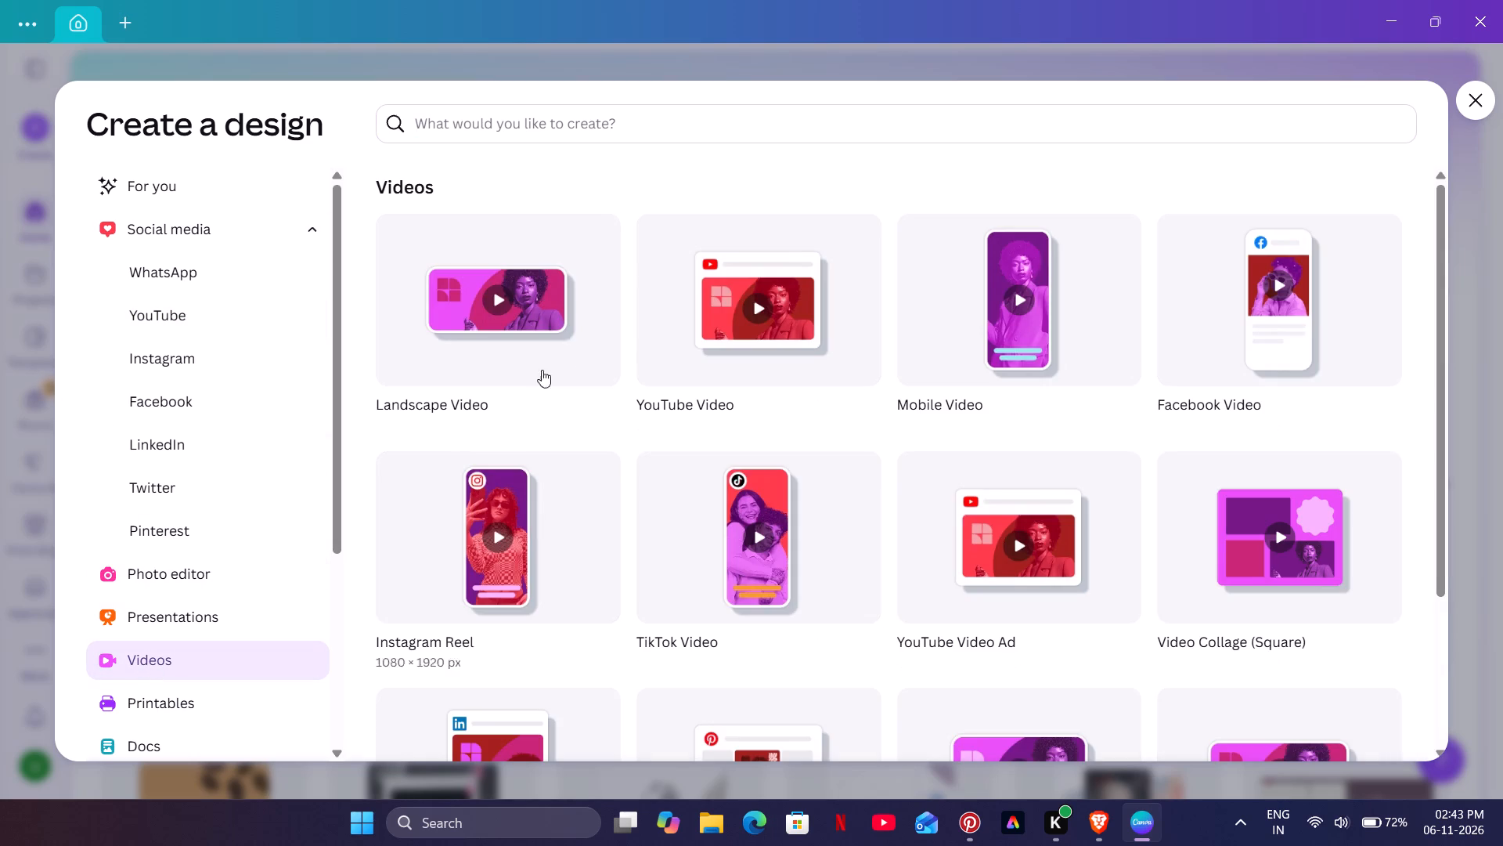
click(691, 334)
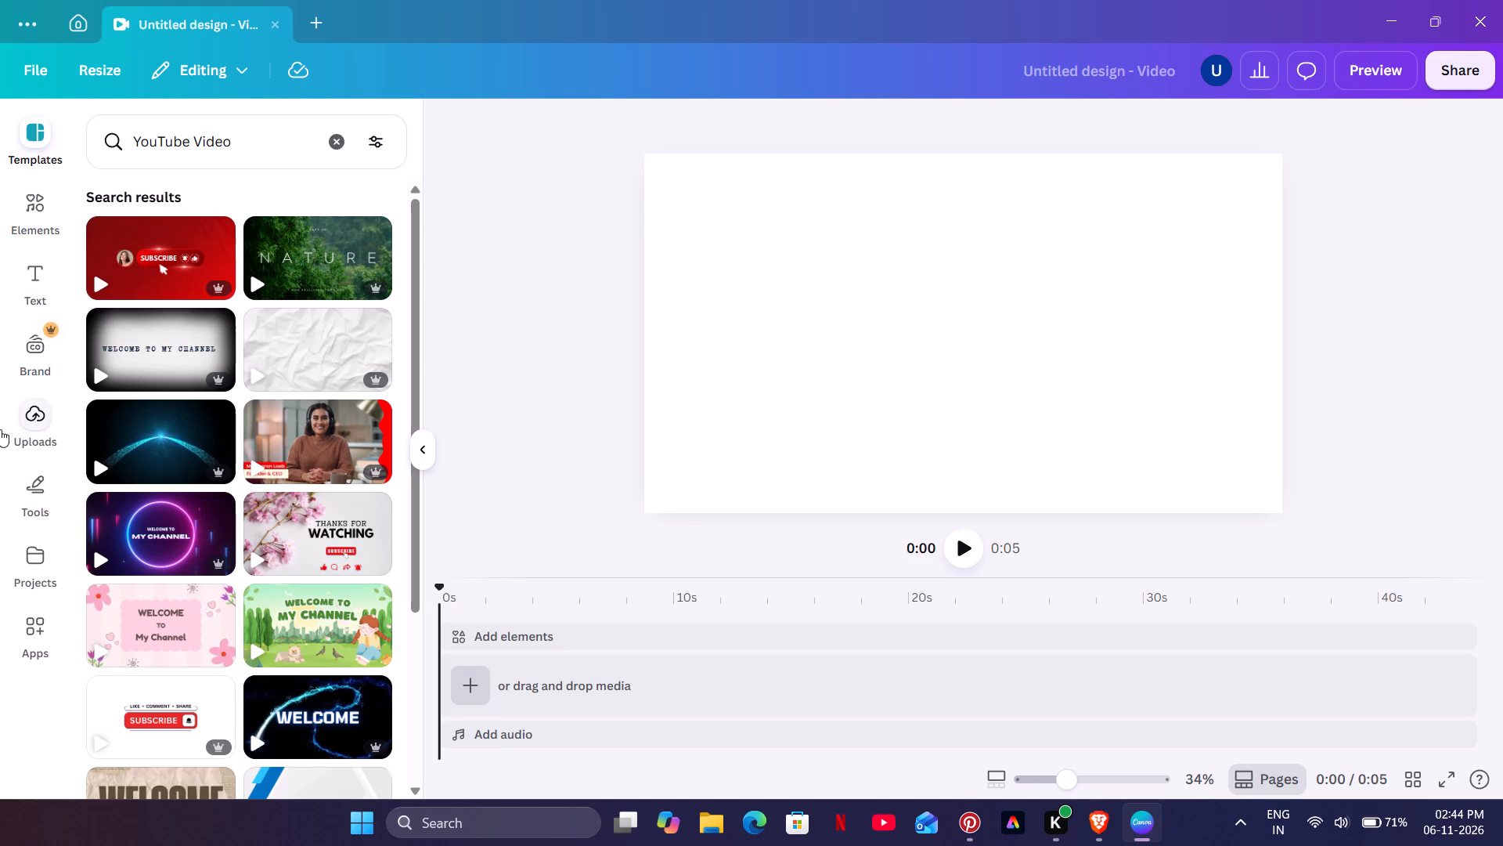
Upload the downloaded "Vibrant social media banner template" rainbow image and add it to the video as the full-frame background.
click(43, 449)
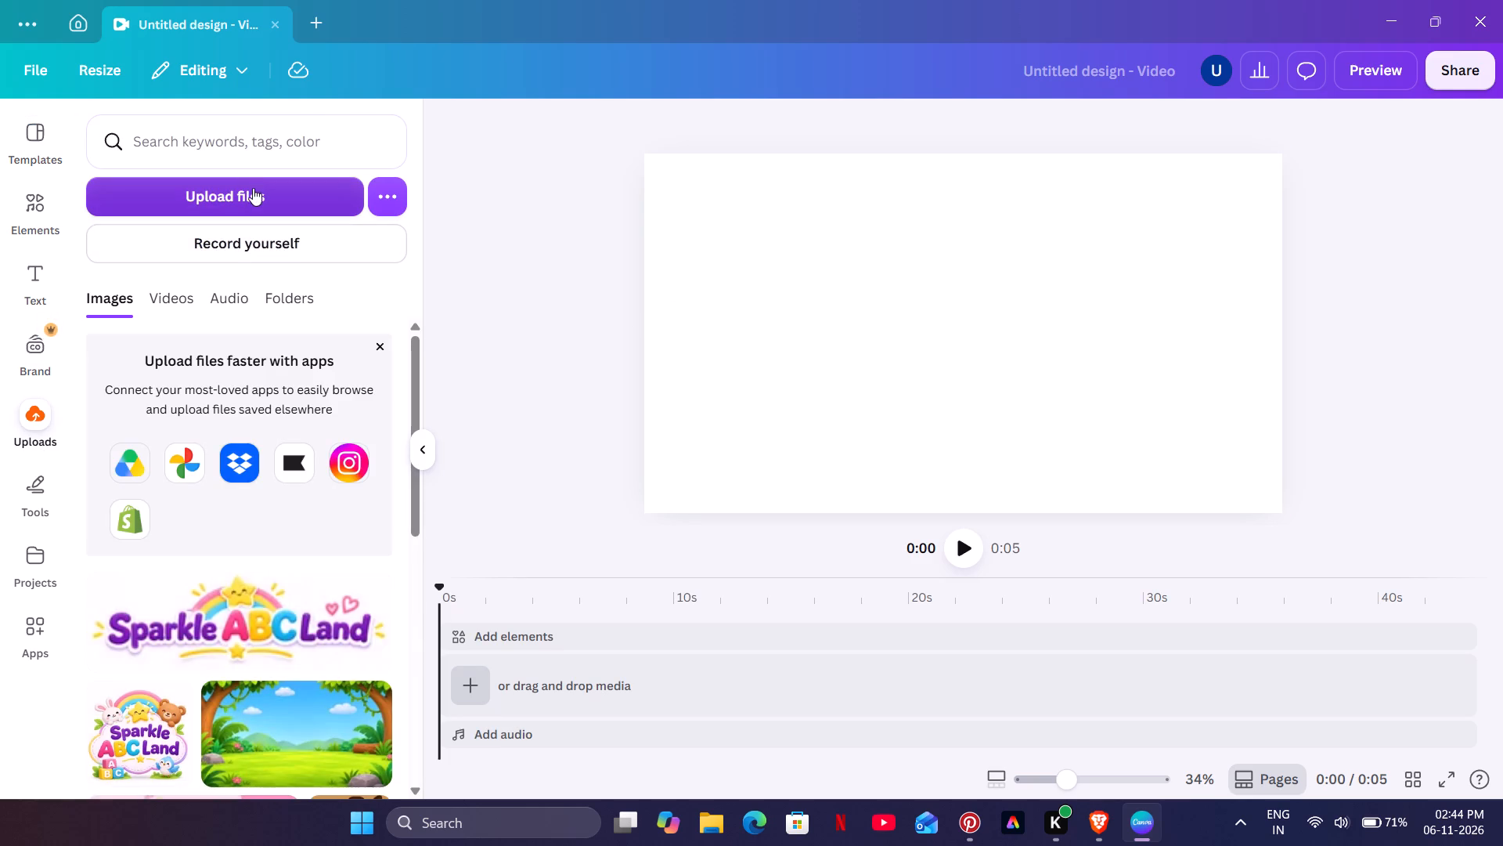
click(253, 193)
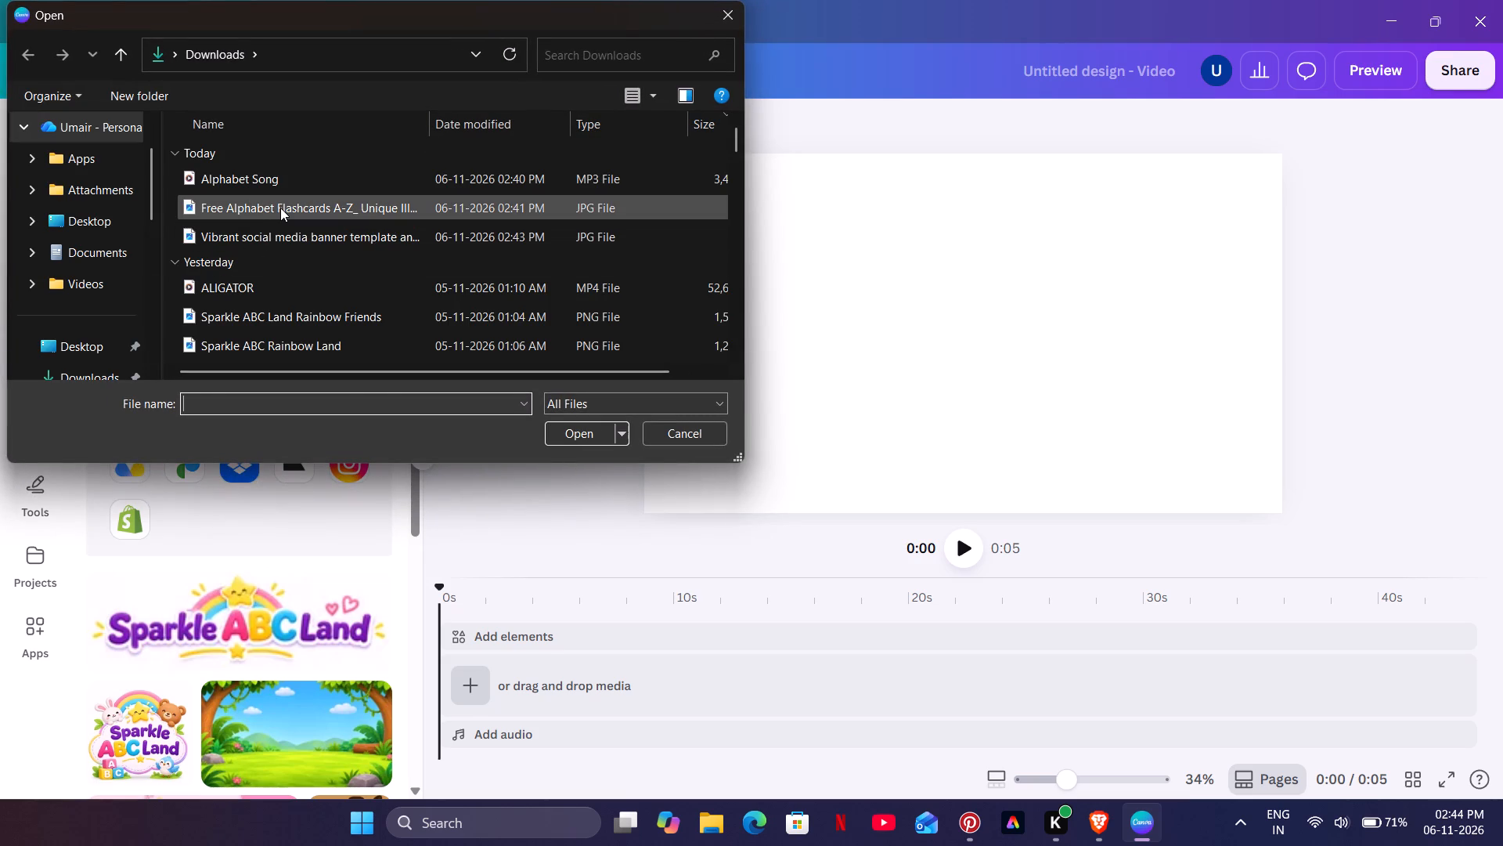
click(280, 208)
click(278, 230)
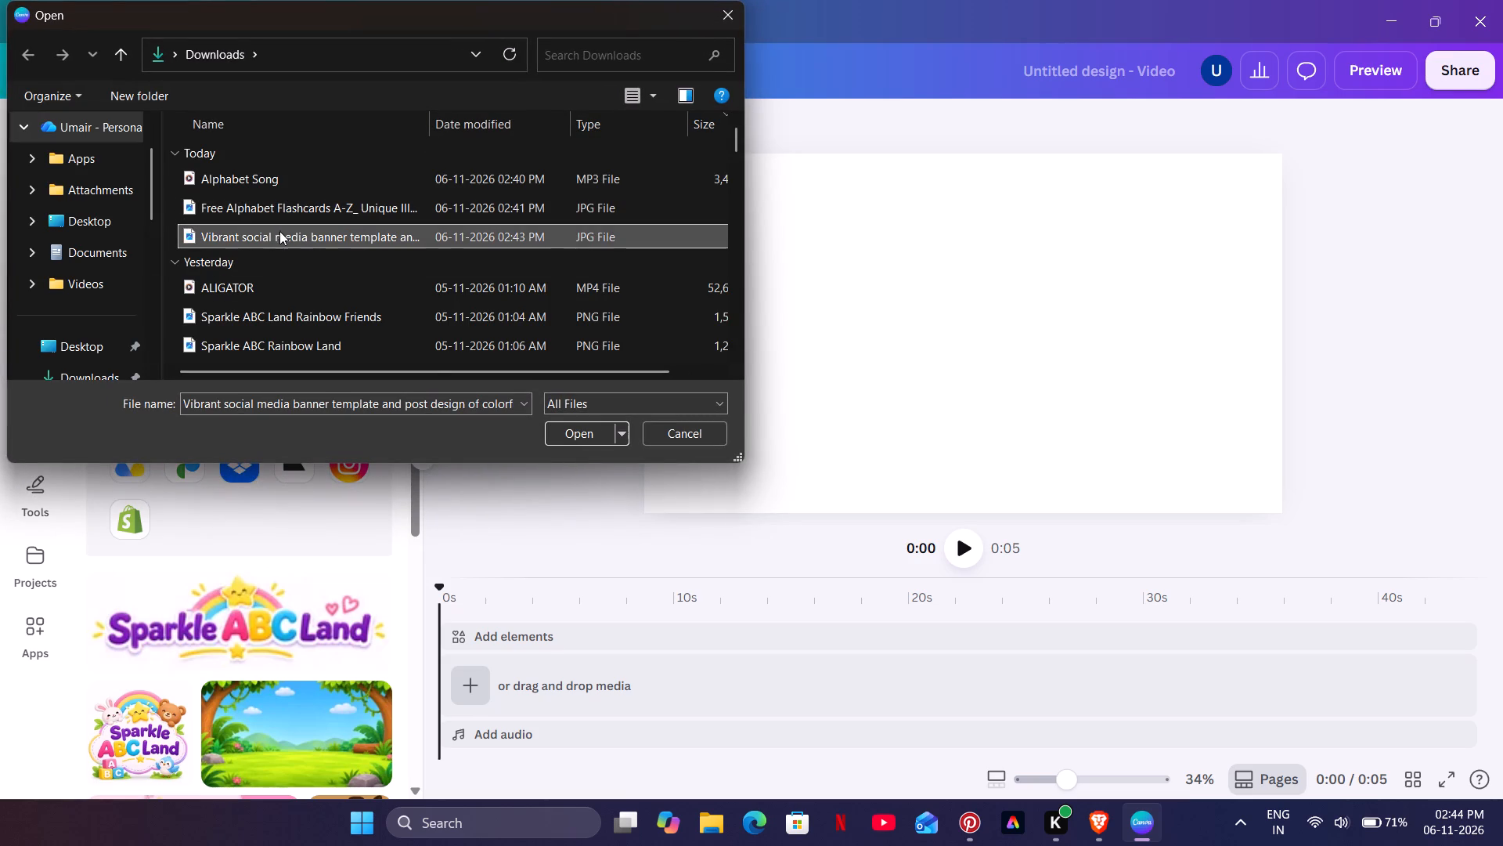
click(578, 441)
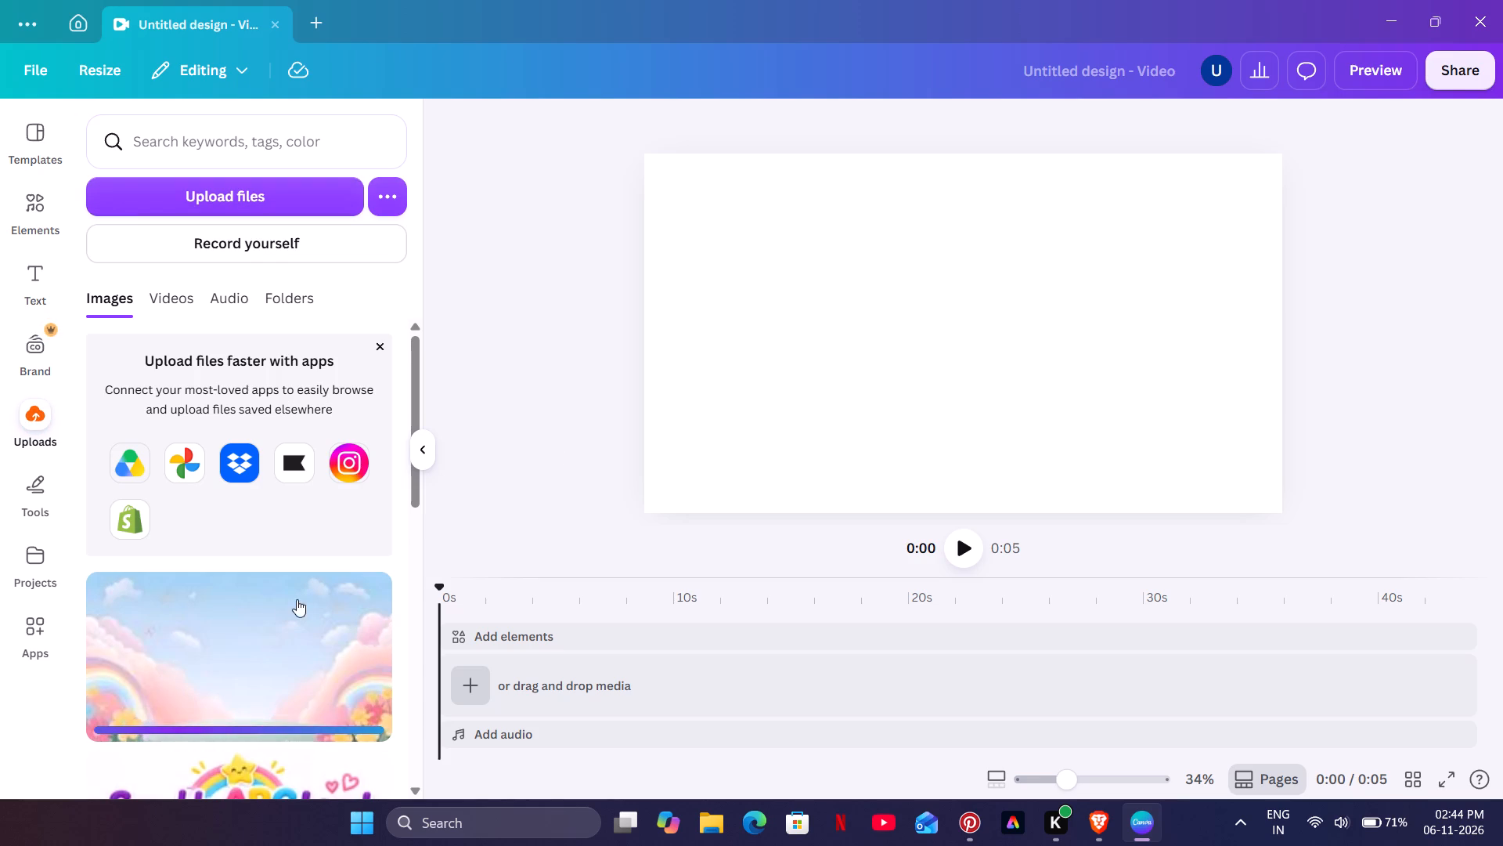
click(257, 619)
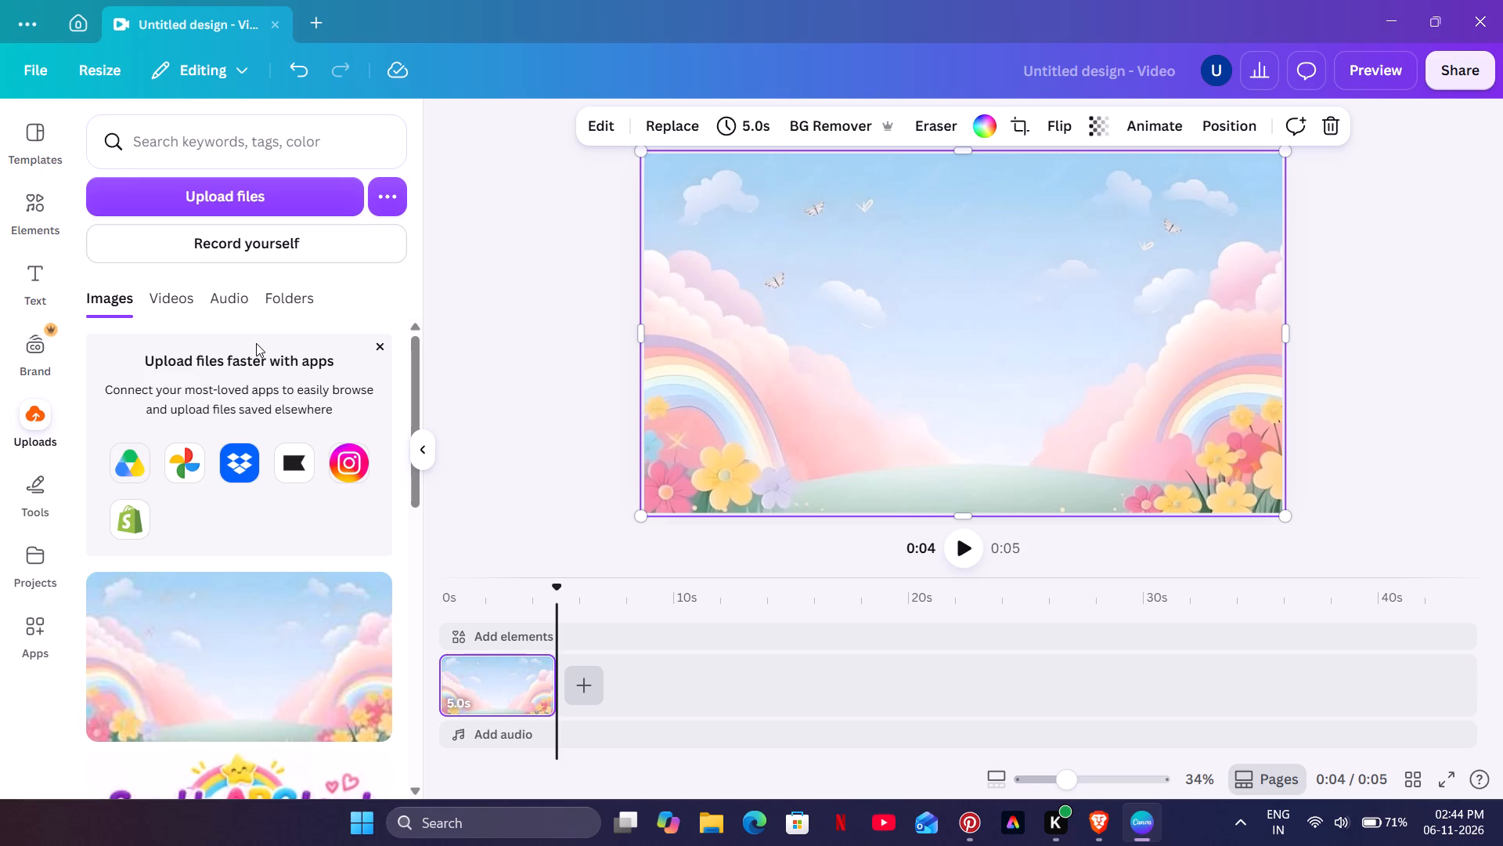
Upload the Alphabet Song MP3, add it to the audio track, and move it to start at 0s.
click(153, 192)
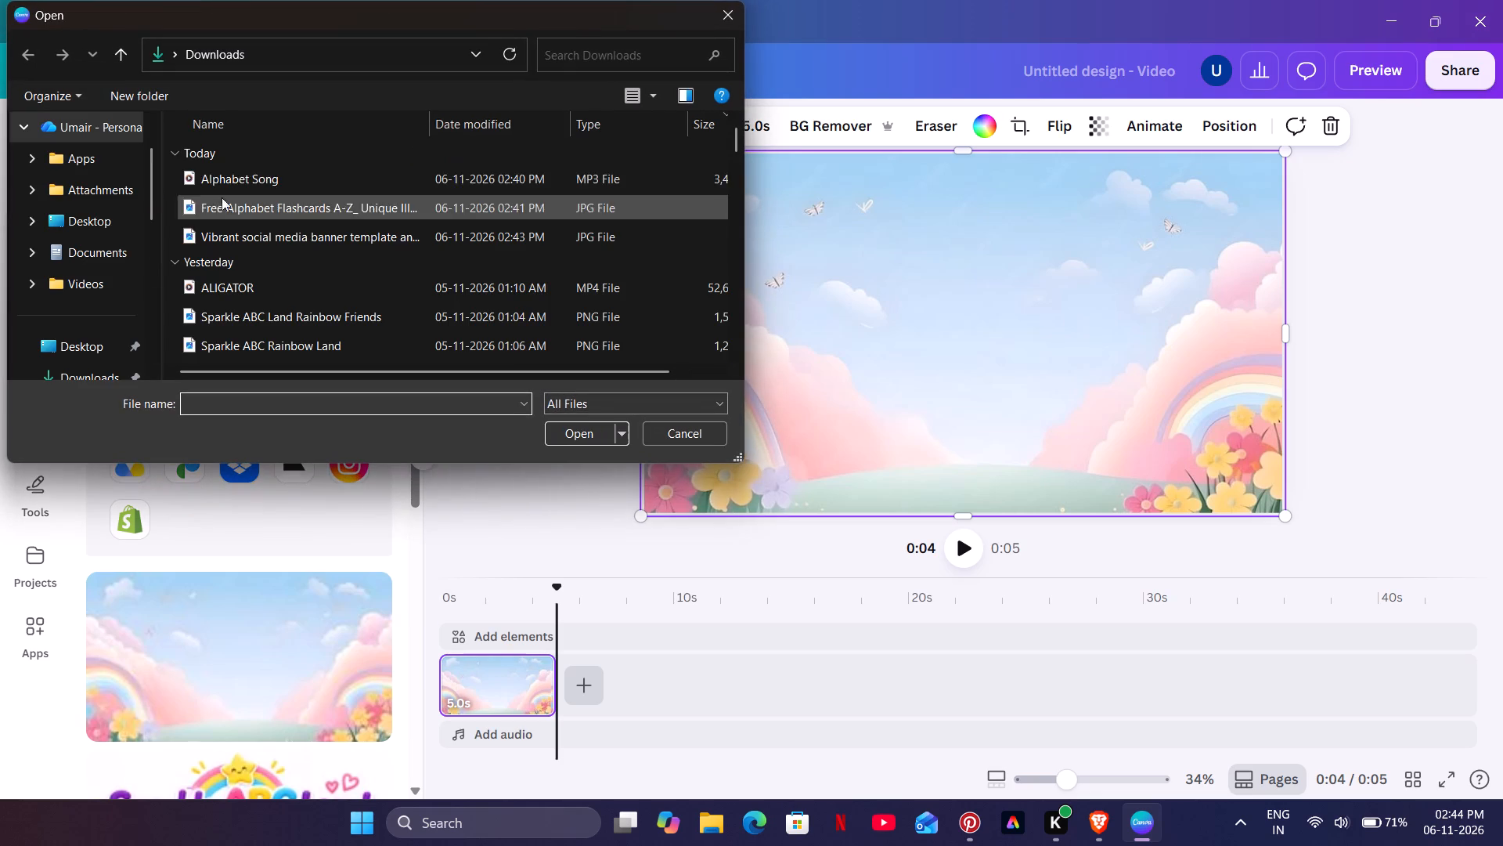
click(240, 179)
click(564, 424)
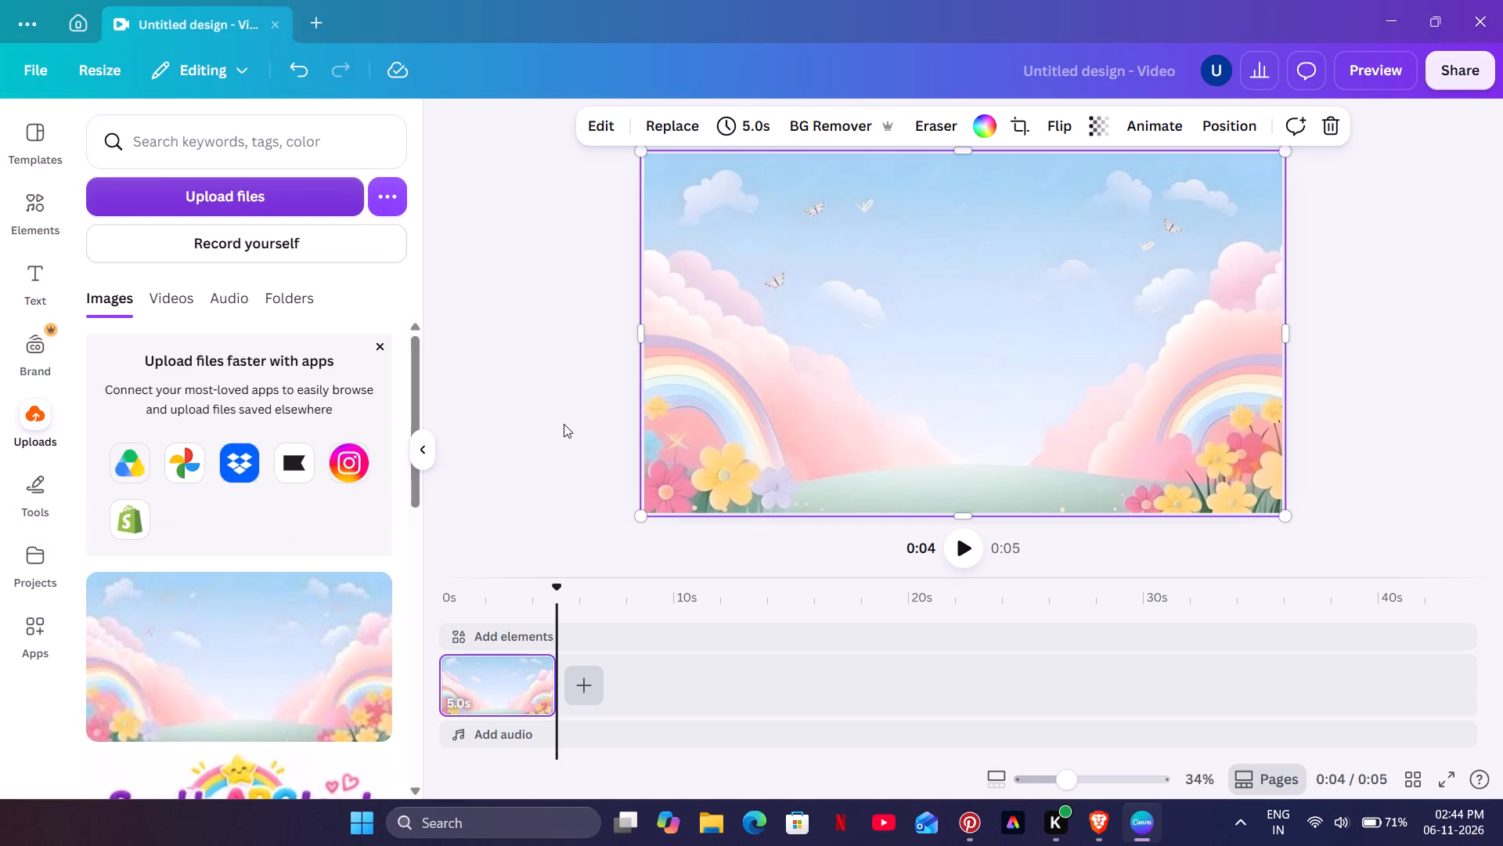
click(543, 413)
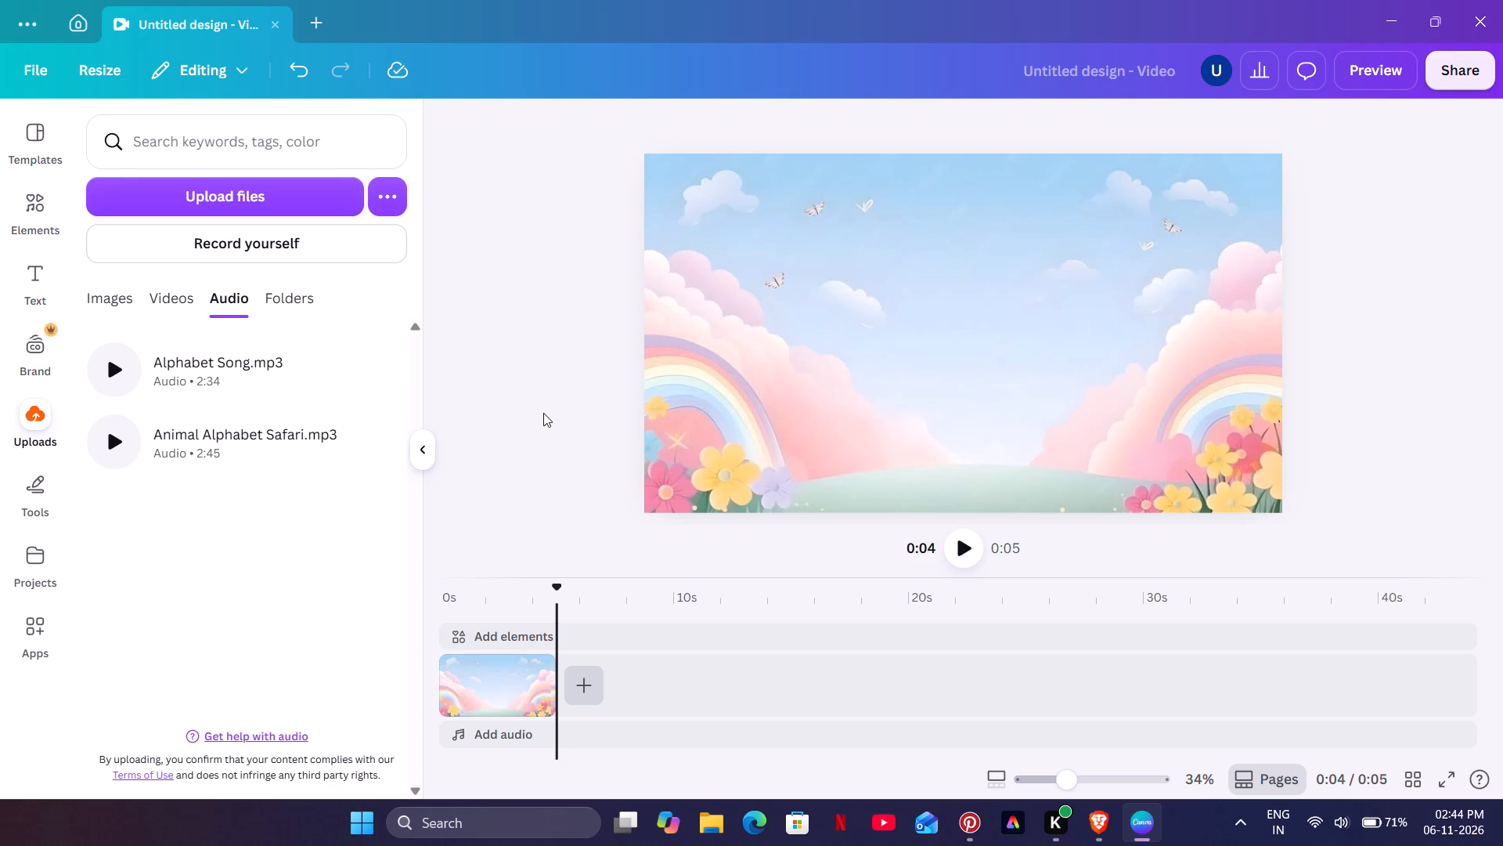
click(292, 374)
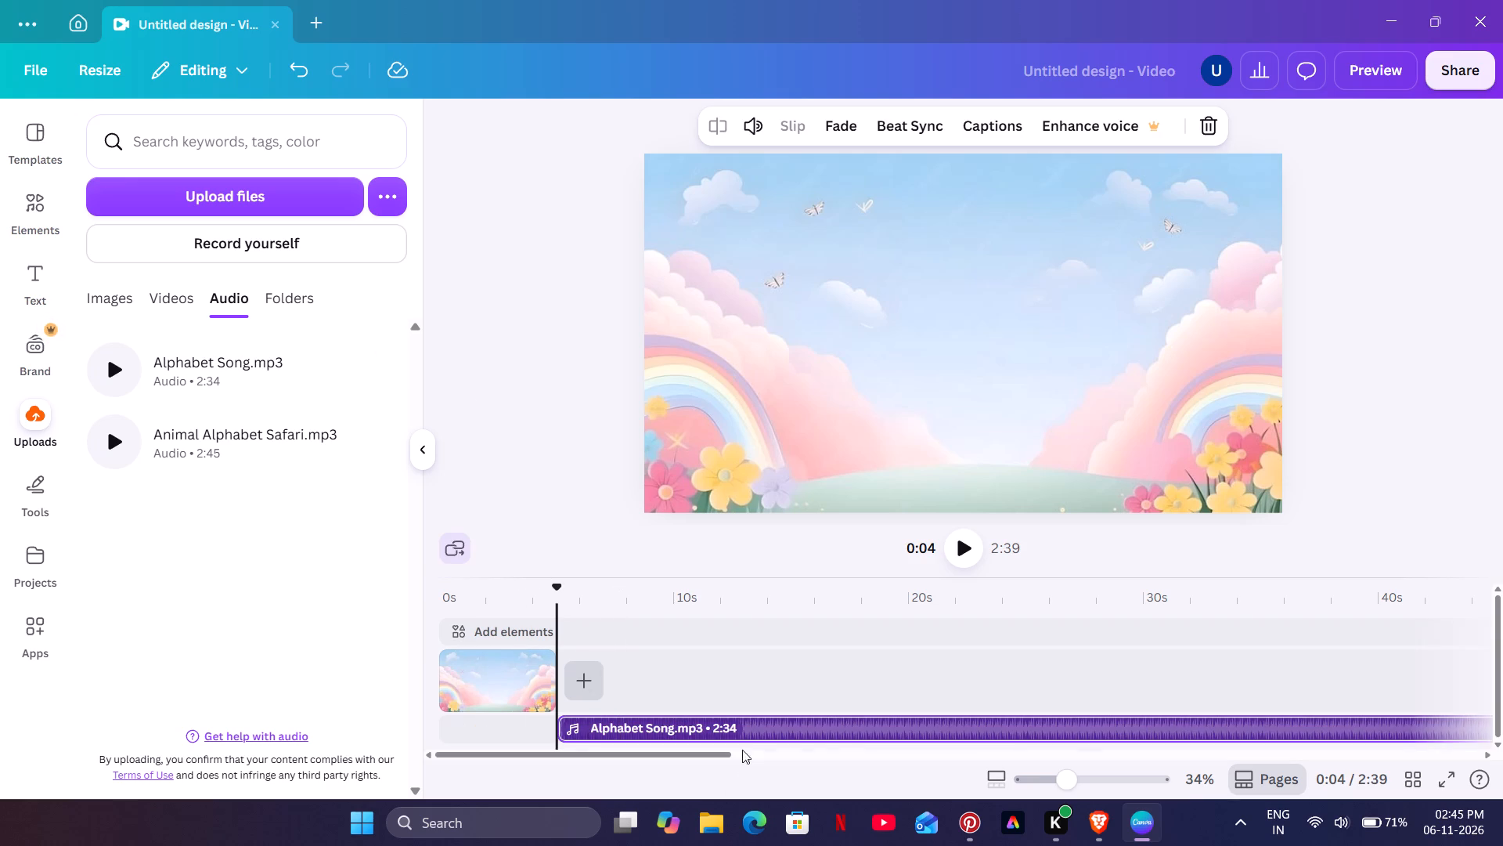
drag(746, 729, 705, 727)
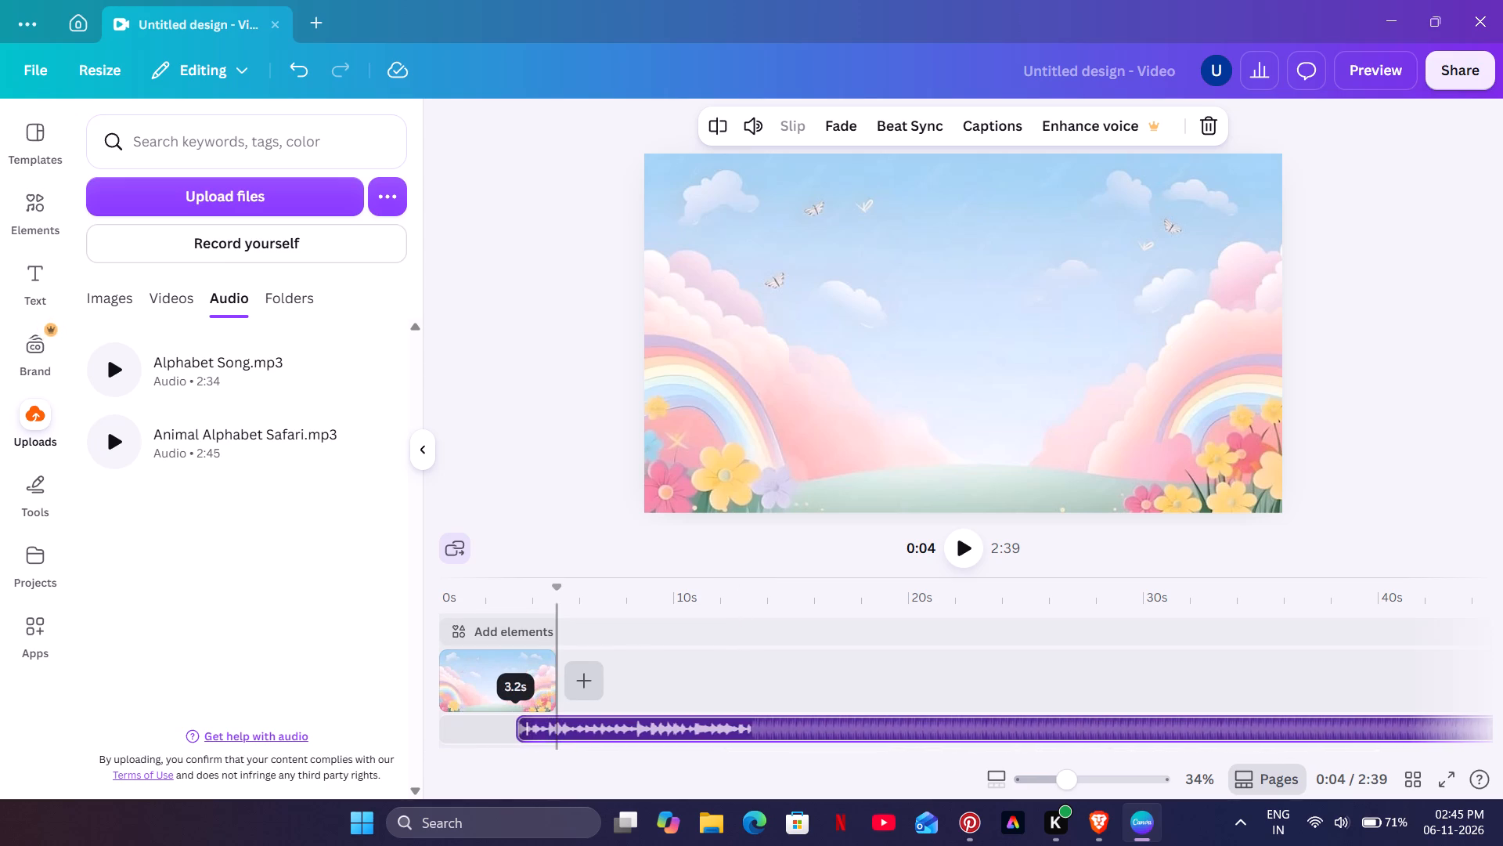
drag(705, 727, 624, 727)
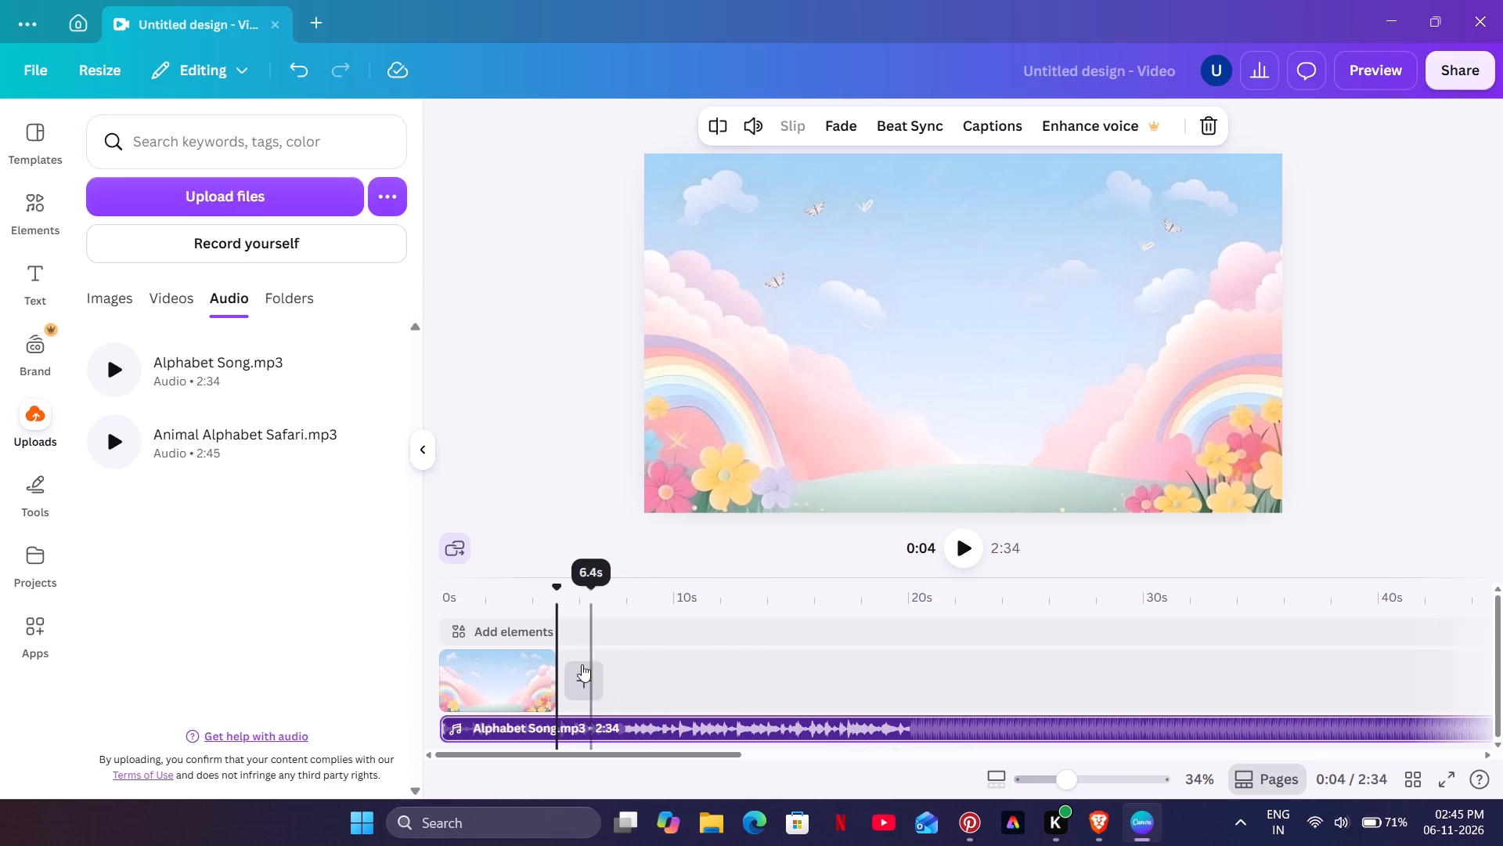
Extend the rainbow background clip to 2:34 so it ends together with the Alphabet Song audio.
click(547, 674)
drag(547, 674, 952, 674)
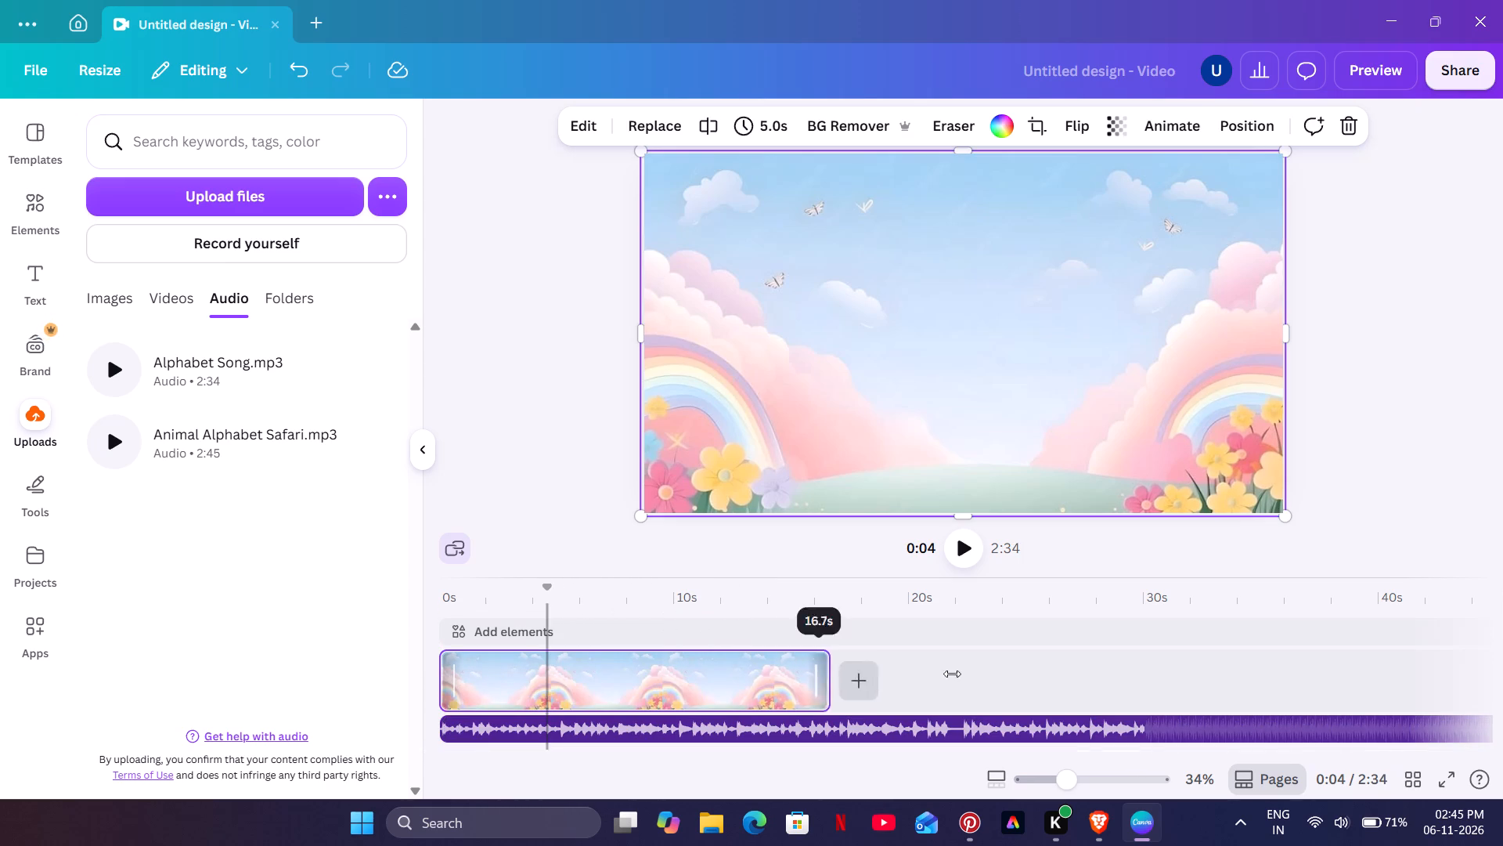
drag(952, 674, 1462, 656)
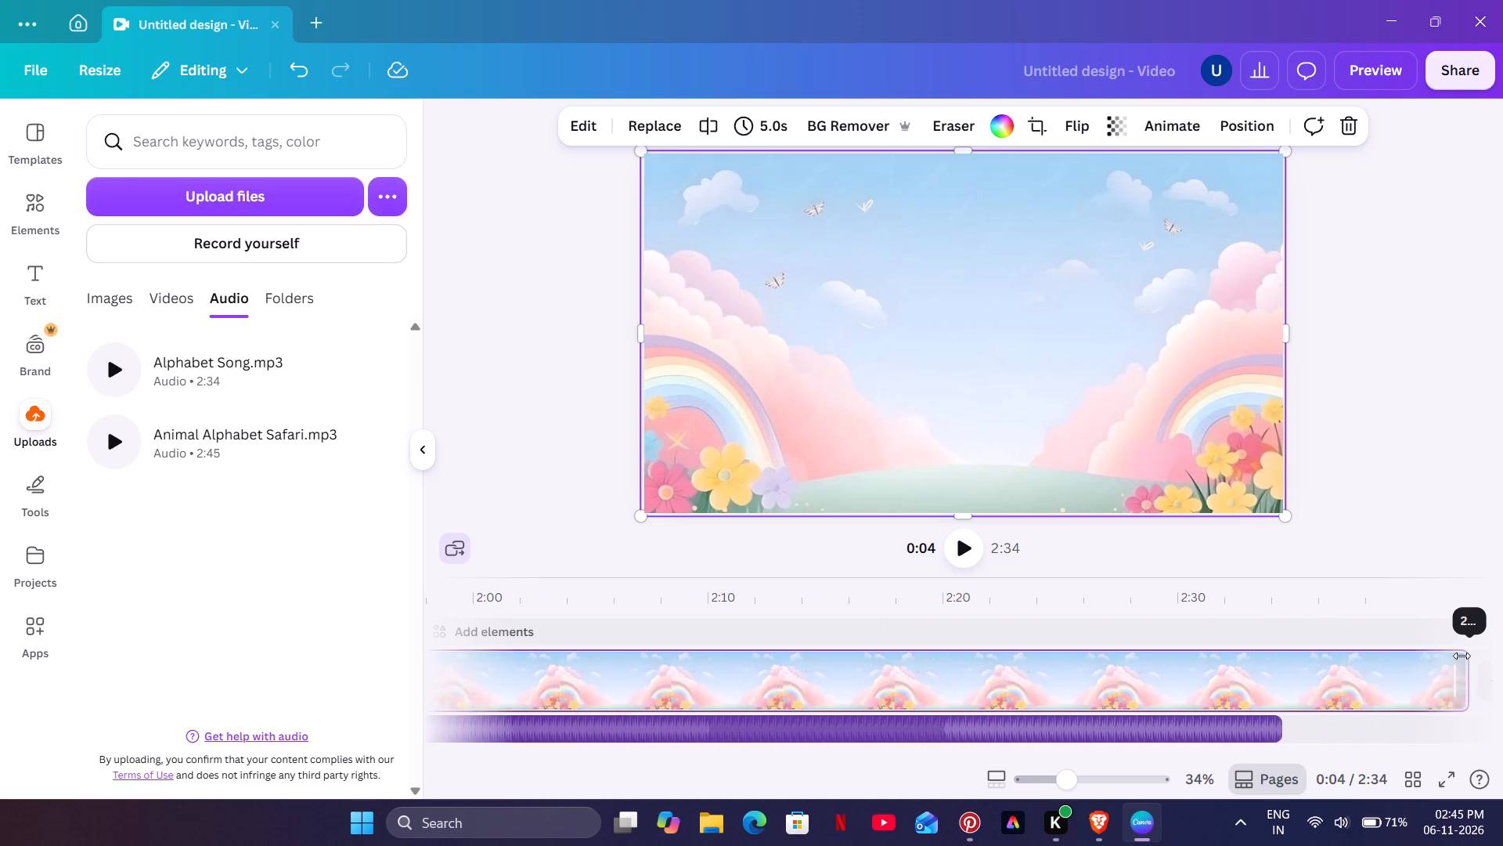
drag(1462, 656, 920, 678)
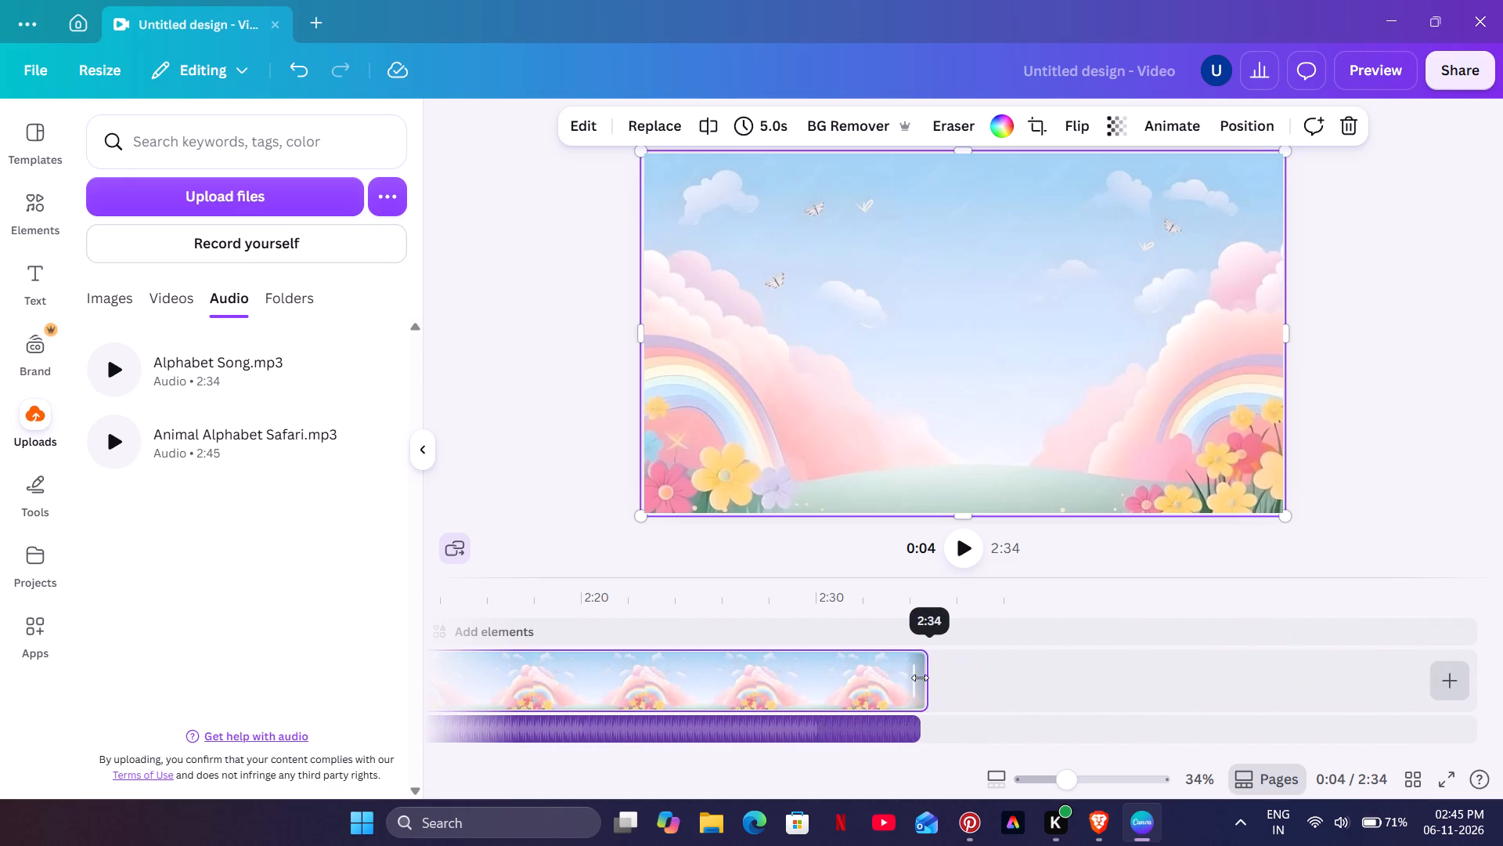
drag(920, 678, 913, 680)
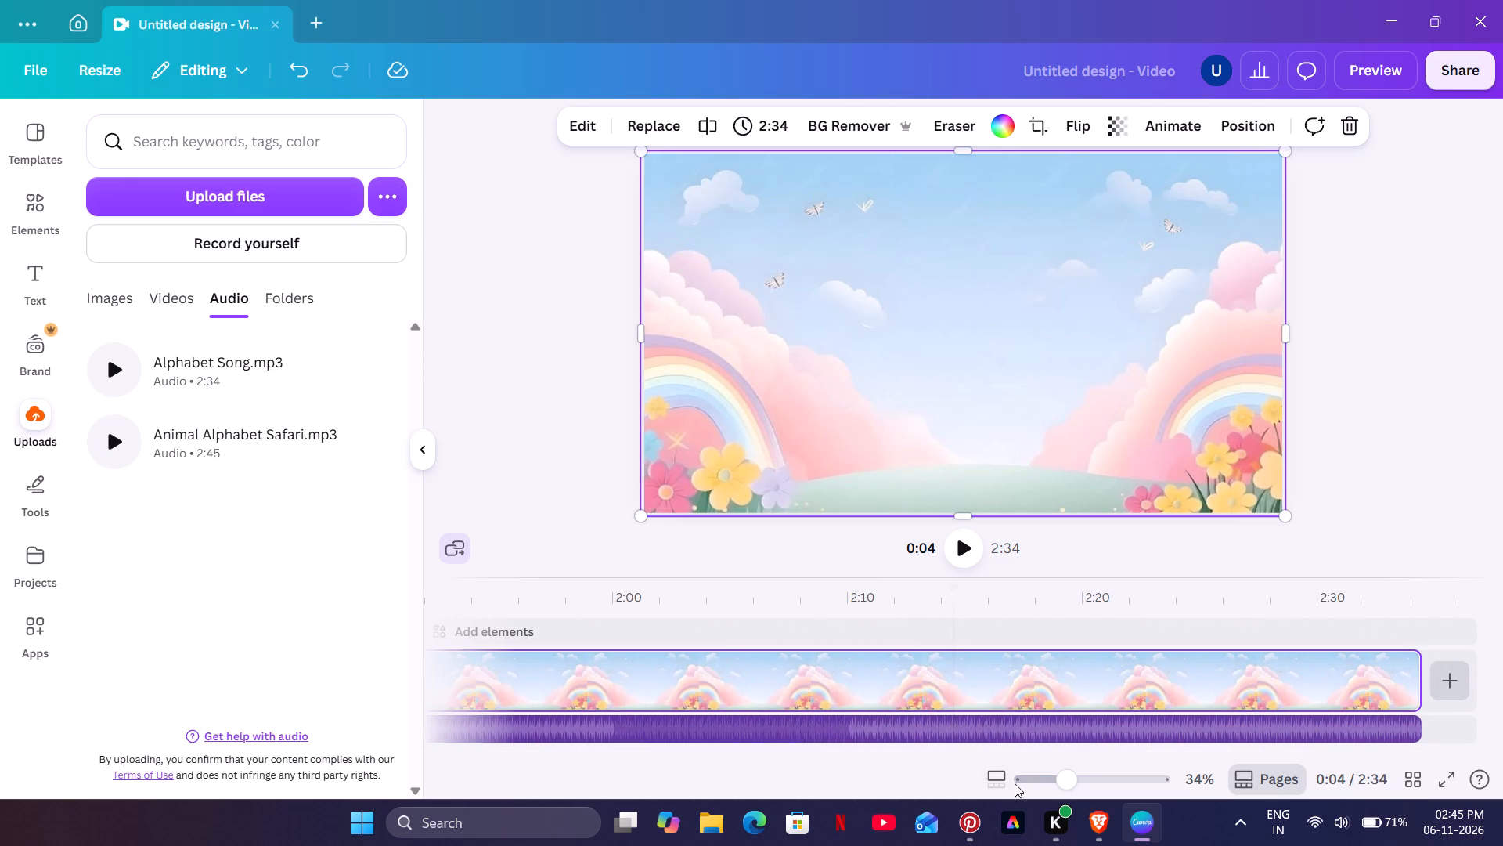
Play the video from the beginning to hear the song's intro, stopping at about 0:11.
drag(1242, 756, 457, 750)
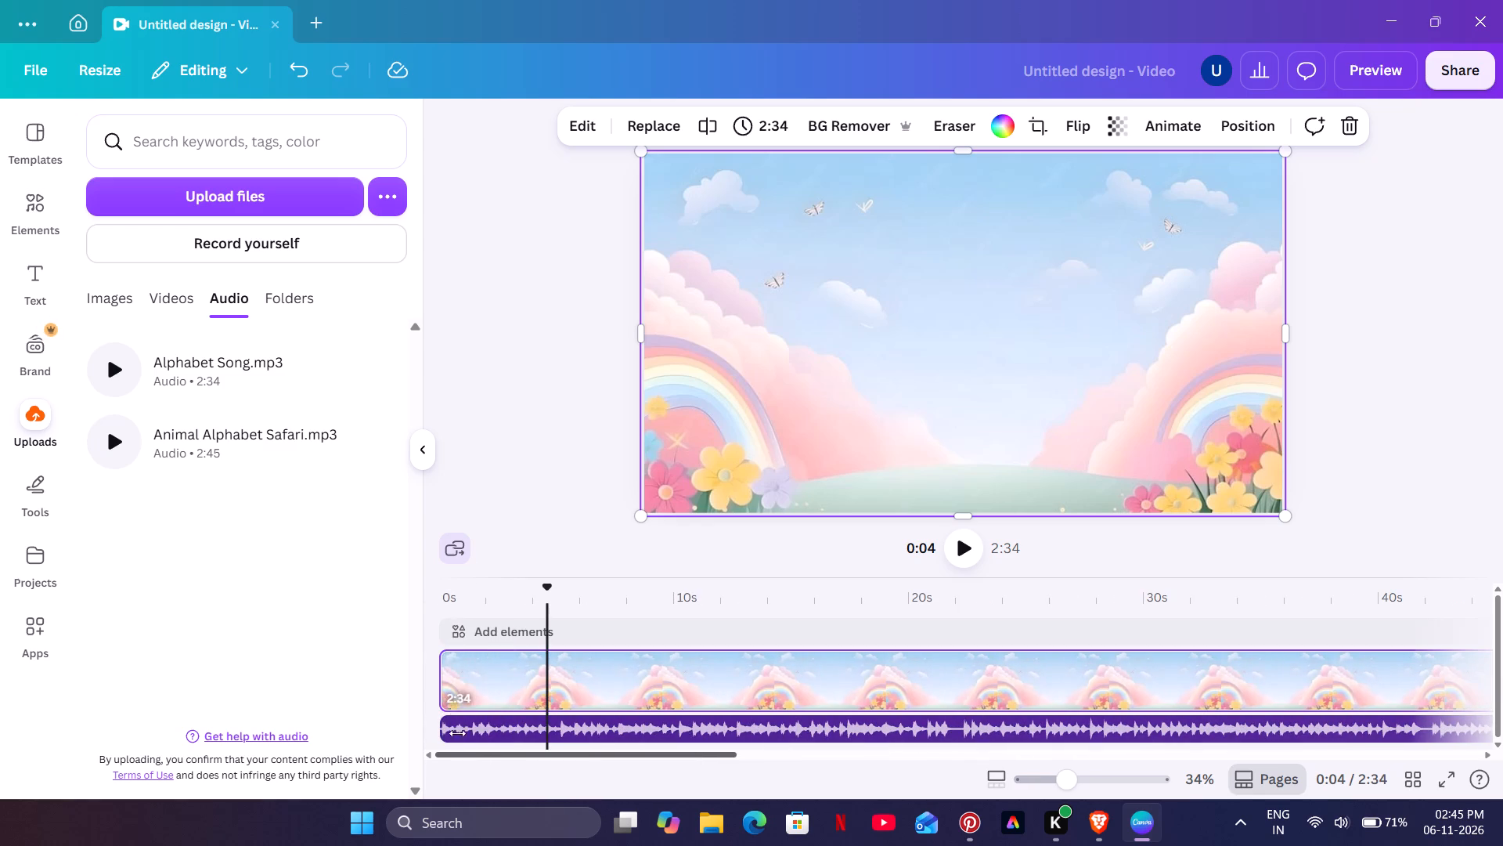
click(438, 610)
click(446, 604)
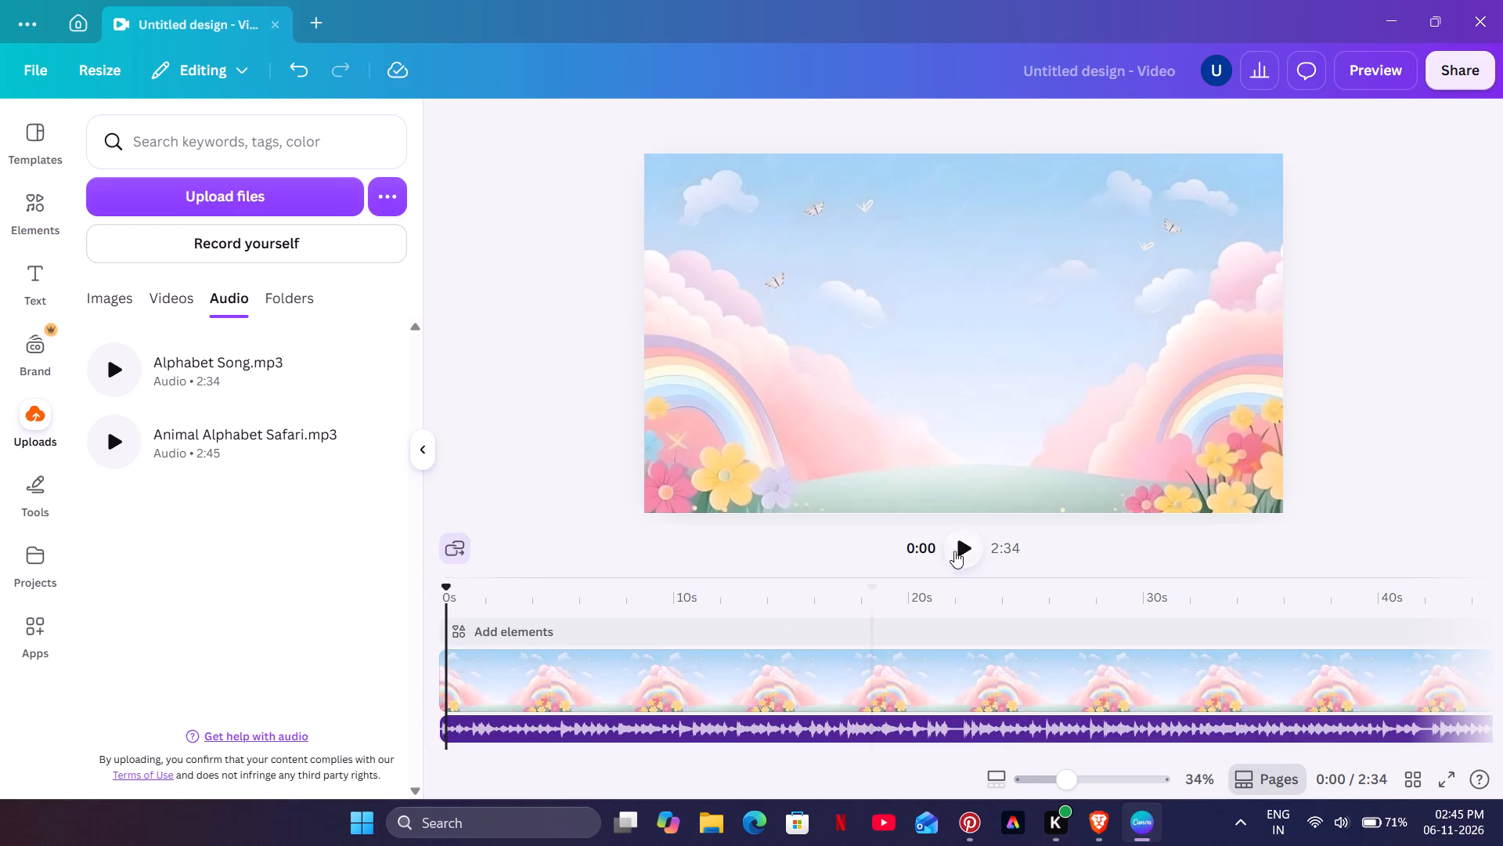
click(964, 549)
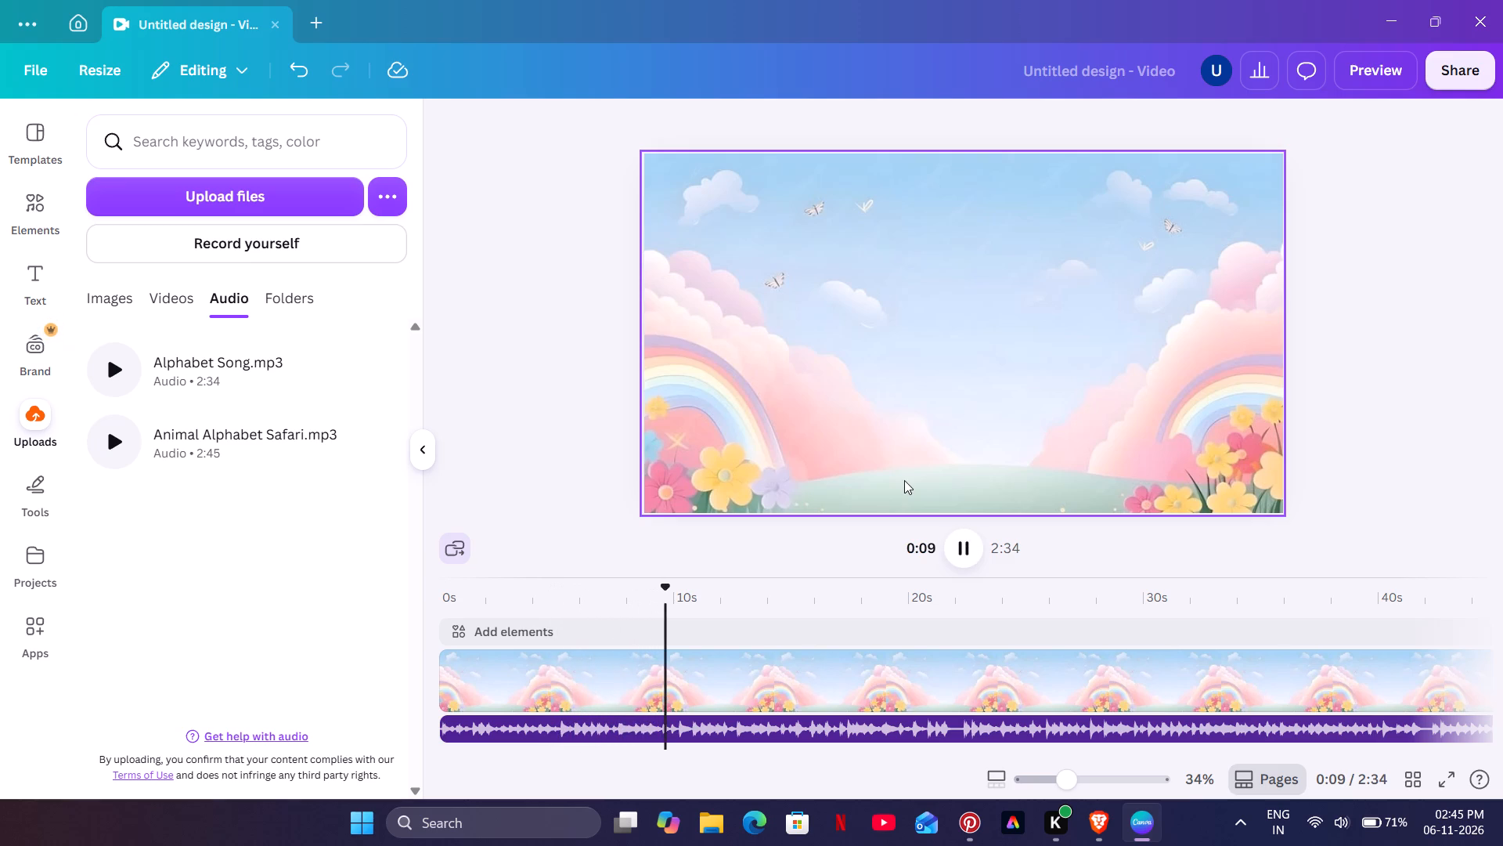
click(802, 486)
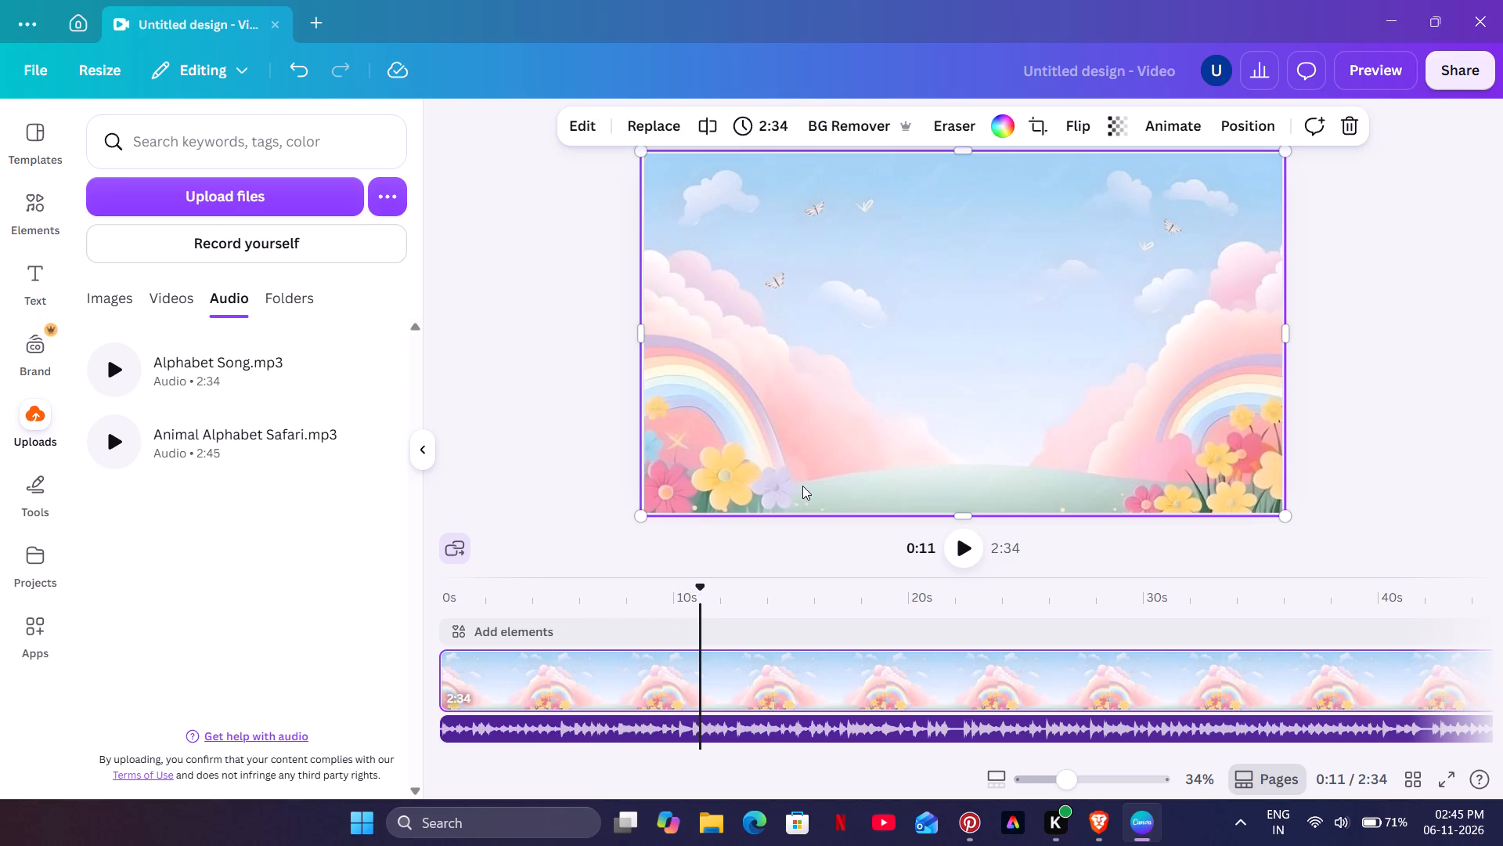
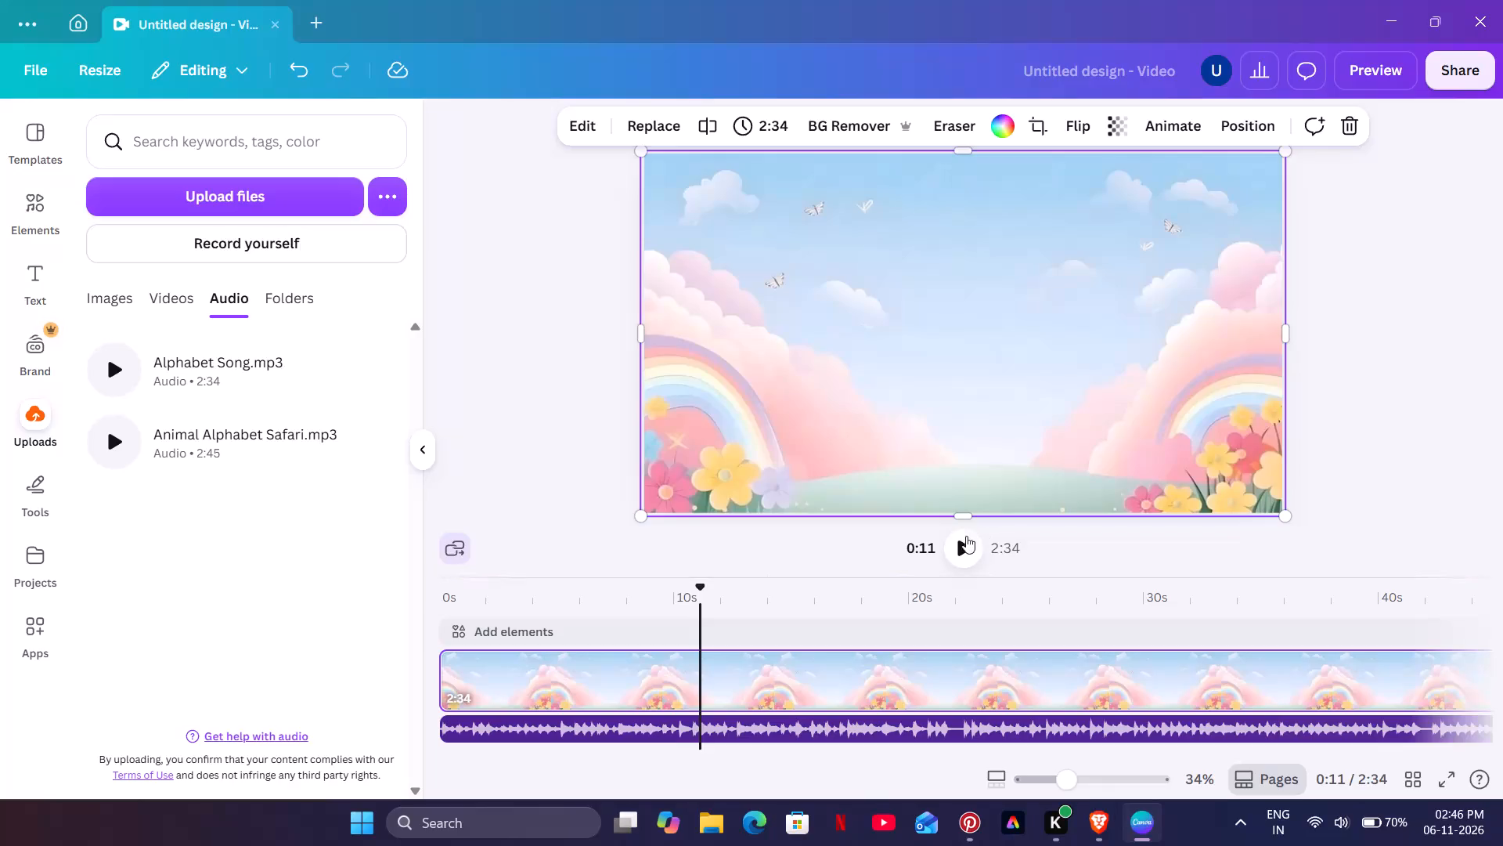
Play the song on from 0:11 and stop it at about 0:12.
click(961, 539)
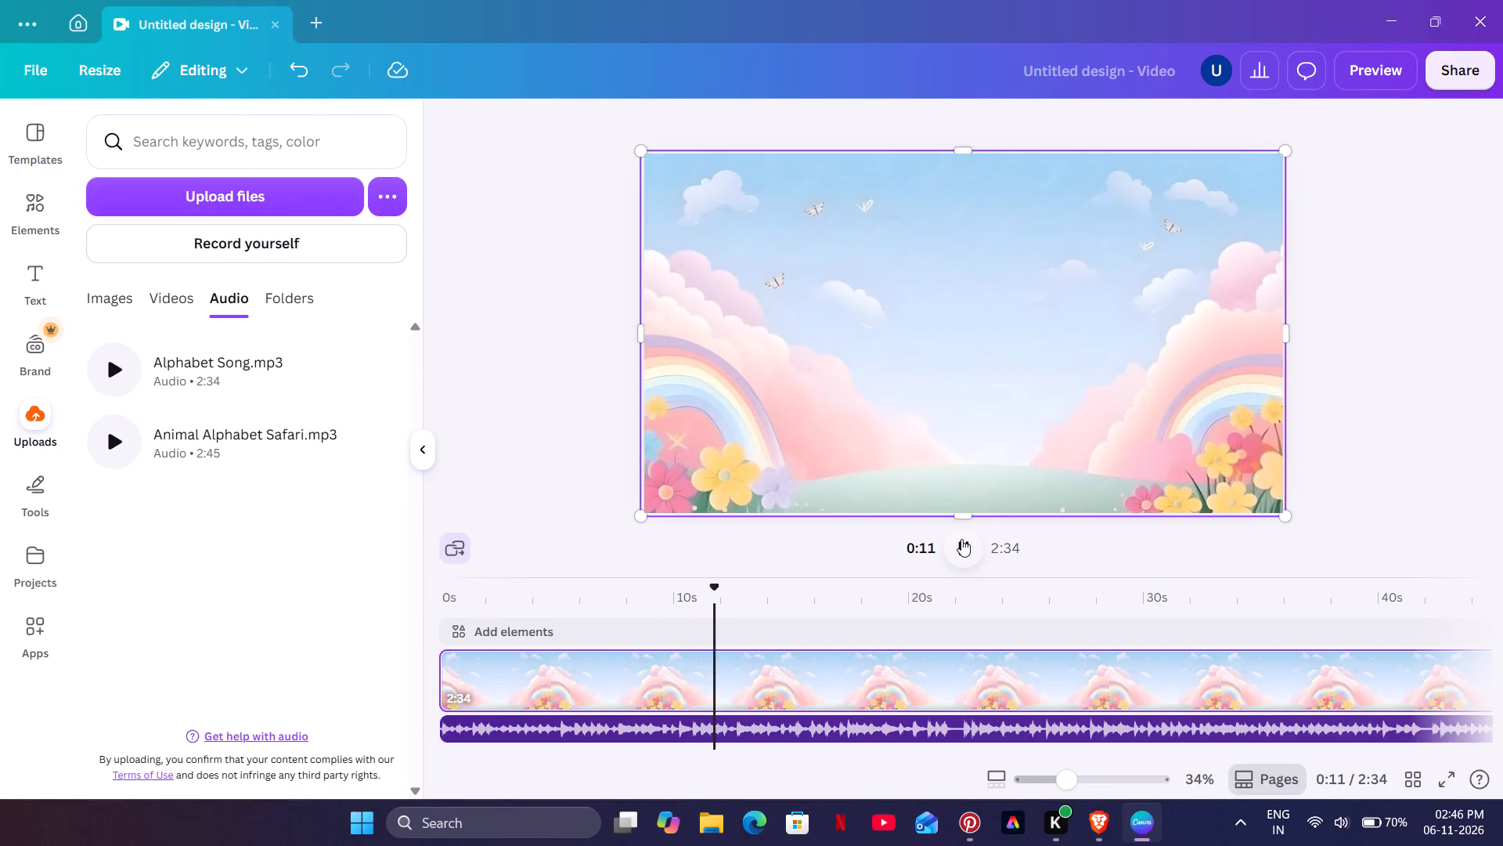
click(961, 539)
Search the elements library for "ALPHABETS".
click(45, 200)
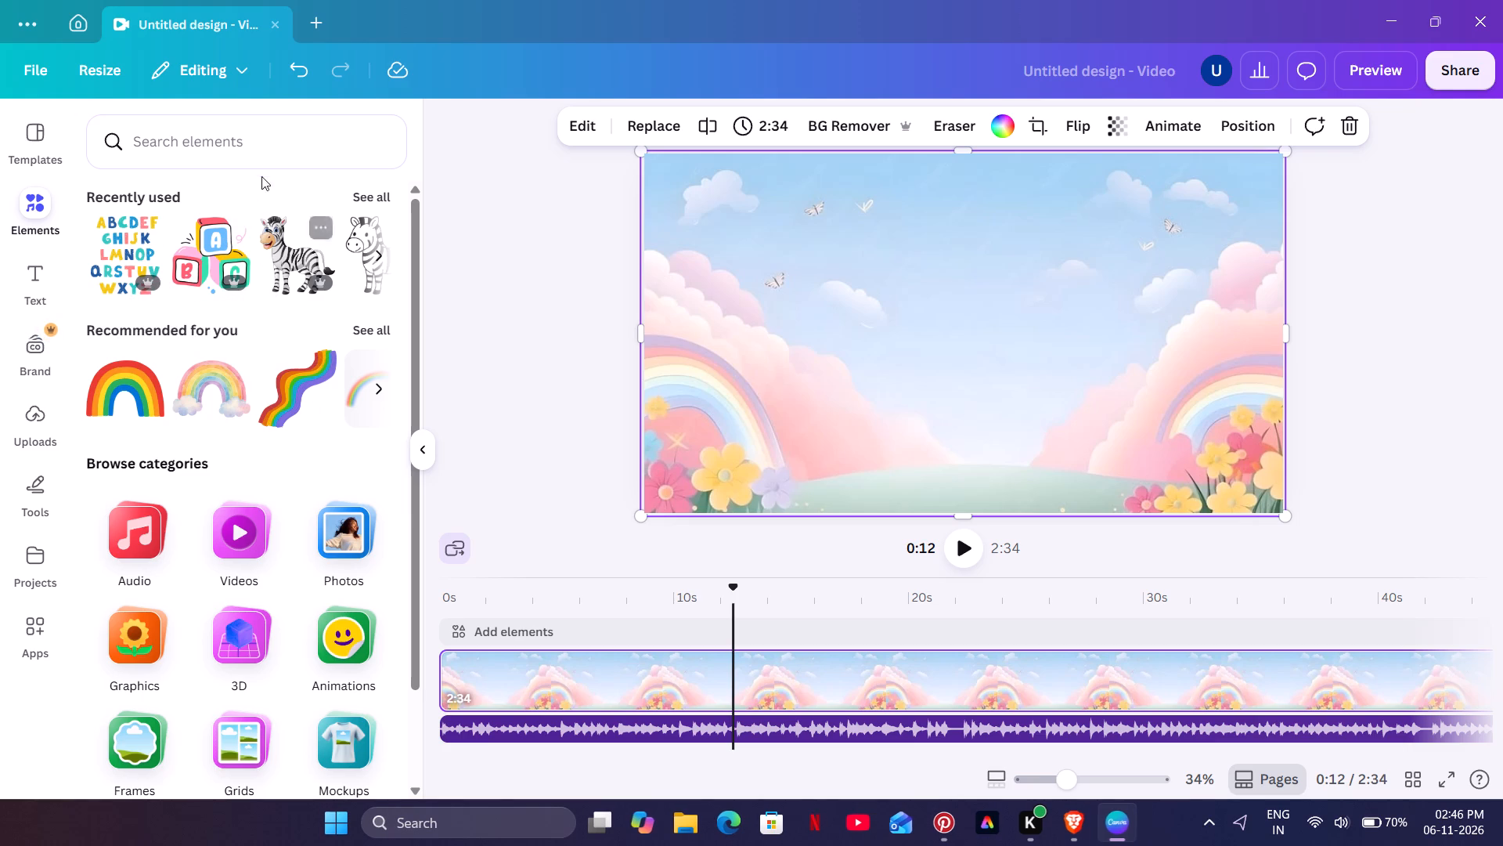
click(265, 142)
click(214, 239)
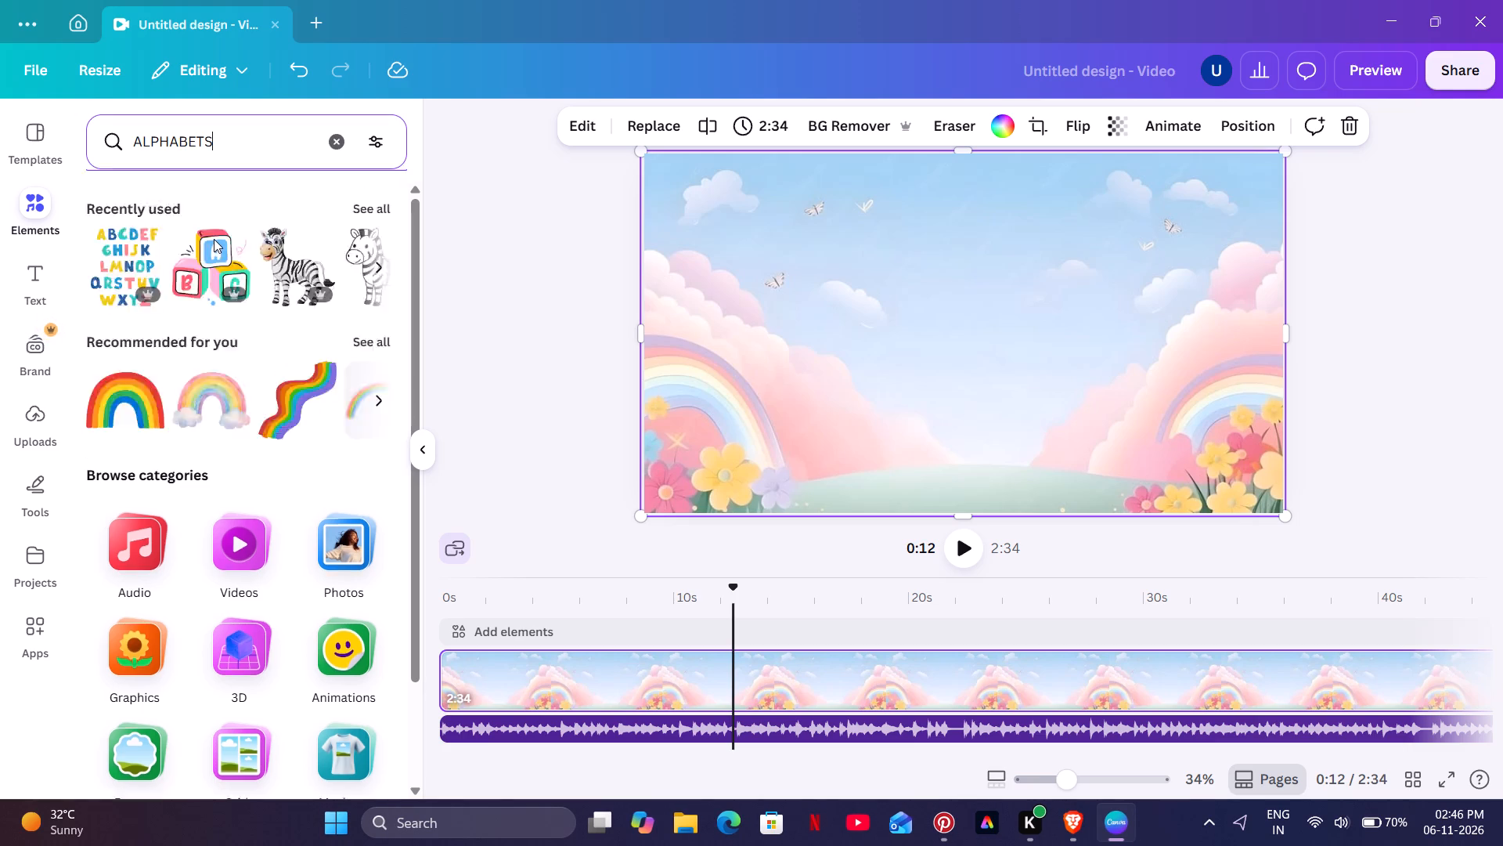
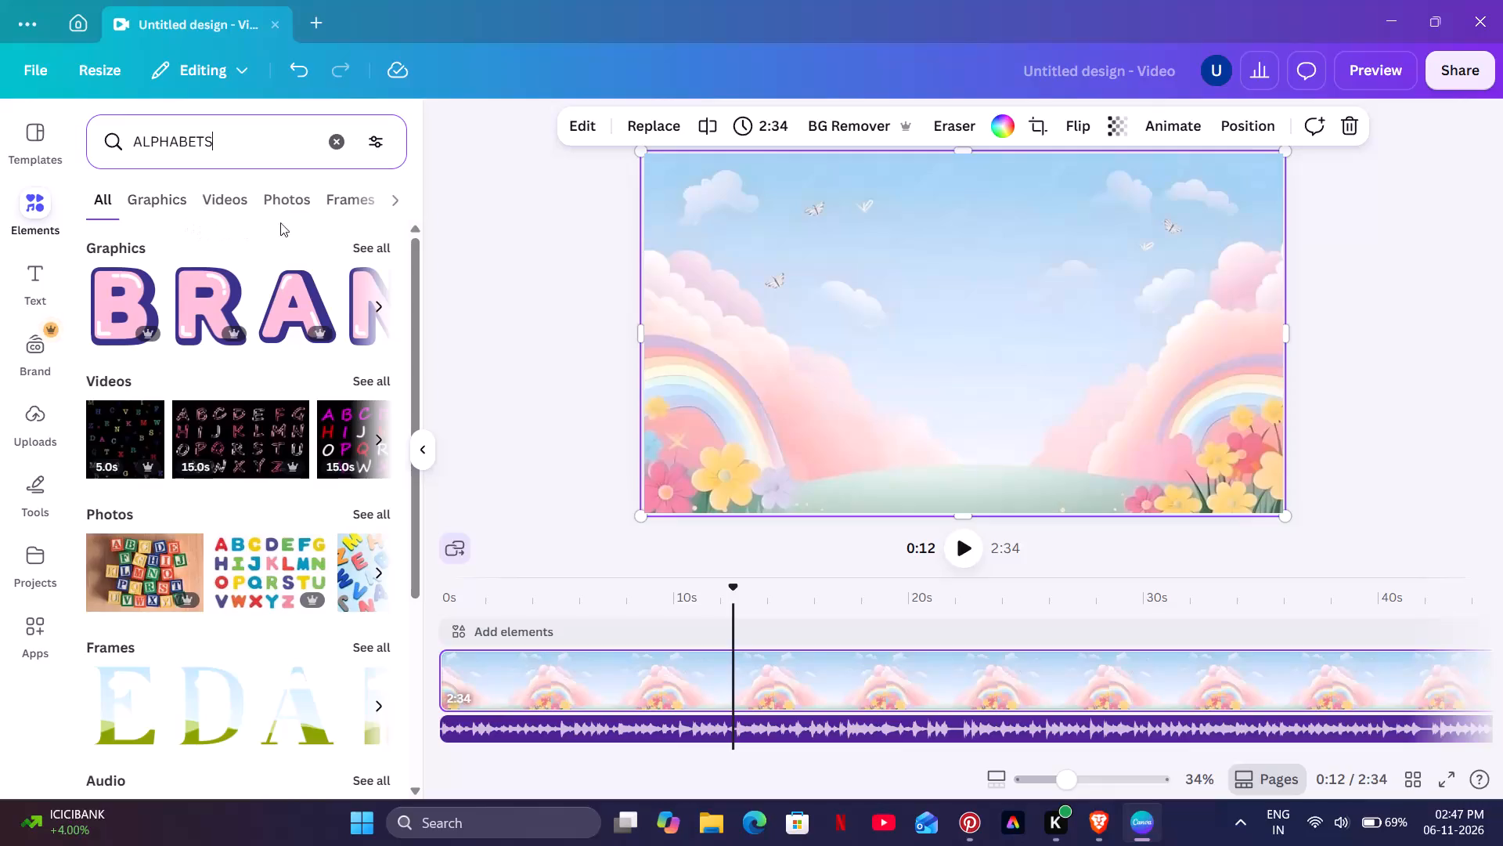
Show all graphics results for ALPHABETS and browse the letter designs.
click(383, 247)
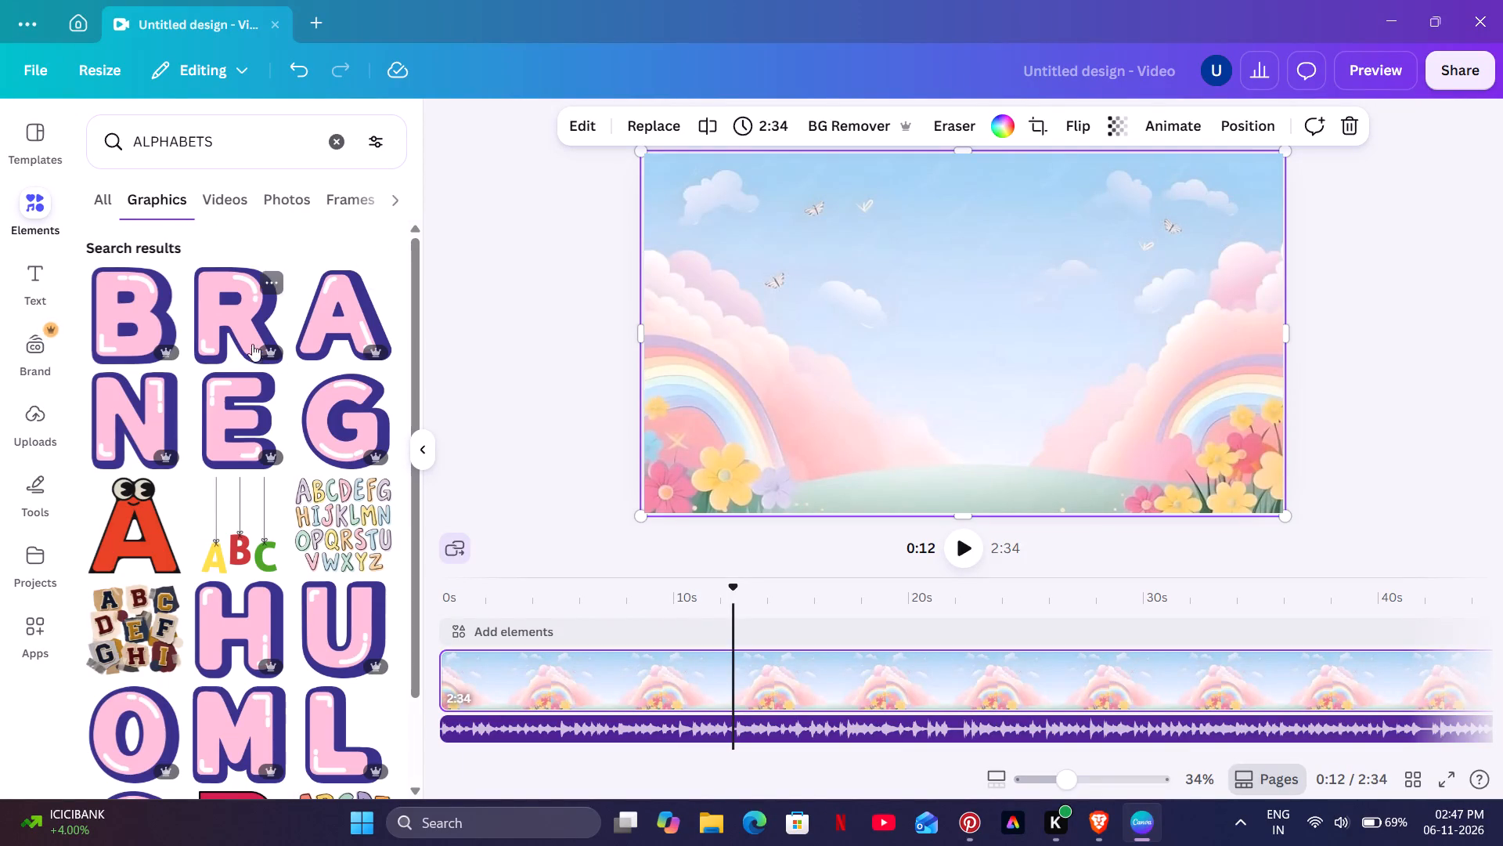
scroll(248, 352, down, 2)
scroll(211, 405, down, 2)
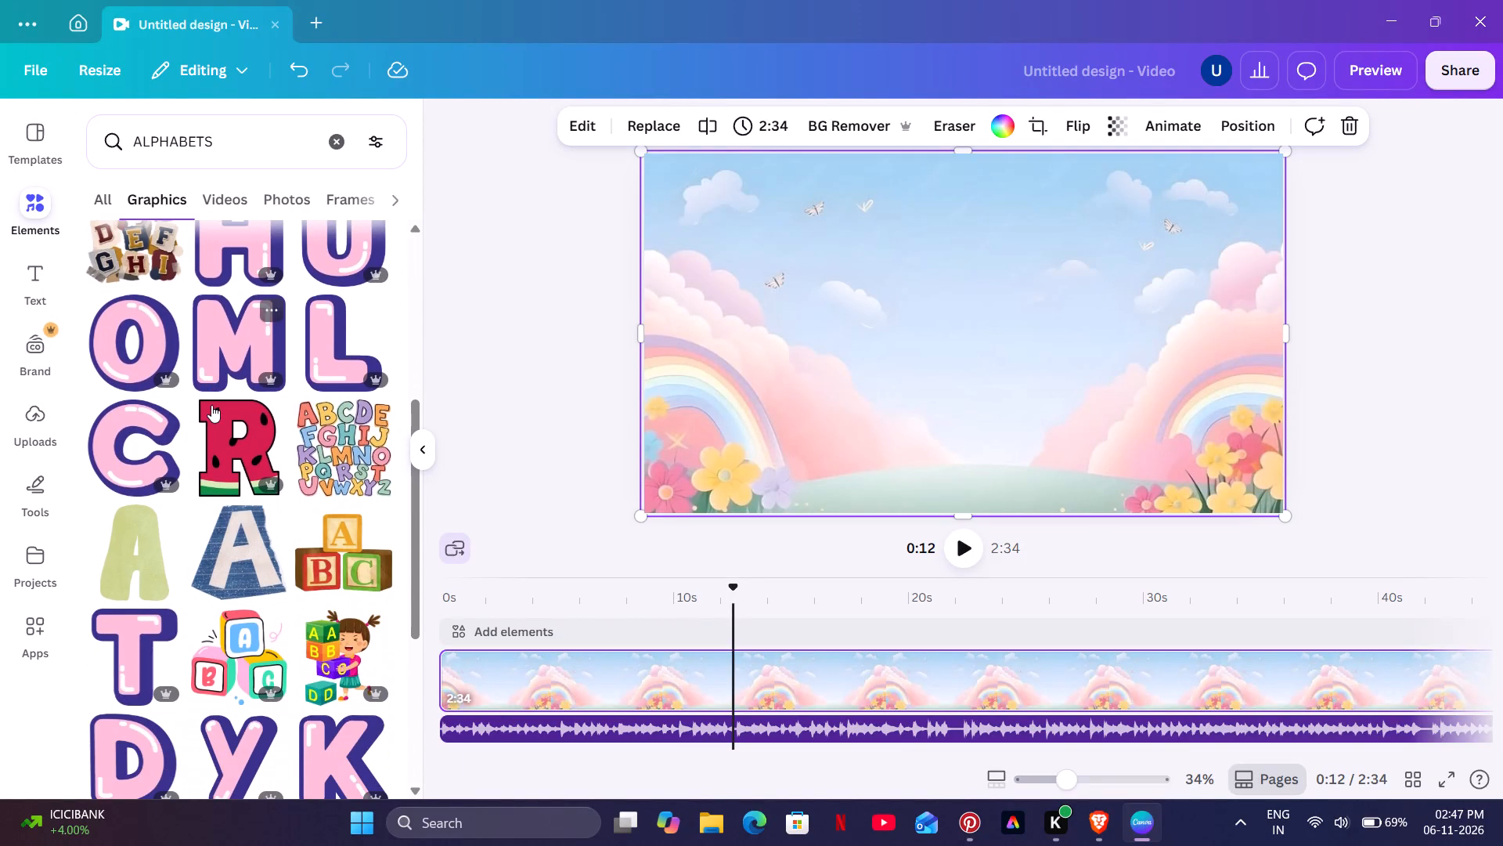
Look through graphics similar to the watermelon letter R, and return to the ALPHABETS results.
click(276, 407)
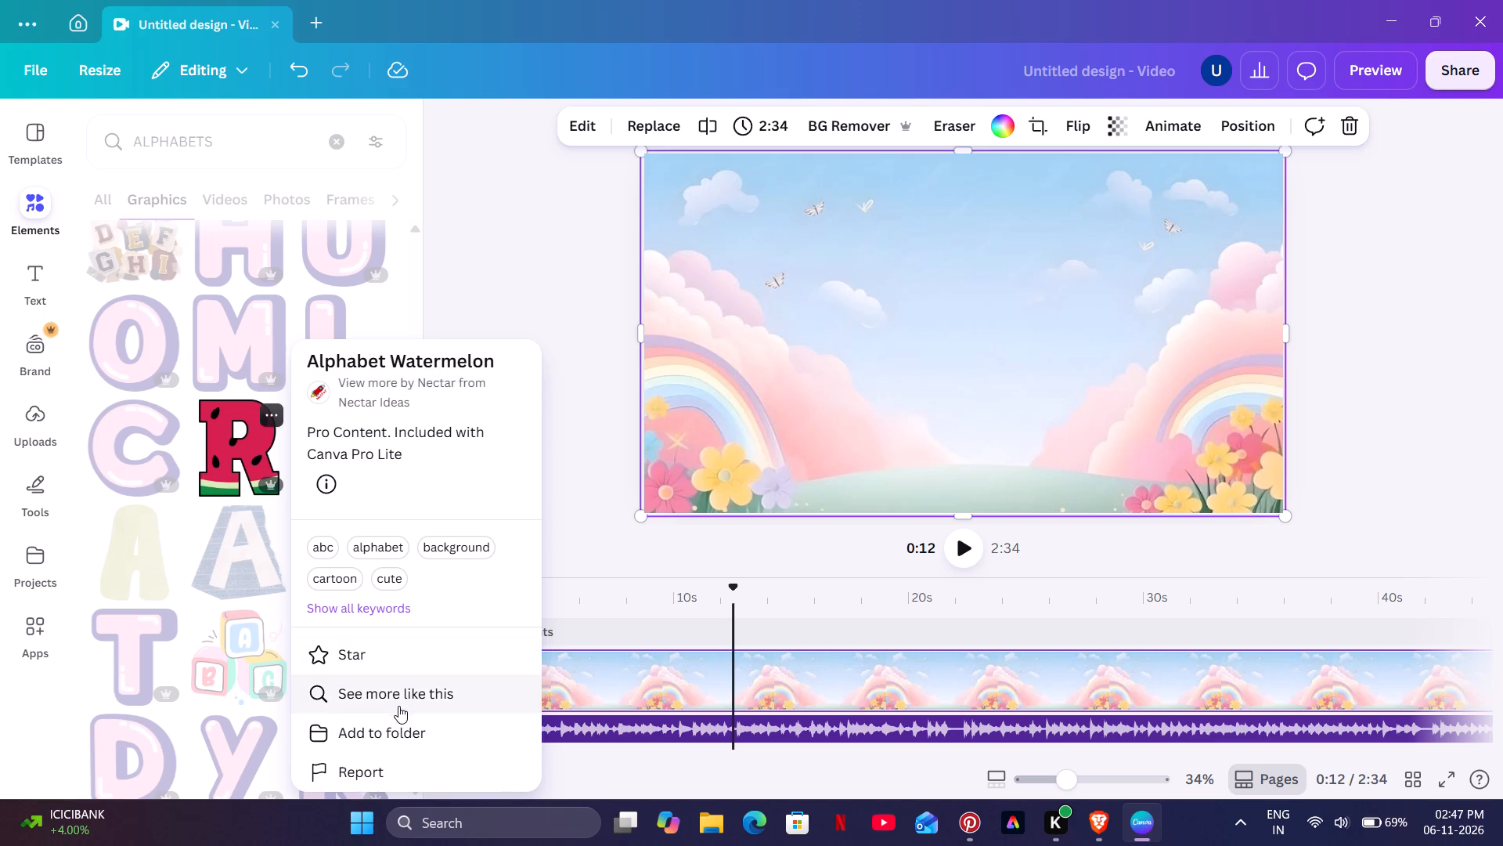
scroll(393, 698, down, 3)
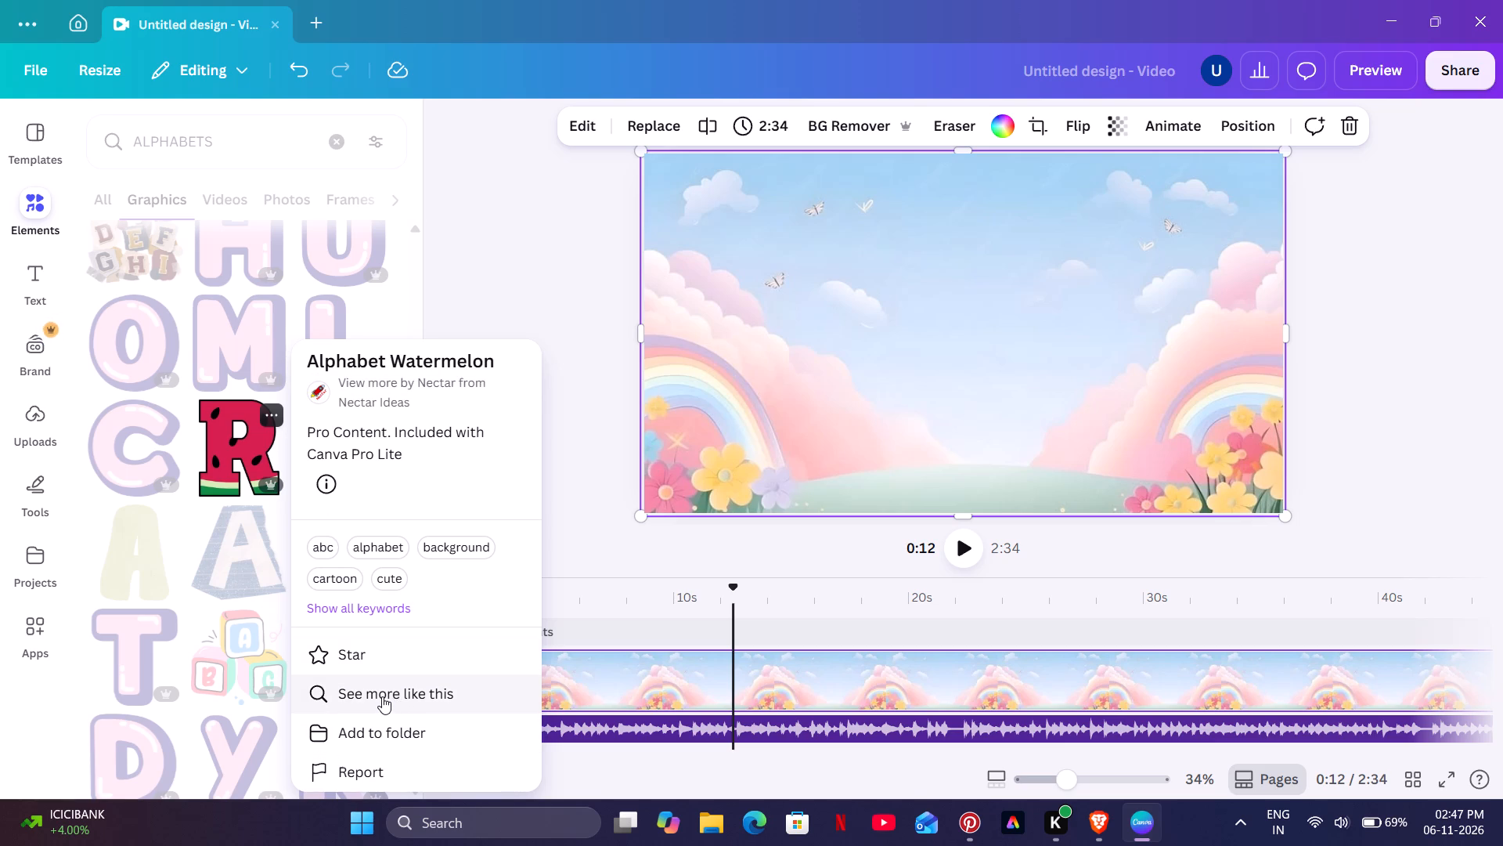
click(382, 694)
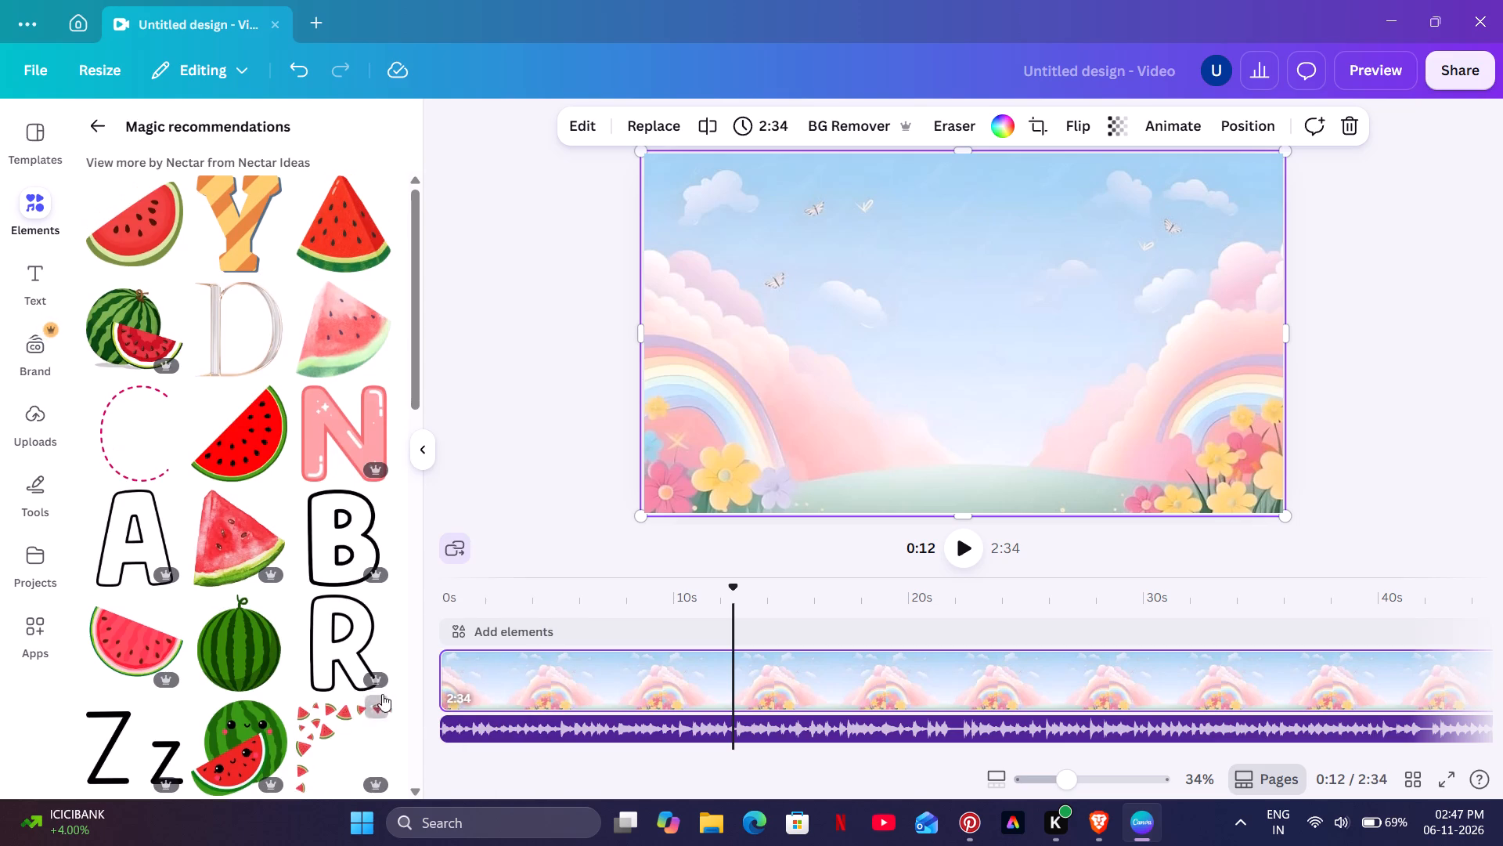
scroll(345, 659, down, 4)
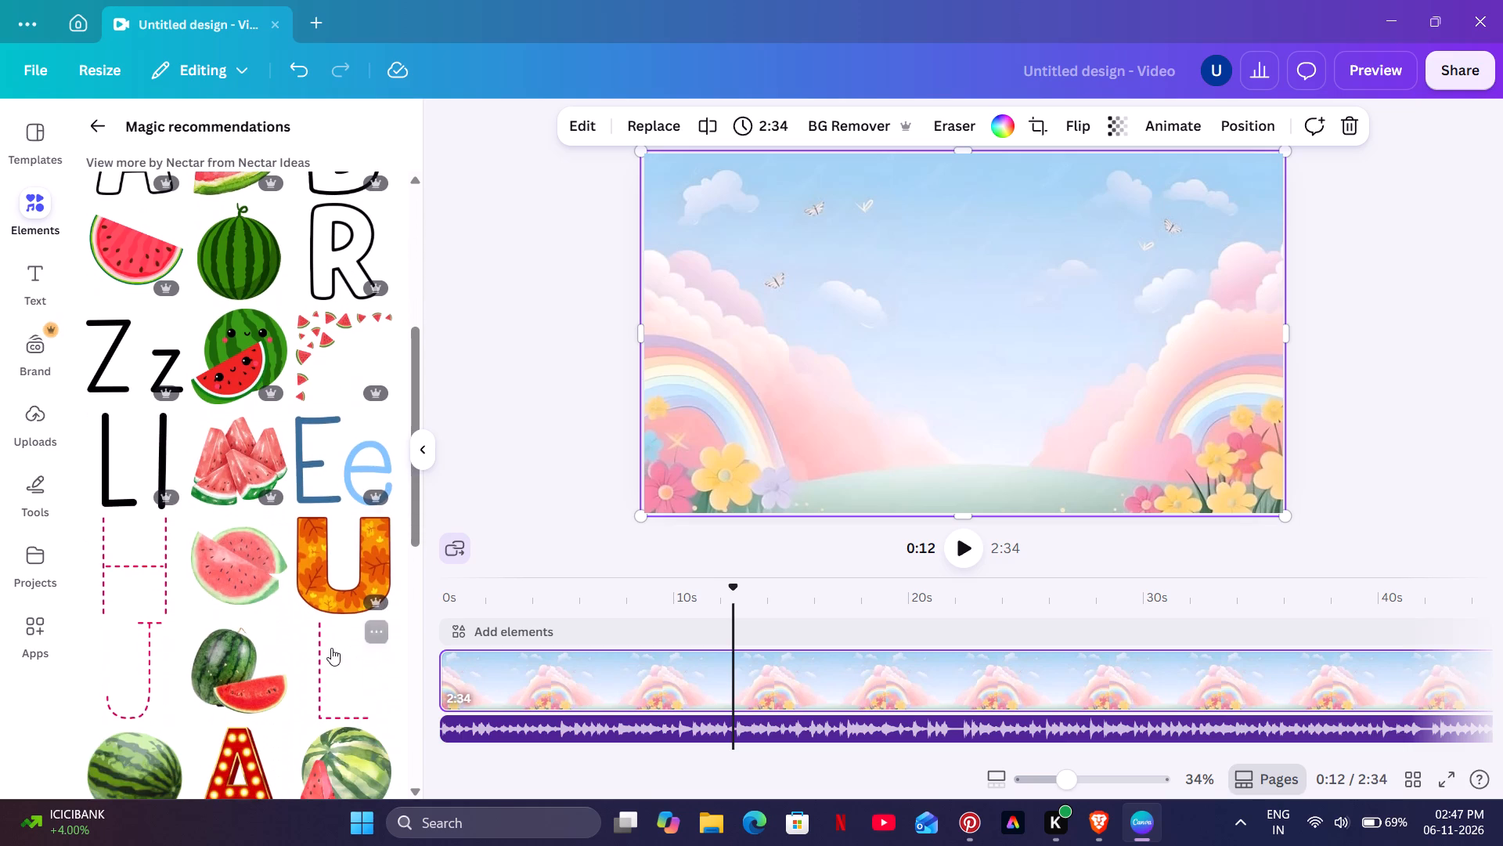
click(92, 116)
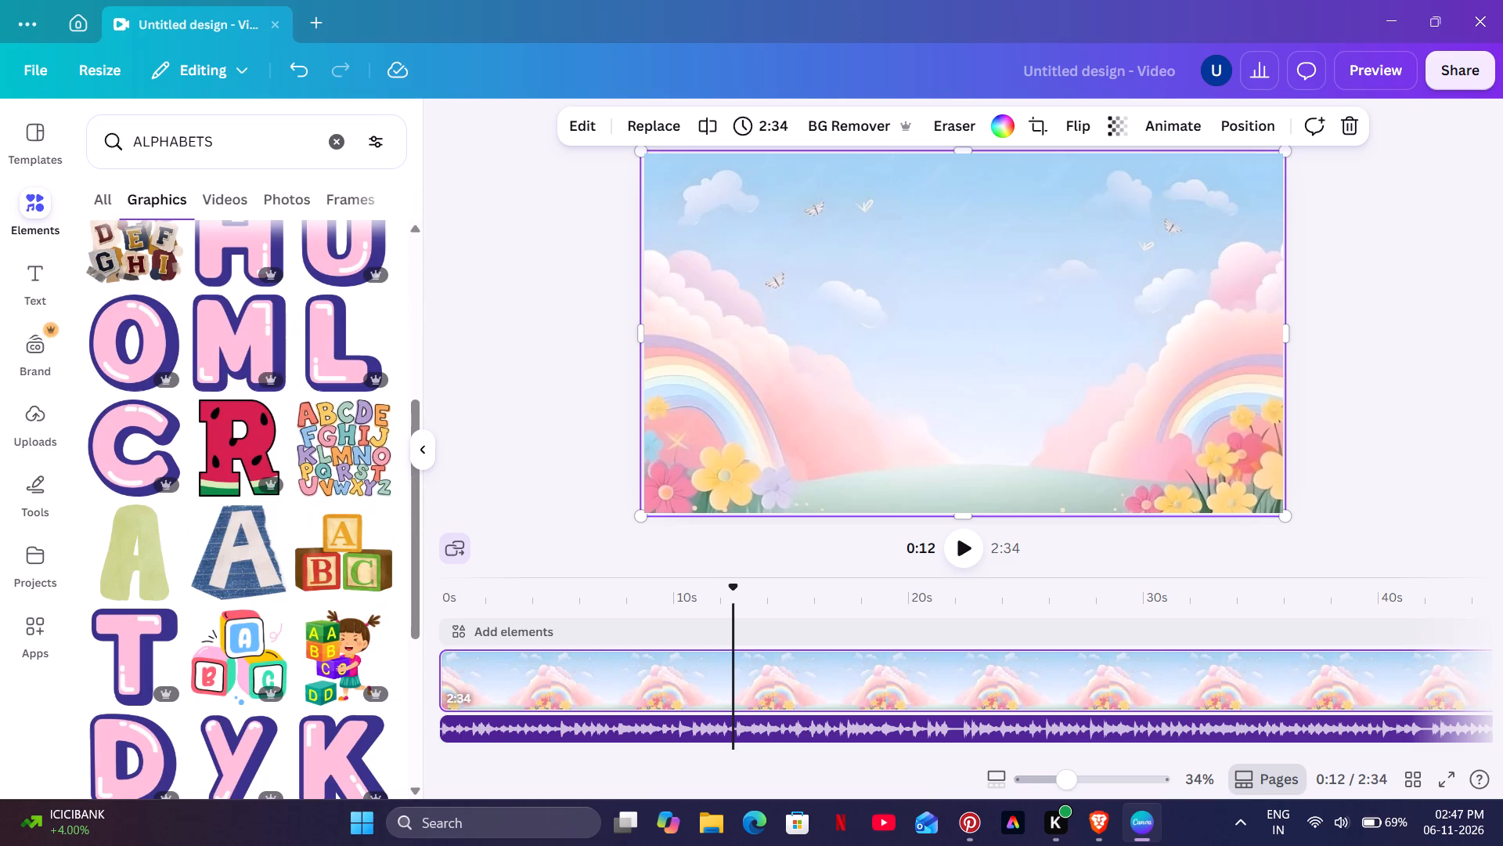
Find the yellow 3D Playful Font Letter R with blue outline among the graphics and open its collection.
scroll(286, 385, down, 4)
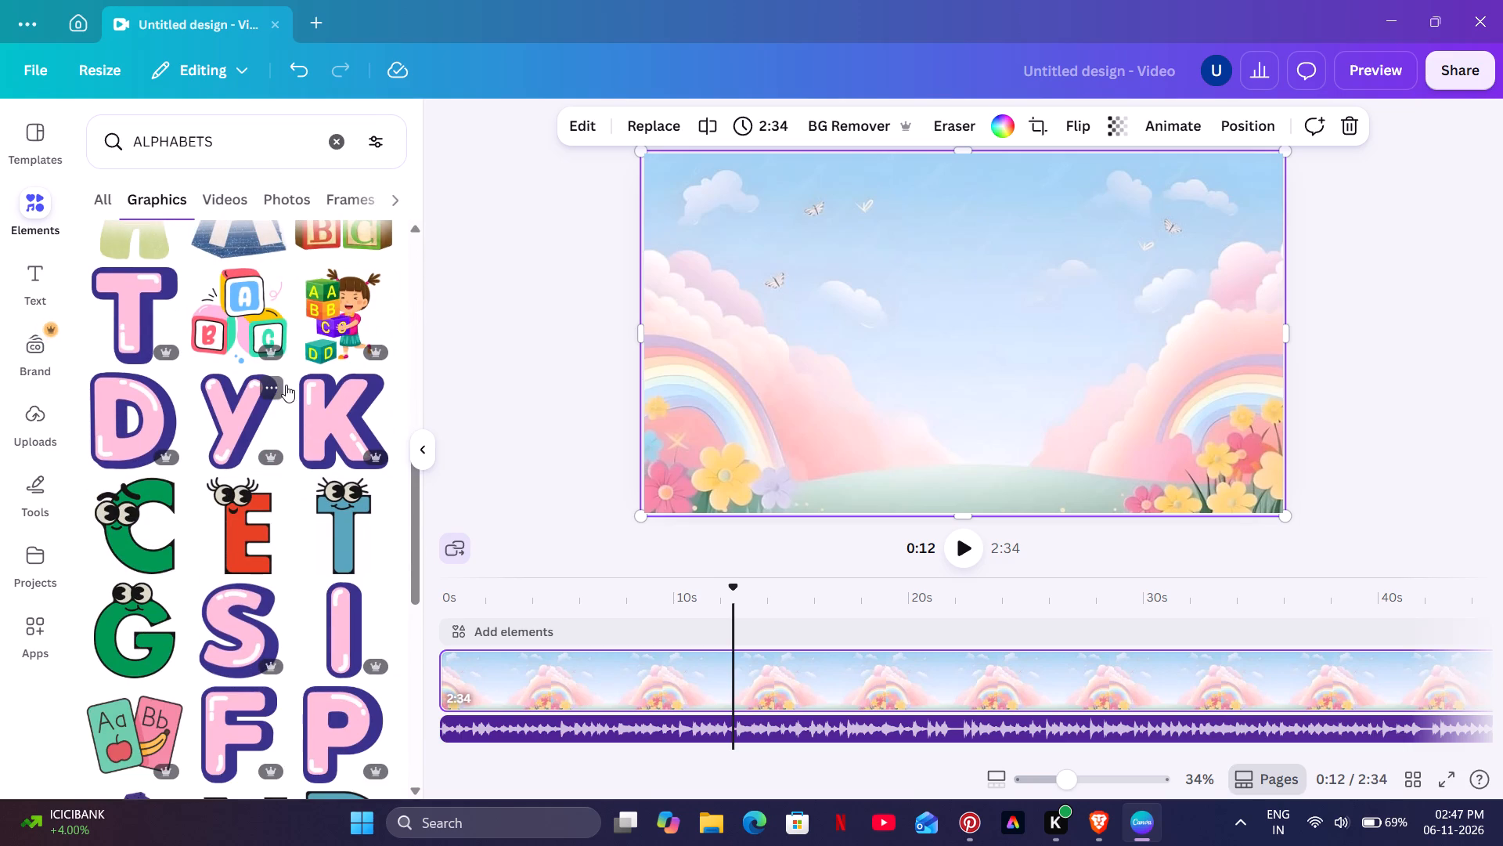
scroll(286, 385, down, 2)
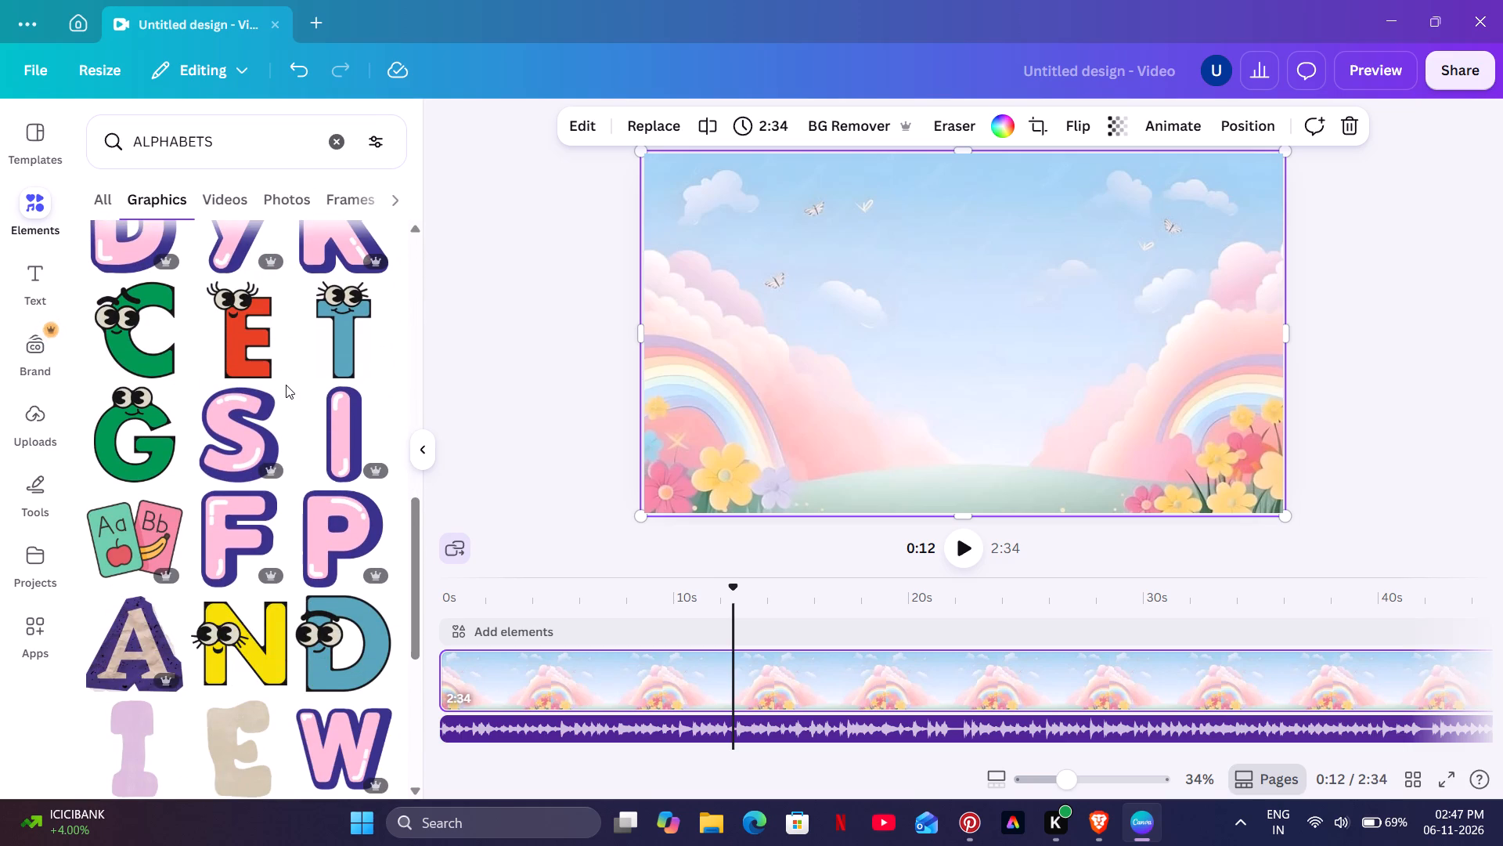
scroll(294, 402, down, 3)
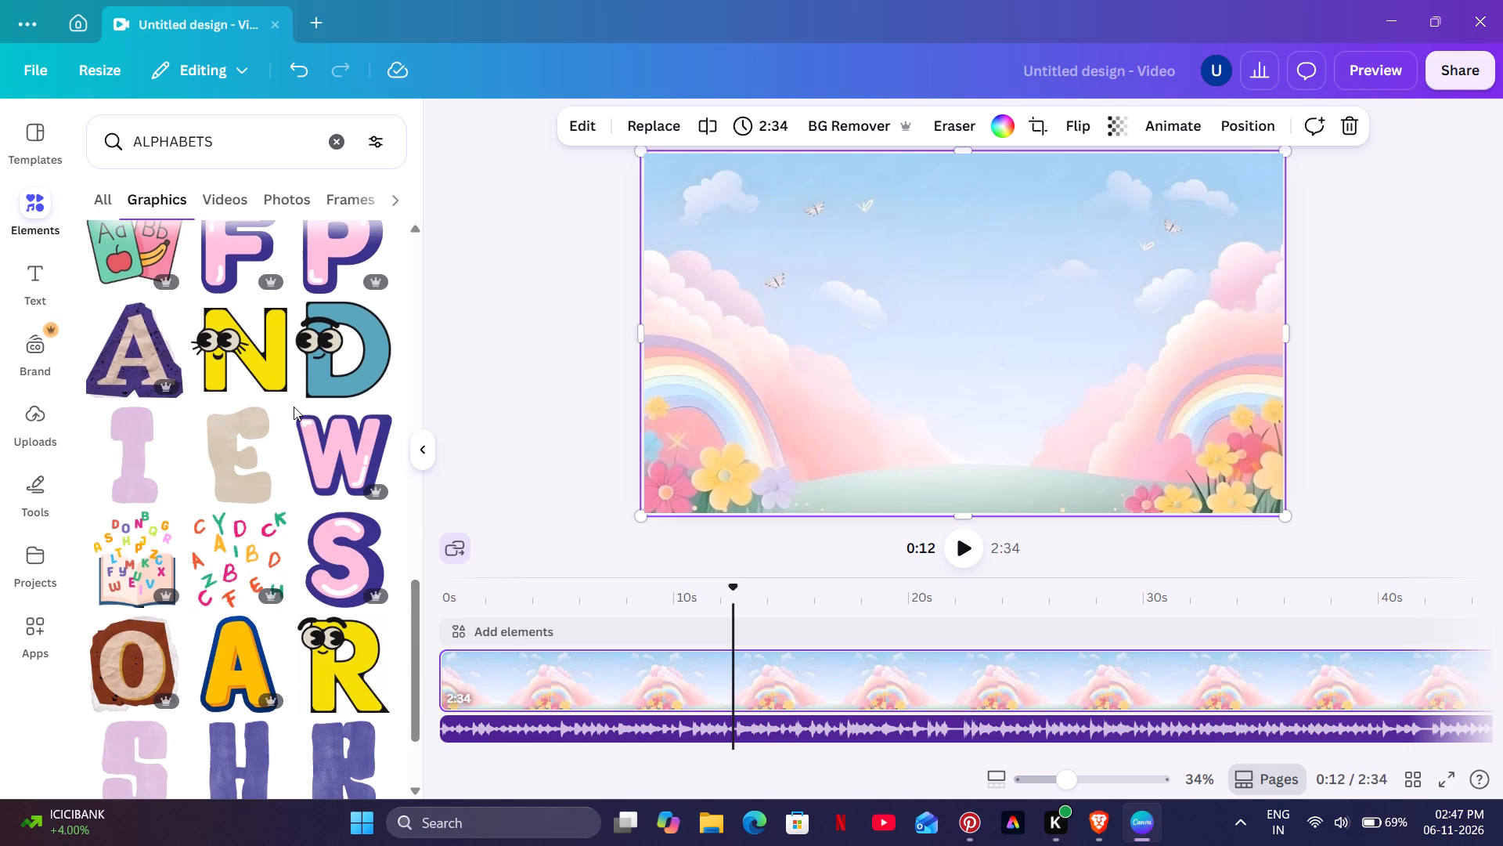
scroll(294, 409, down, 3)
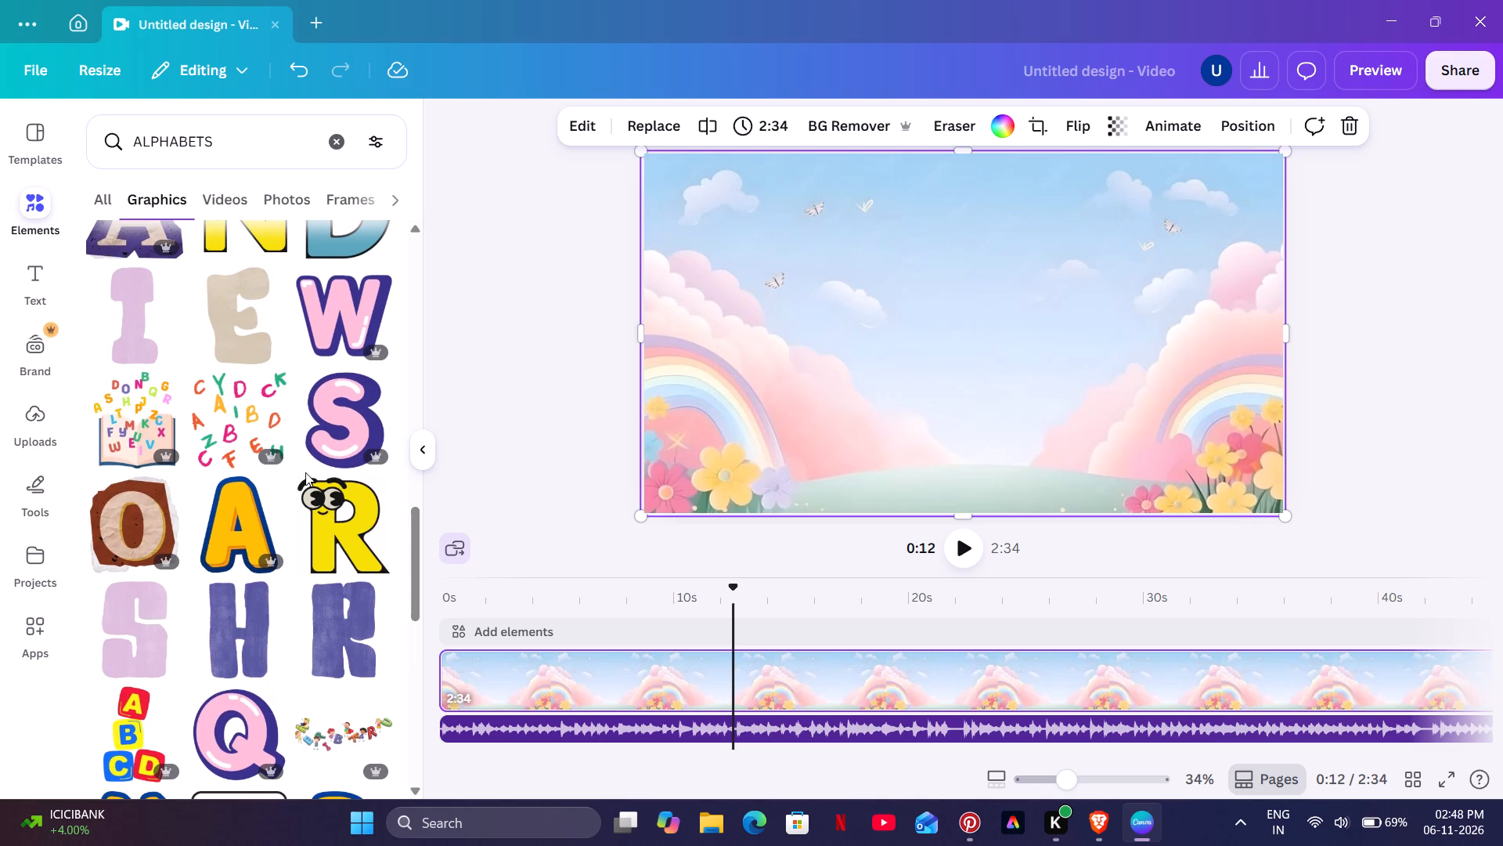
scroll(231, 443, down, 2)
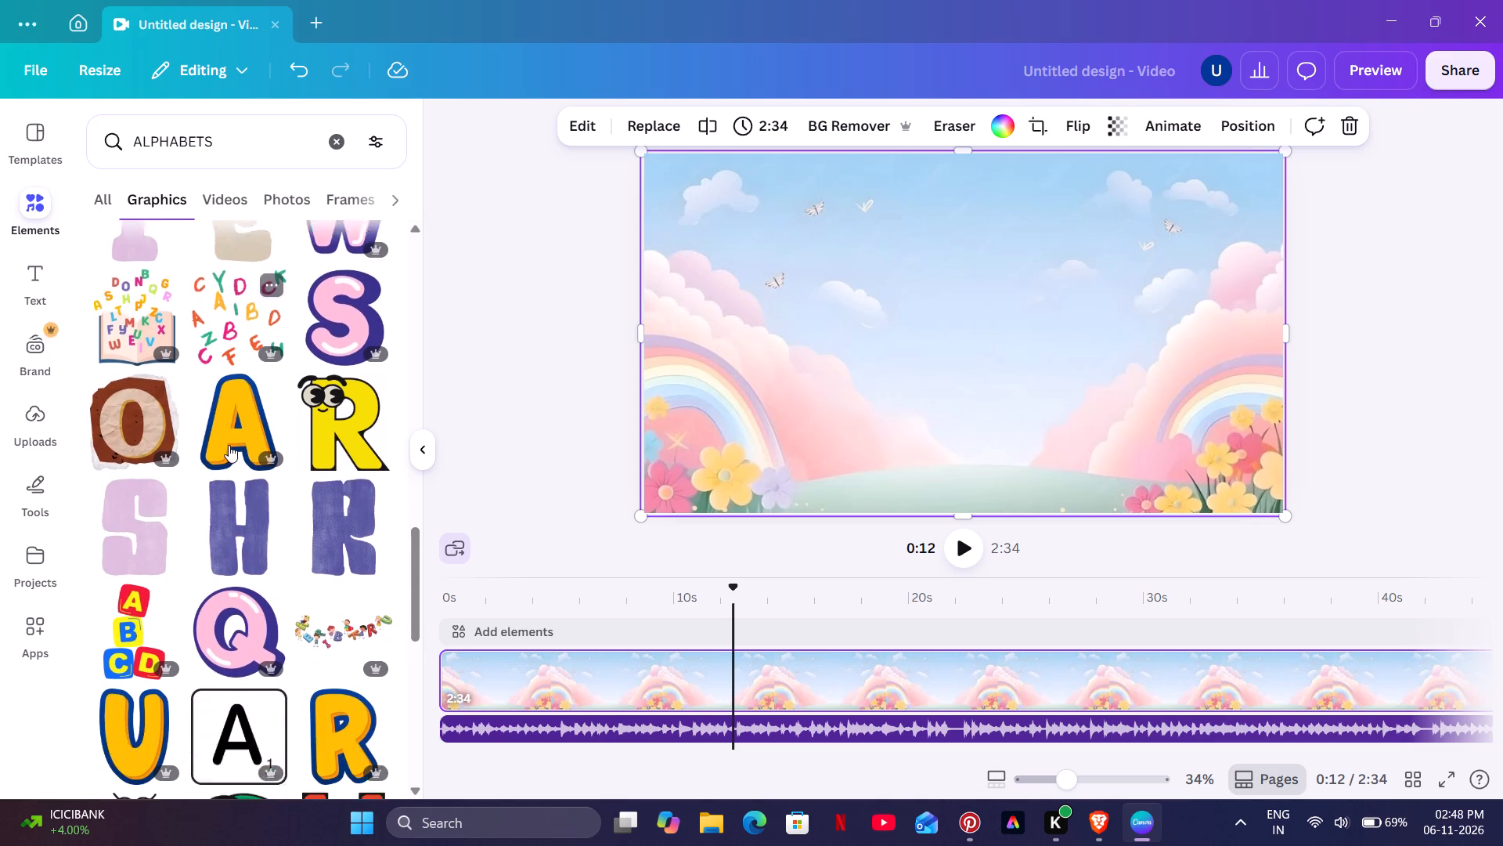
scroll(222, 448, down, 3)
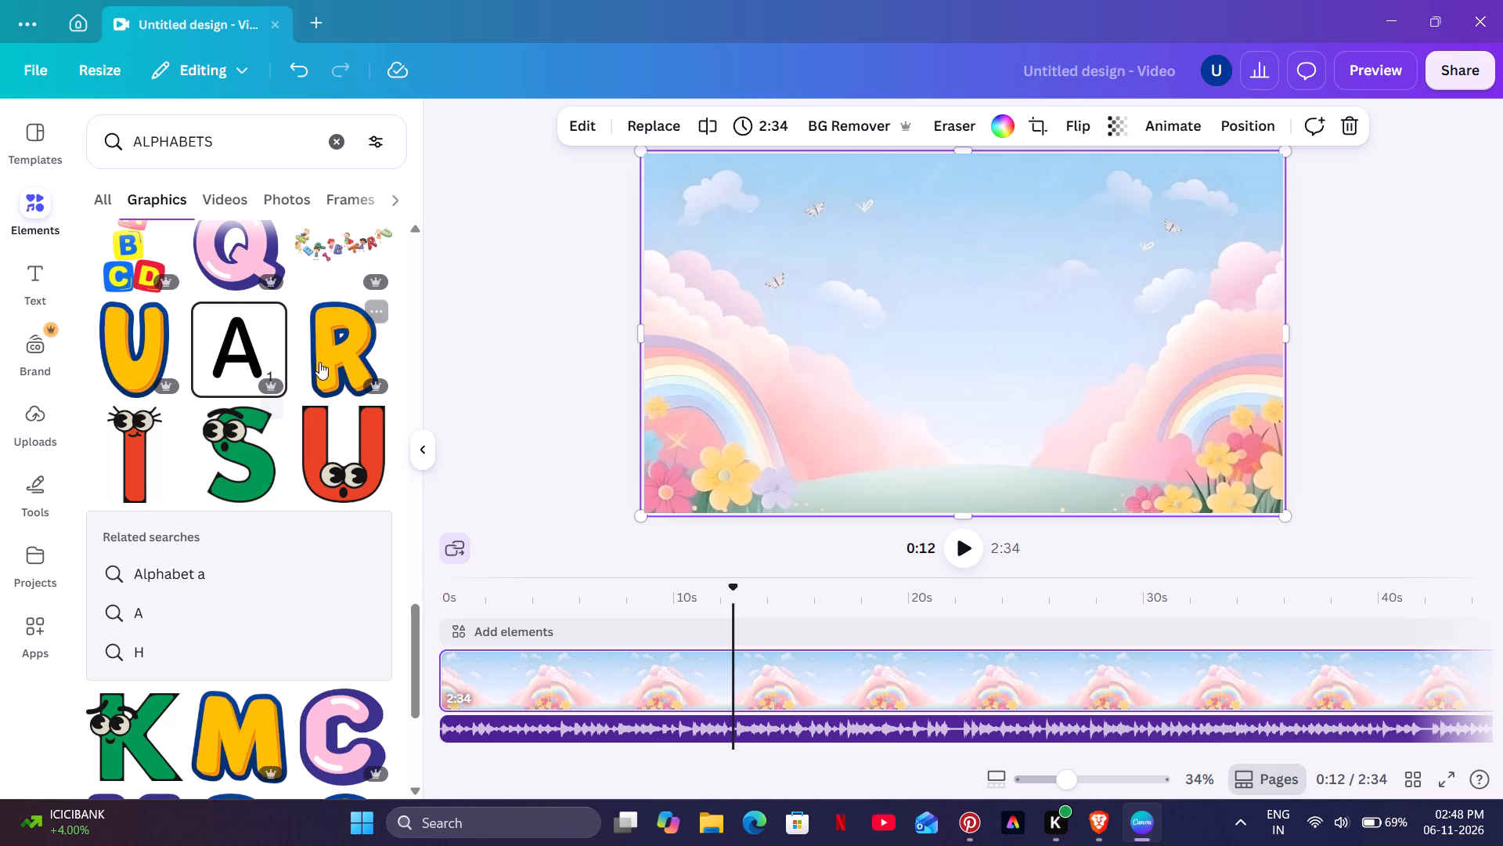
right_click(337, 346)
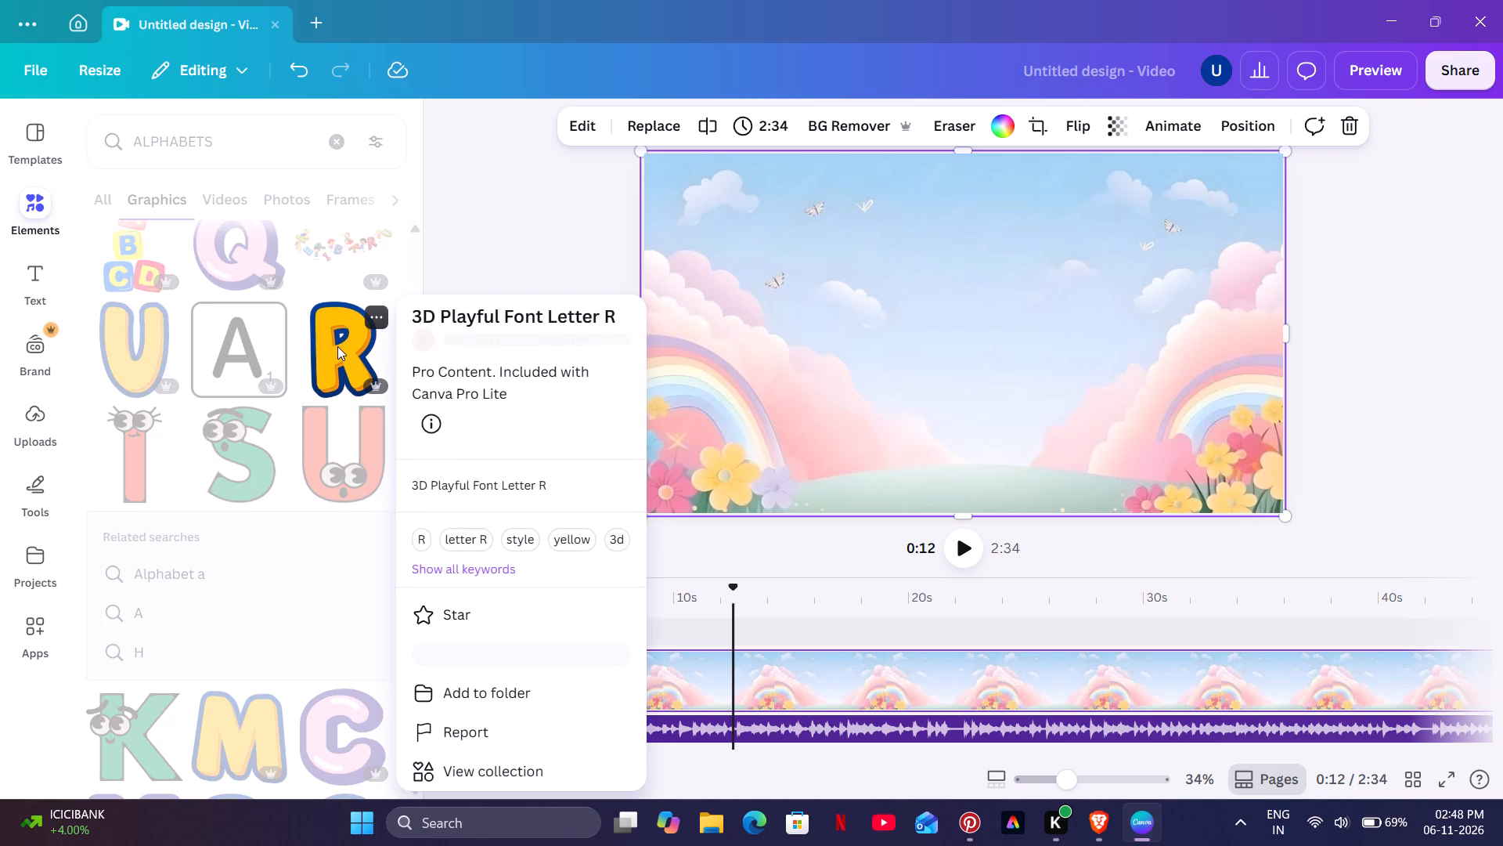
click(460, 769)
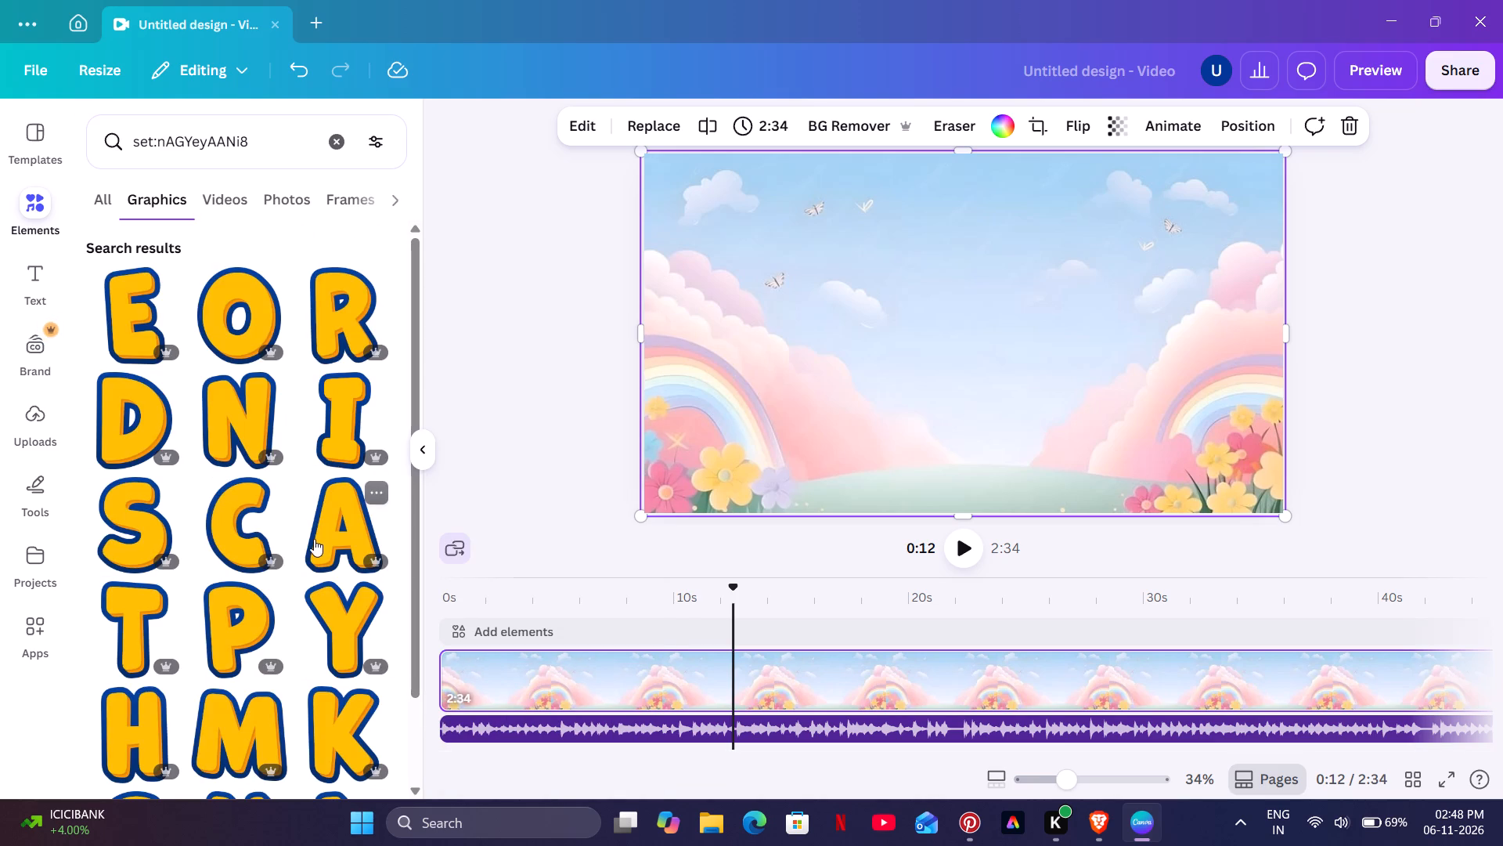
Add the yellow letter A to the video, shrink it slightly and place it in the left half of the canvas.
click(325, 512)
click(982, 363)
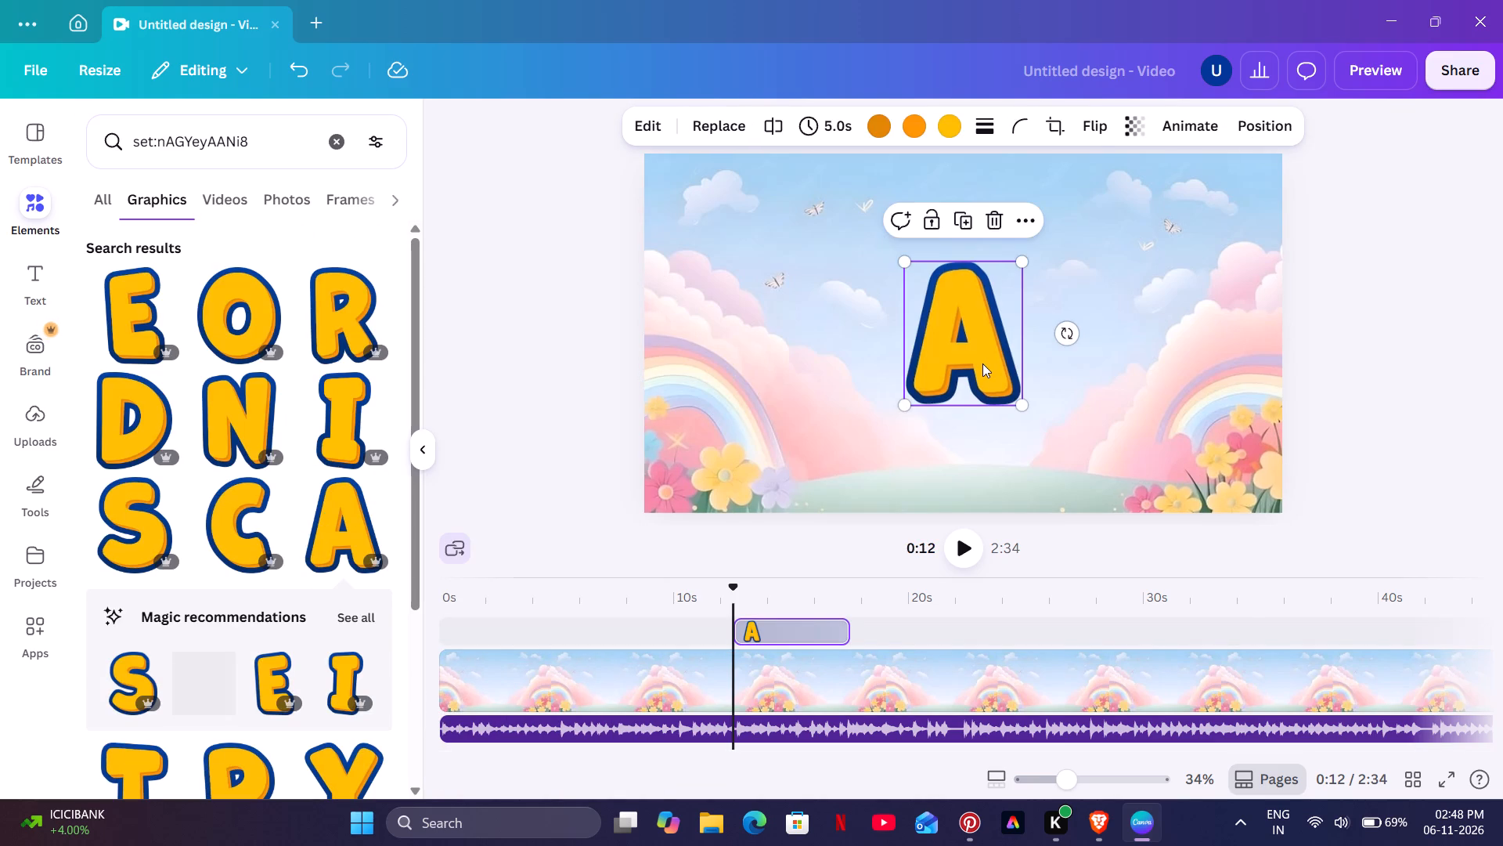
drag(982, 363, 839, 352)
drag(877, 392, 866, 384)
drag(828, 349, 788, 351)
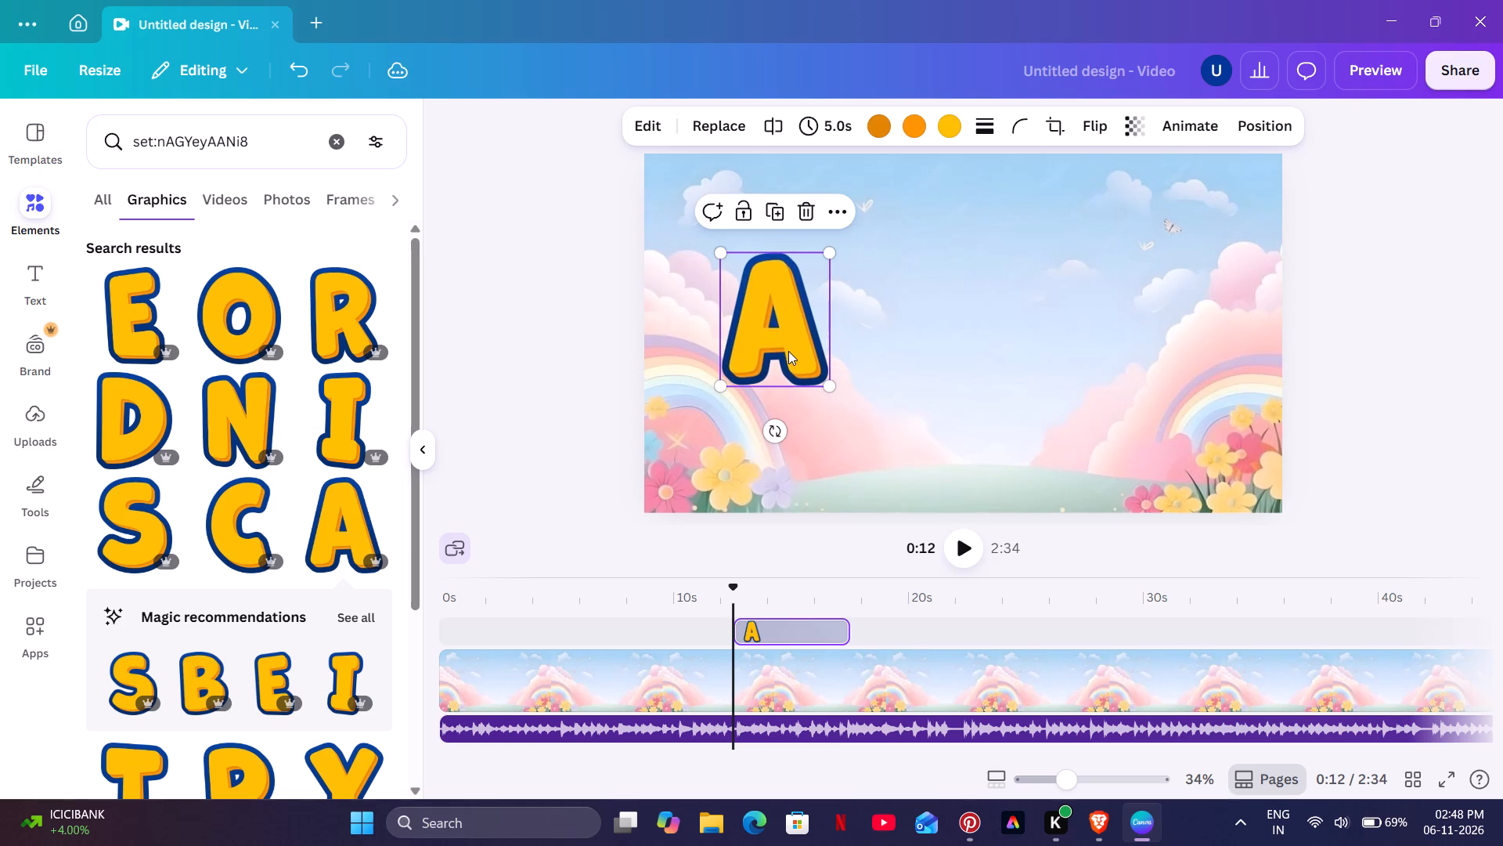
click(545, 352)
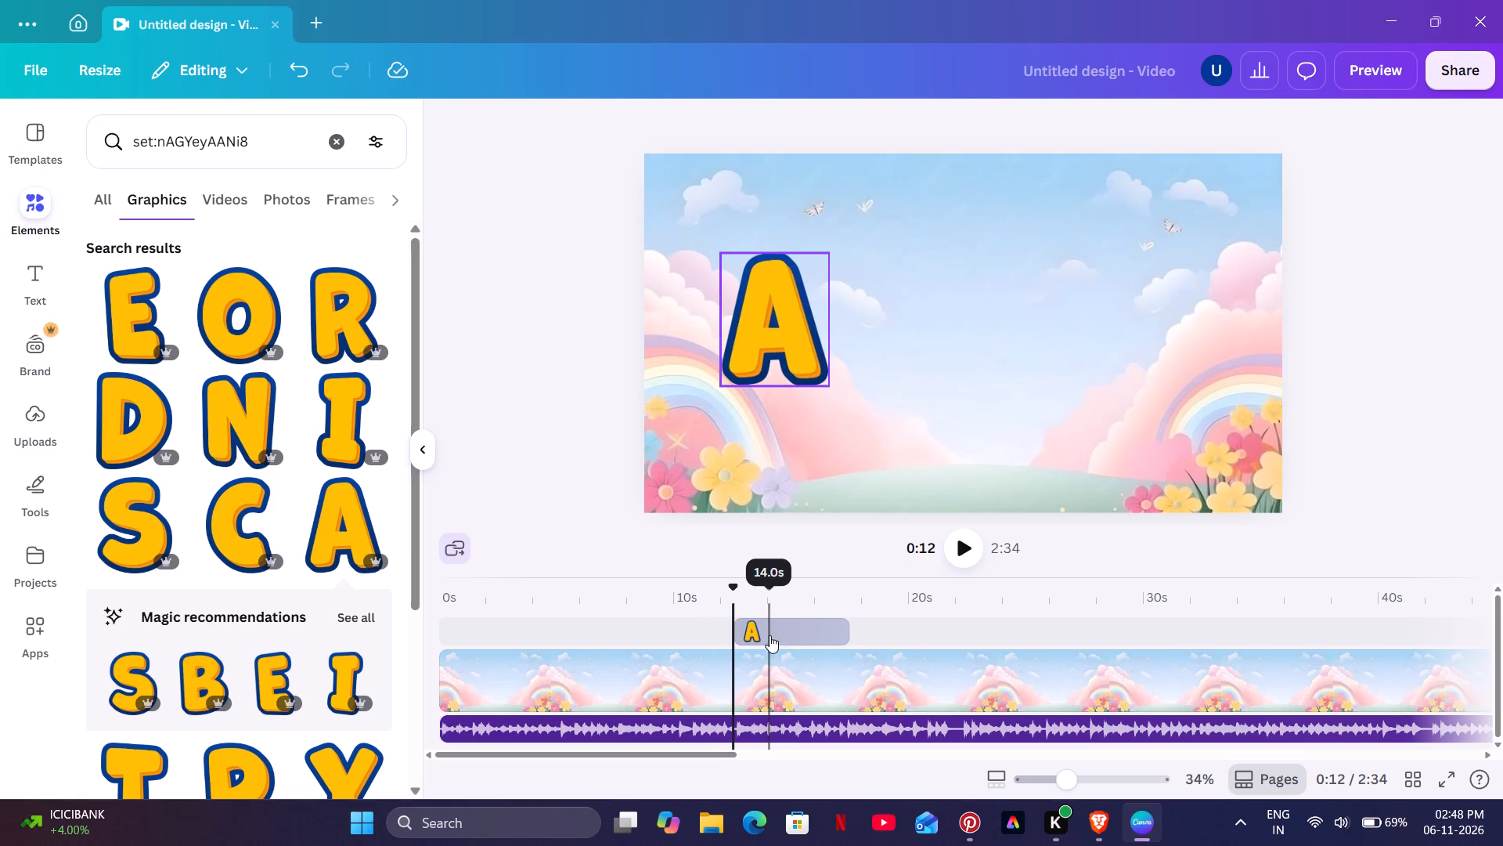
Play the song from about 0:01 to 0:05 and move the letter A clip to start at that stopping point.
drag(770, 635, 742, 634)
click(483, 607)
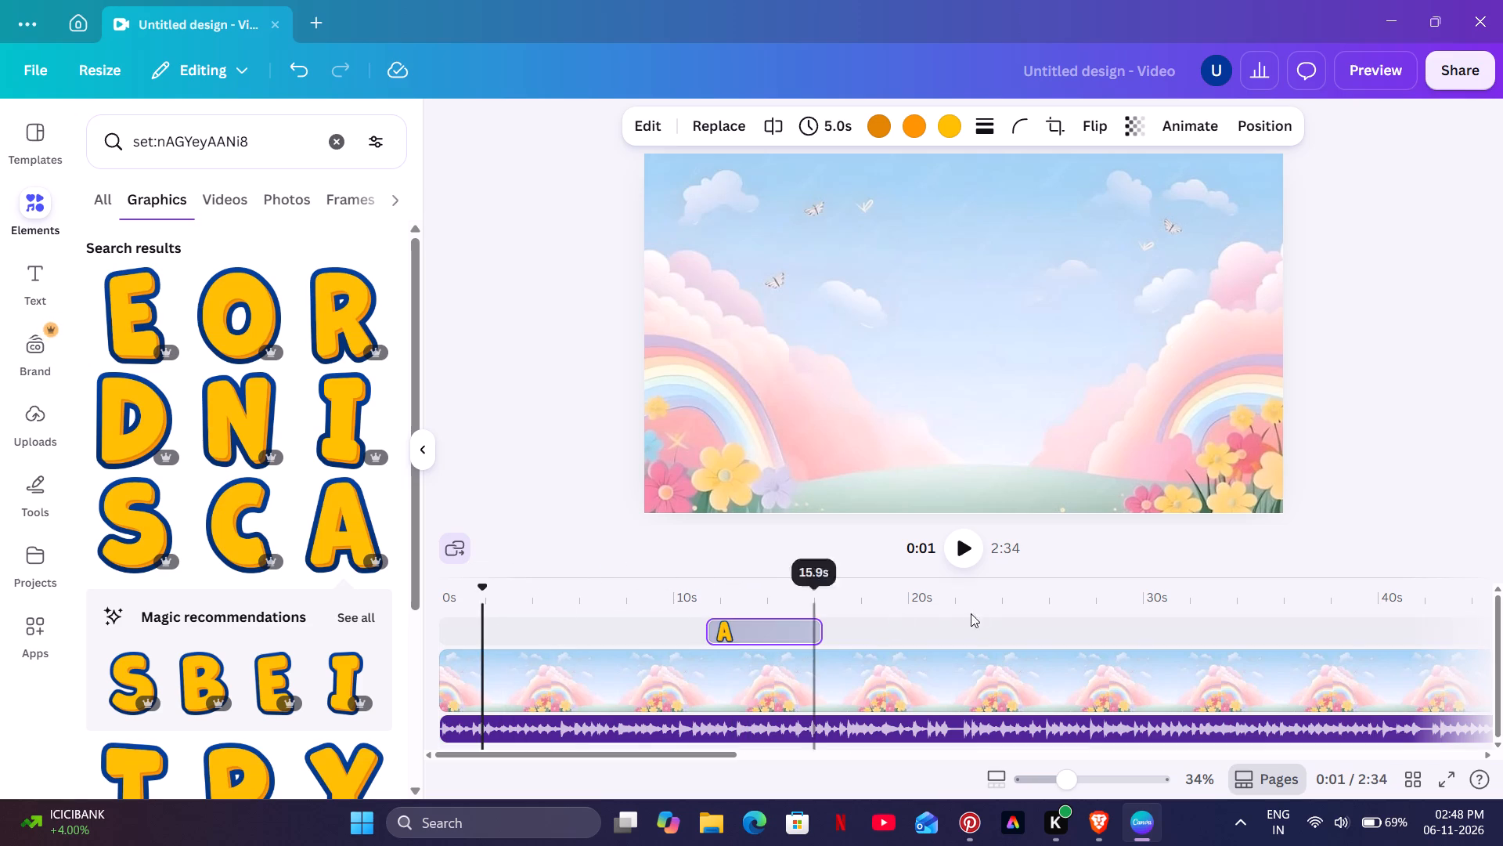
click(950, 546)
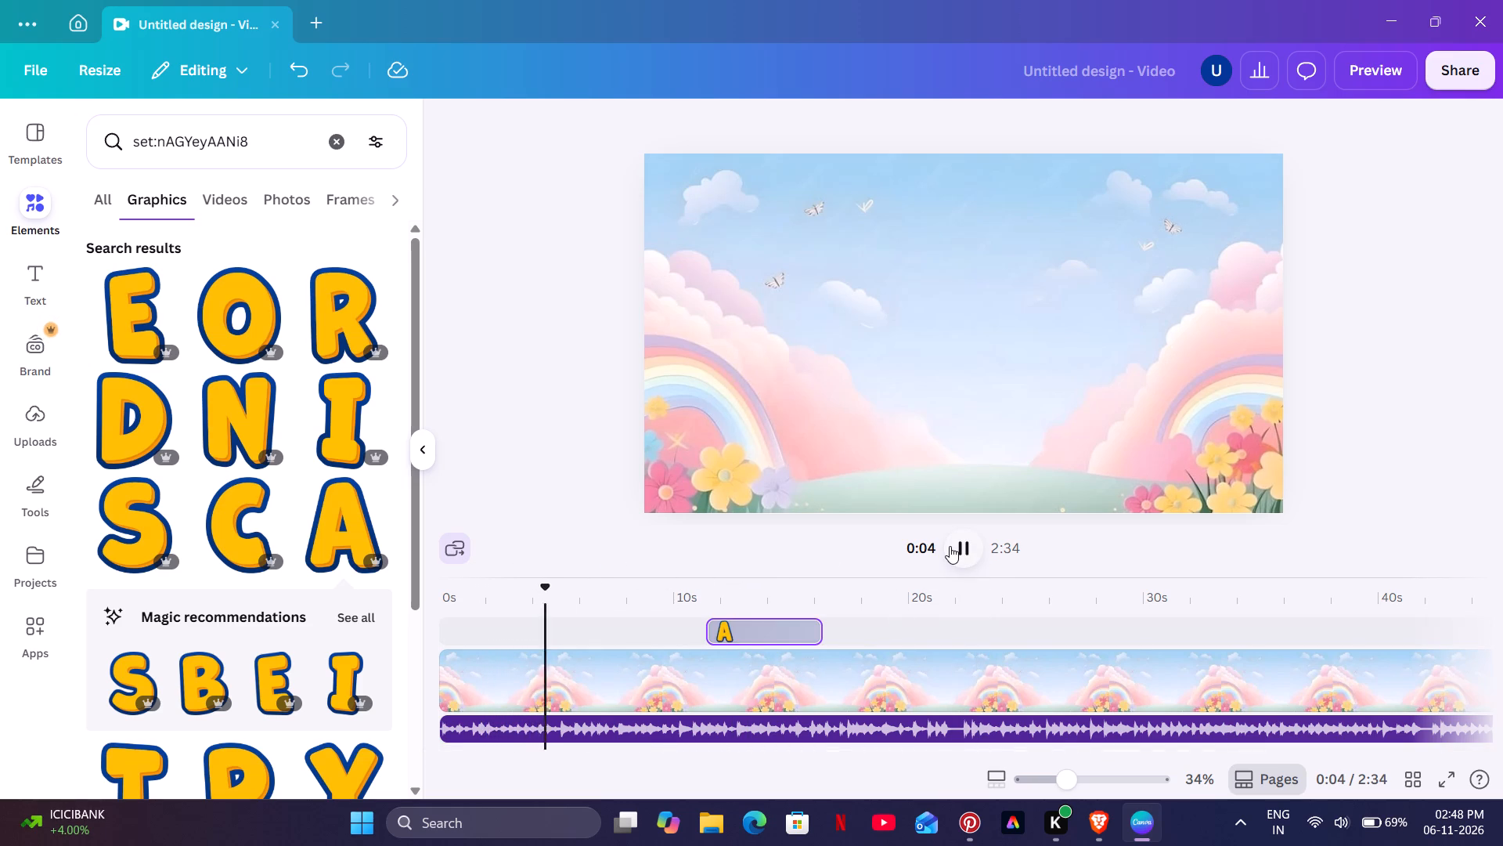
click(950, 546)
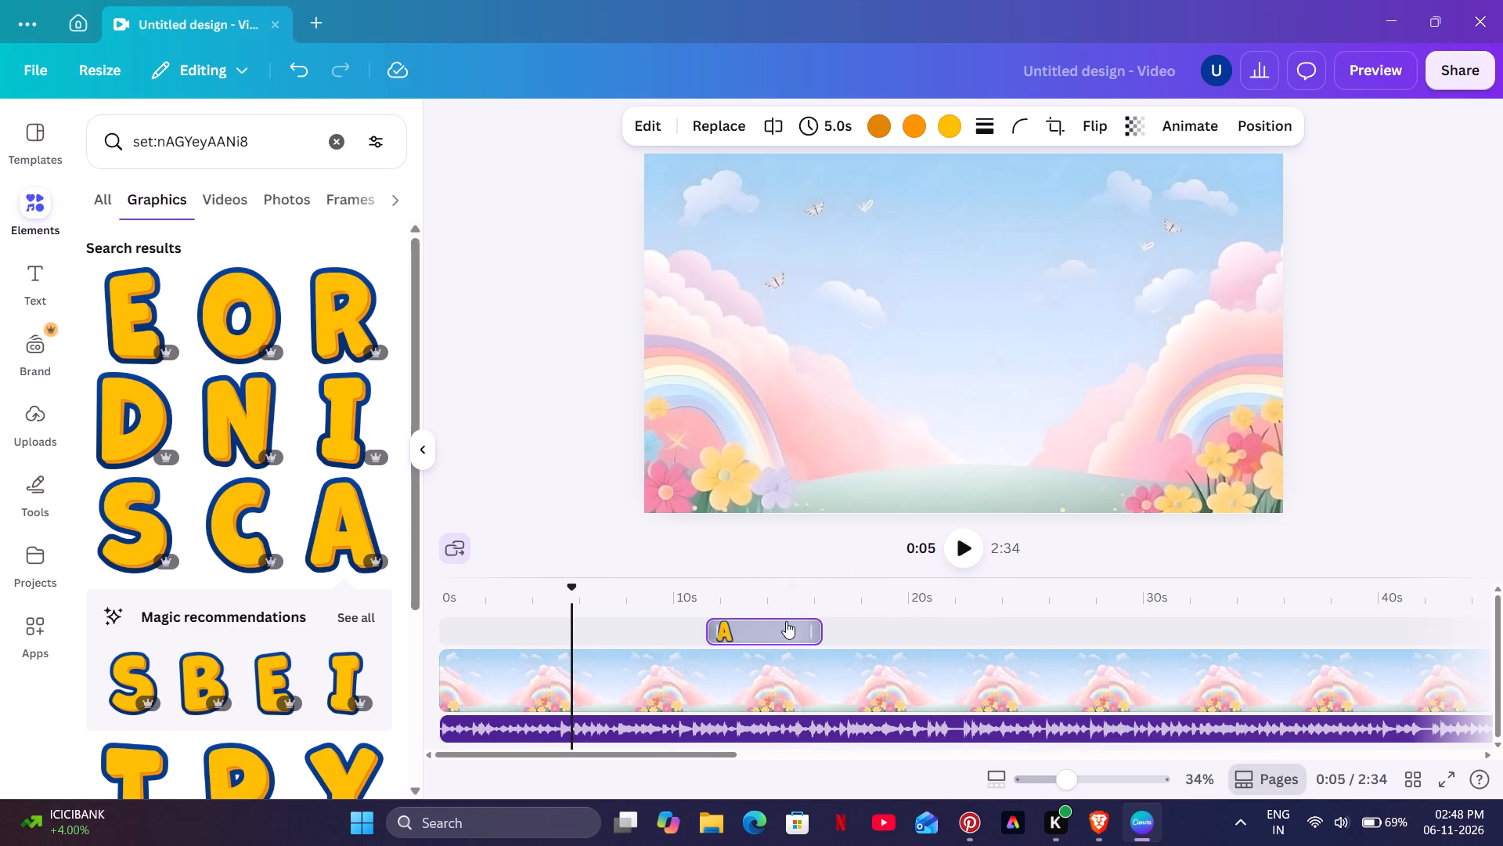
drag(784, 622, 643, 624)
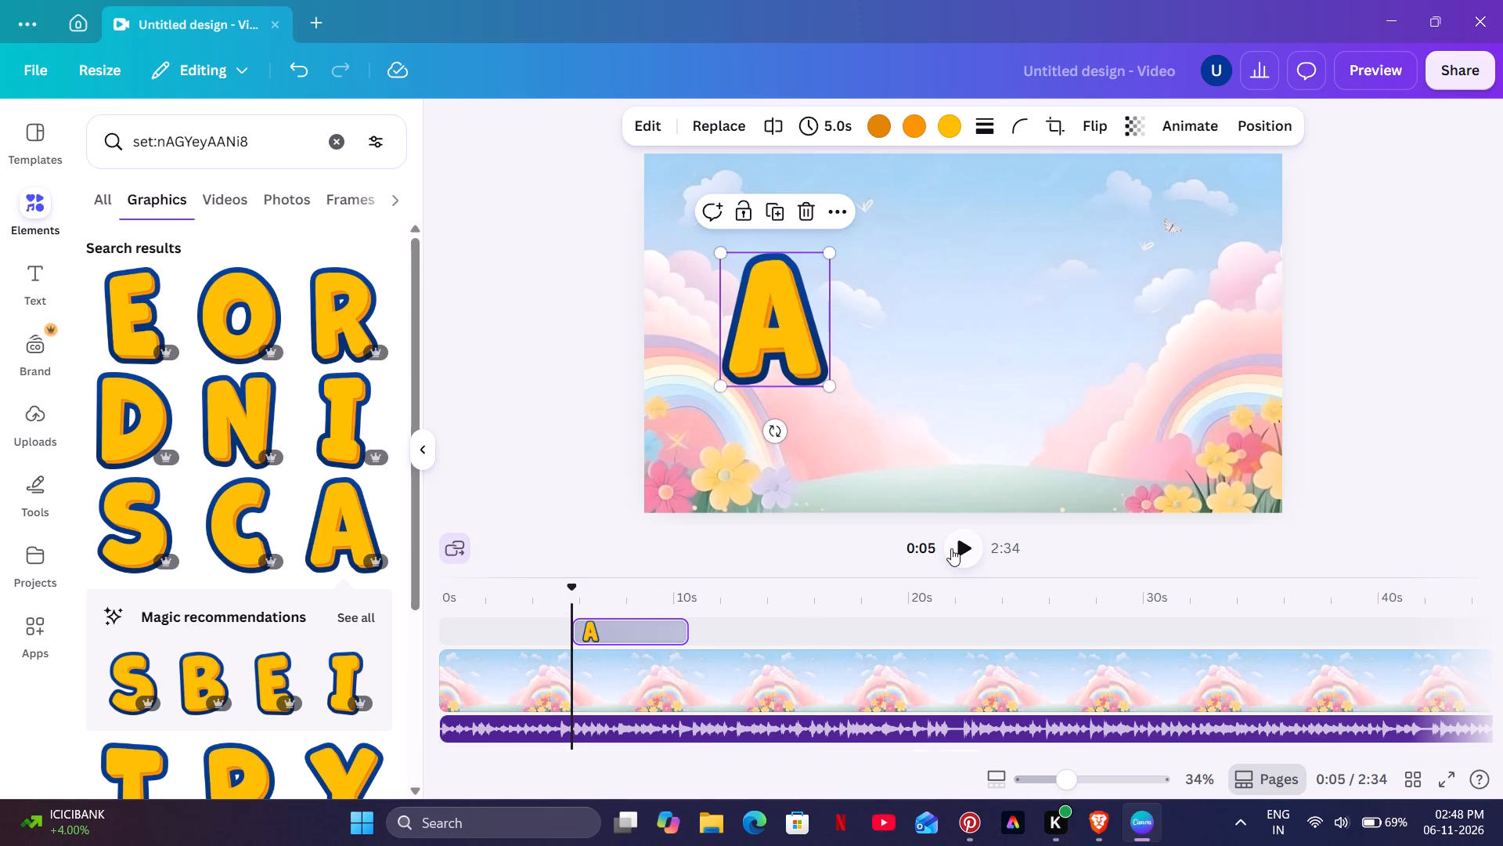
Play on to about 0:10 and trim the letter A clip to end there, at 4.5 s long.
click(951, 548)
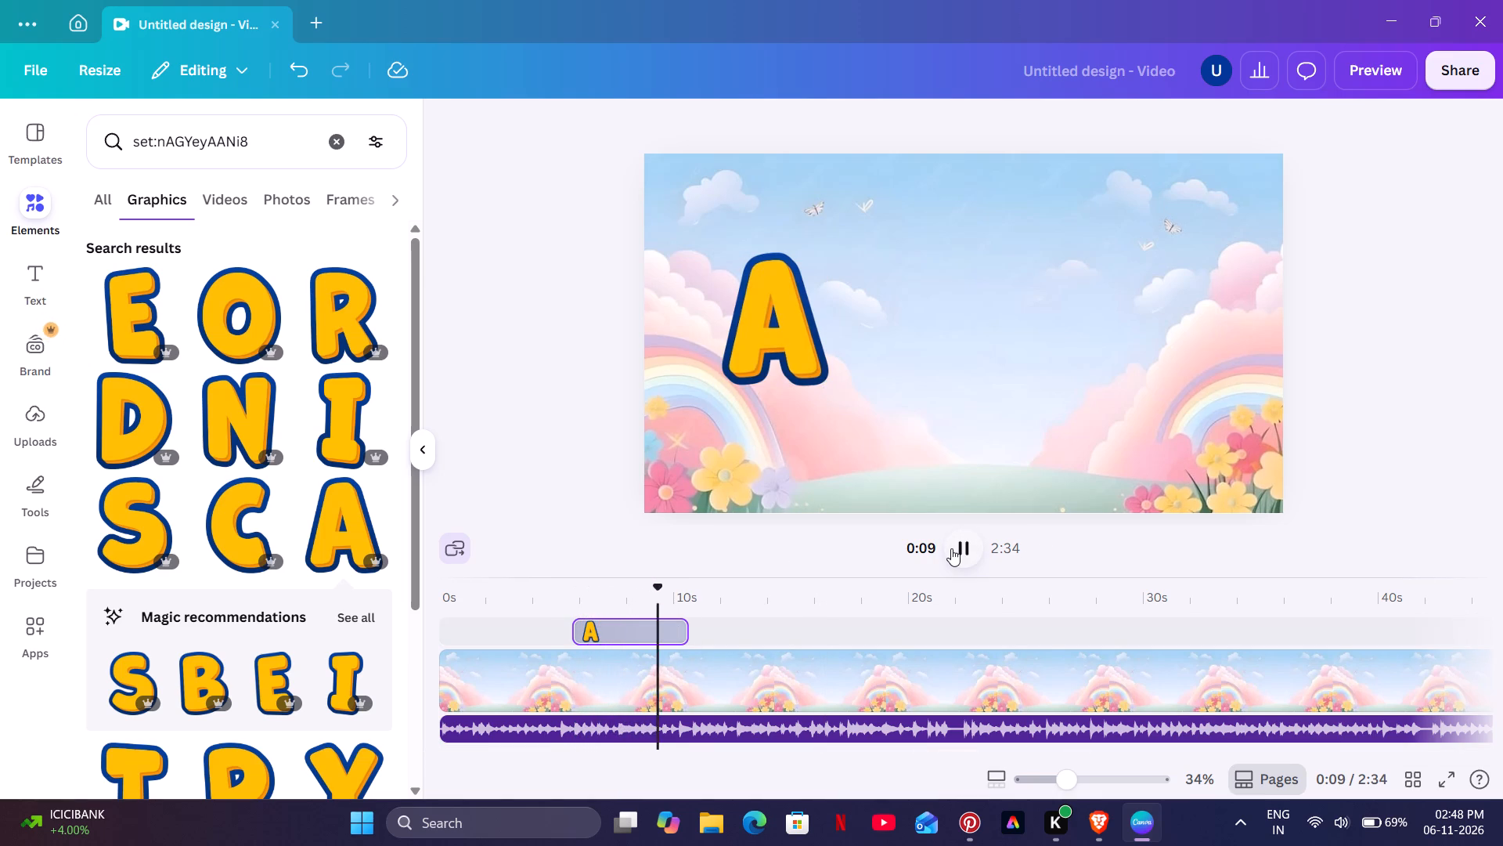
click(951, 548)
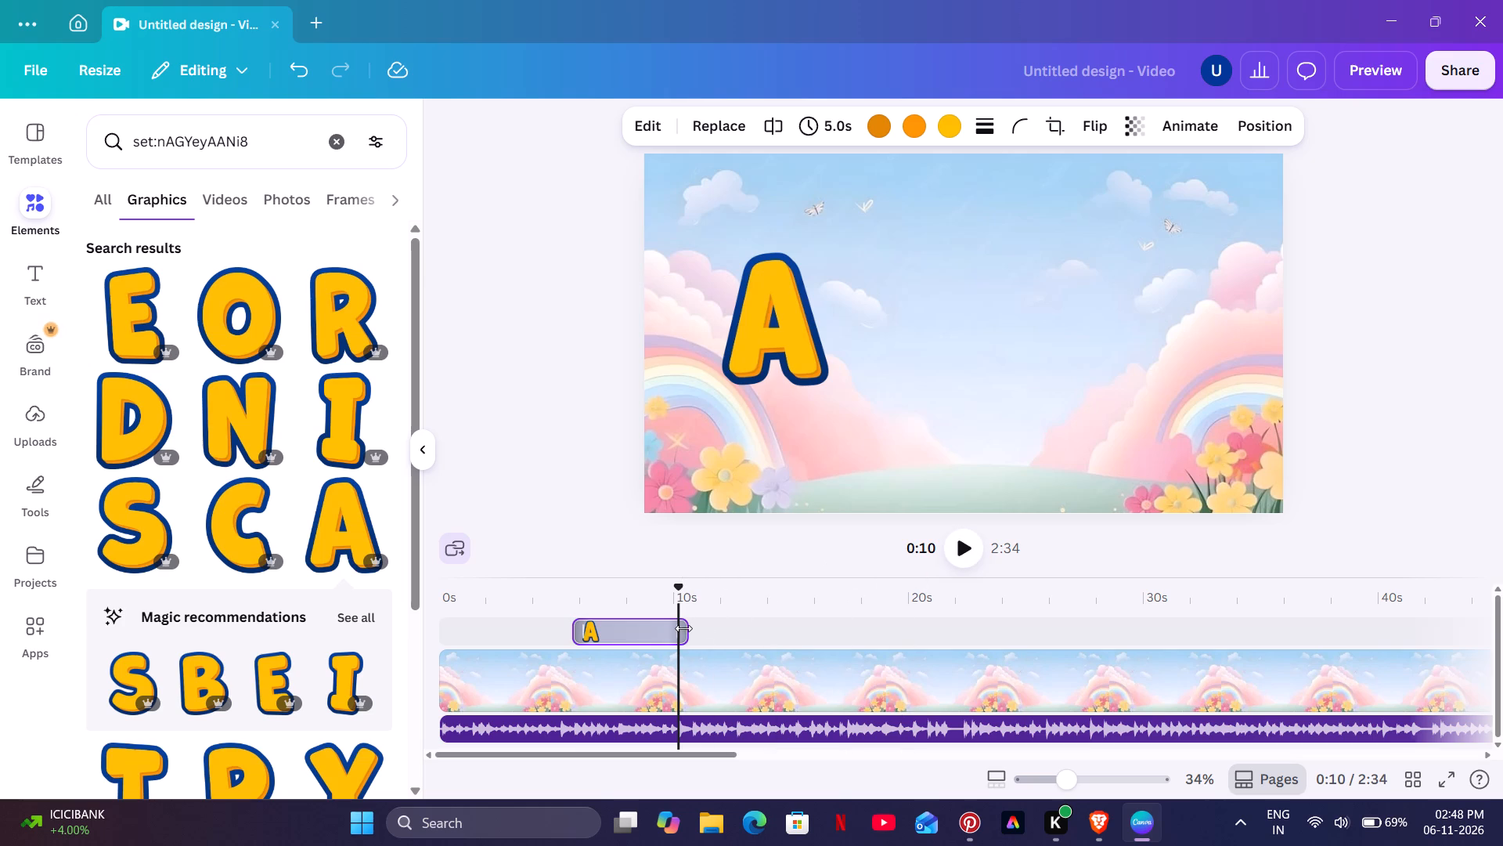
drag(683, 628, 673, 630)
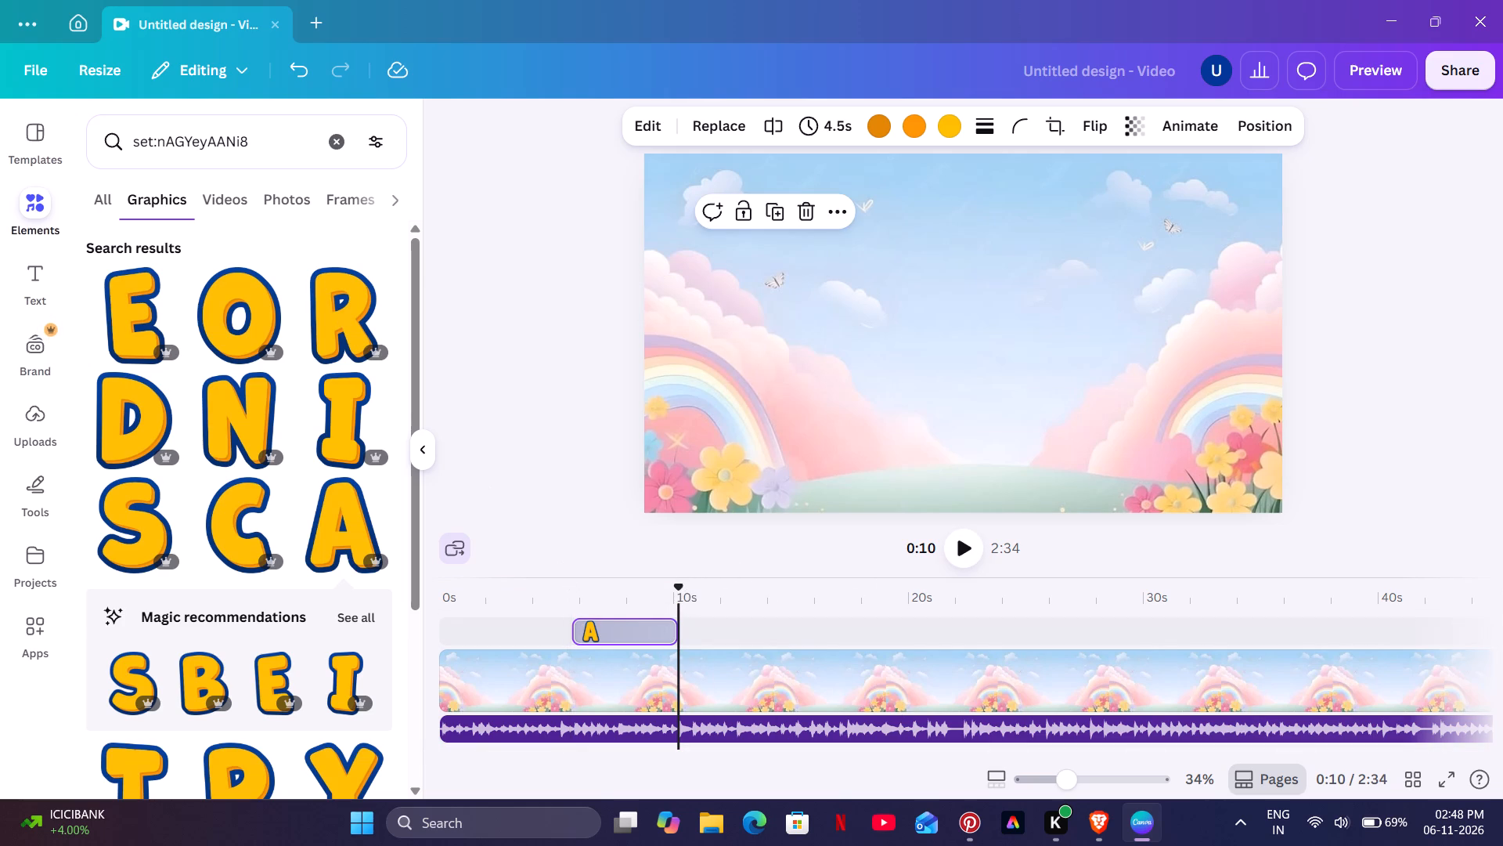
Copy the letter collection's search term set:nAGYeyAANi8 from the elements search.
drag(254, 157, 233, 157)
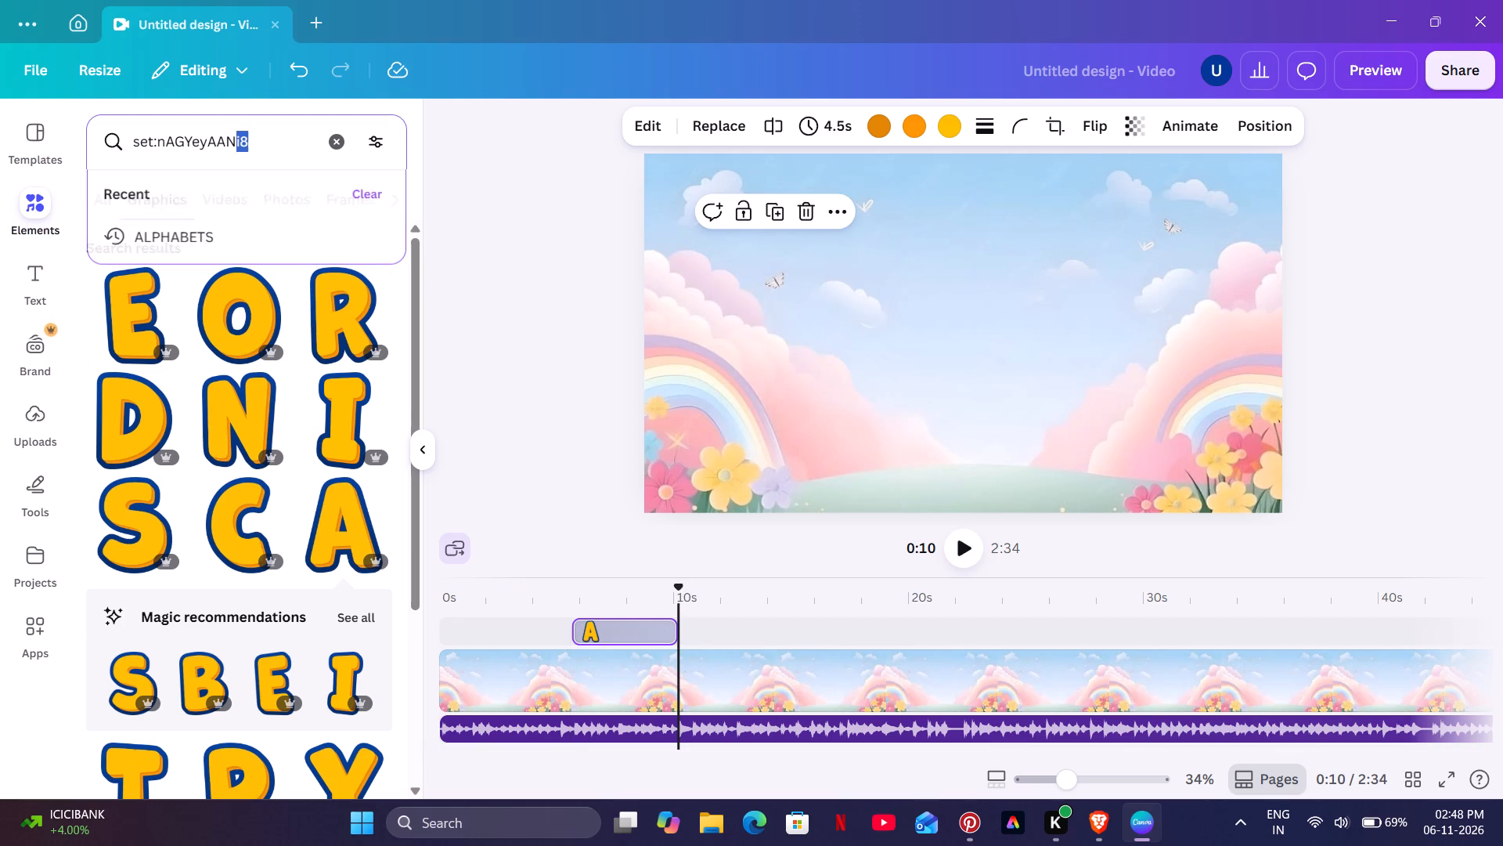
drag(233, 157, 118, 161)
right_click(187, 136)
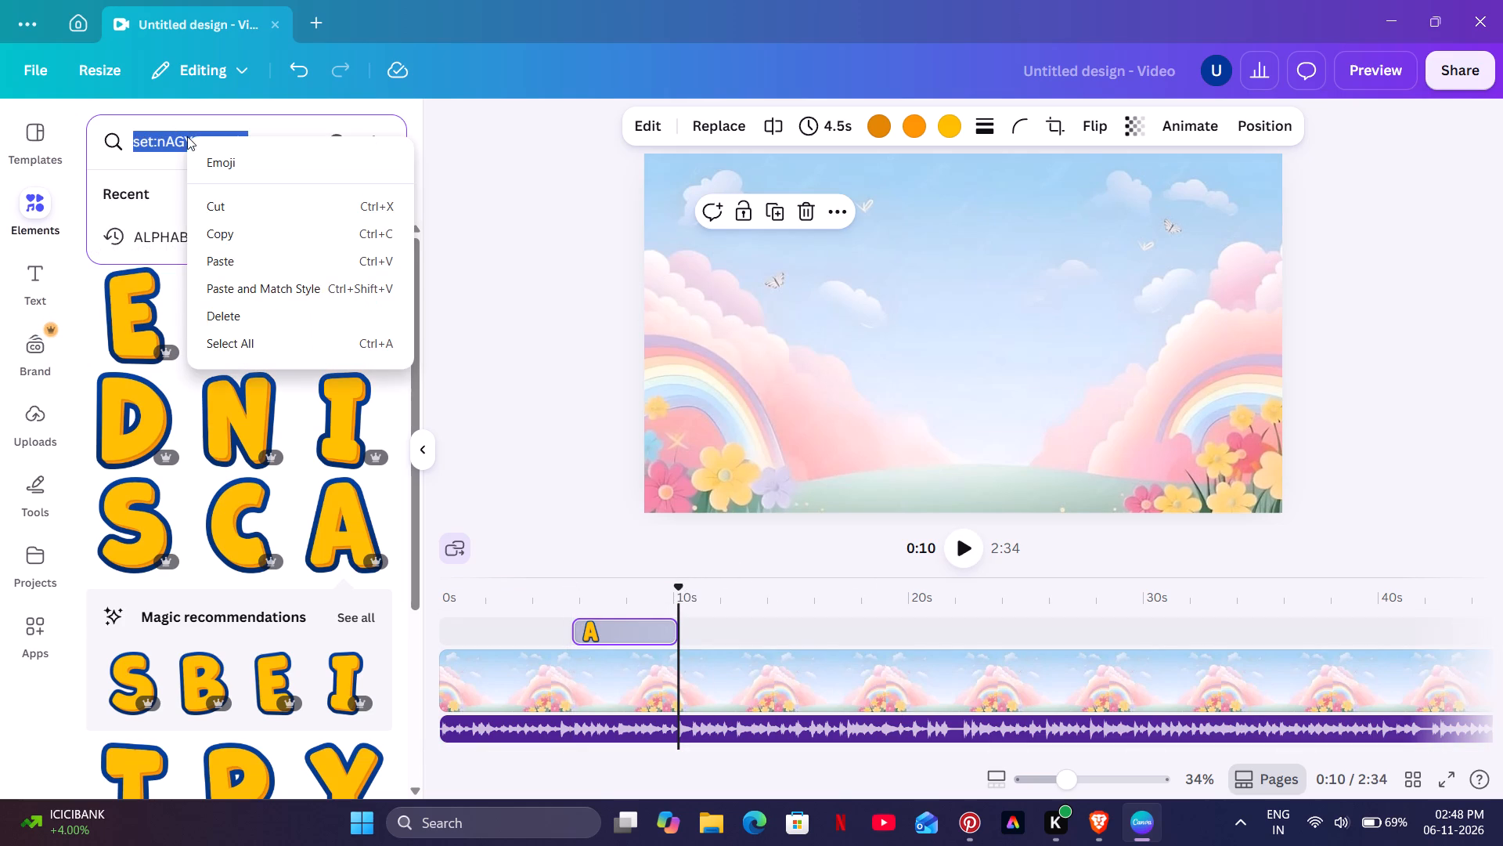
click(227, 229)
Search the elements library for "apple" and add the red apple graphic with the black outline.
click(323, 140)
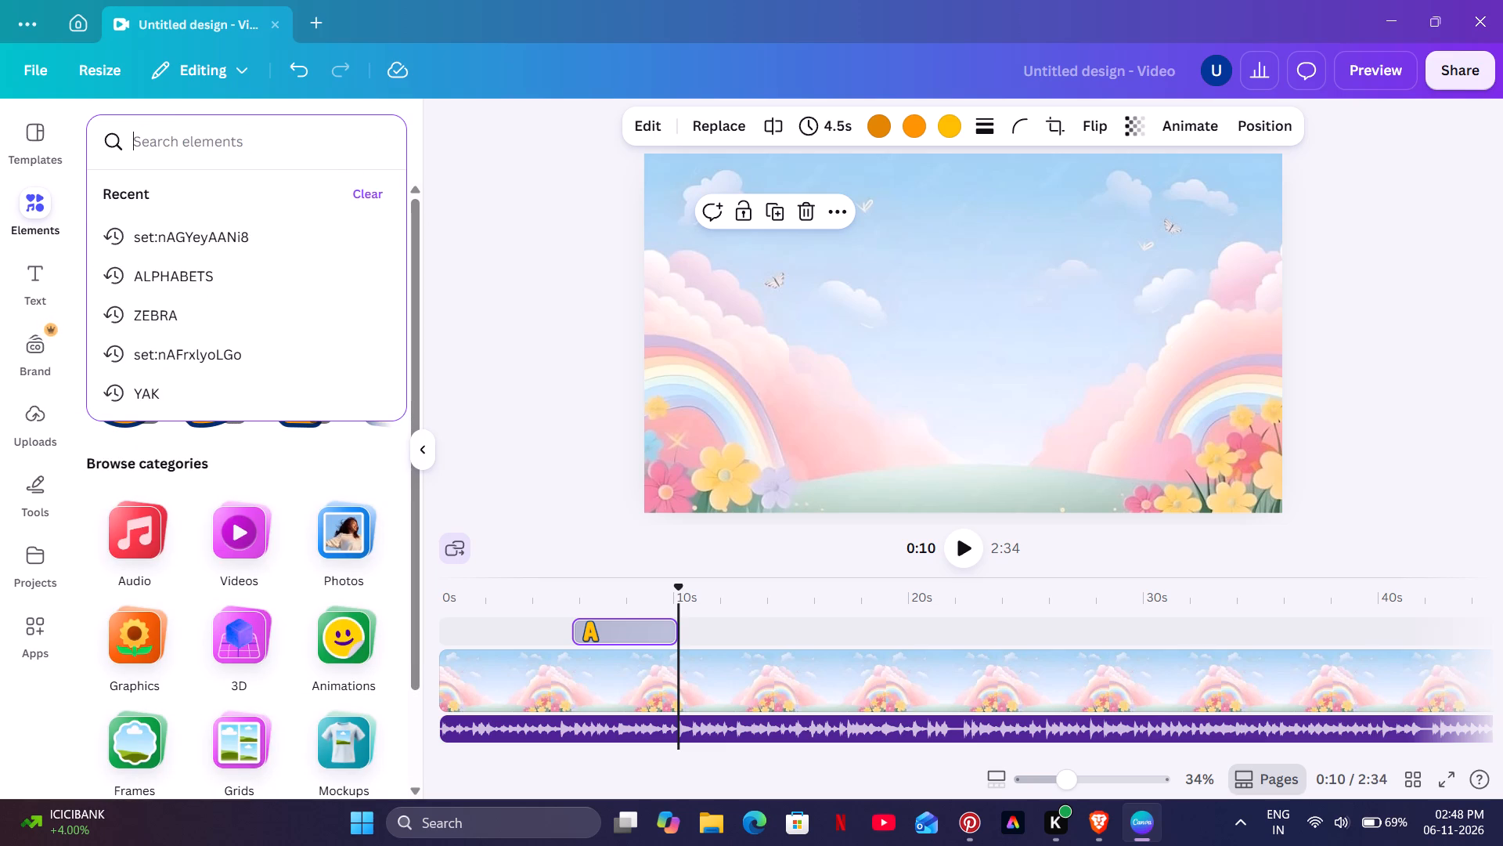
key(a)
text(pple)
key(Return)
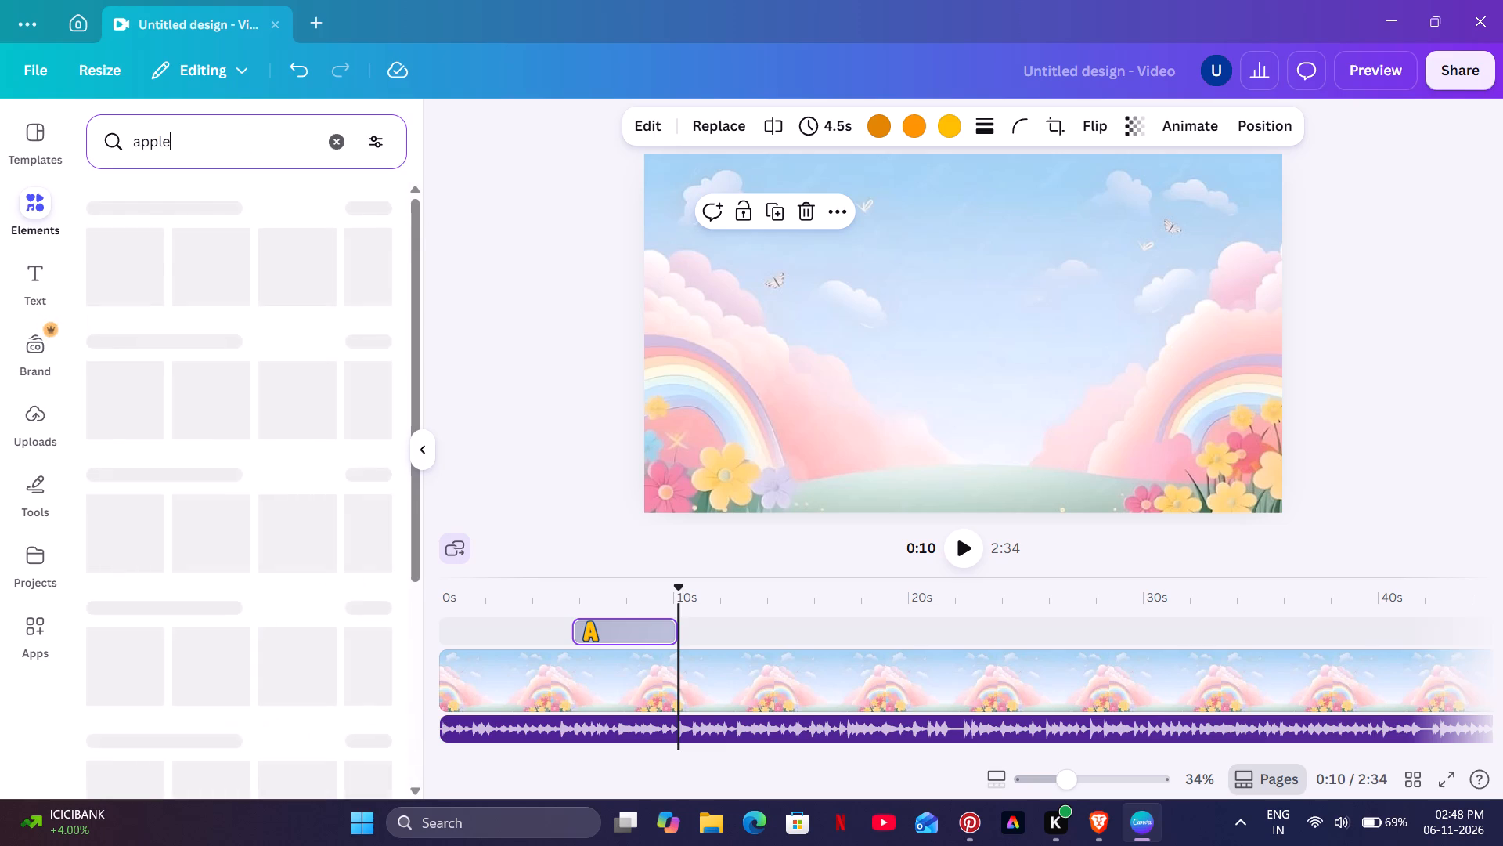
click(197, 302)
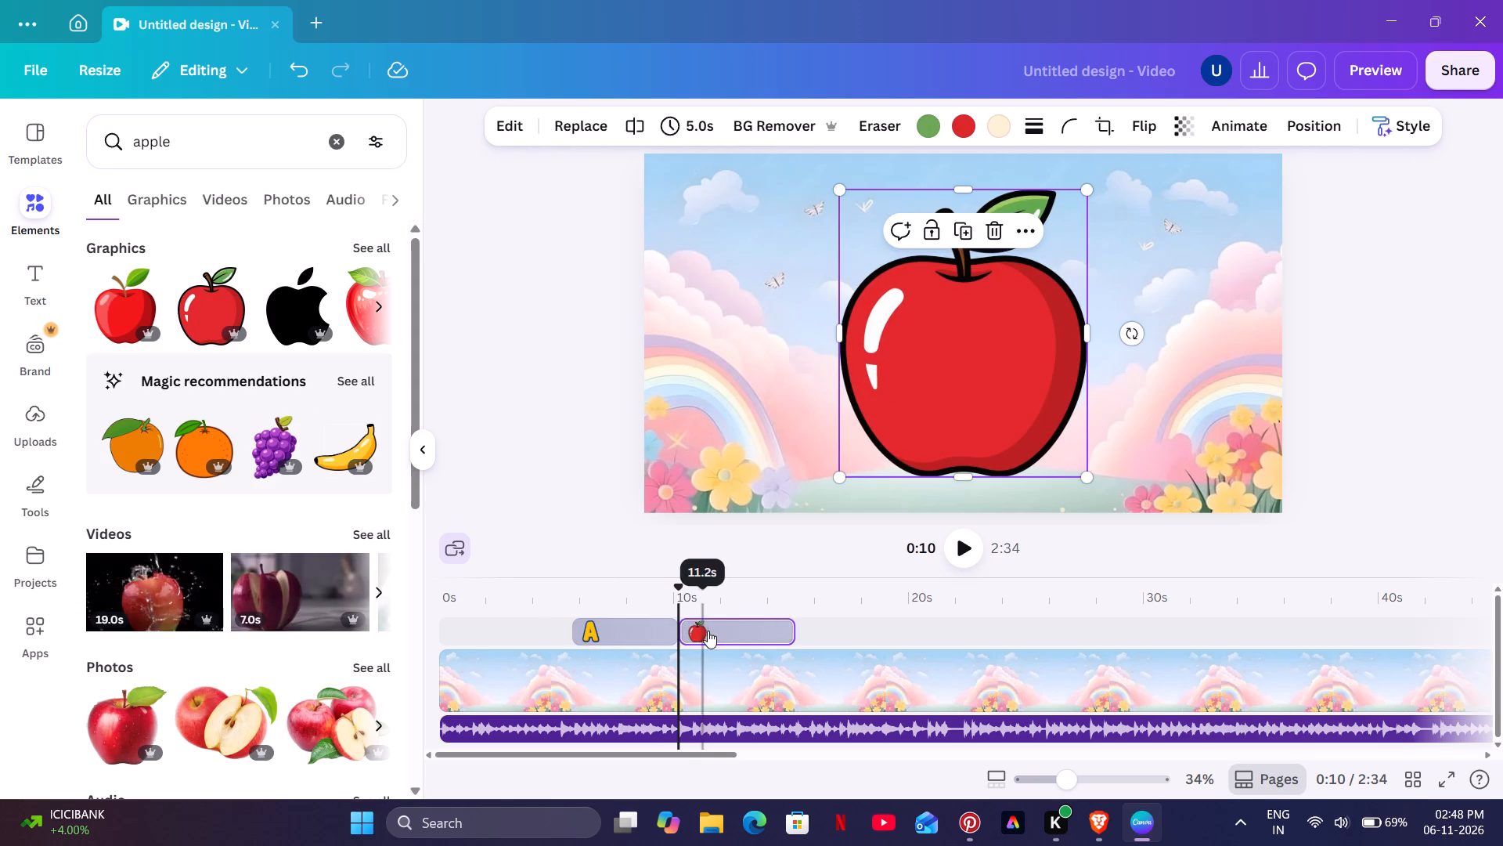
Place the apple clip on its own track above the letter A clip, align their starts, and trim it to 4.5 s.
drag(708, 631, 597, 608)
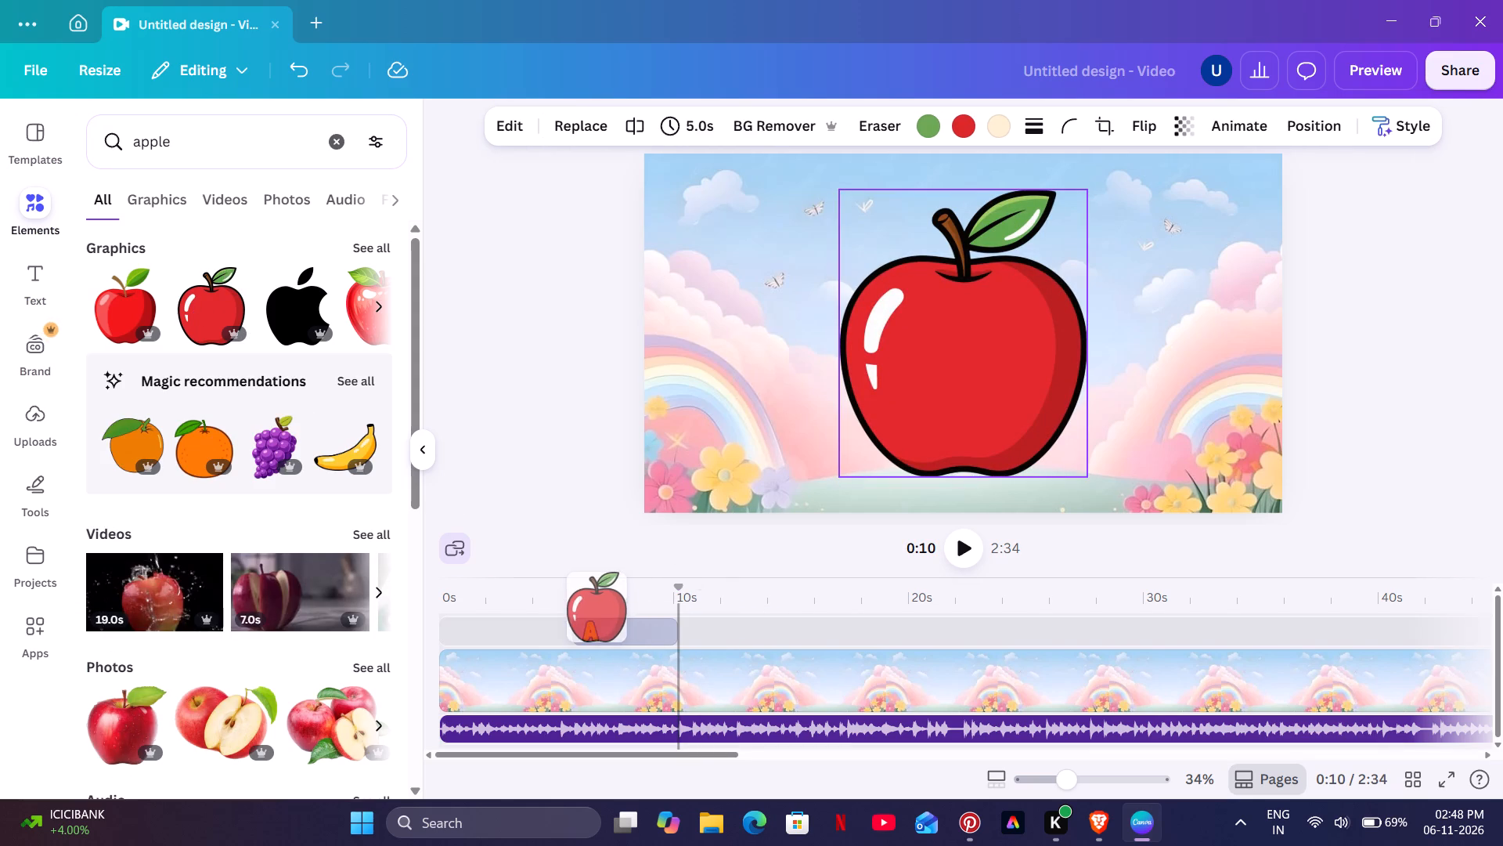
drag(597, 608, 642, 621)
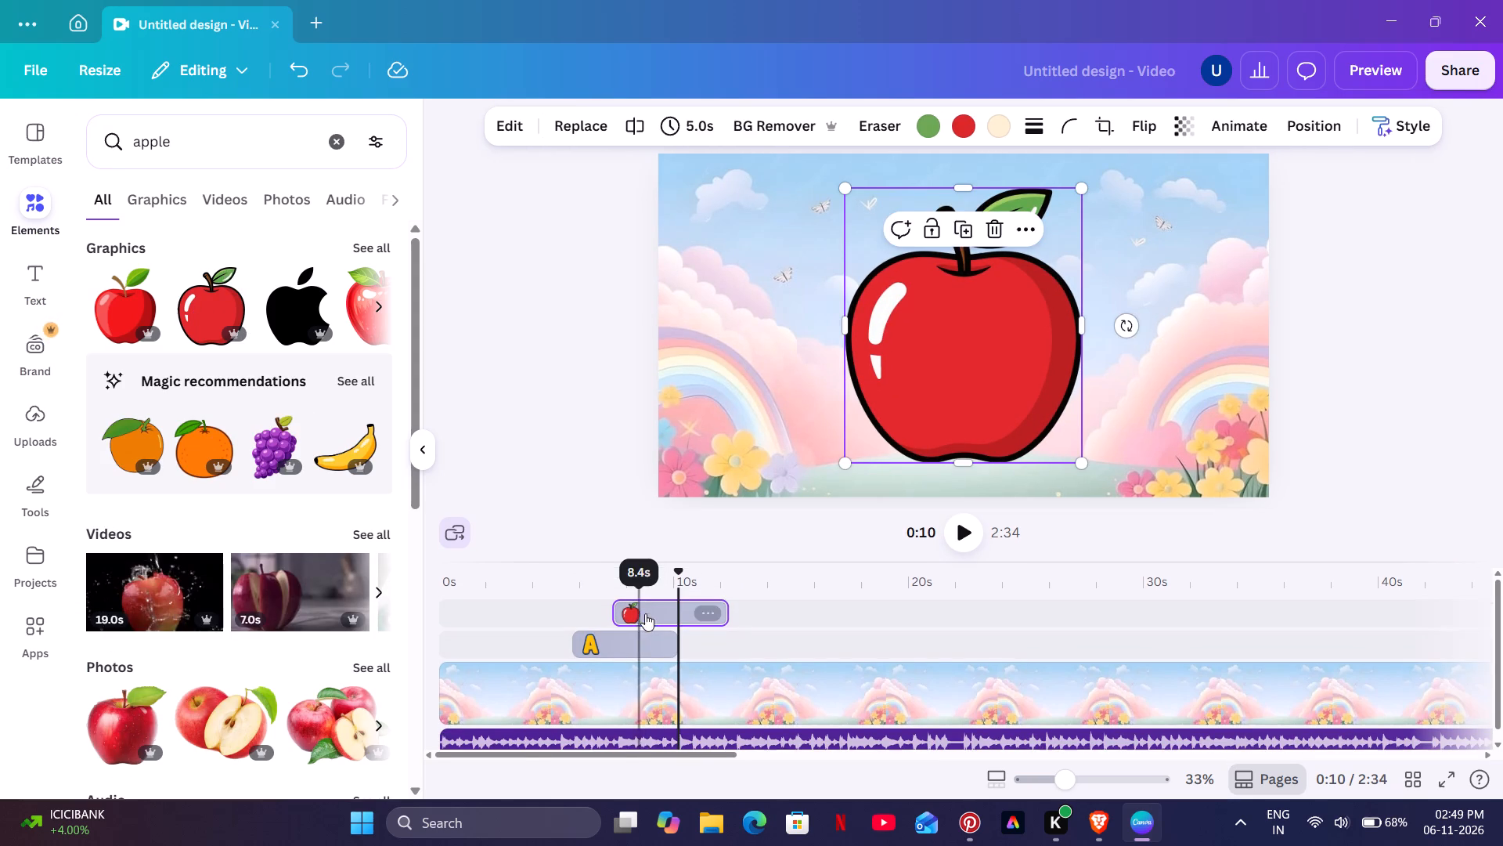
drag(651, 608, 611, 608)
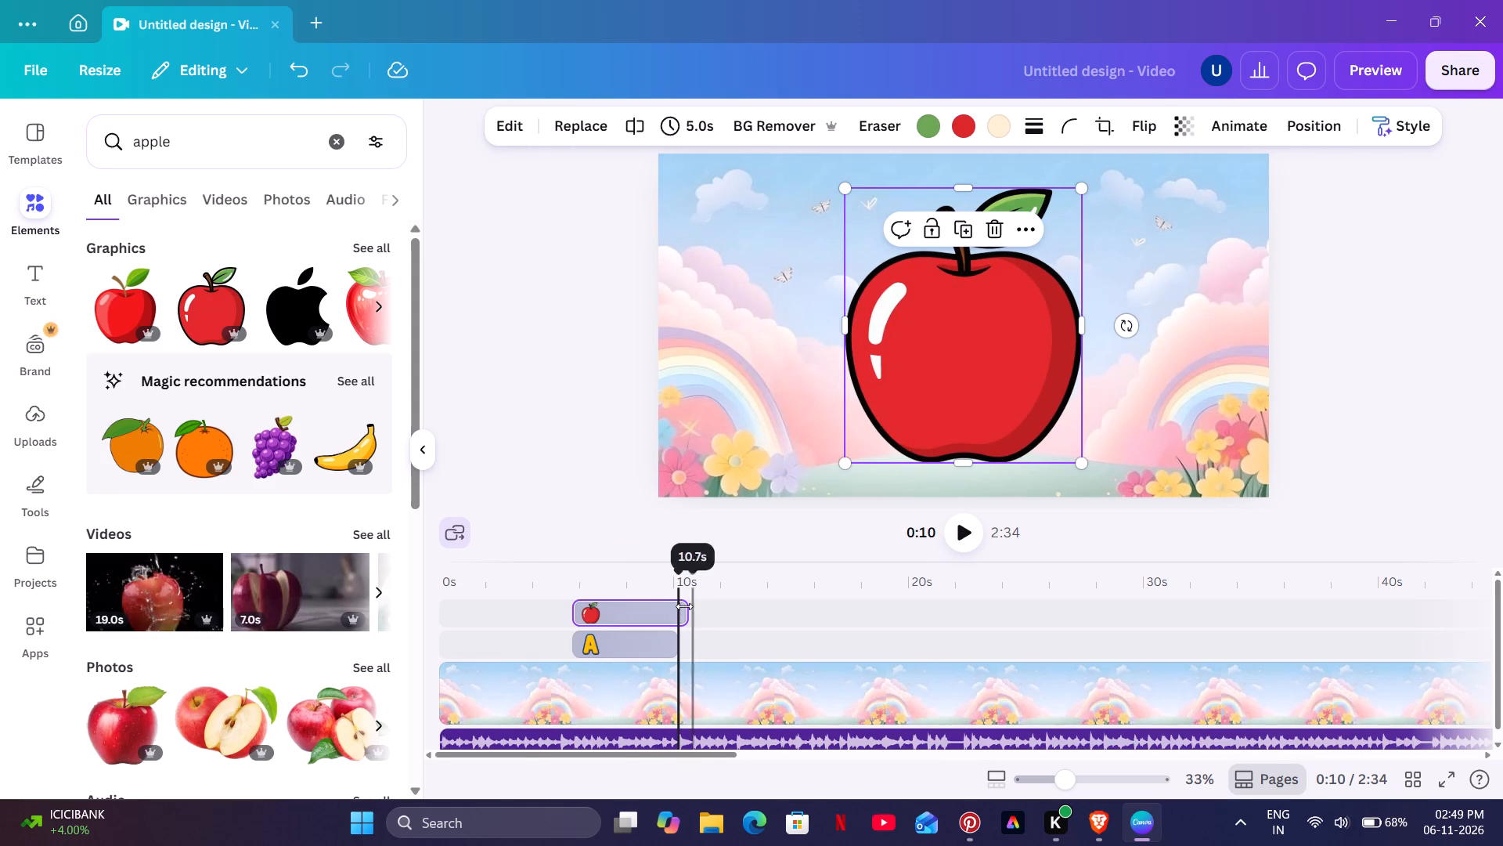
drag(684, 607, 669, 612)
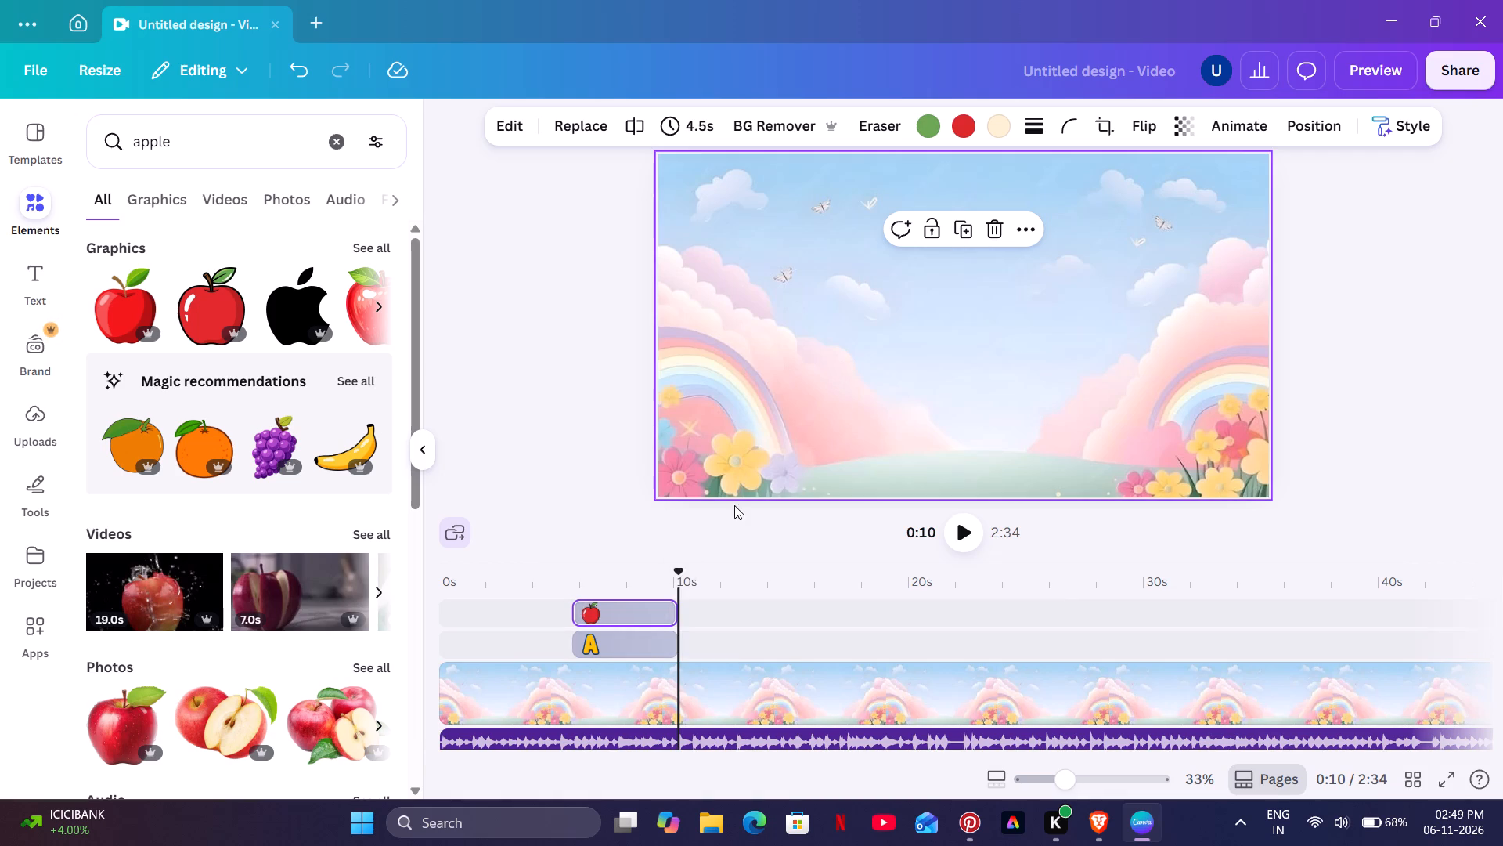
Shrink the apple graphic to about the letter A's height and place it level with the A, over the right rainbow.
click(633, 577)
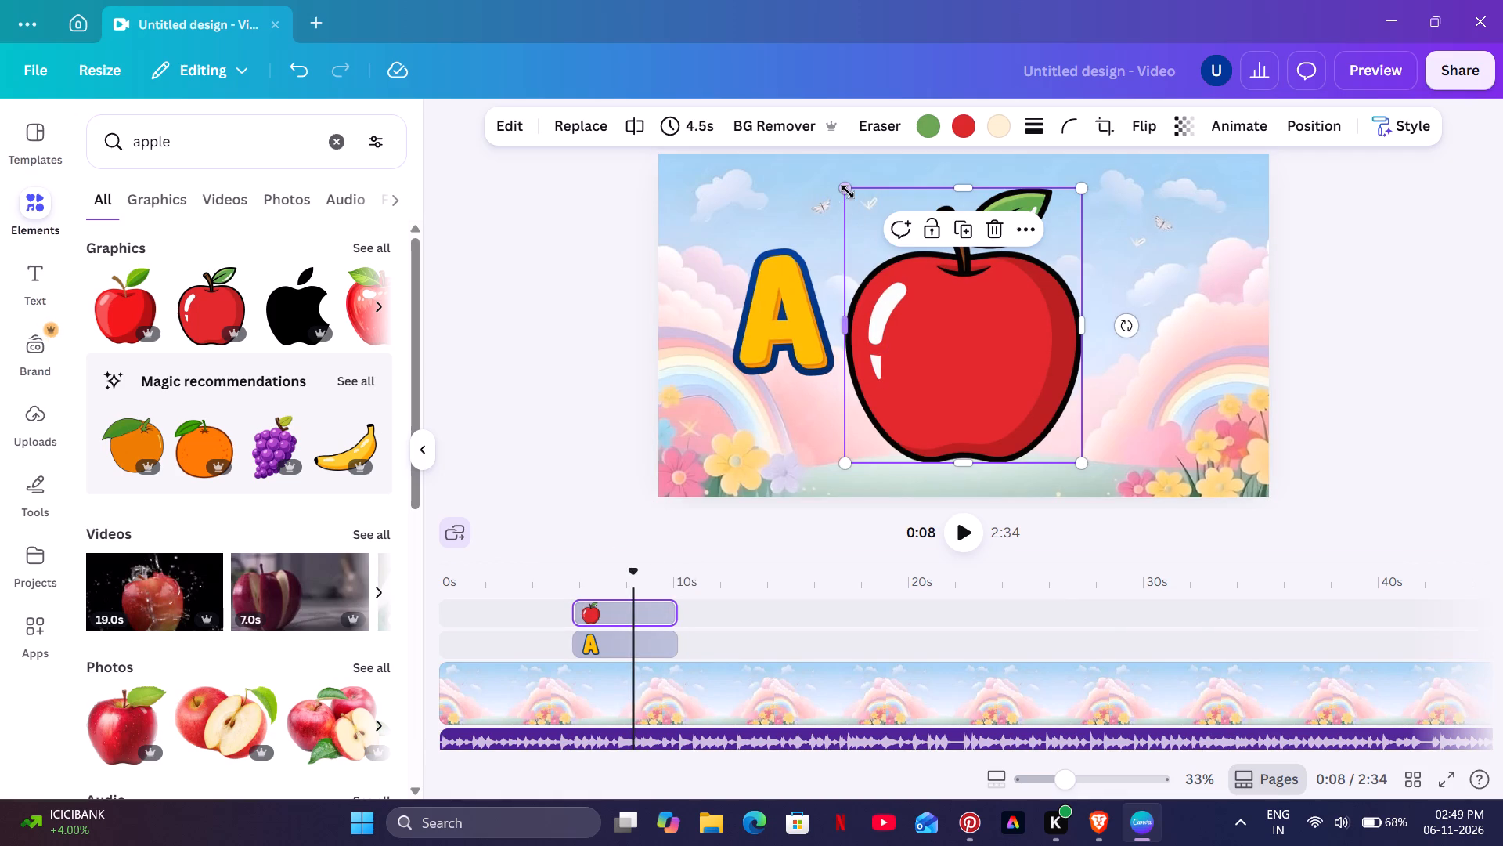
drag(848, 192, 995, 325)
drag(1030, 409, 1162, 315)
click(974, 367)
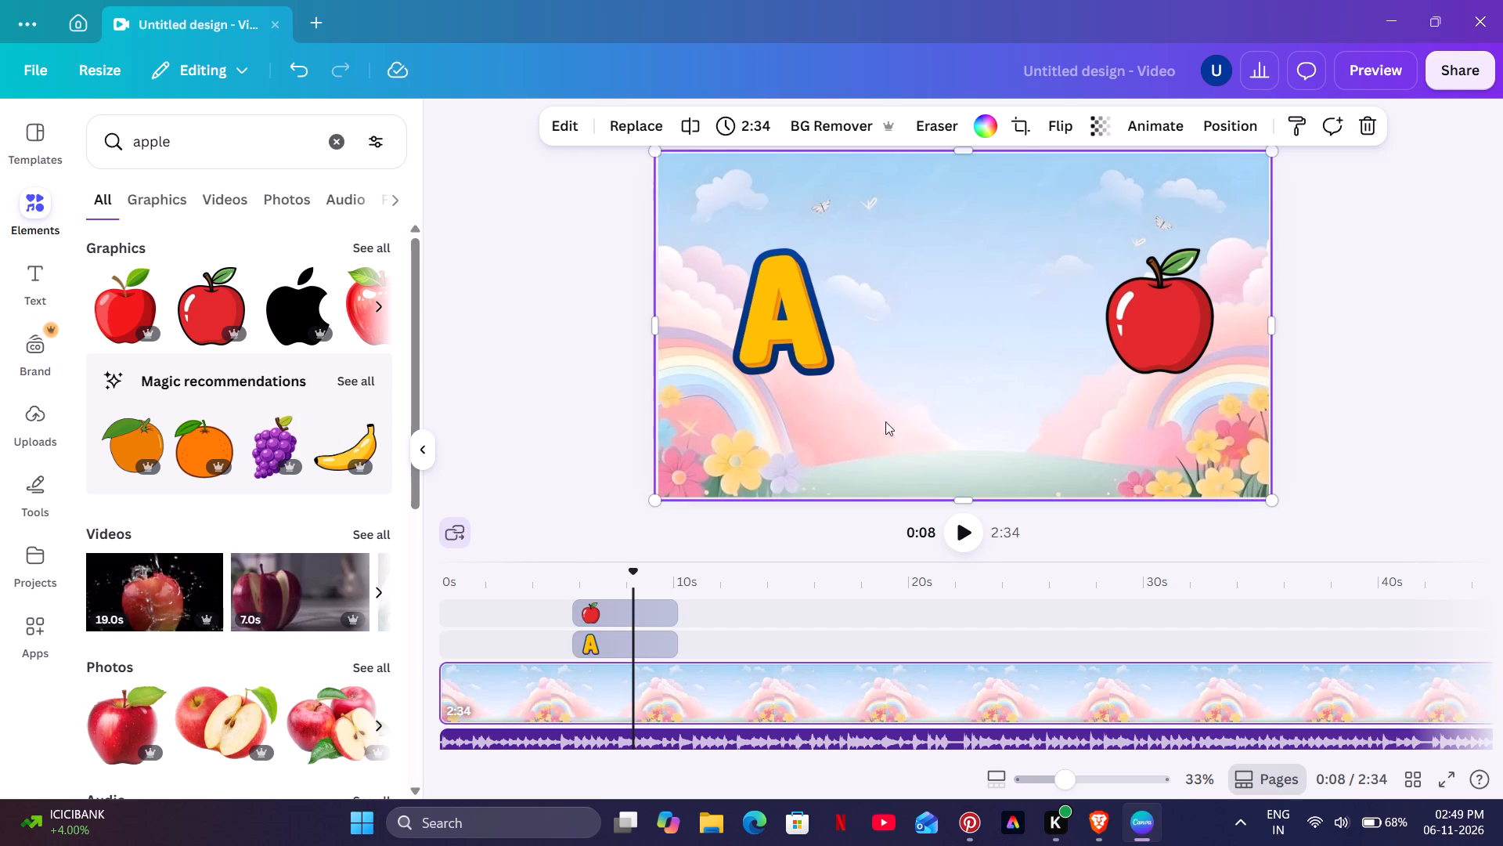
Add a heading reading APPLE and align its clip's start with the apple and letter A clips.
click(31, 295)
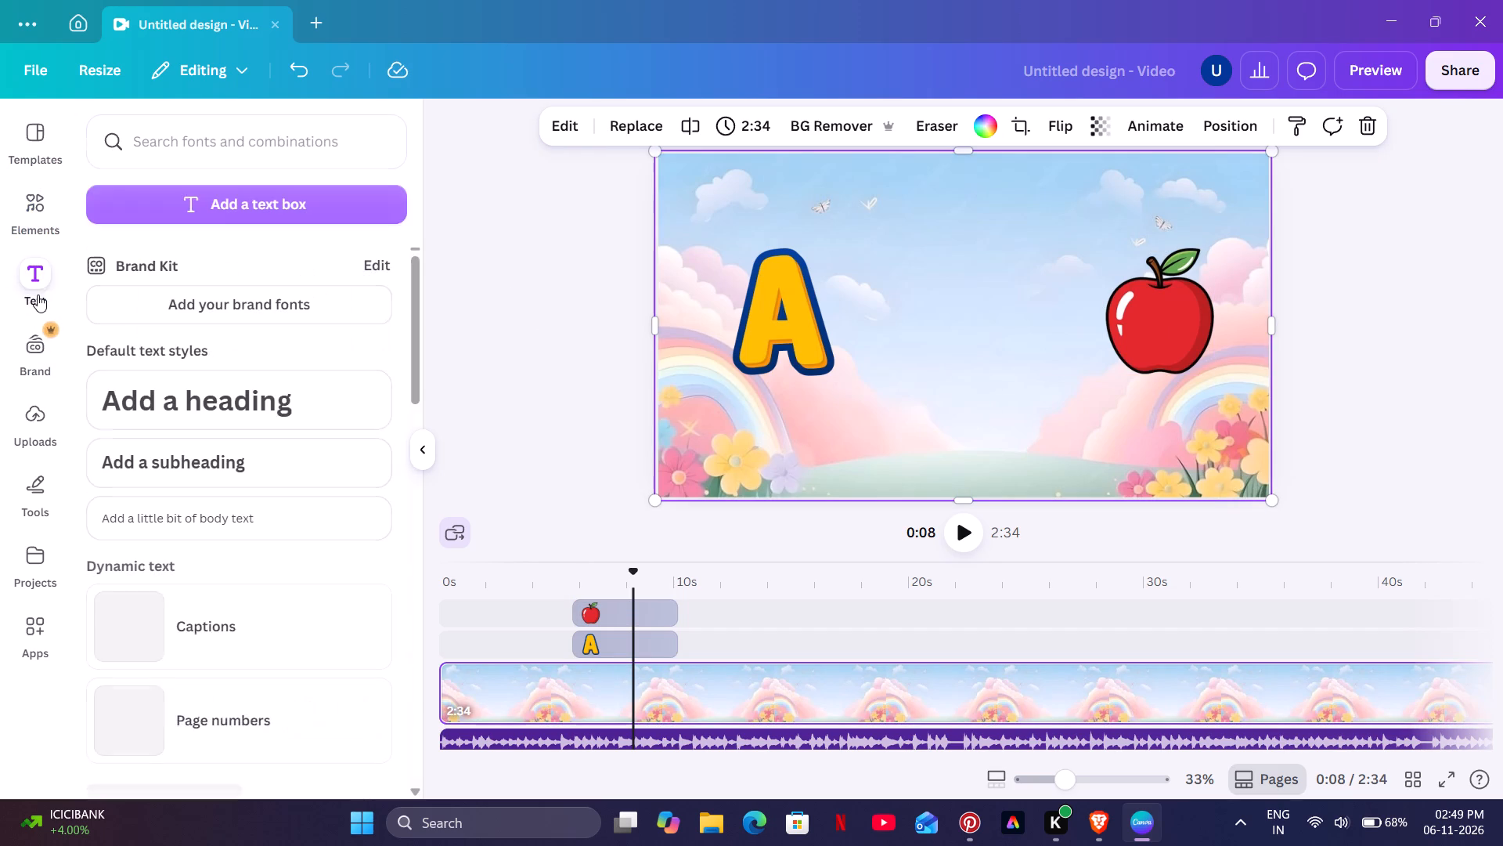
click(247, 439)
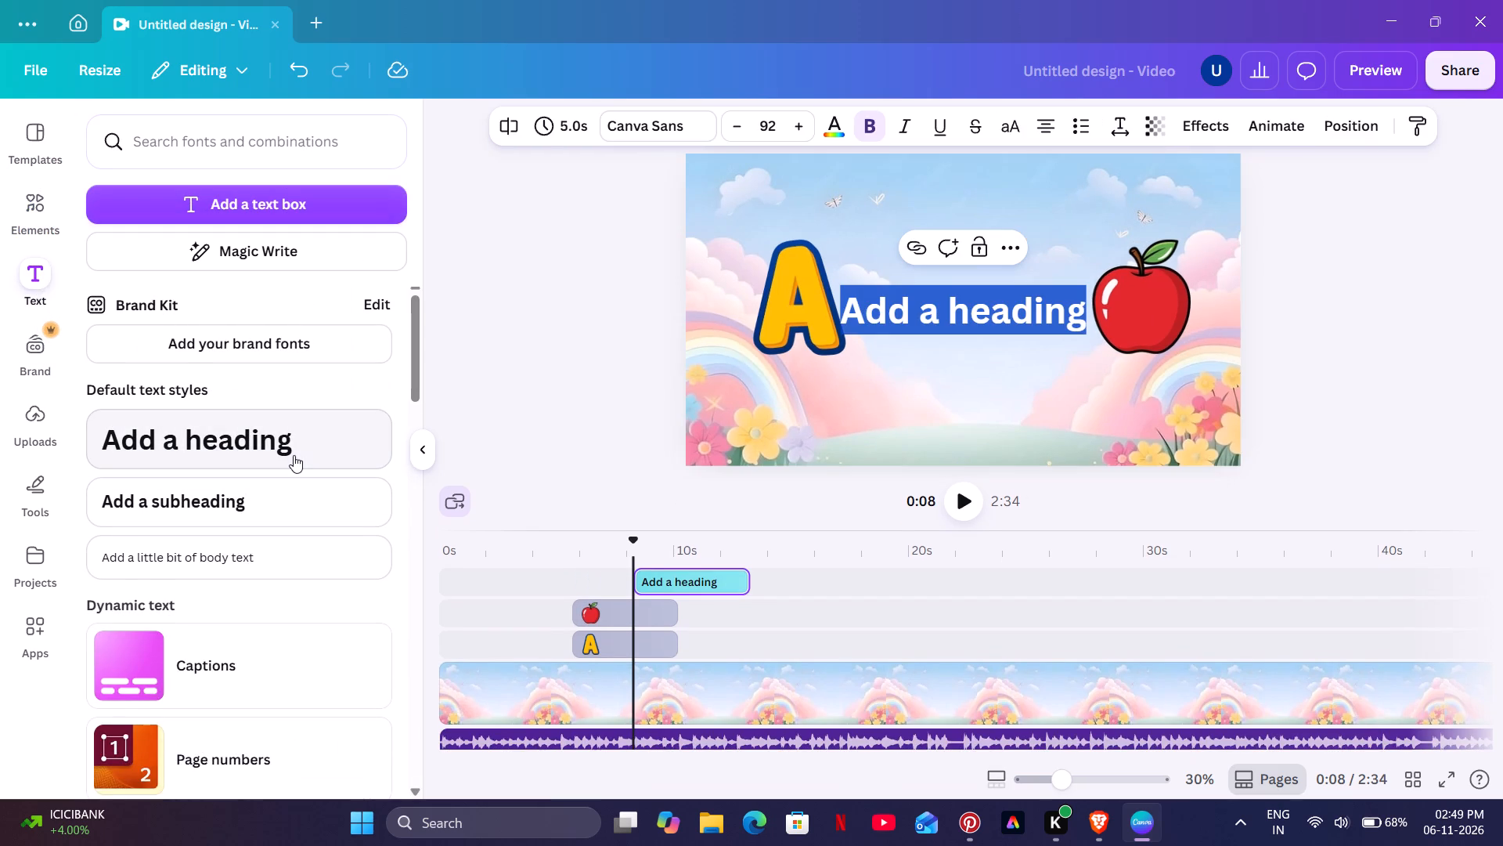
key(BackSpace)
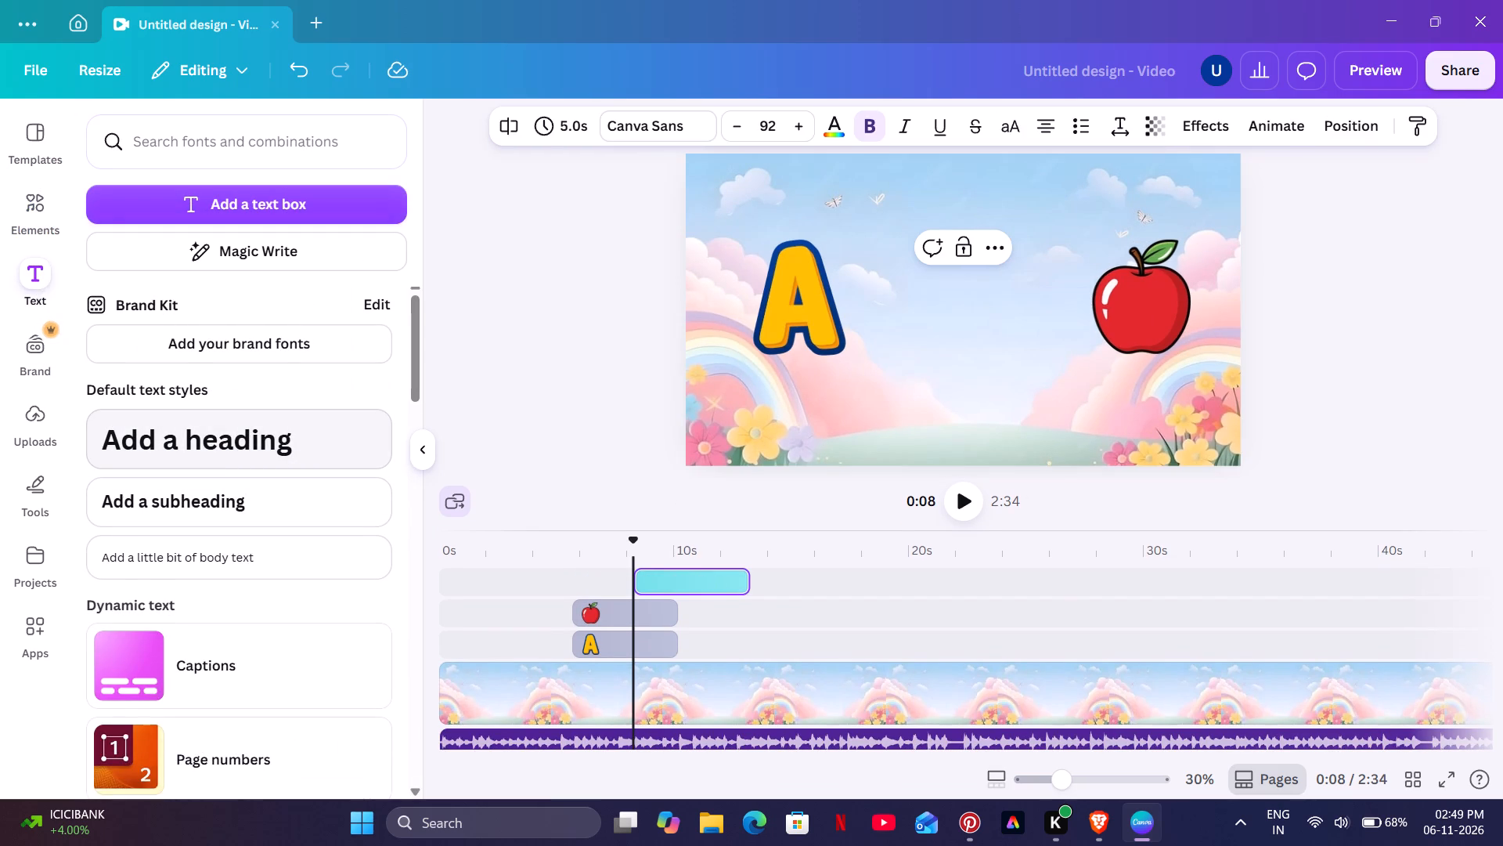
text(APP)
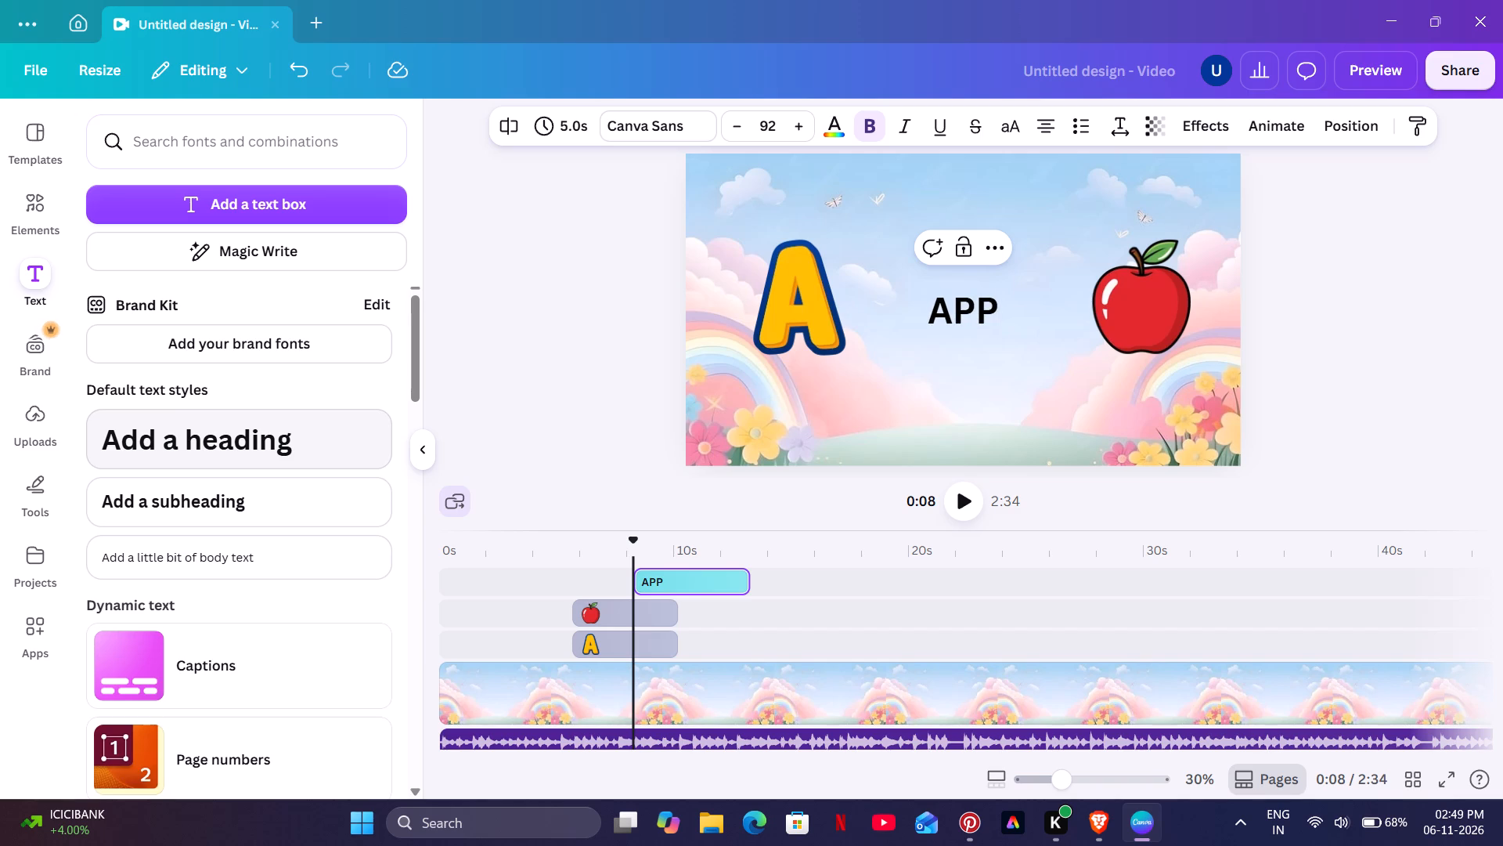
text(LE)
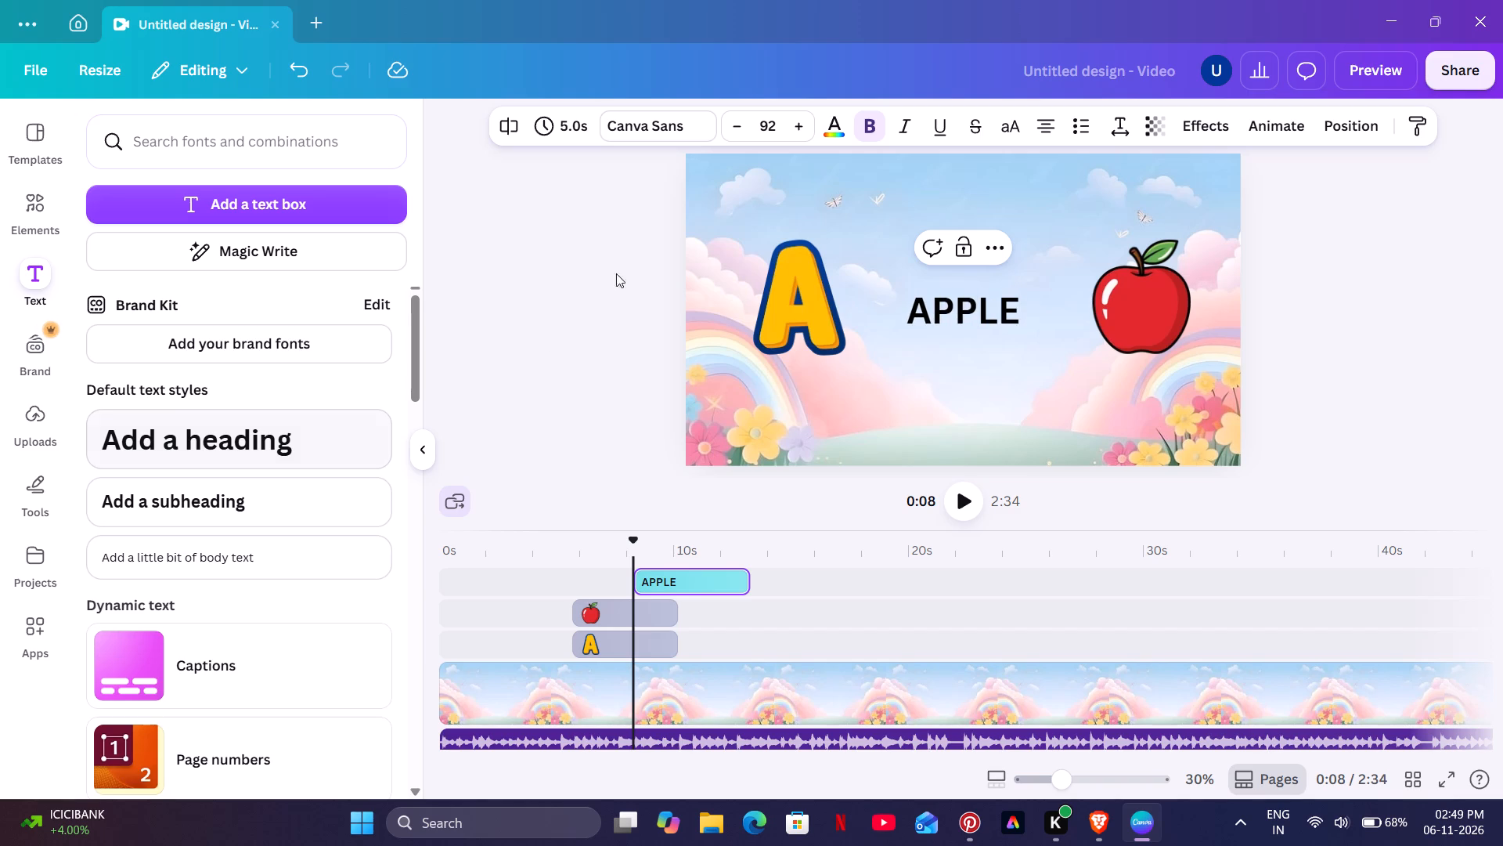
click(971, 296)
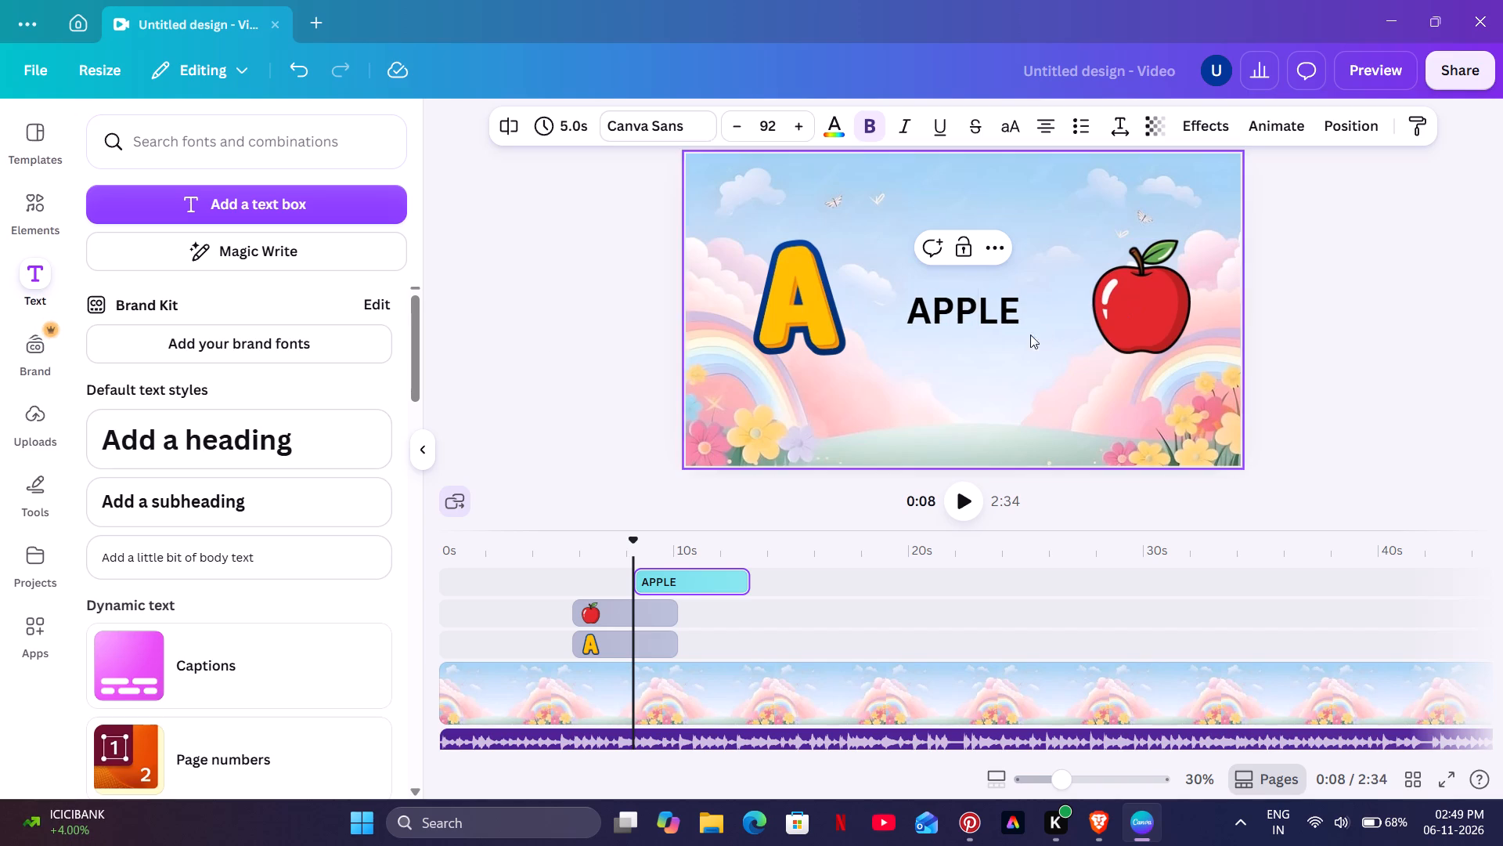
click(1015, 334)
click(1011, 327)
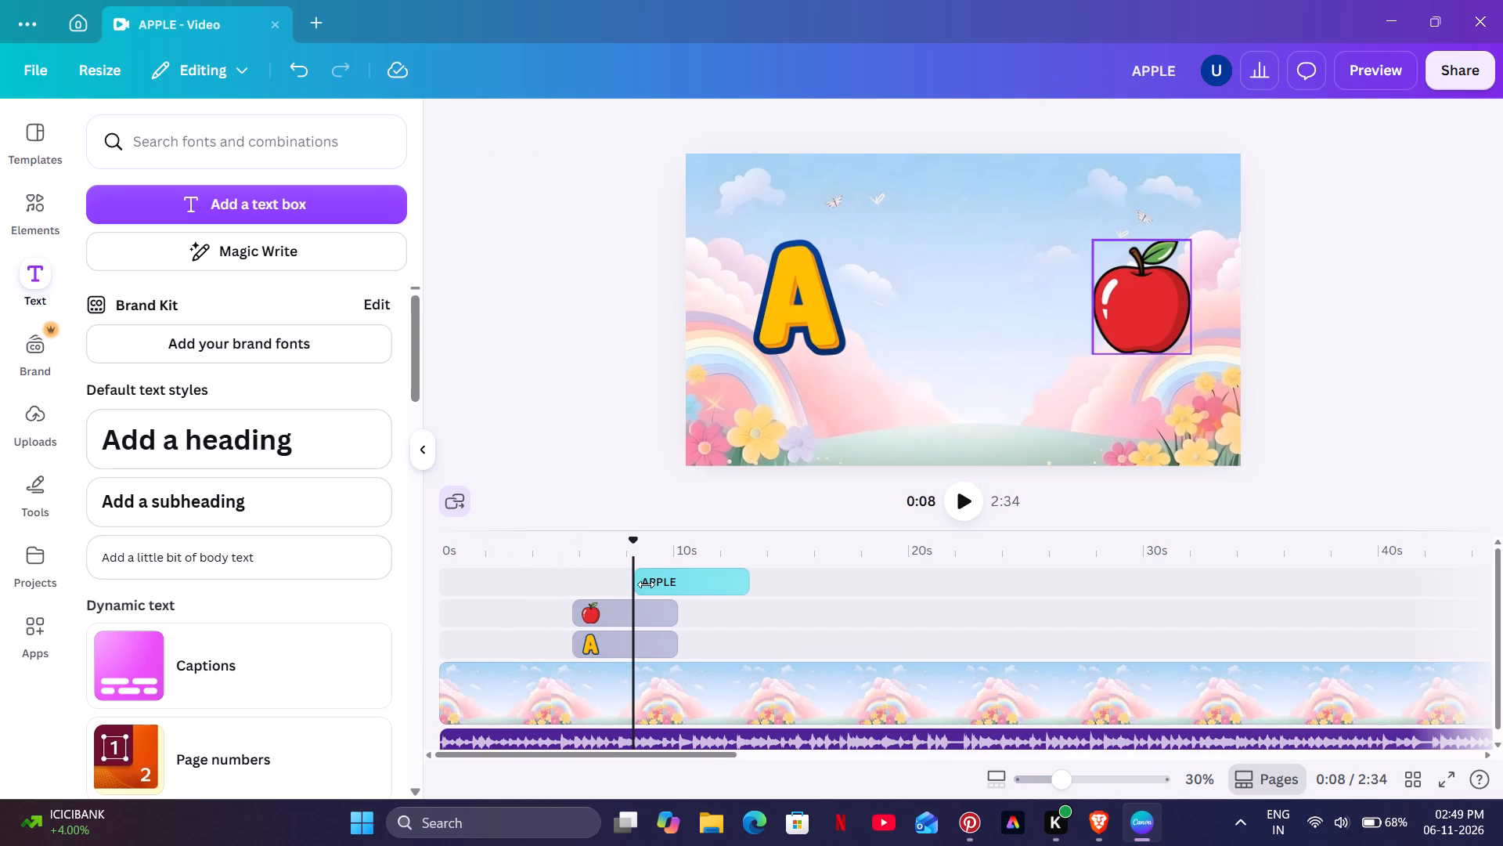
drag(686, 586, 630, 585)
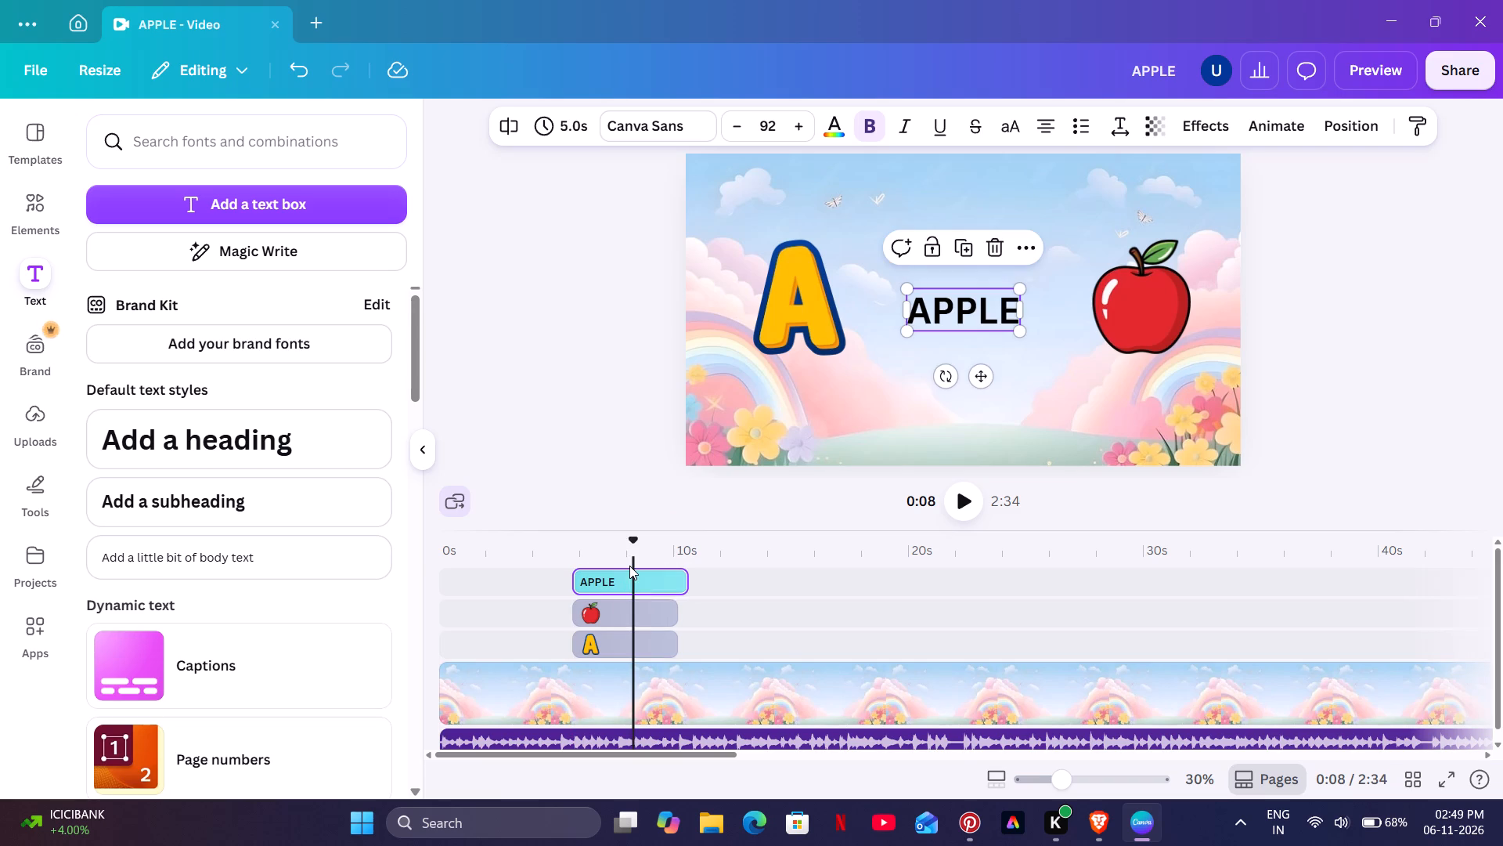
Move the APPLE text down so it sits centred below and between the letter A and the apple.
drag(978, 374, 985, 415)
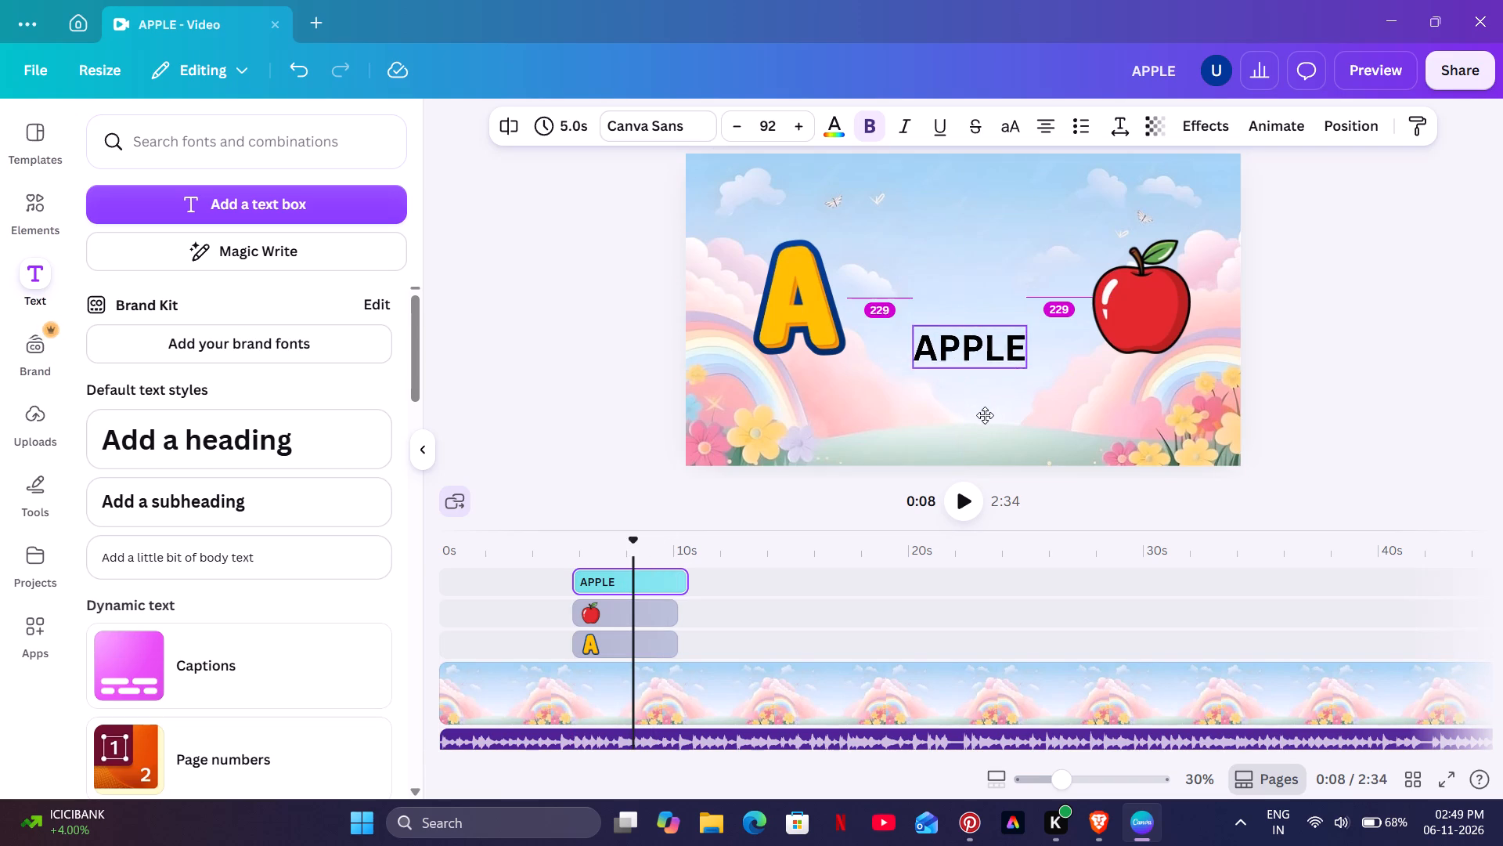
drag(985, 415, 982, 441)
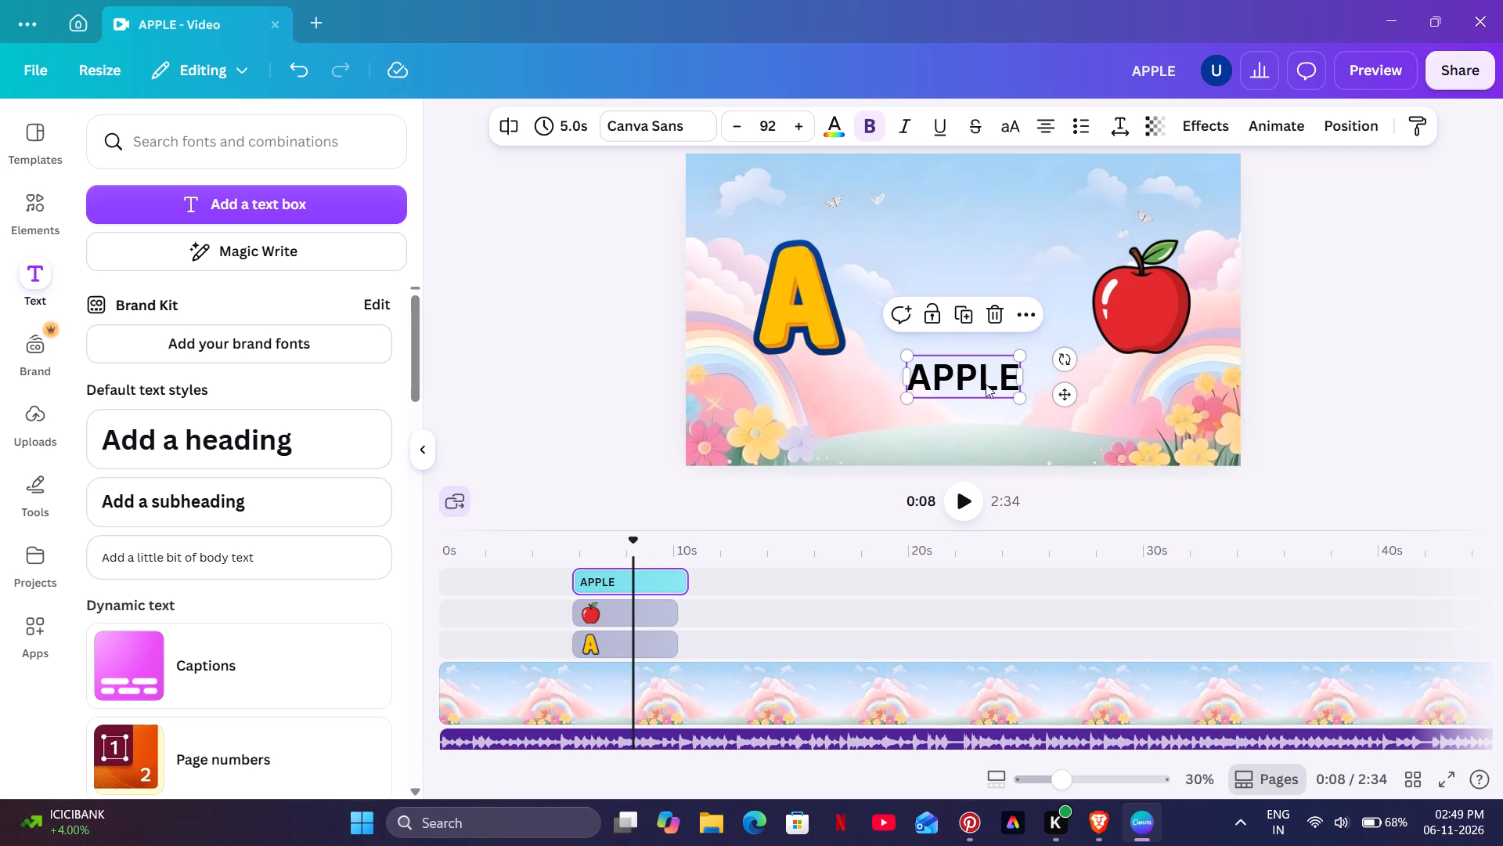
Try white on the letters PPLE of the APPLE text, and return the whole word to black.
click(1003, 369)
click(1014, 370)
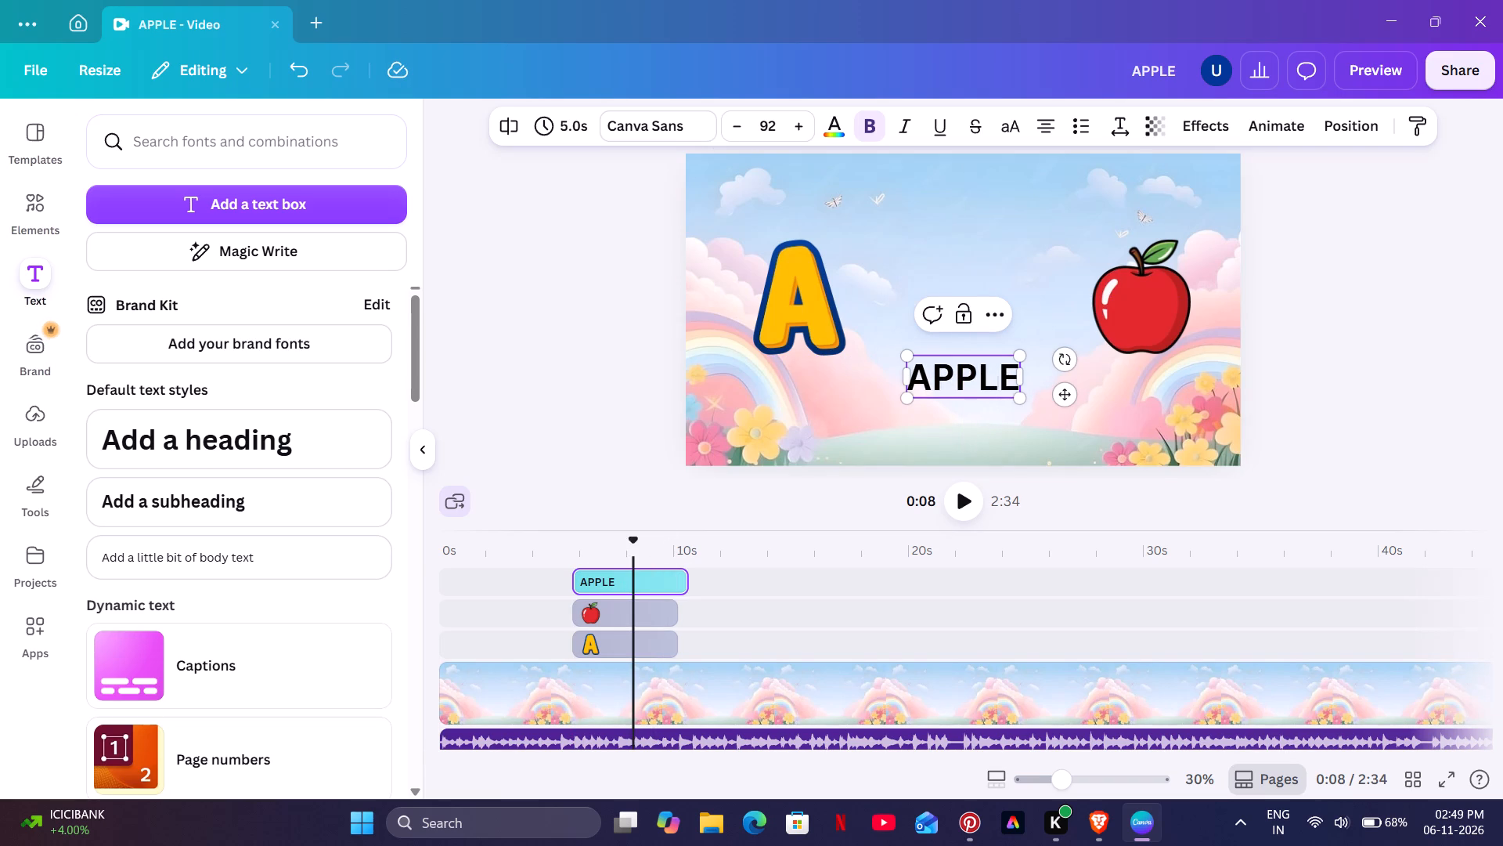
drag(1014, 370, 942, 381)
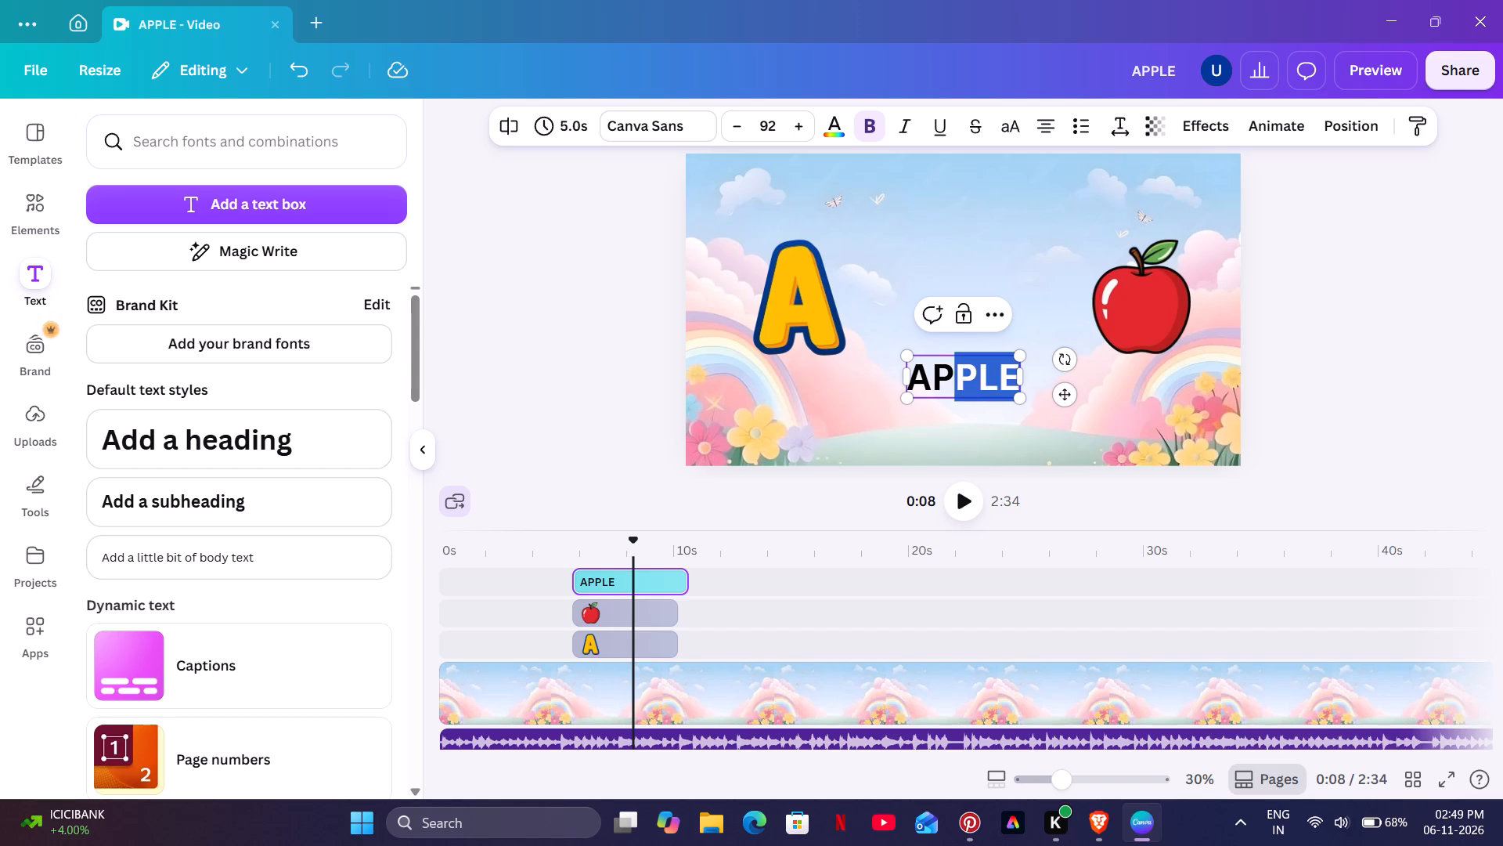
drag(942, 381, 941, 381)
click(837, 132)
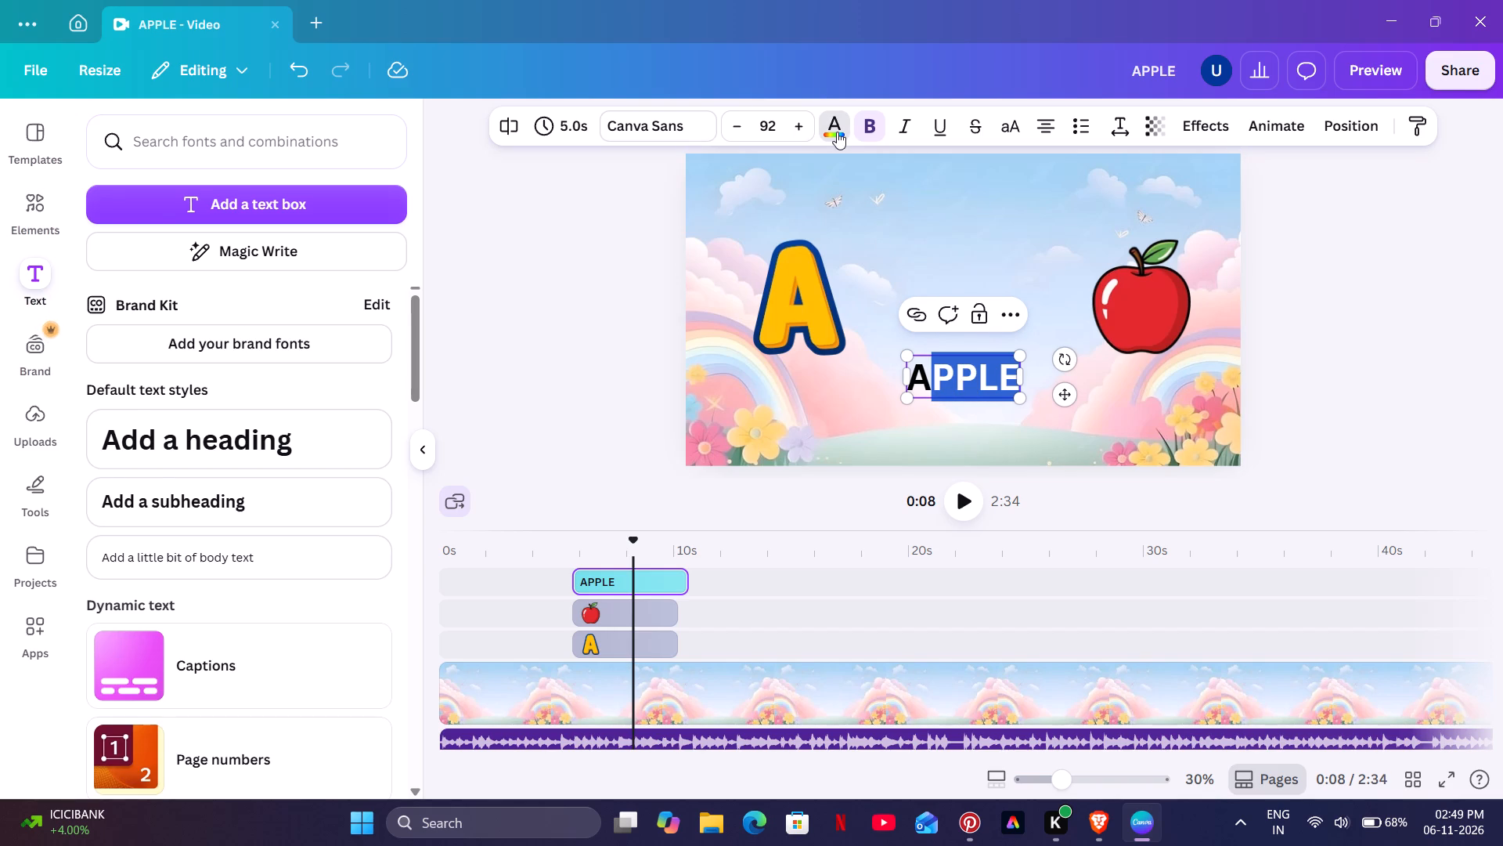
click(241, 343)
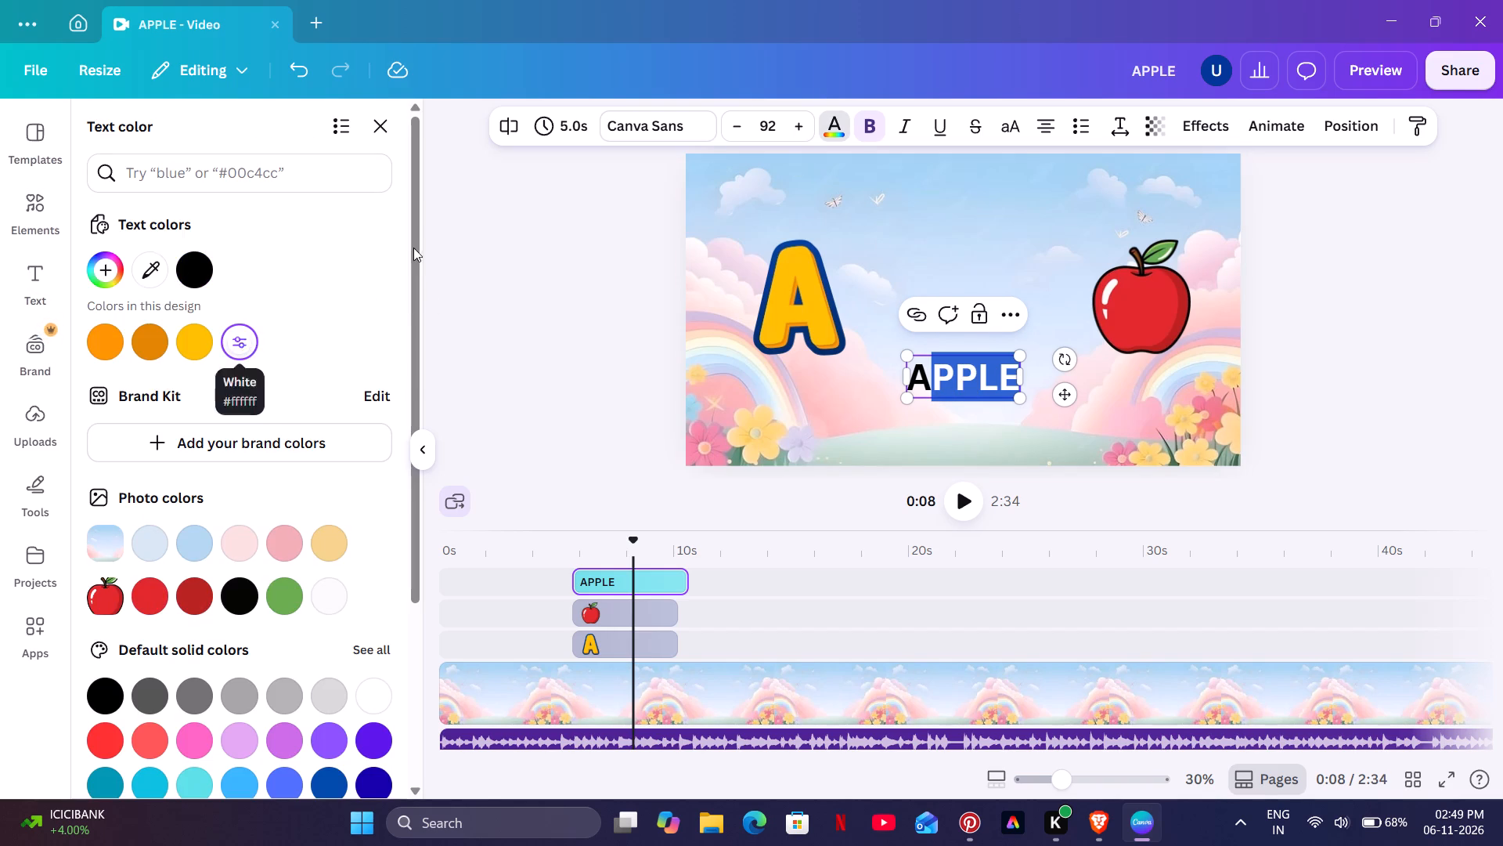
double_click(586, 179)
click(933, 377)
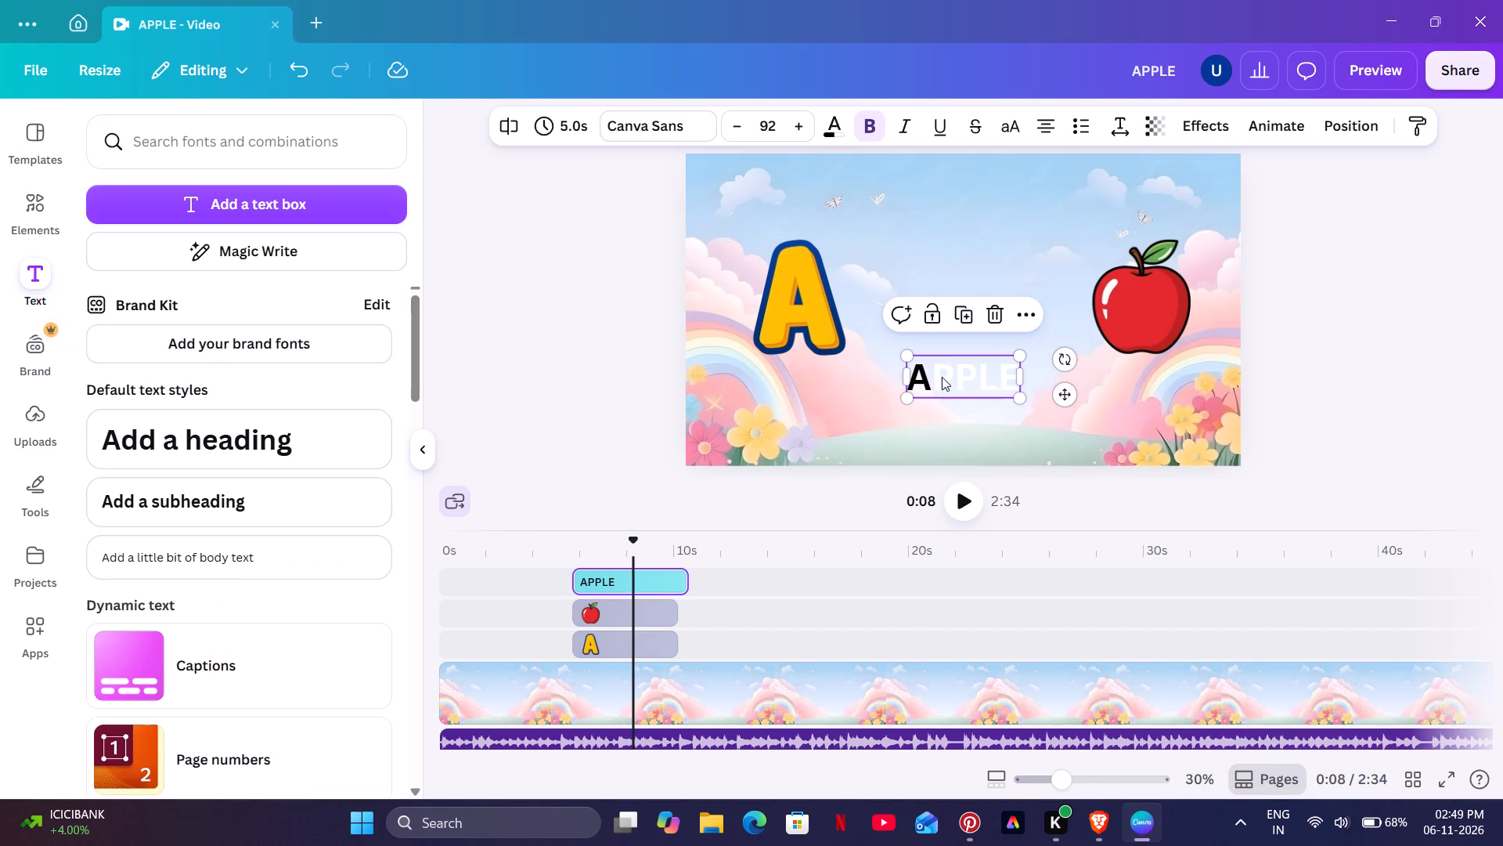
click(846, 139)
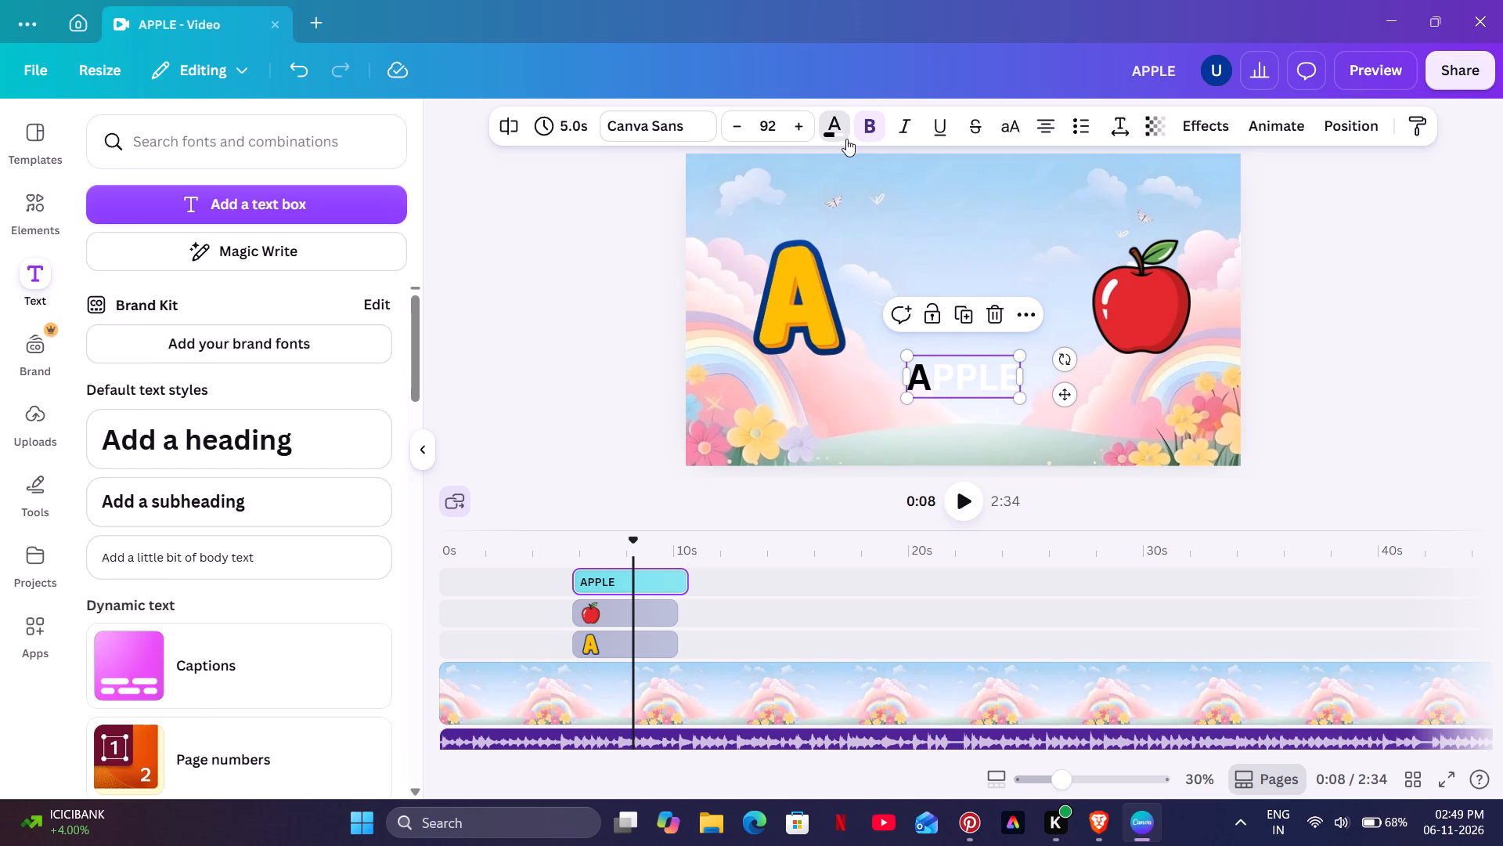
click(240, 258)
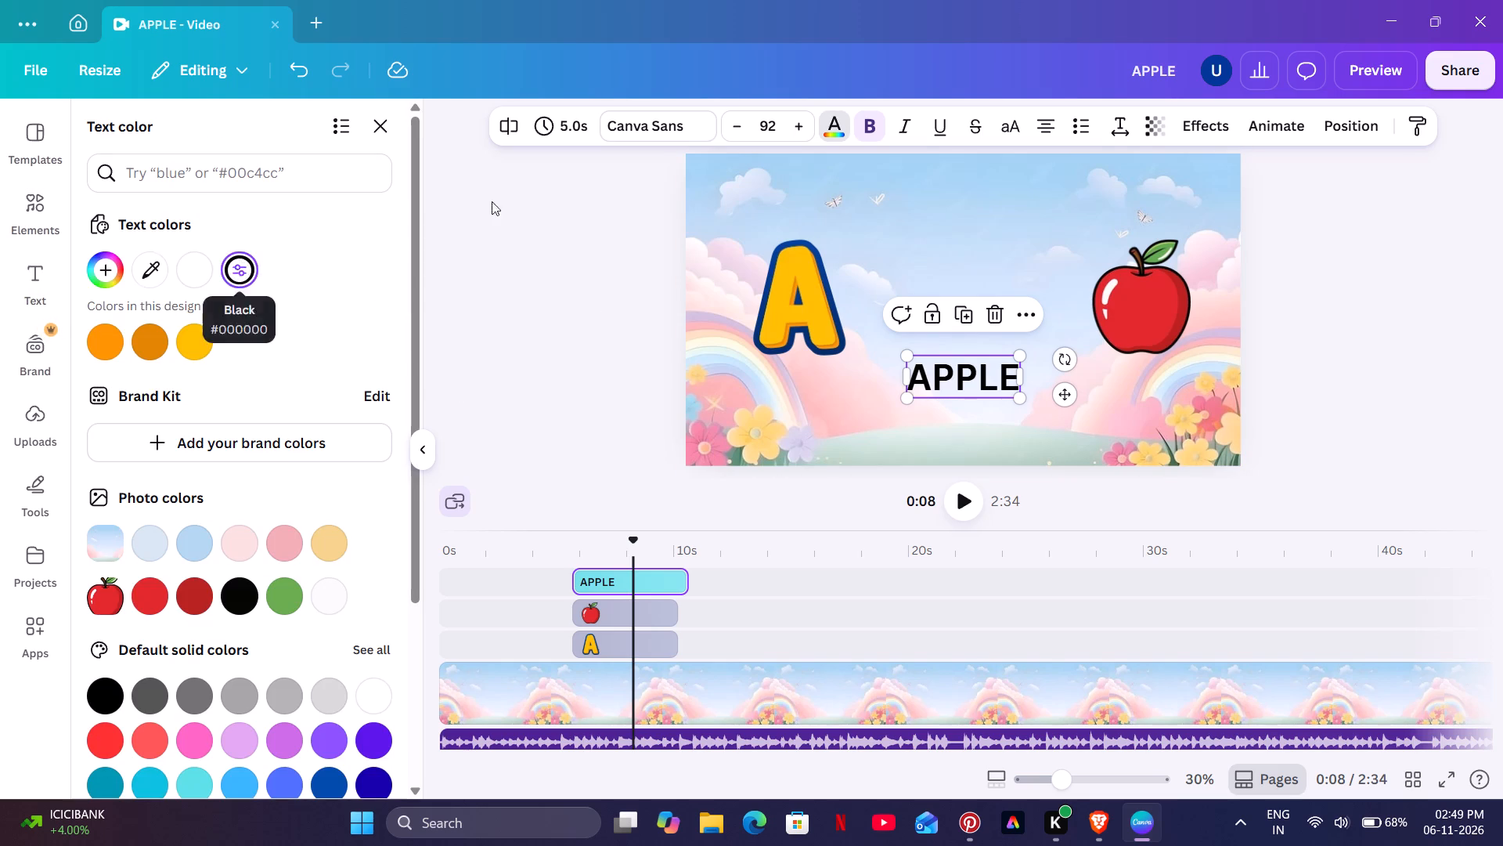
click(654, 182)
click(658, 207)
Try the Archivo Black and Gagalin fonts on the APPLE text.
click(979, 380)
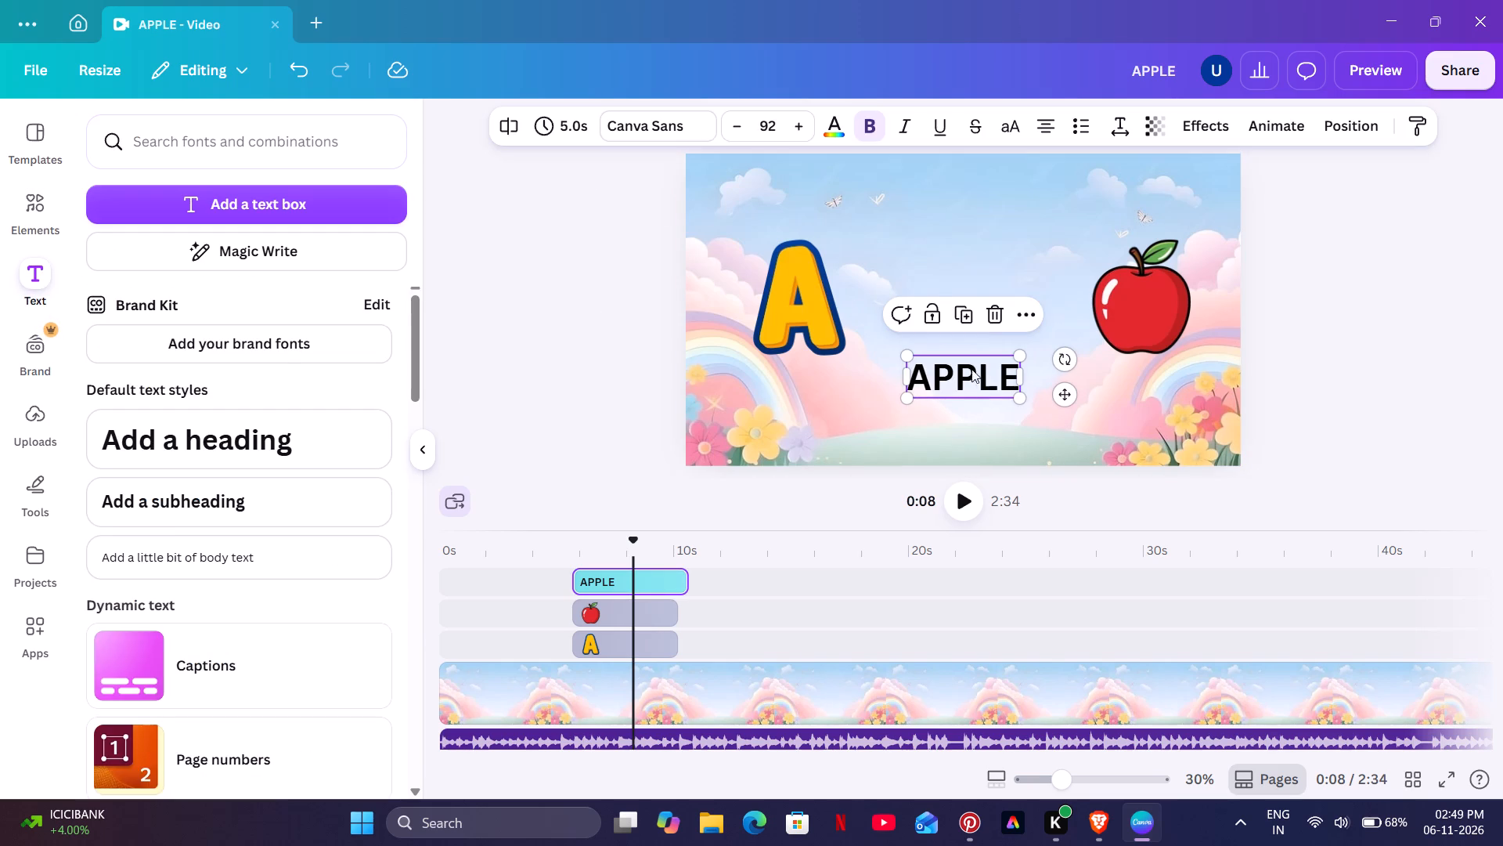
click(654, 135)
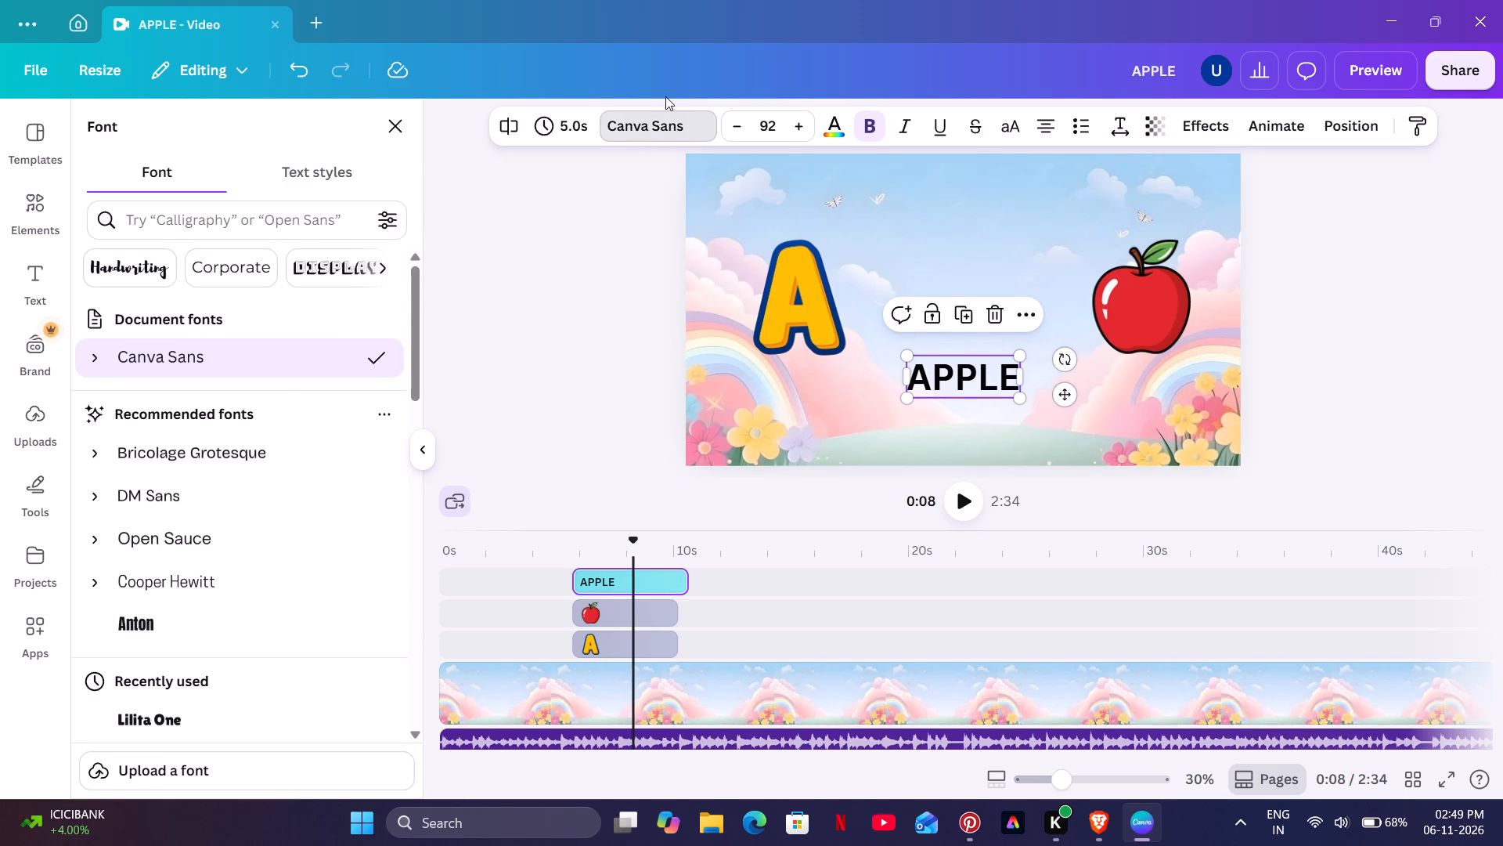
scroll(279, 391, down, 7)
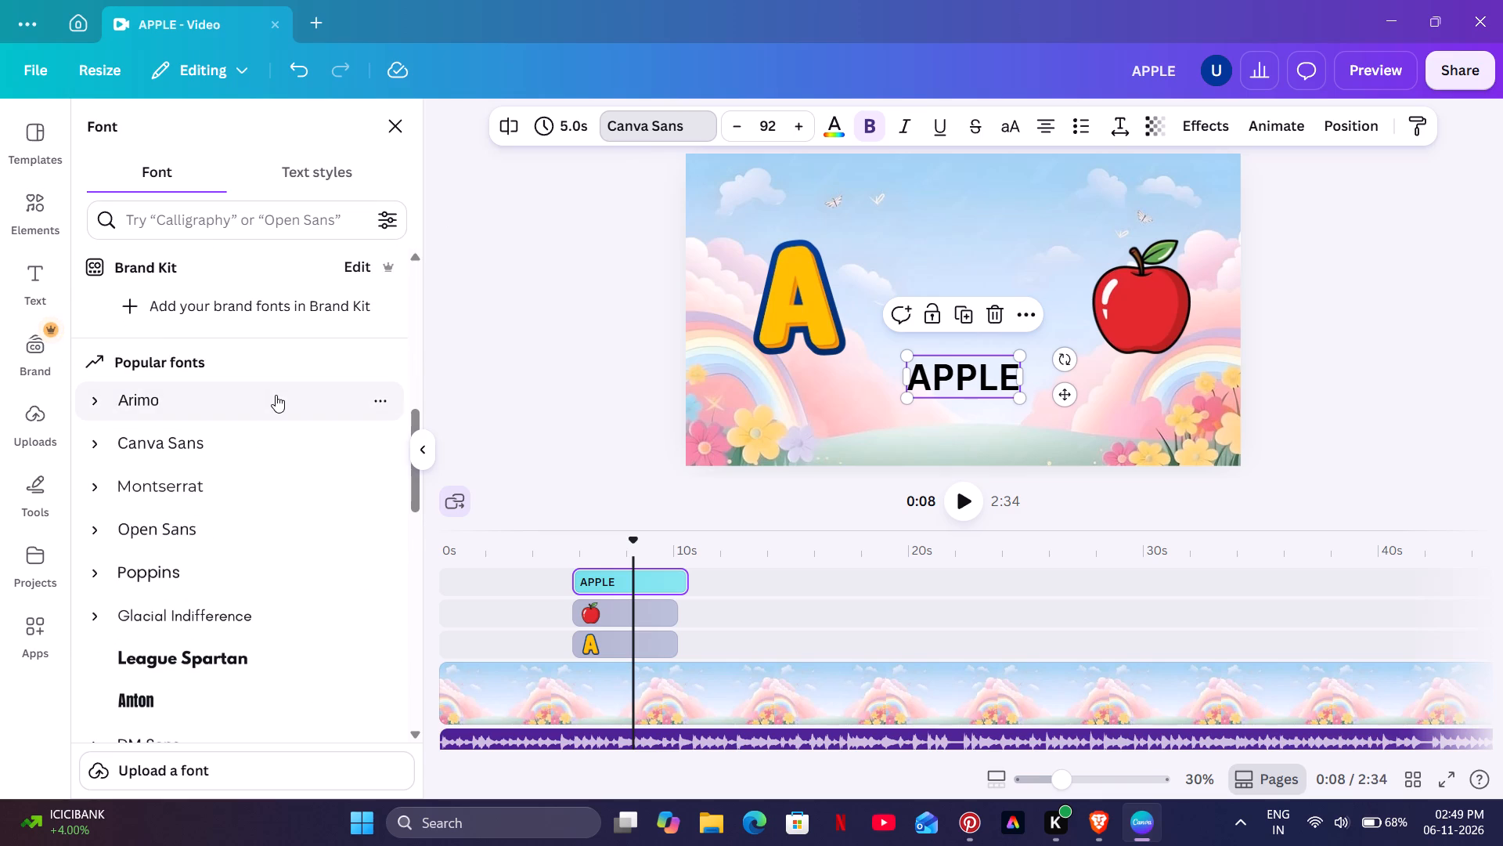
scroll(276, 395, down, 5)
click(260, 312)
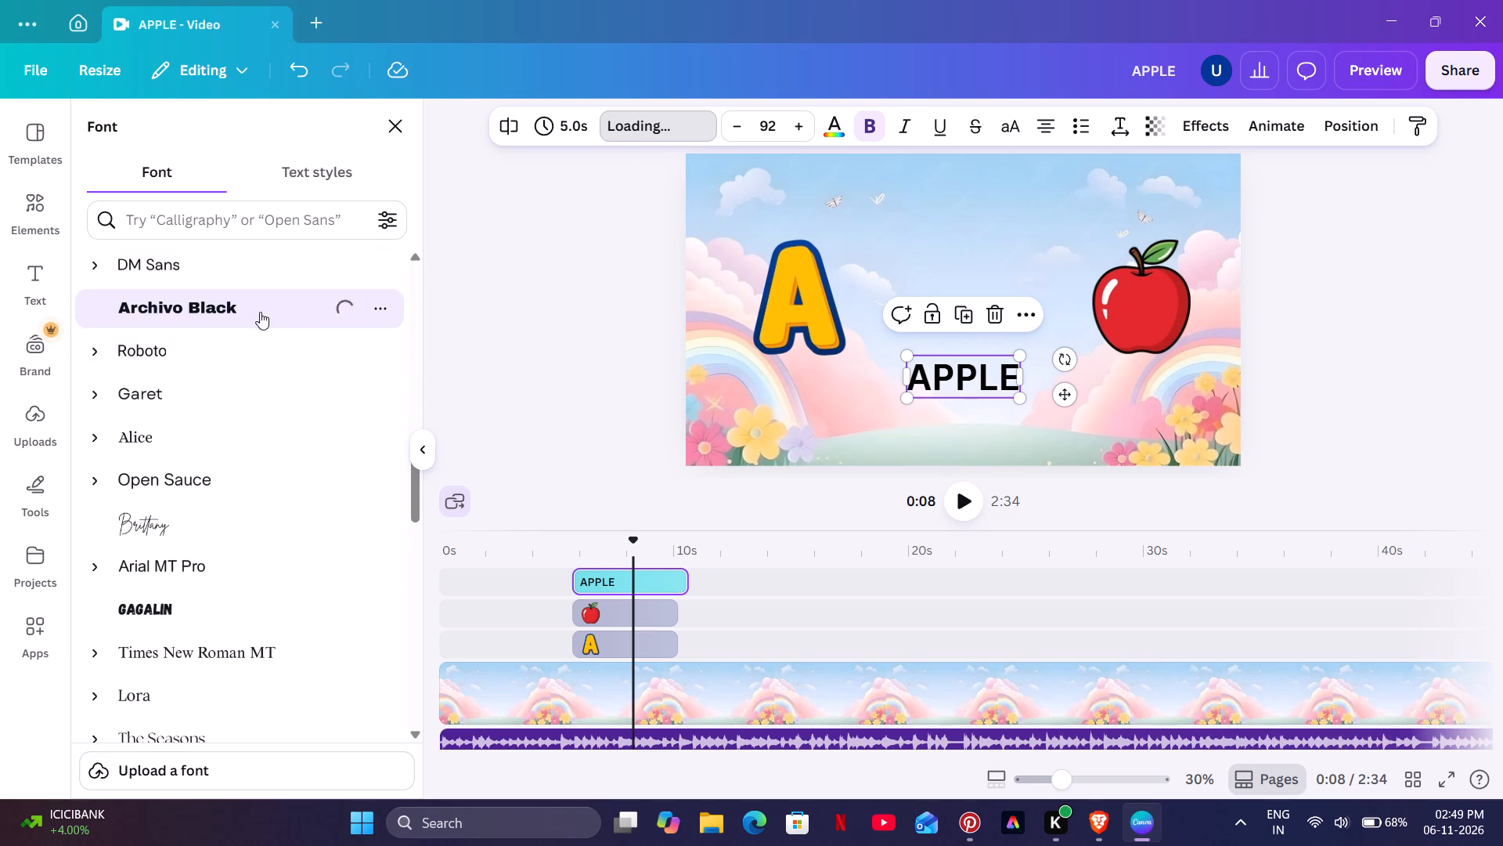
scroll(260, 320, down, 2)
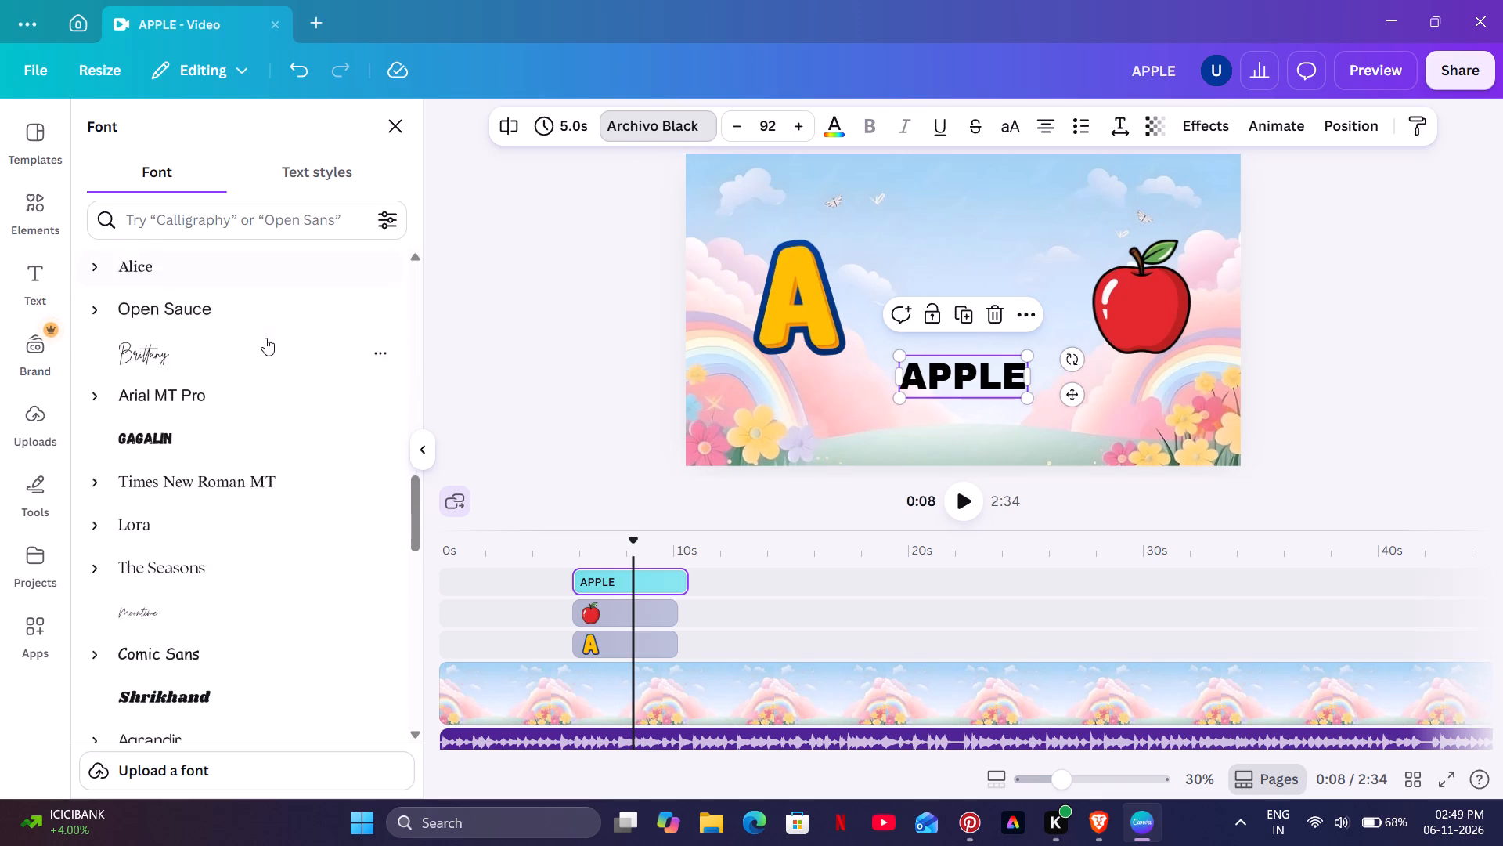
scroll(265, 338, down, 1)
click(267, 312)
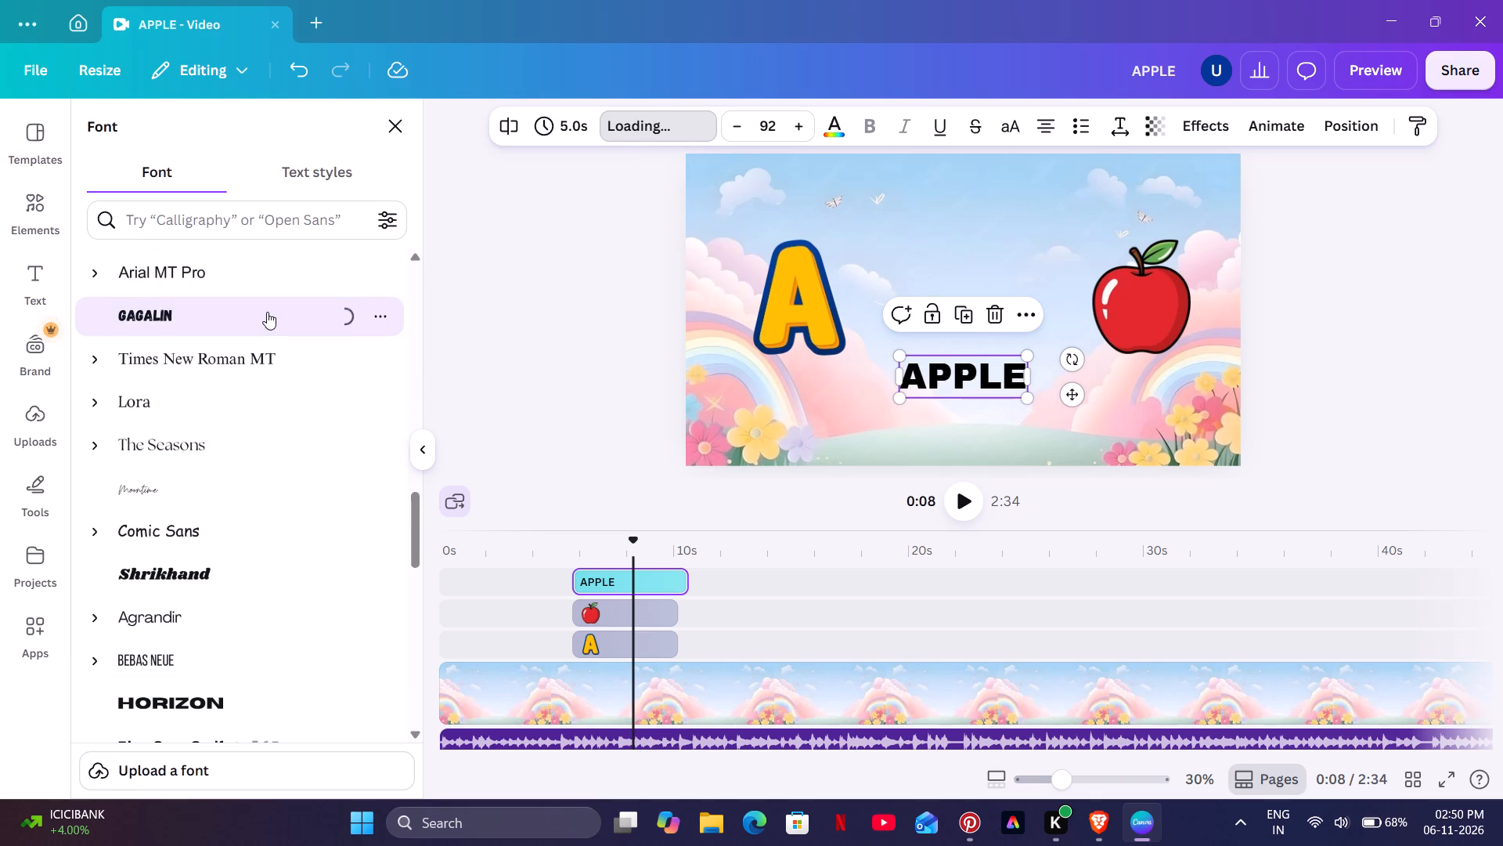
Set the APPLE text's font to Bukhari Script.
scroll(269, 324, down, 5)
scroll(272, 336, up, 1)
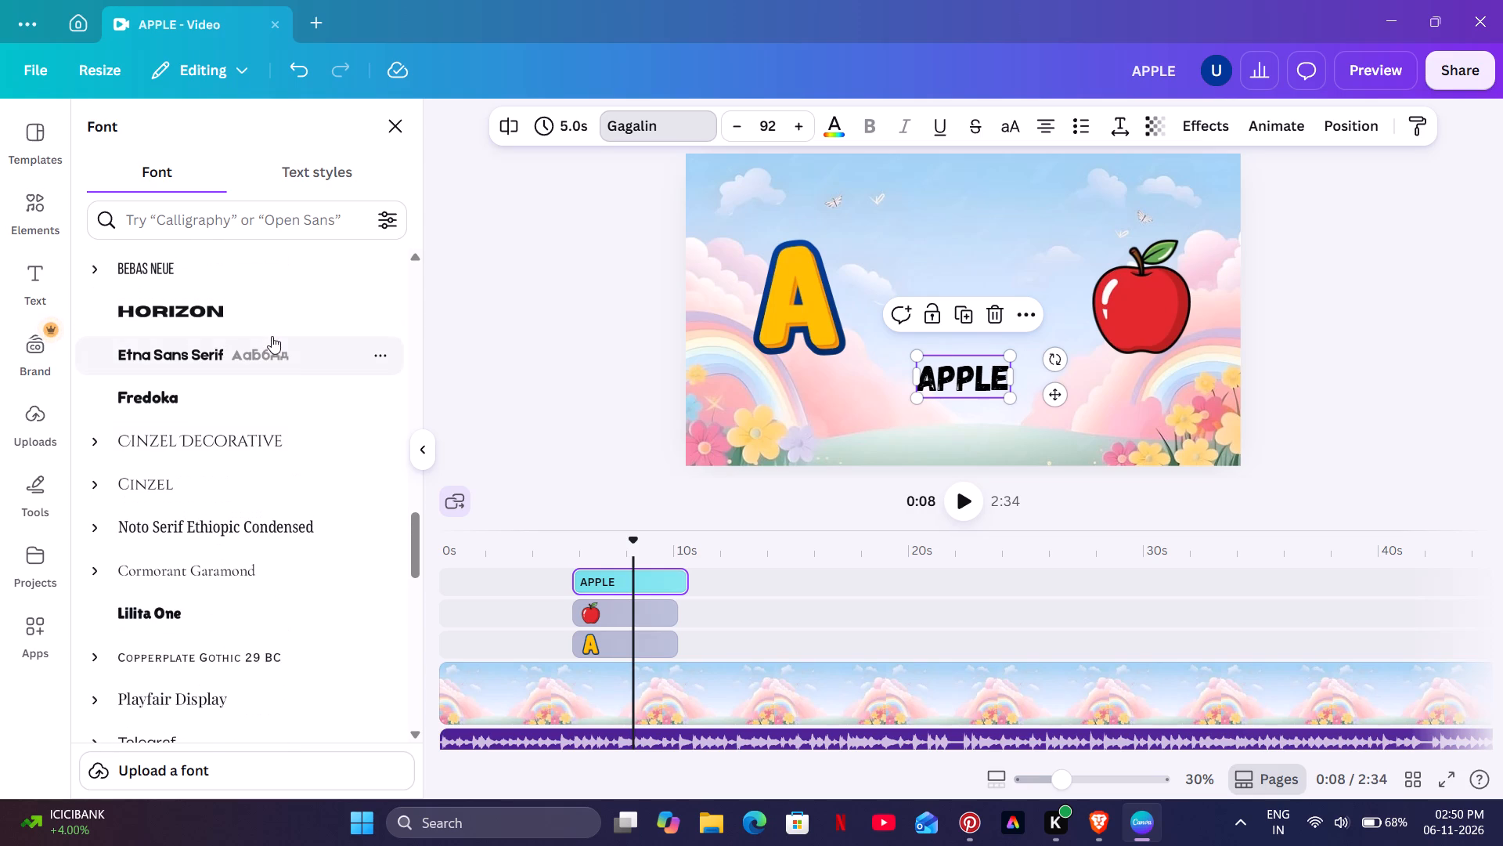
scroll(261, 345, down, 6)
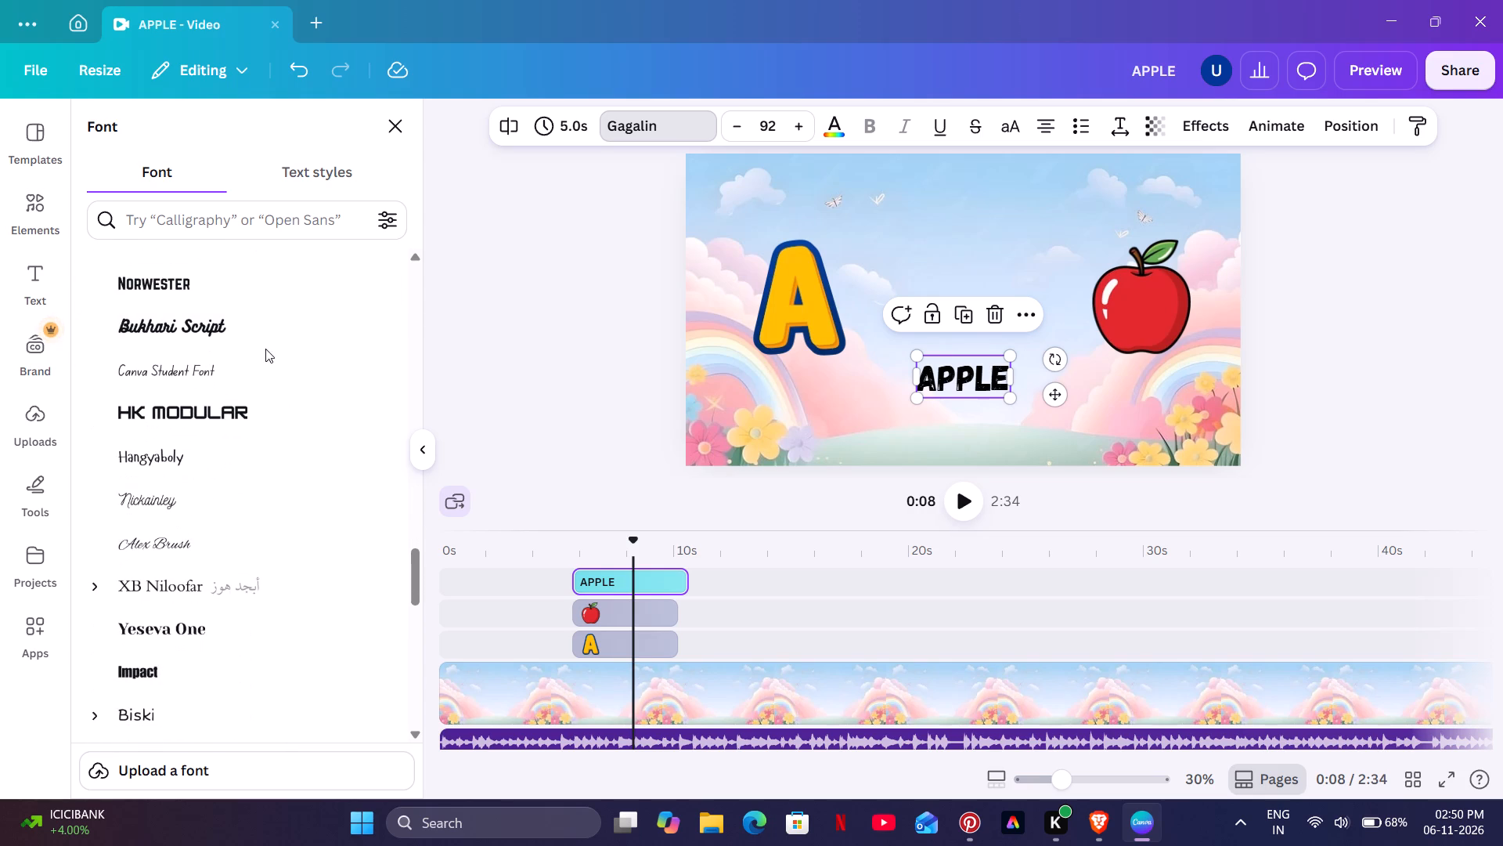
click(284, 330)
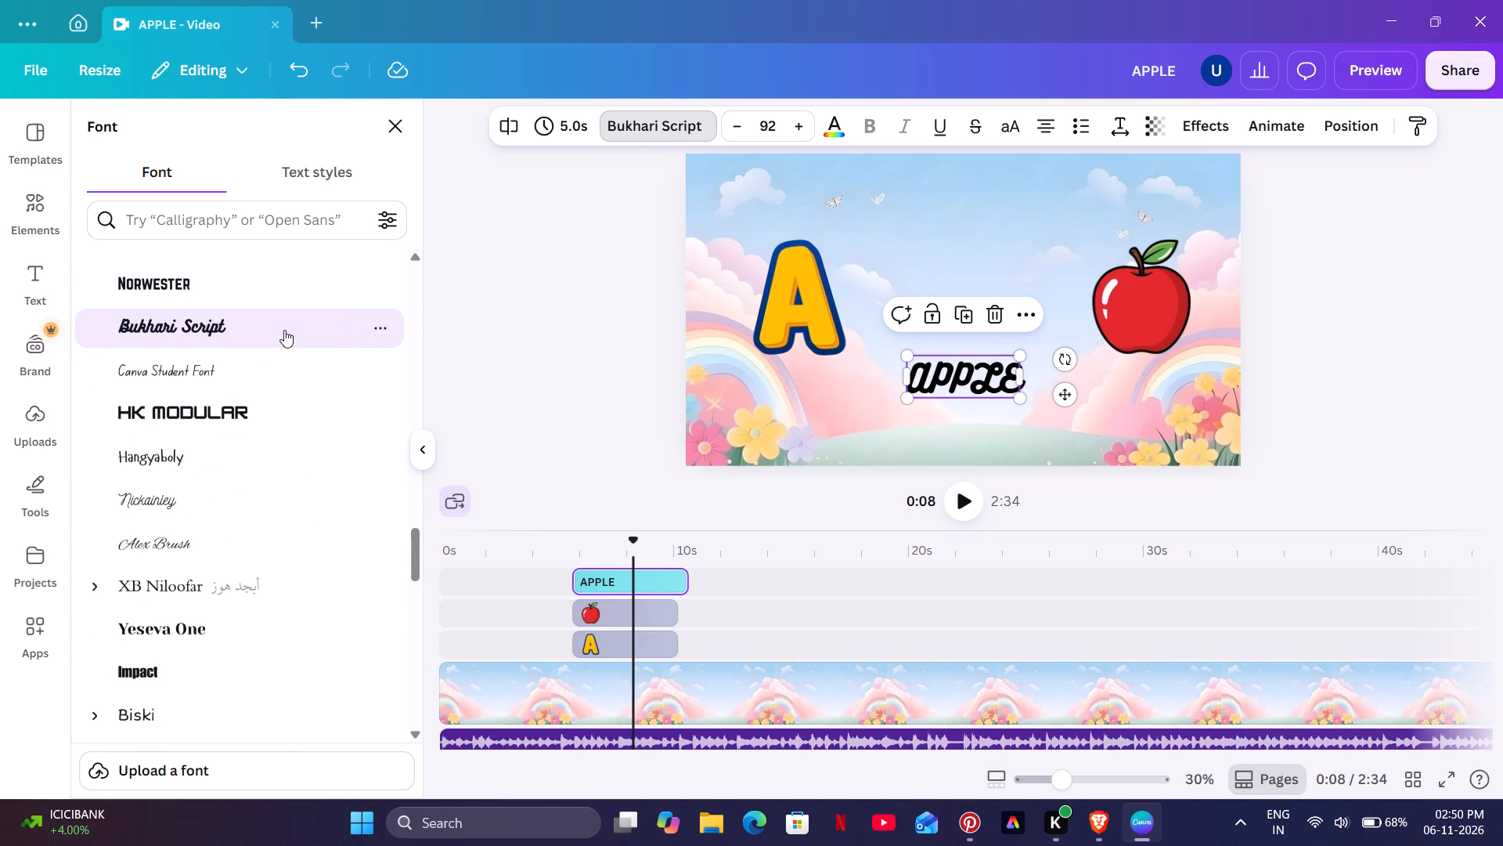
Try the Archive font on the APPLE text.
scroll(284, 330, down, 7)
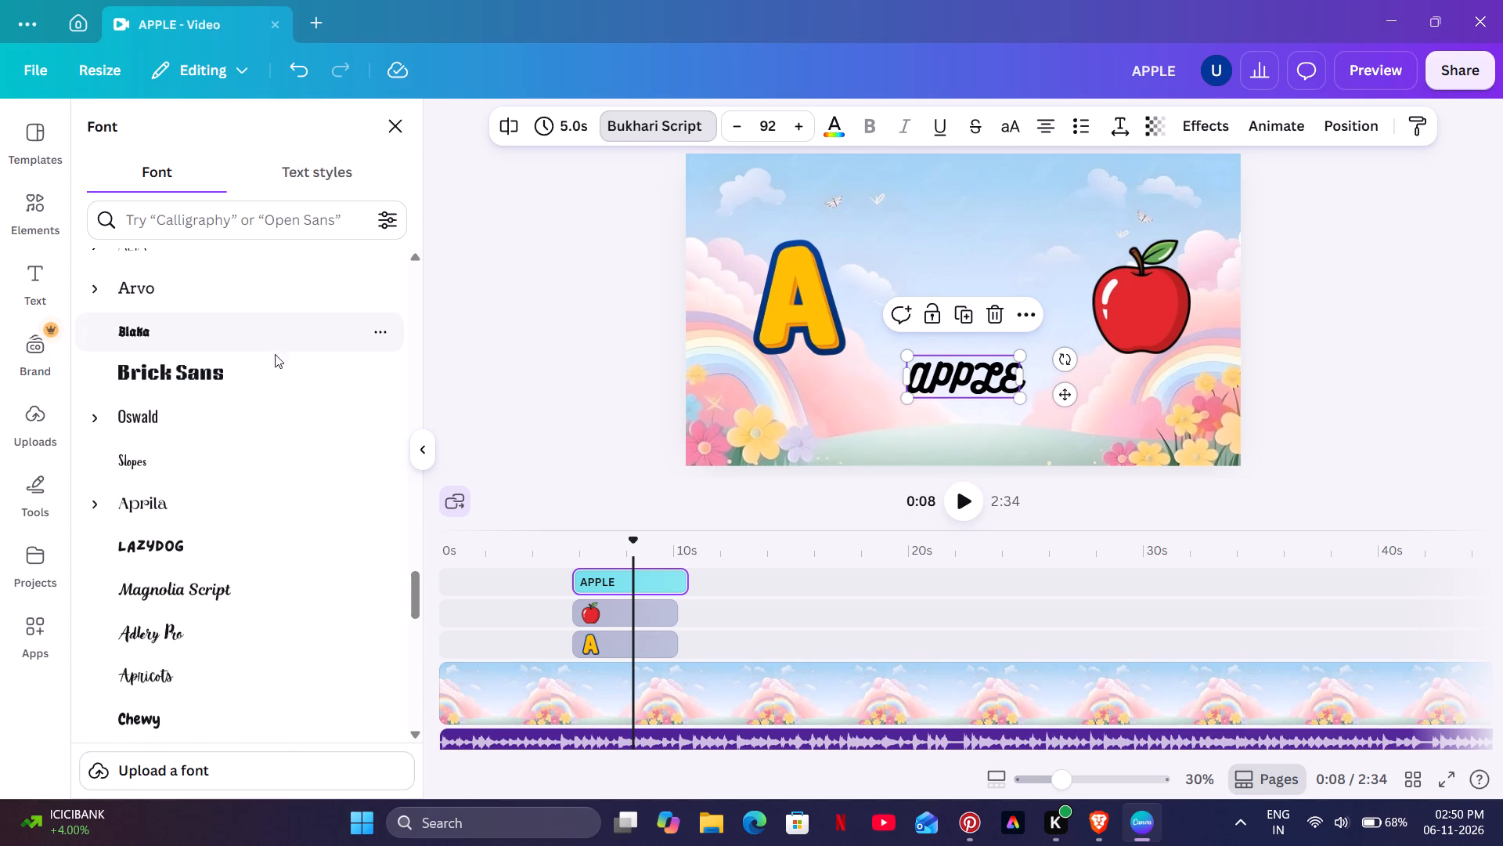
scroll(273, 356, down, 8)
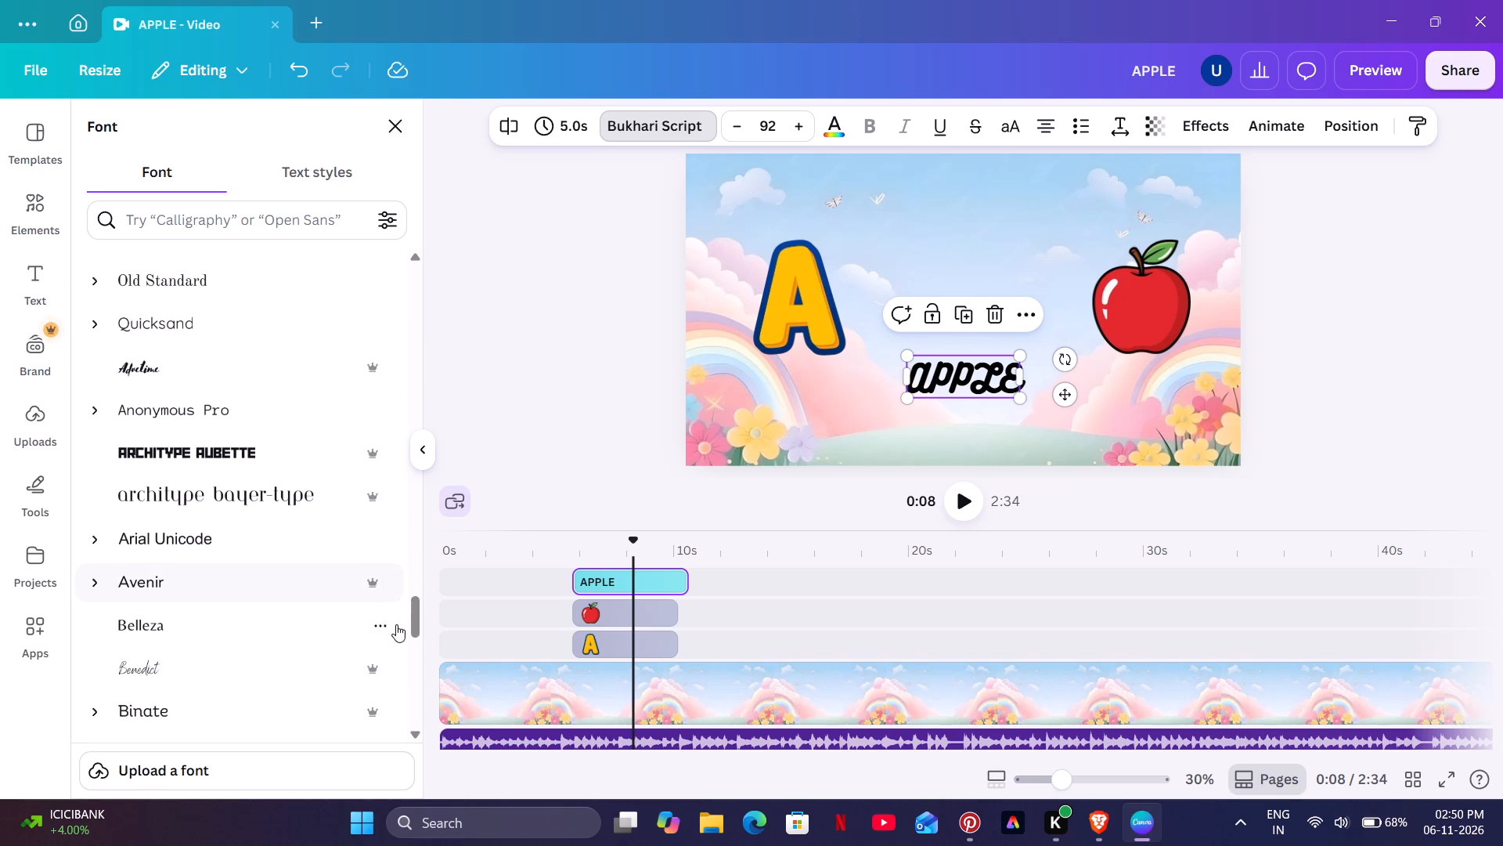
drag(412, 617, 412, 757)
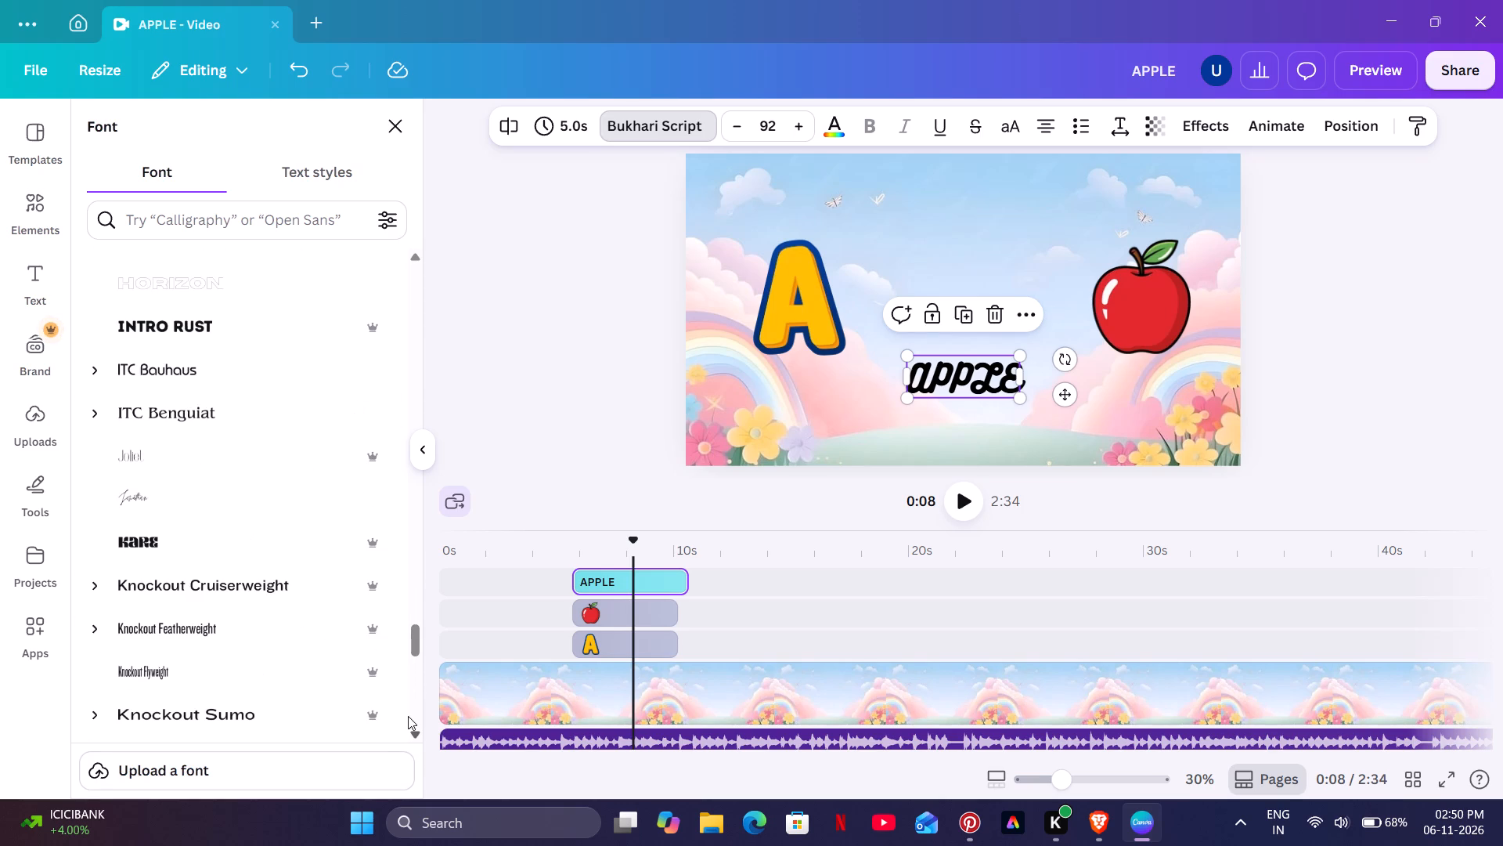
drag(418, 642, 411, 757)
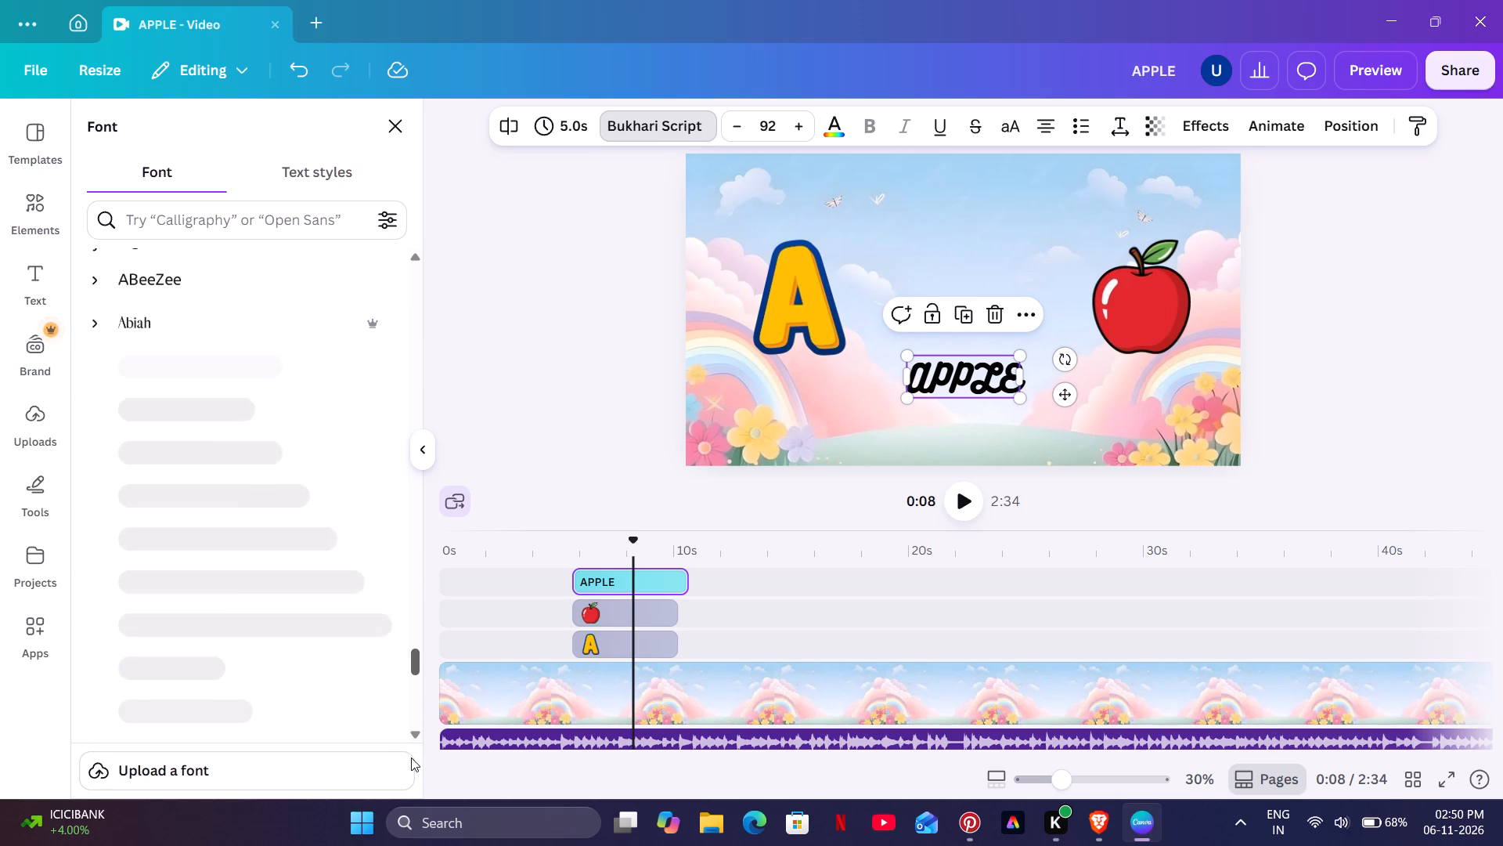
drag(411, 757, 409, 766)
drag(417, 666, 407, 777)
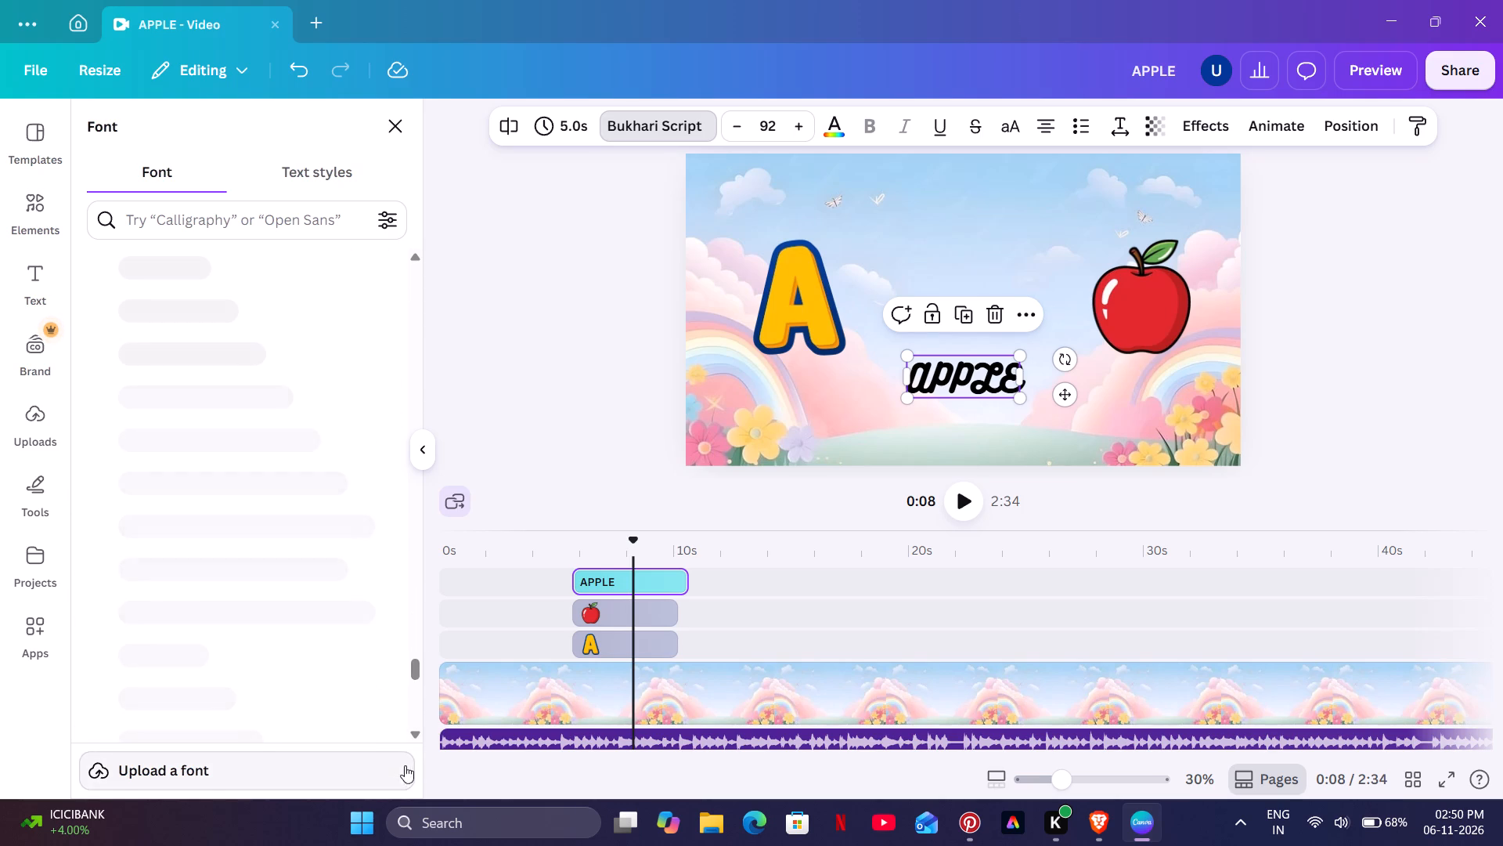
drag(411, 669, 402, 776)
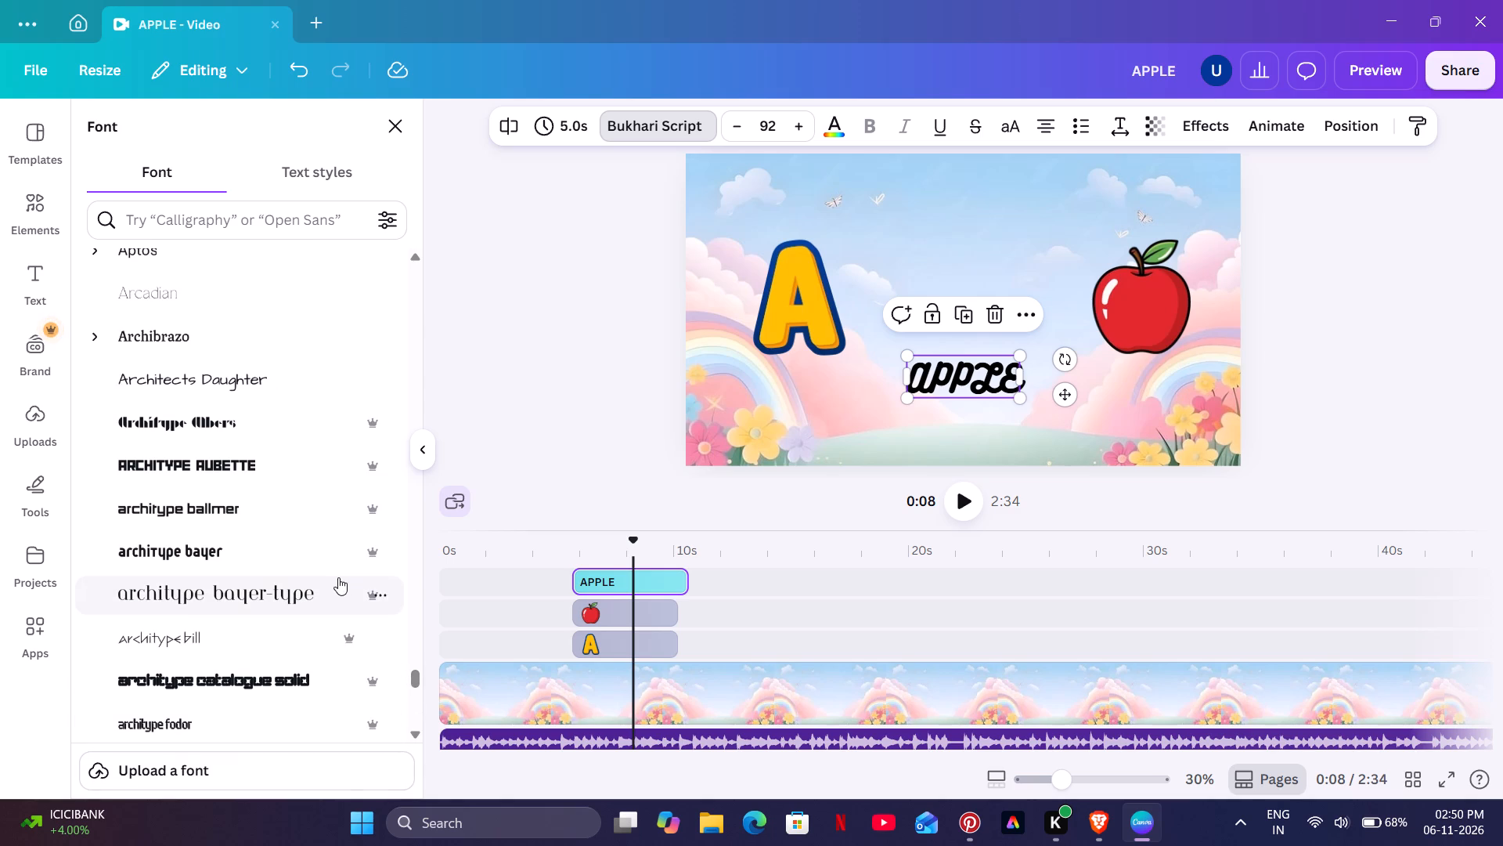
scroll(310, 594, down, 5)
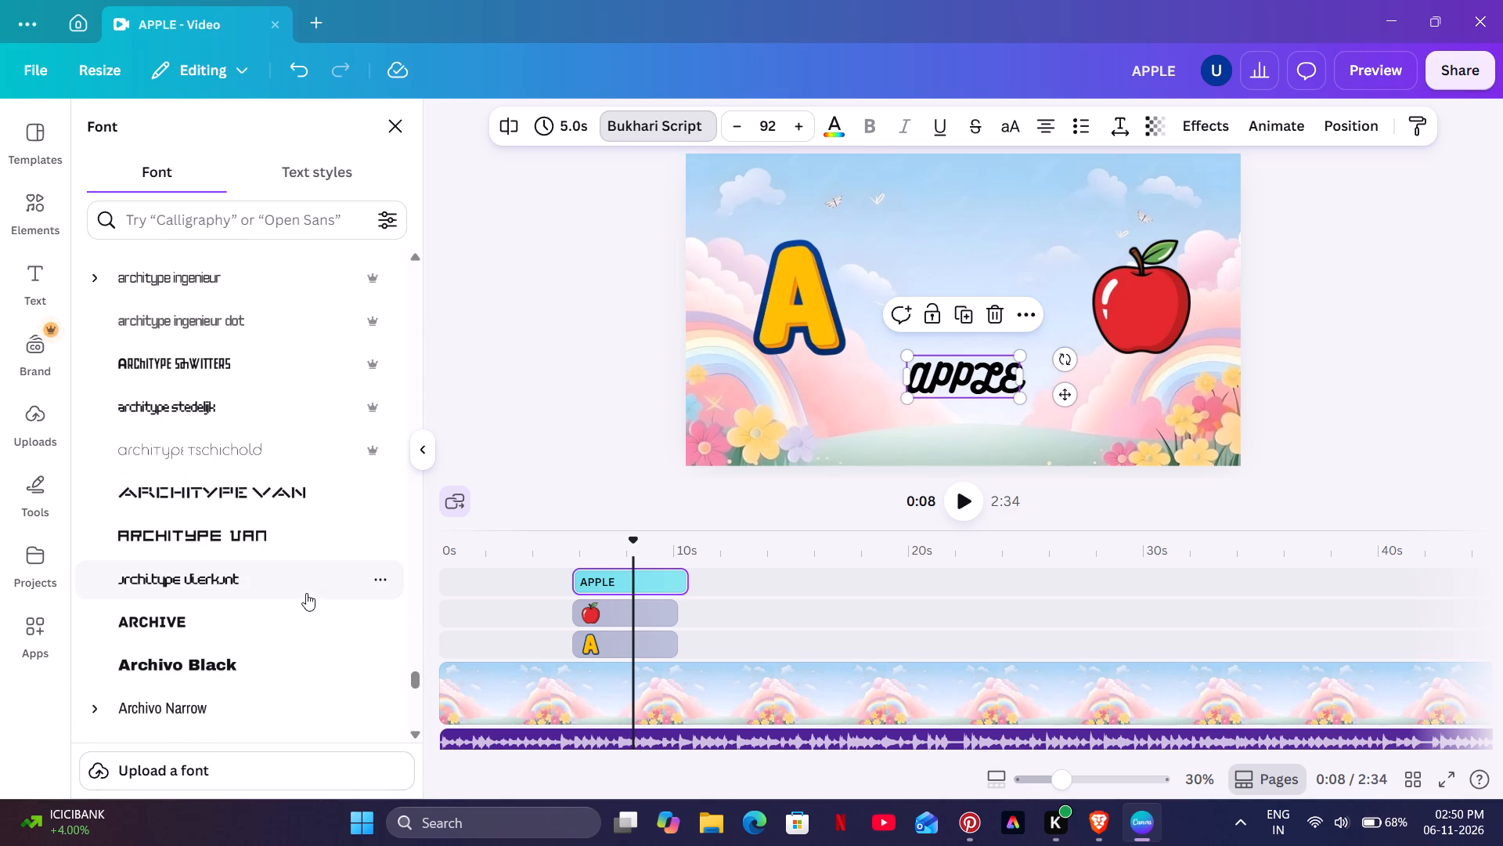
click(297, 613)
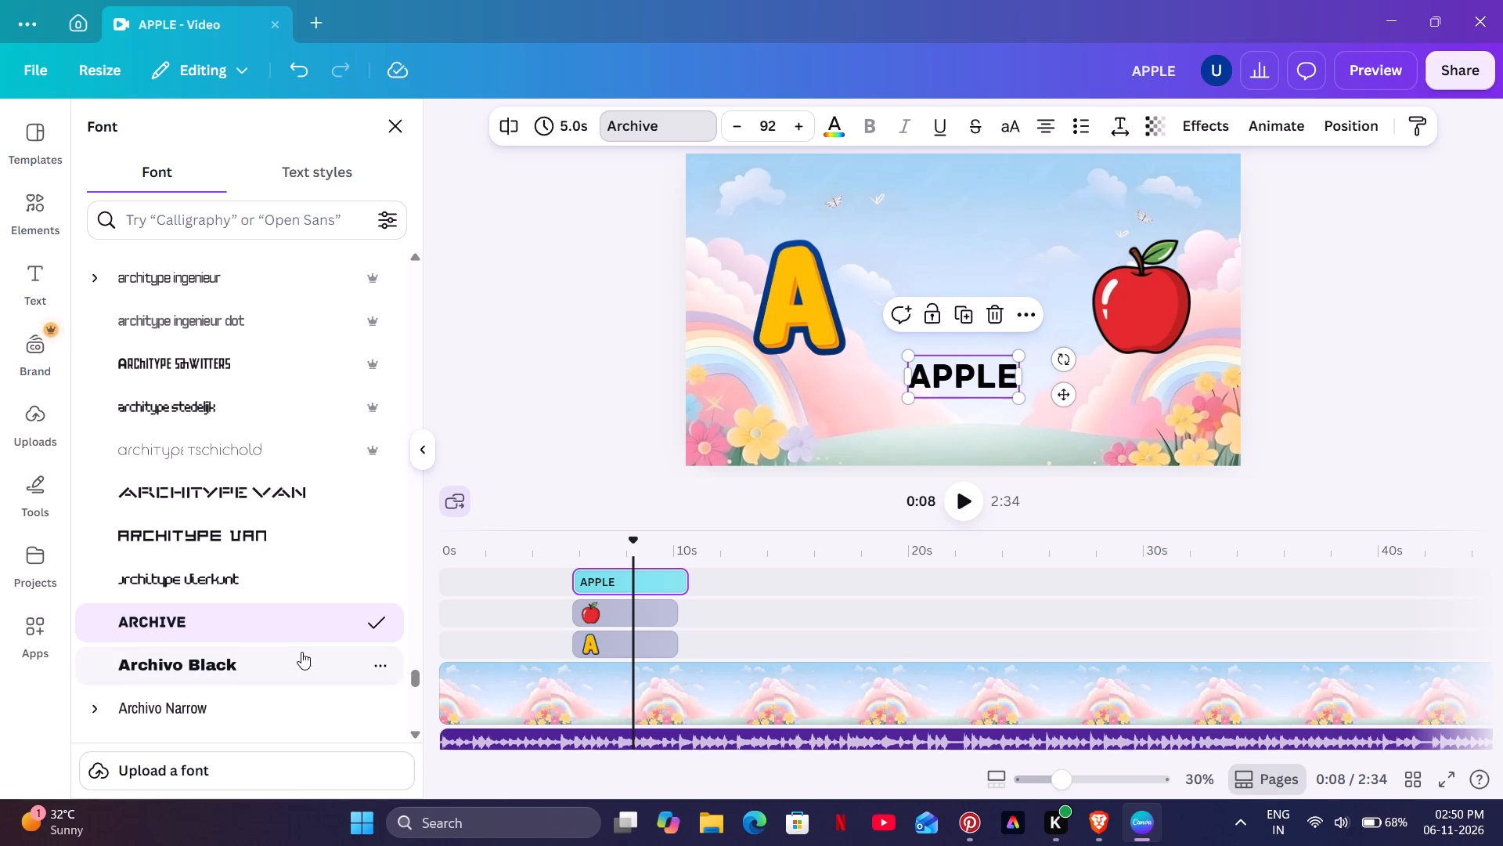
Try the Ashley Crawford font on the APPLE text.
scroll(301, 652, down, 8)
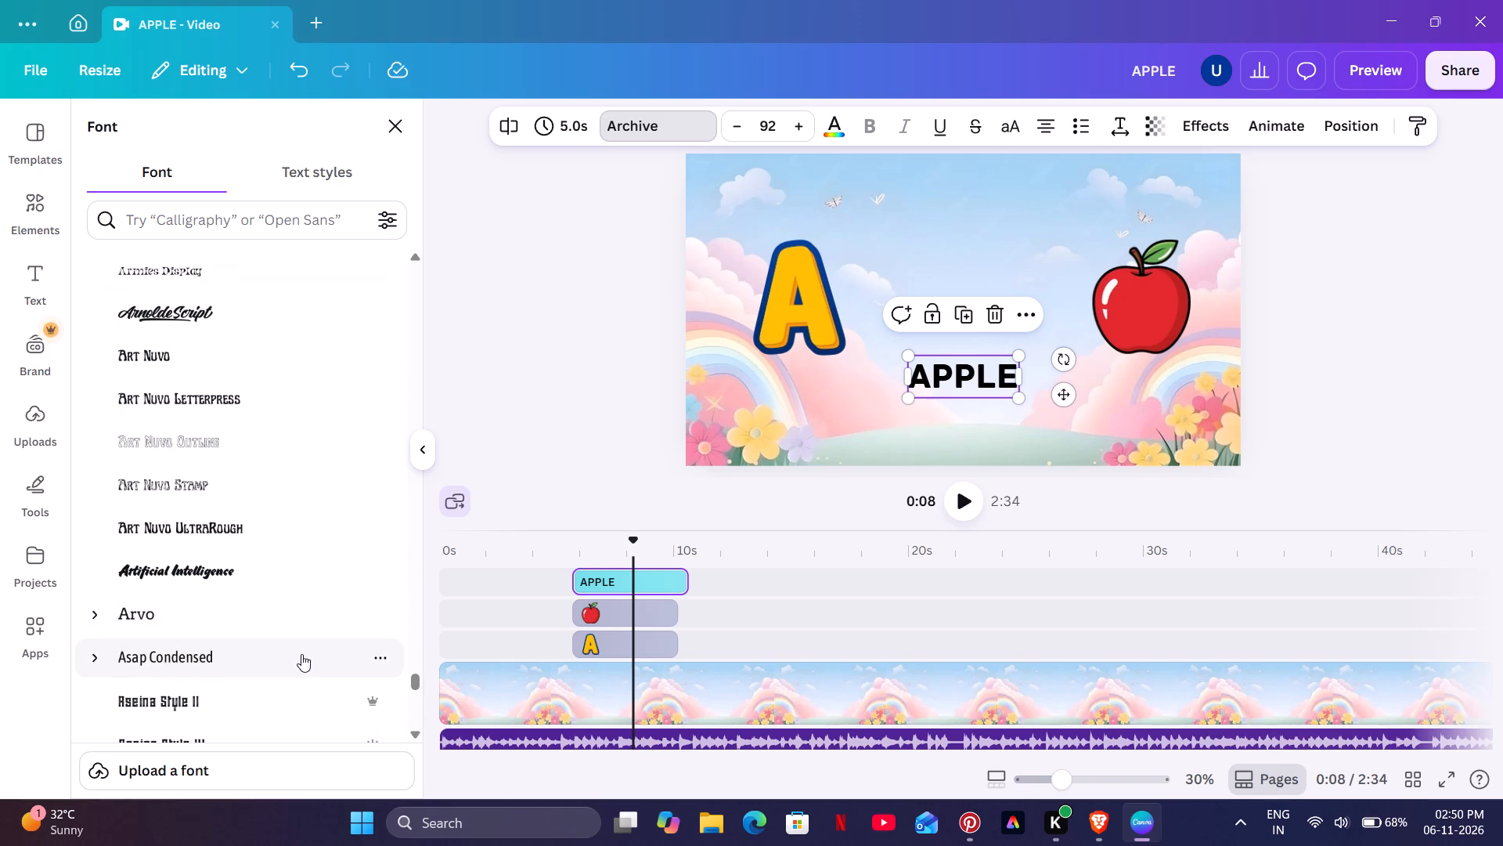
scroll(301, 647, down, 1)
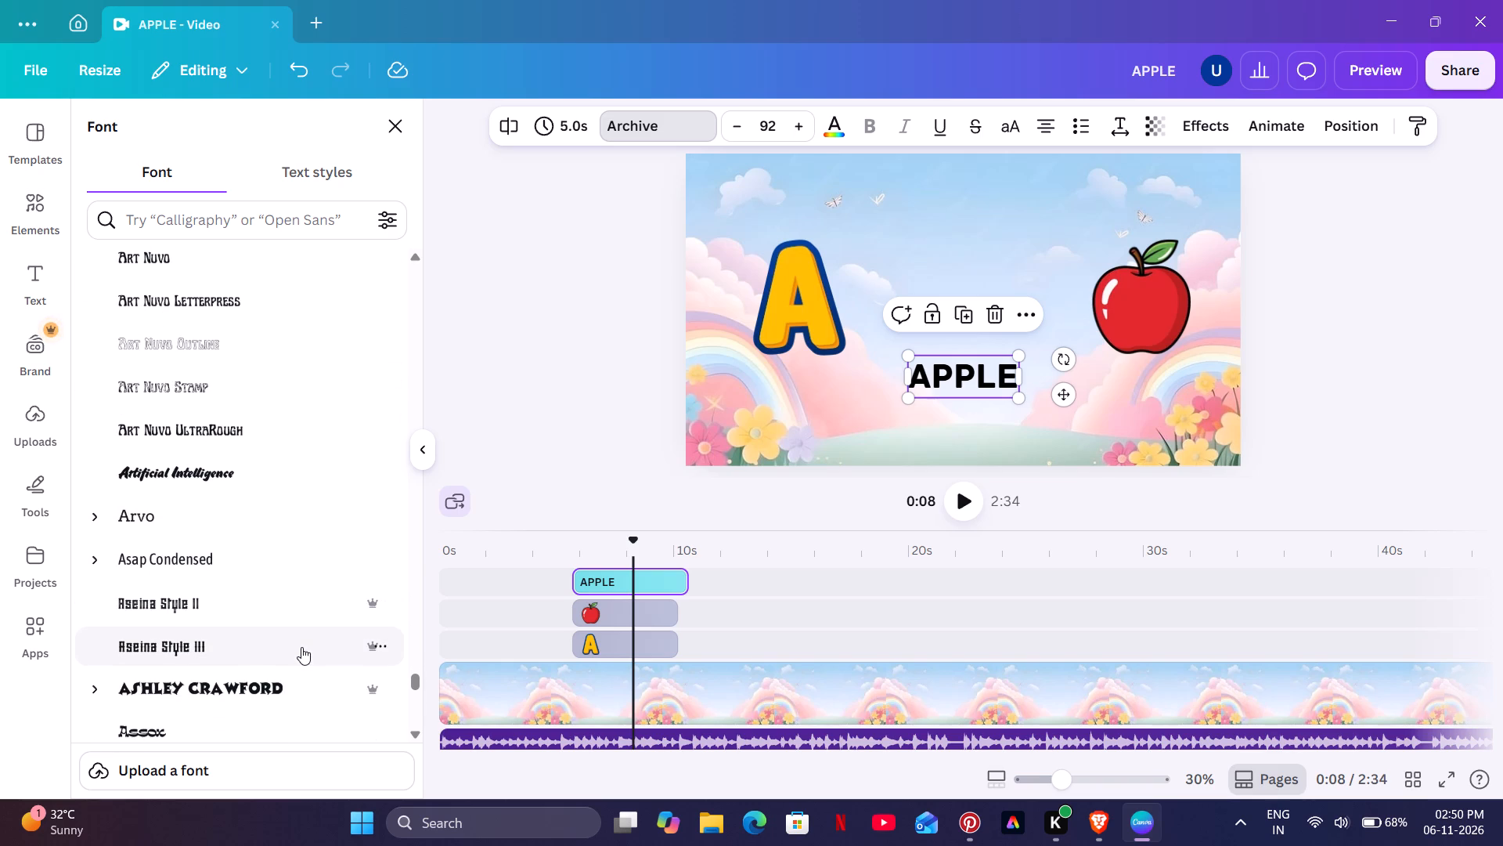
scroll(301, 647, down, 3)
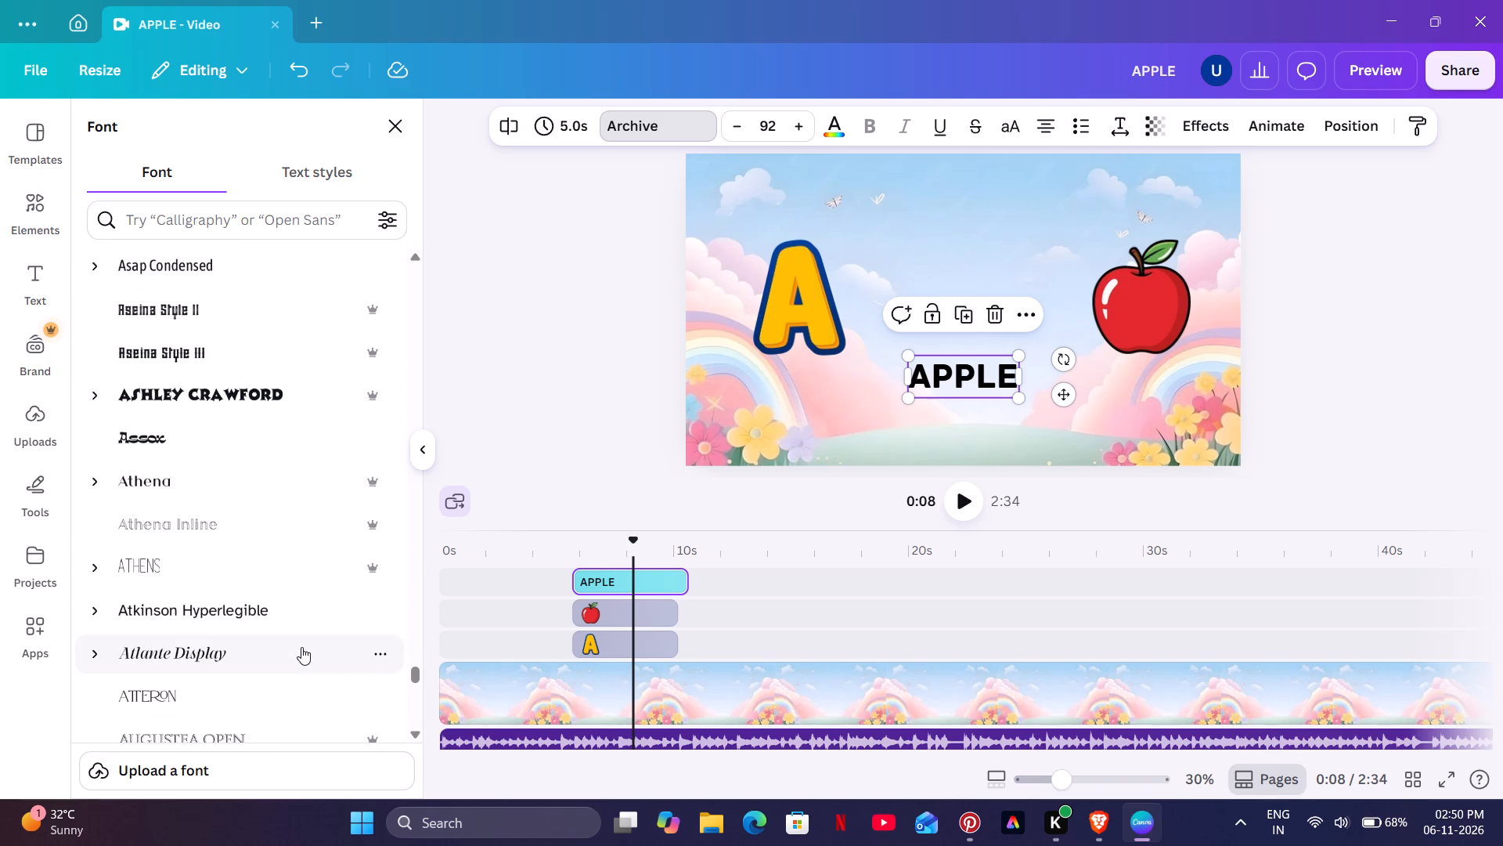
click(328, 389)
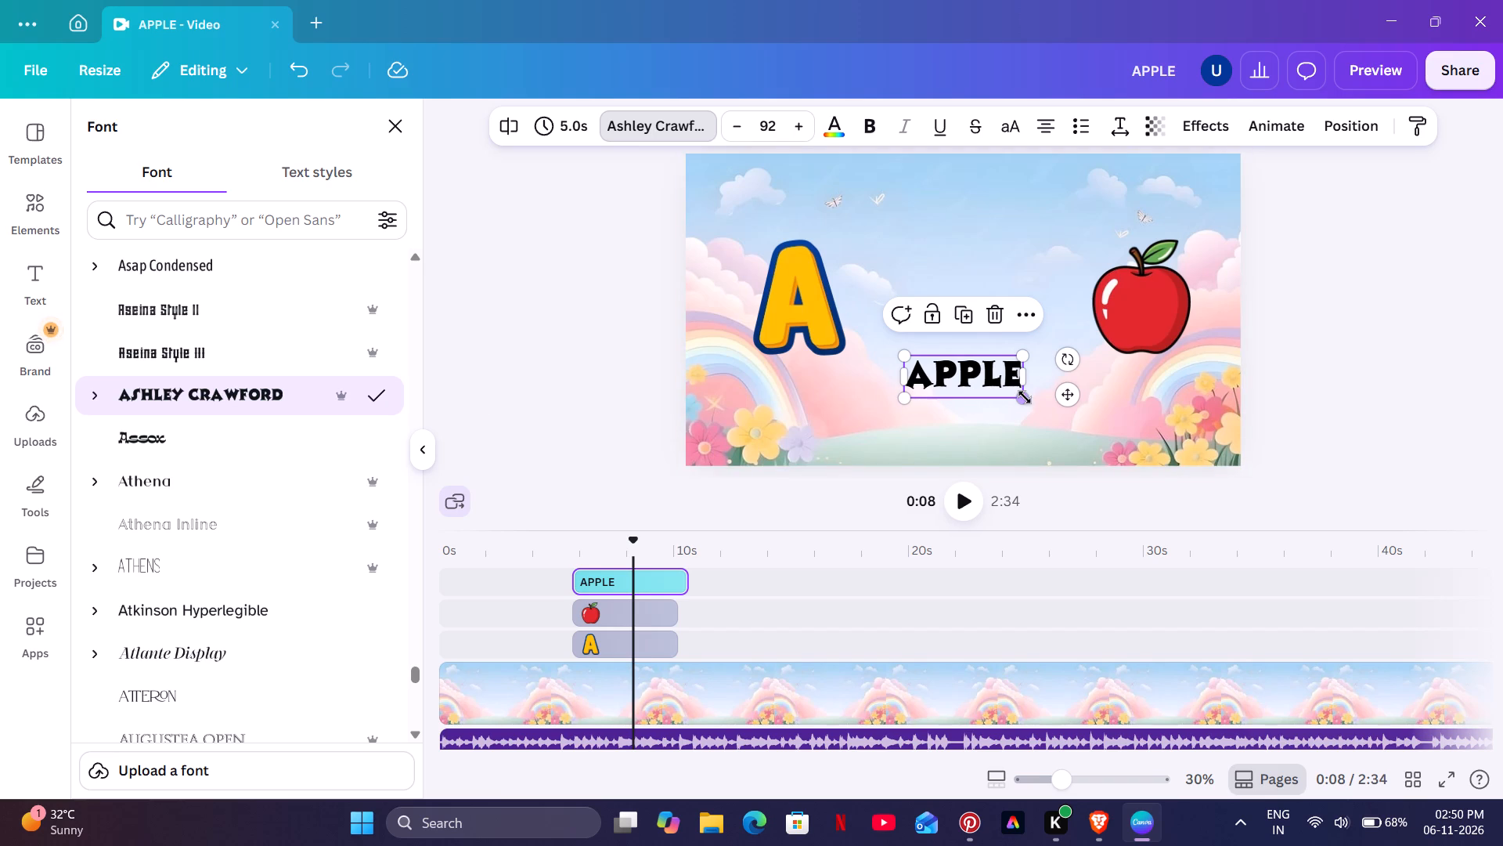
Enlarge the APPLE text to about size 131 and nudge it slightly down between the letter A and the apple.
drag(1025, 397, 1053, 410)
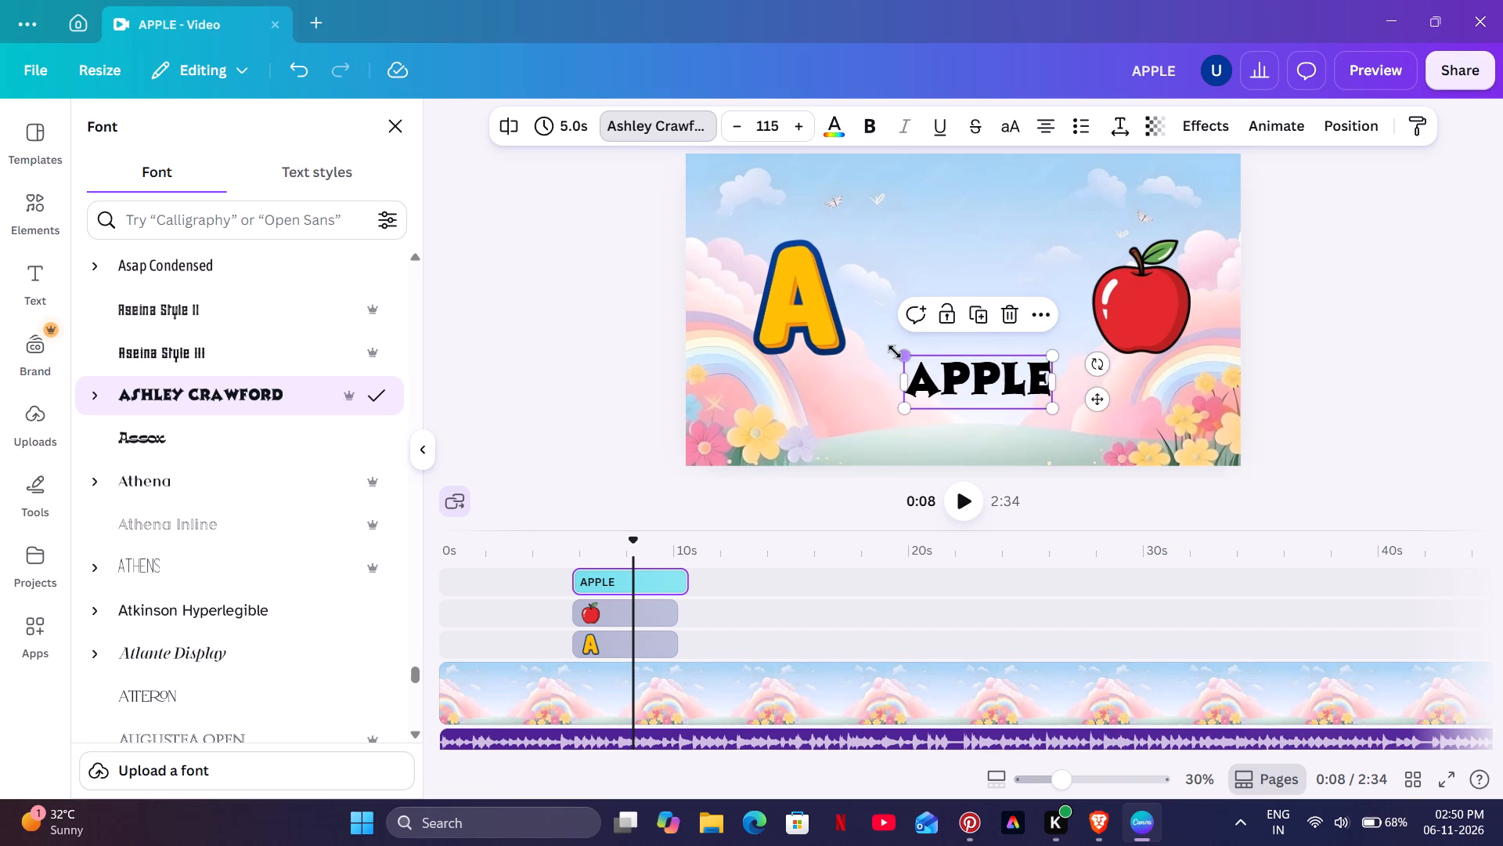
drag(896, 352, 878, 341)
click(956, 385)
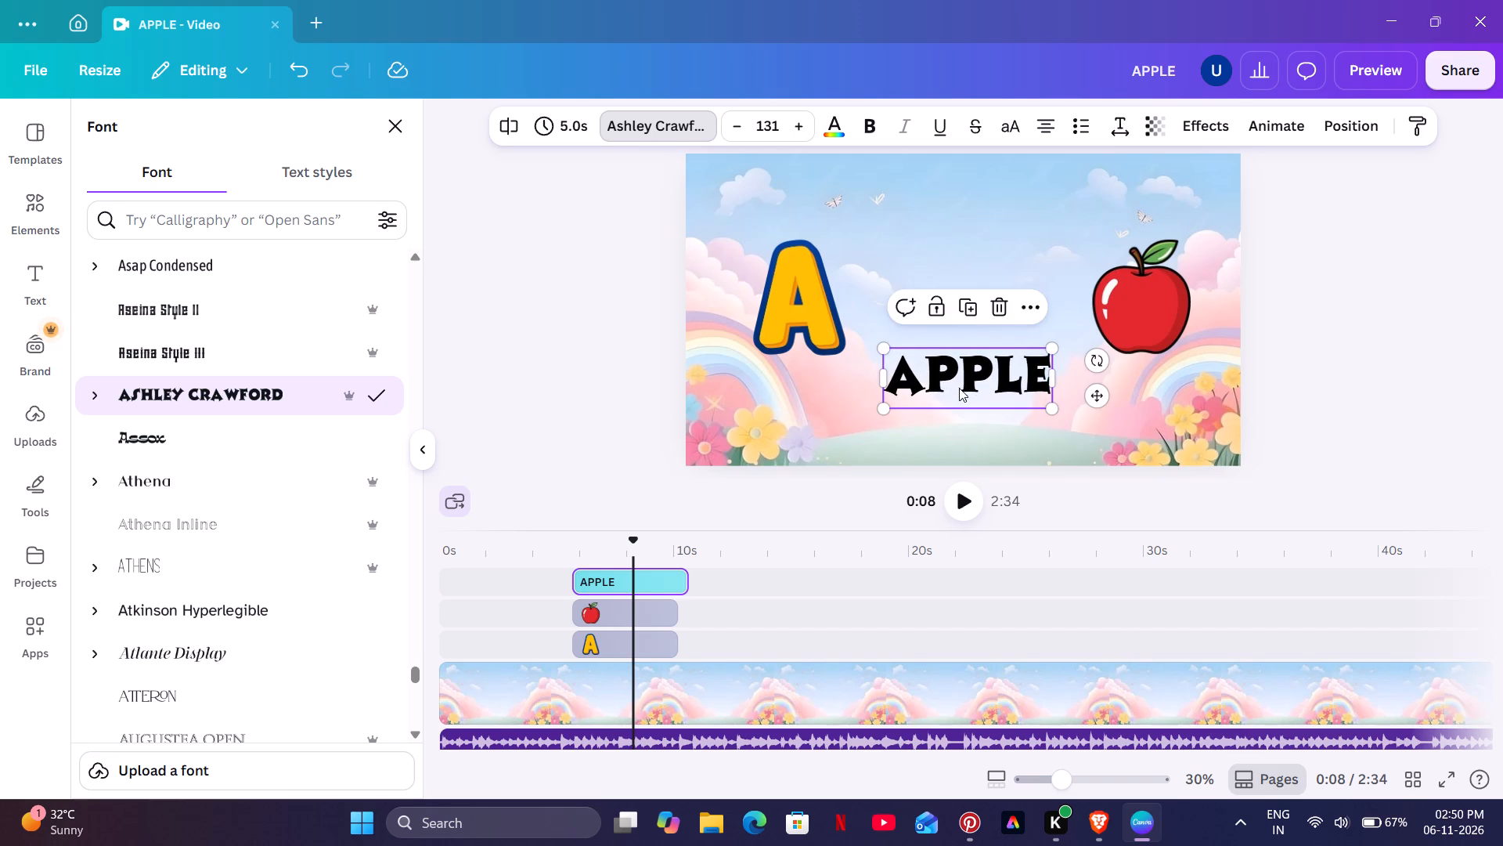
click(1441, 280)
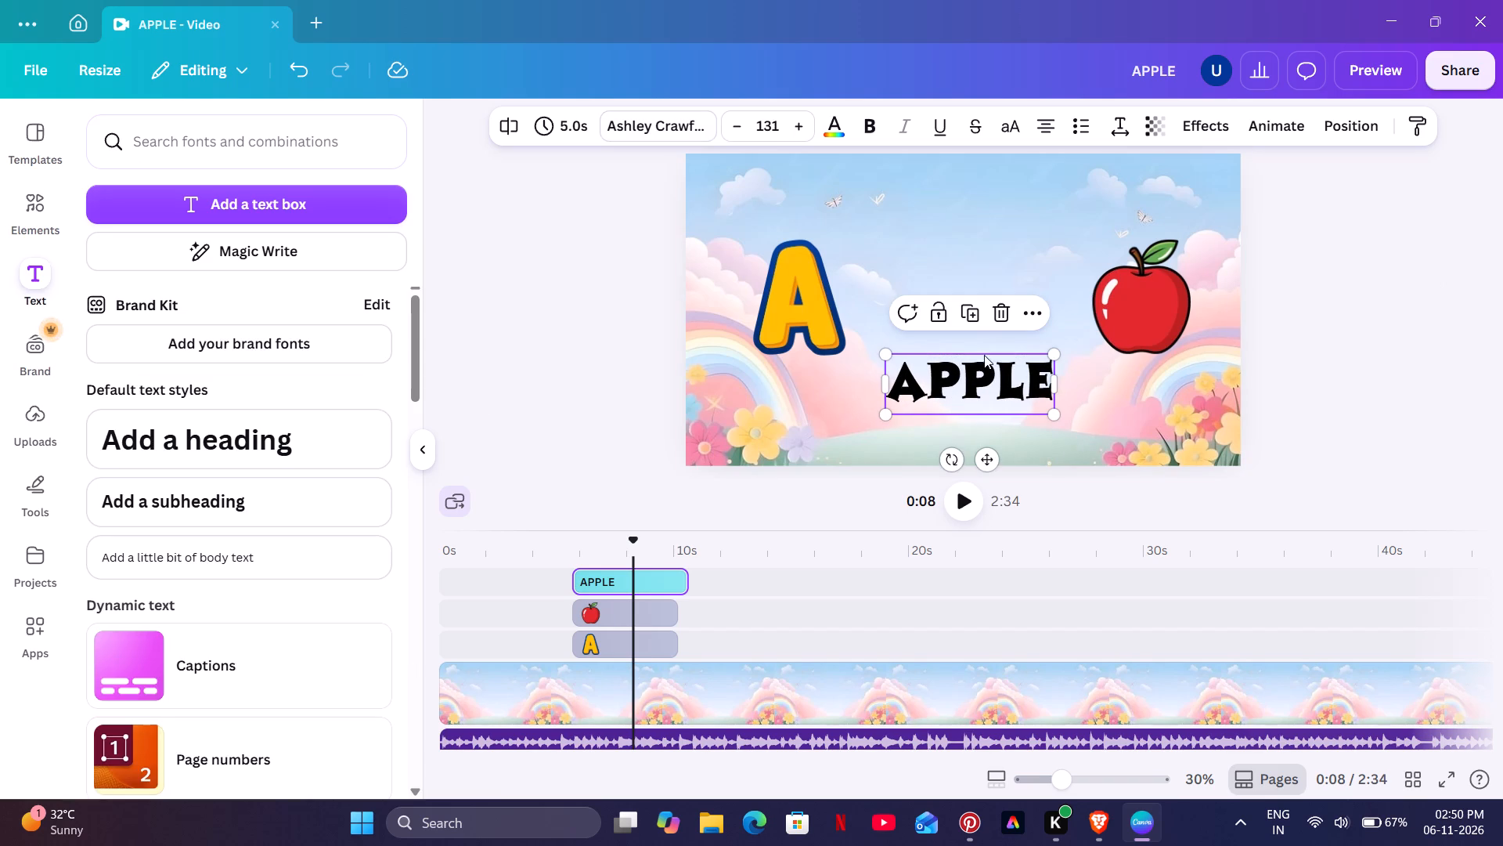
Colour only the first letter A of the APPLE text in the bright red taken from the apple picture.
click(928, 385)
drag(928, 385, 891, 390)
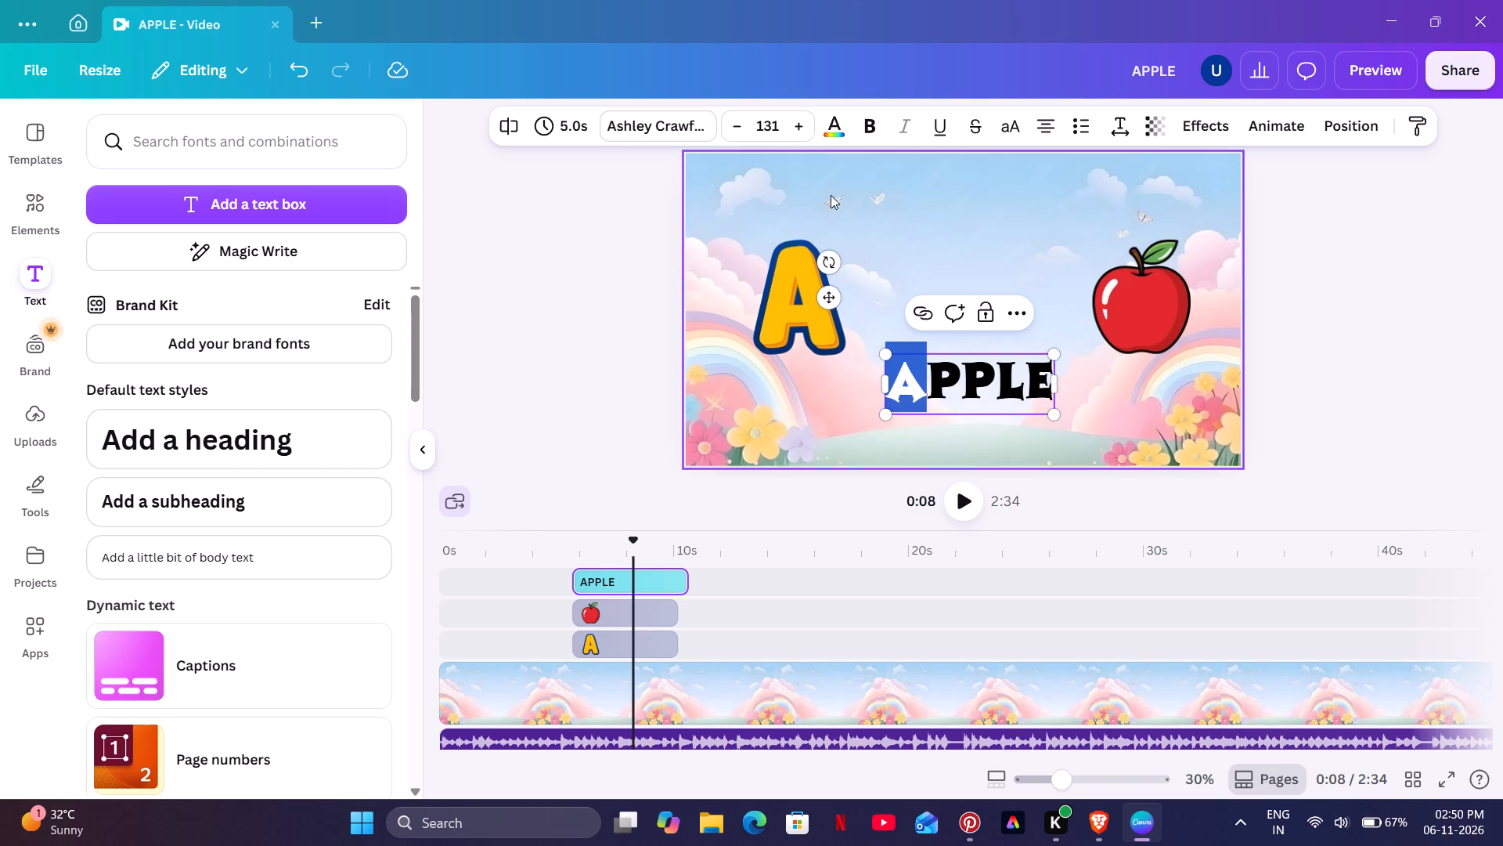
click(825, 124)
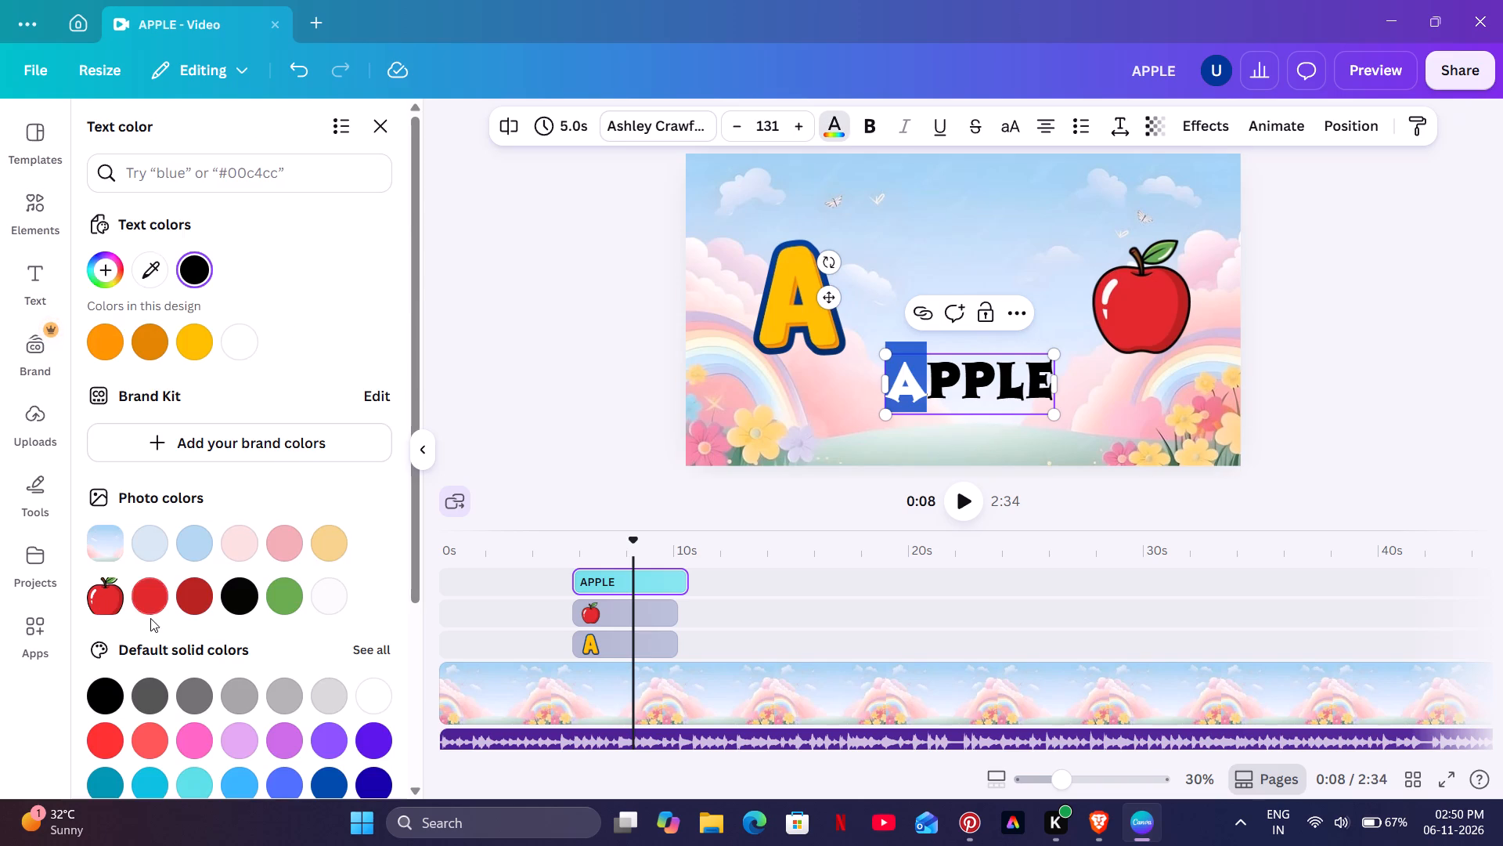
click(152, 605)
double_click(511, 280)
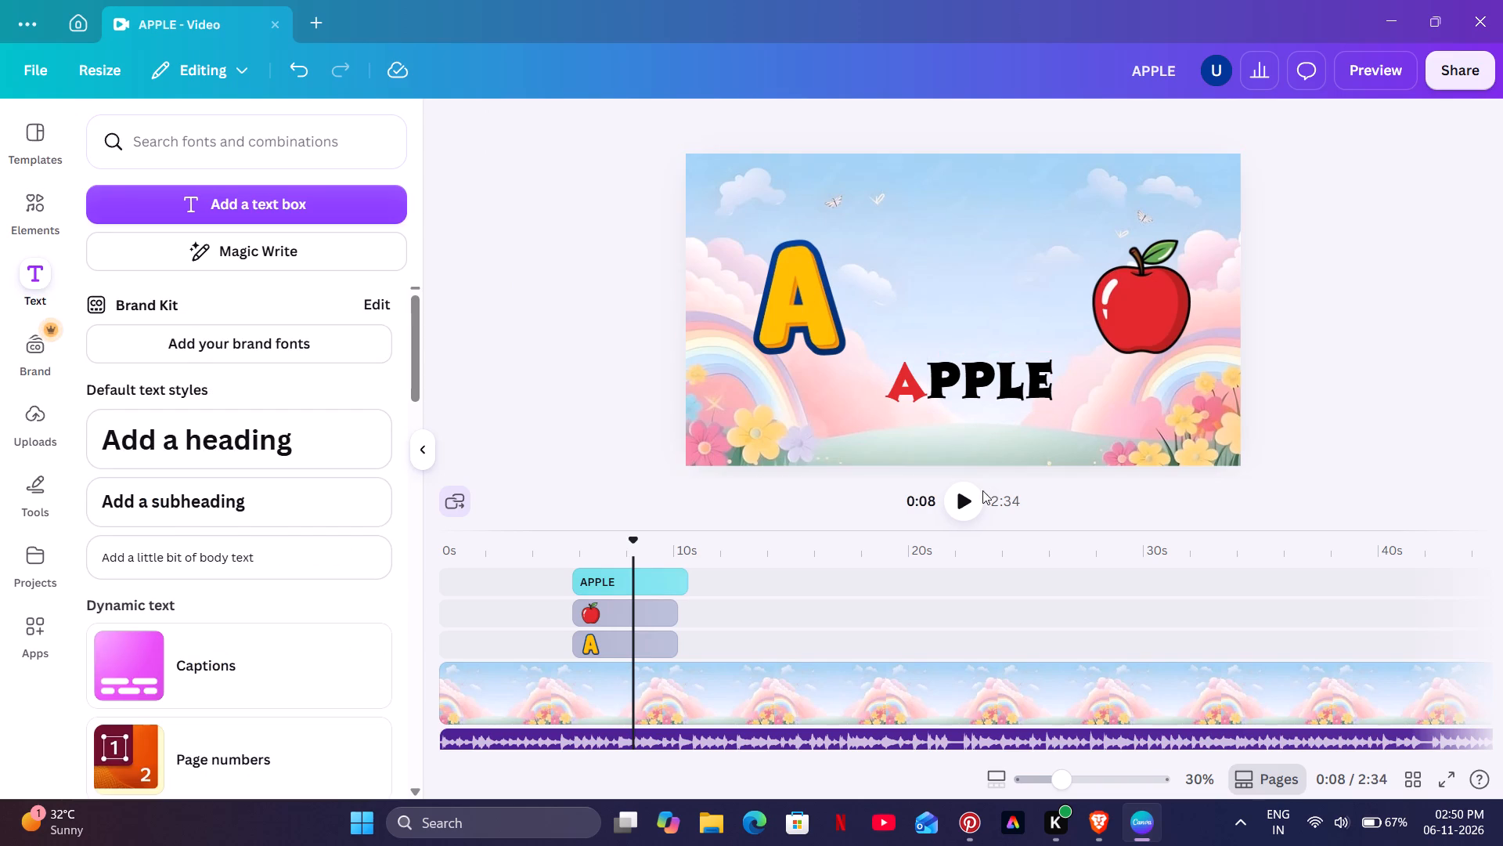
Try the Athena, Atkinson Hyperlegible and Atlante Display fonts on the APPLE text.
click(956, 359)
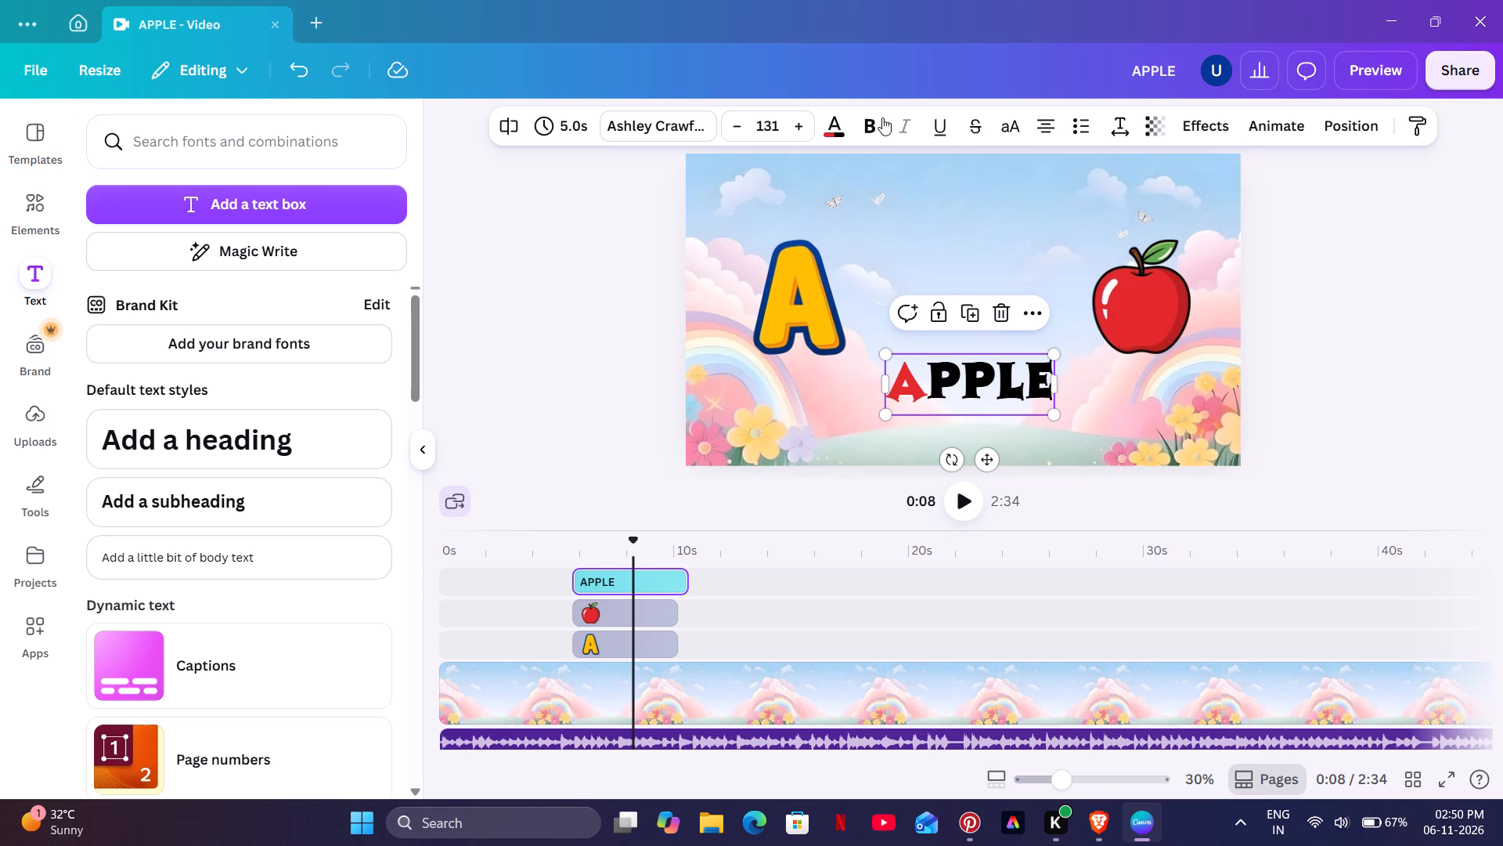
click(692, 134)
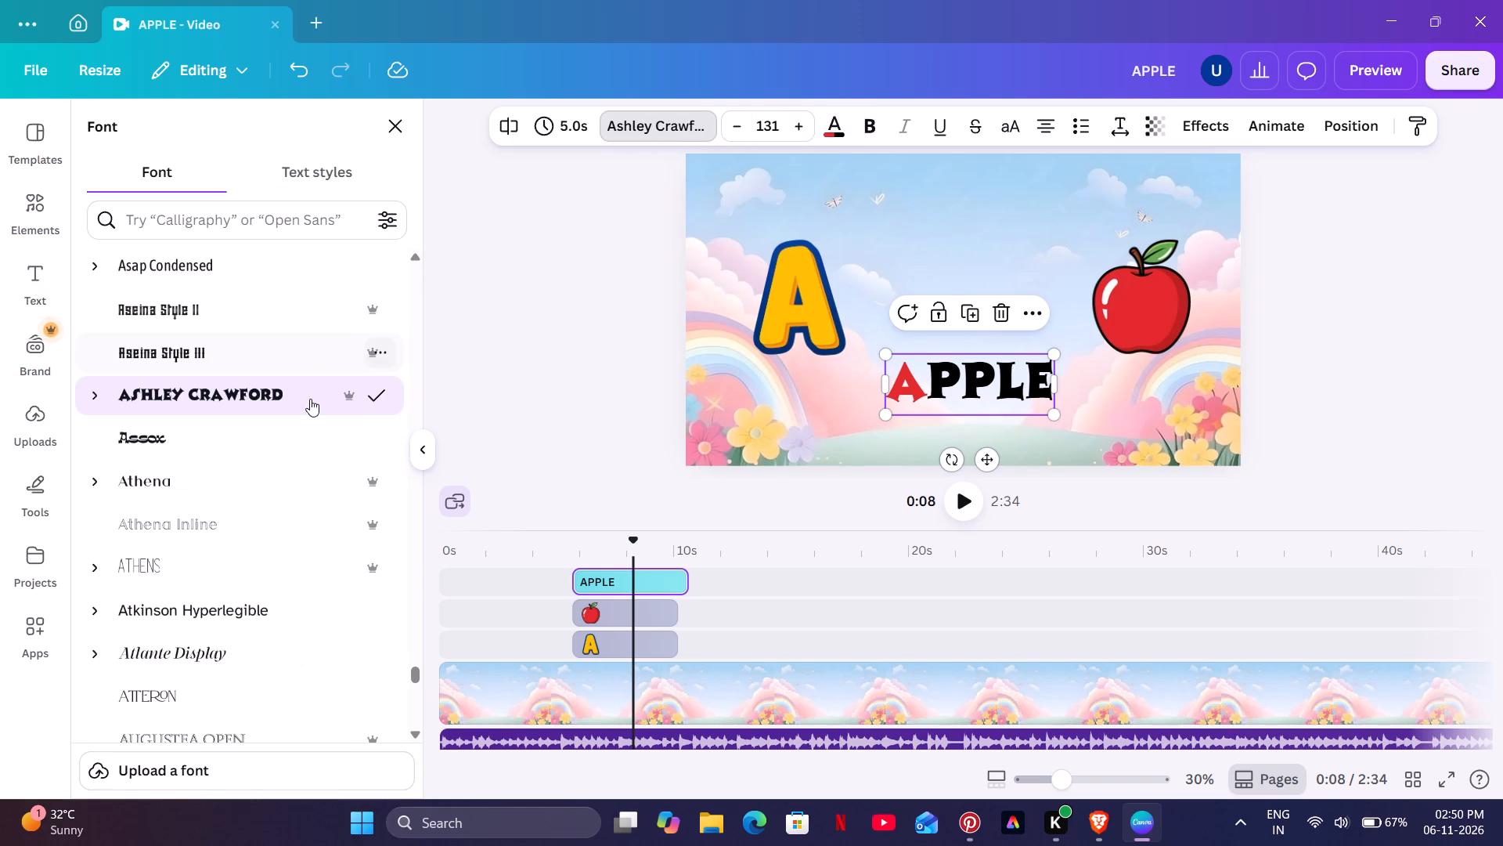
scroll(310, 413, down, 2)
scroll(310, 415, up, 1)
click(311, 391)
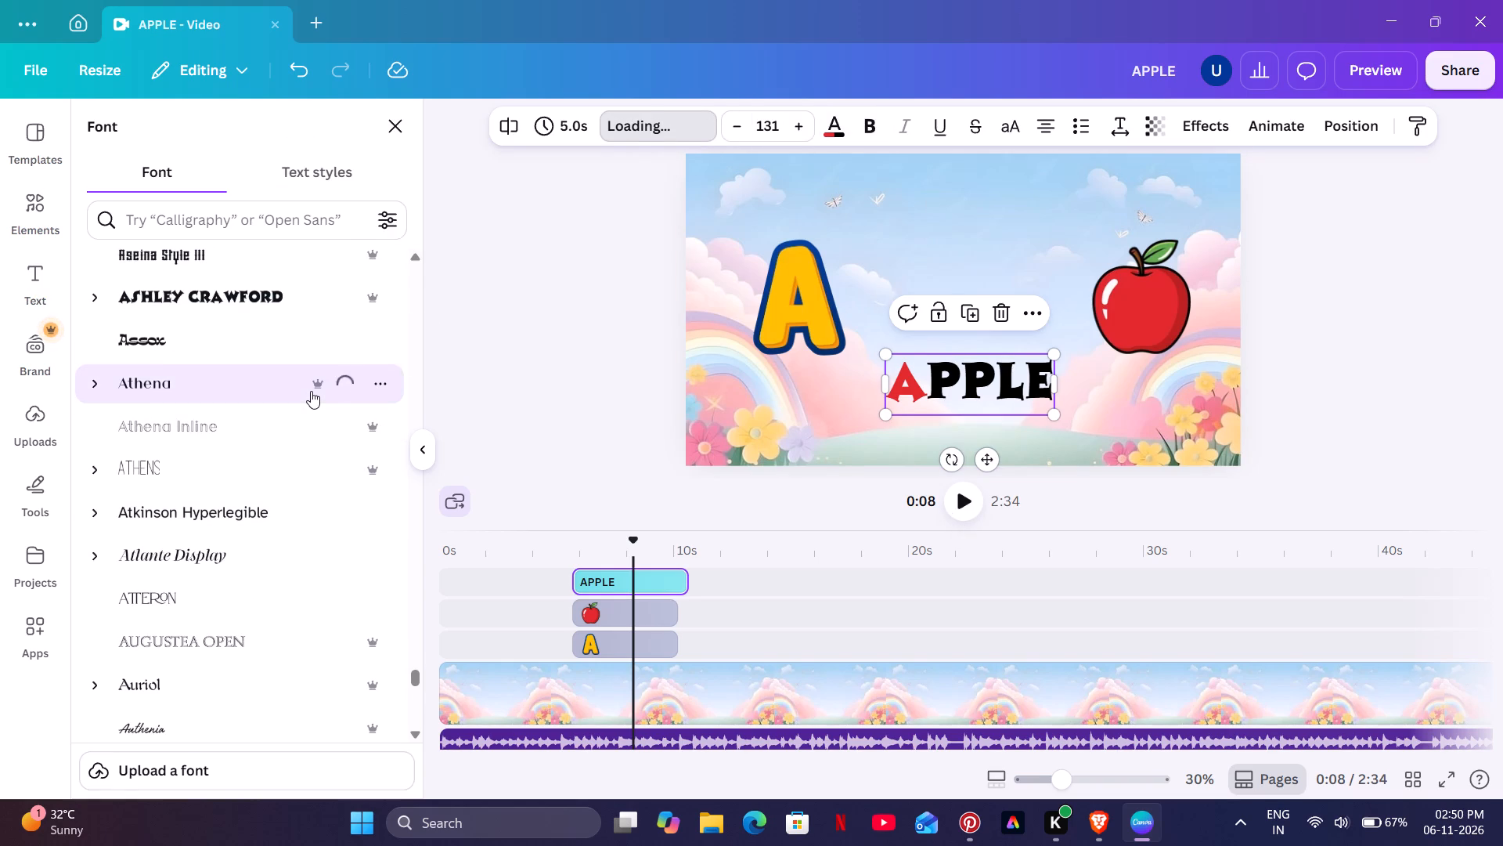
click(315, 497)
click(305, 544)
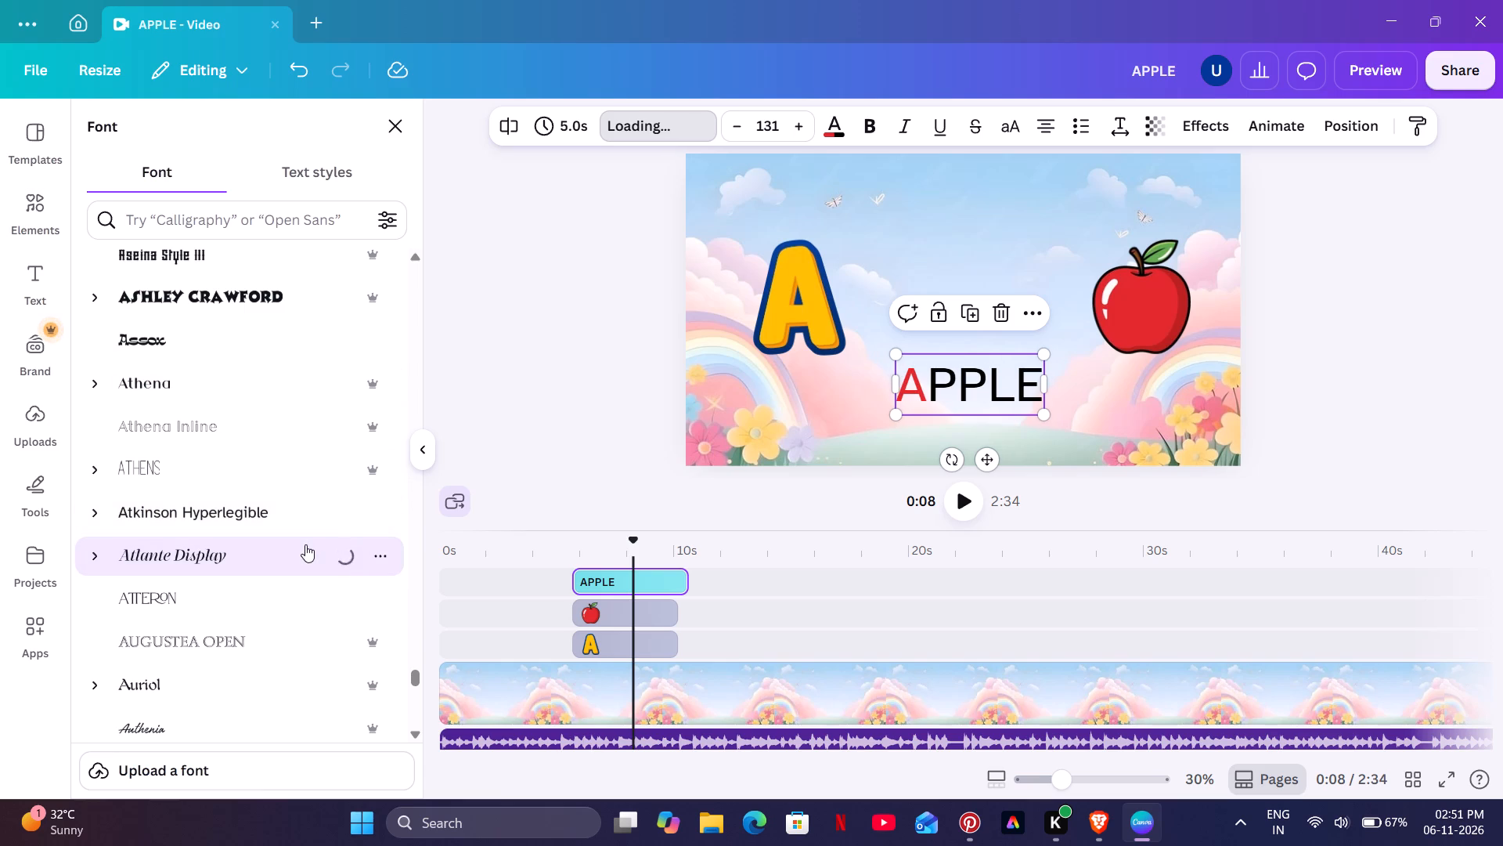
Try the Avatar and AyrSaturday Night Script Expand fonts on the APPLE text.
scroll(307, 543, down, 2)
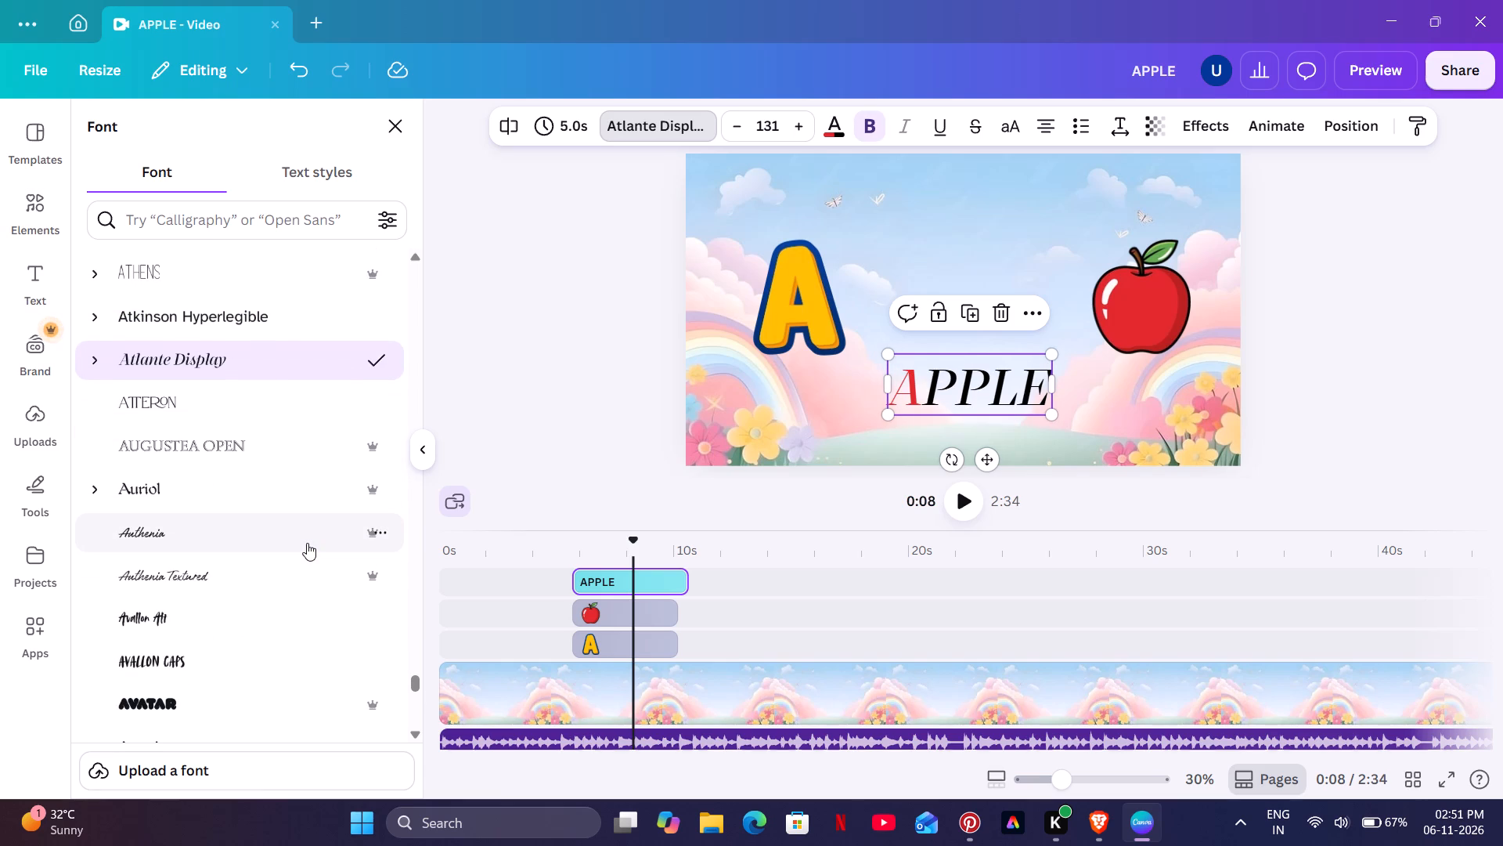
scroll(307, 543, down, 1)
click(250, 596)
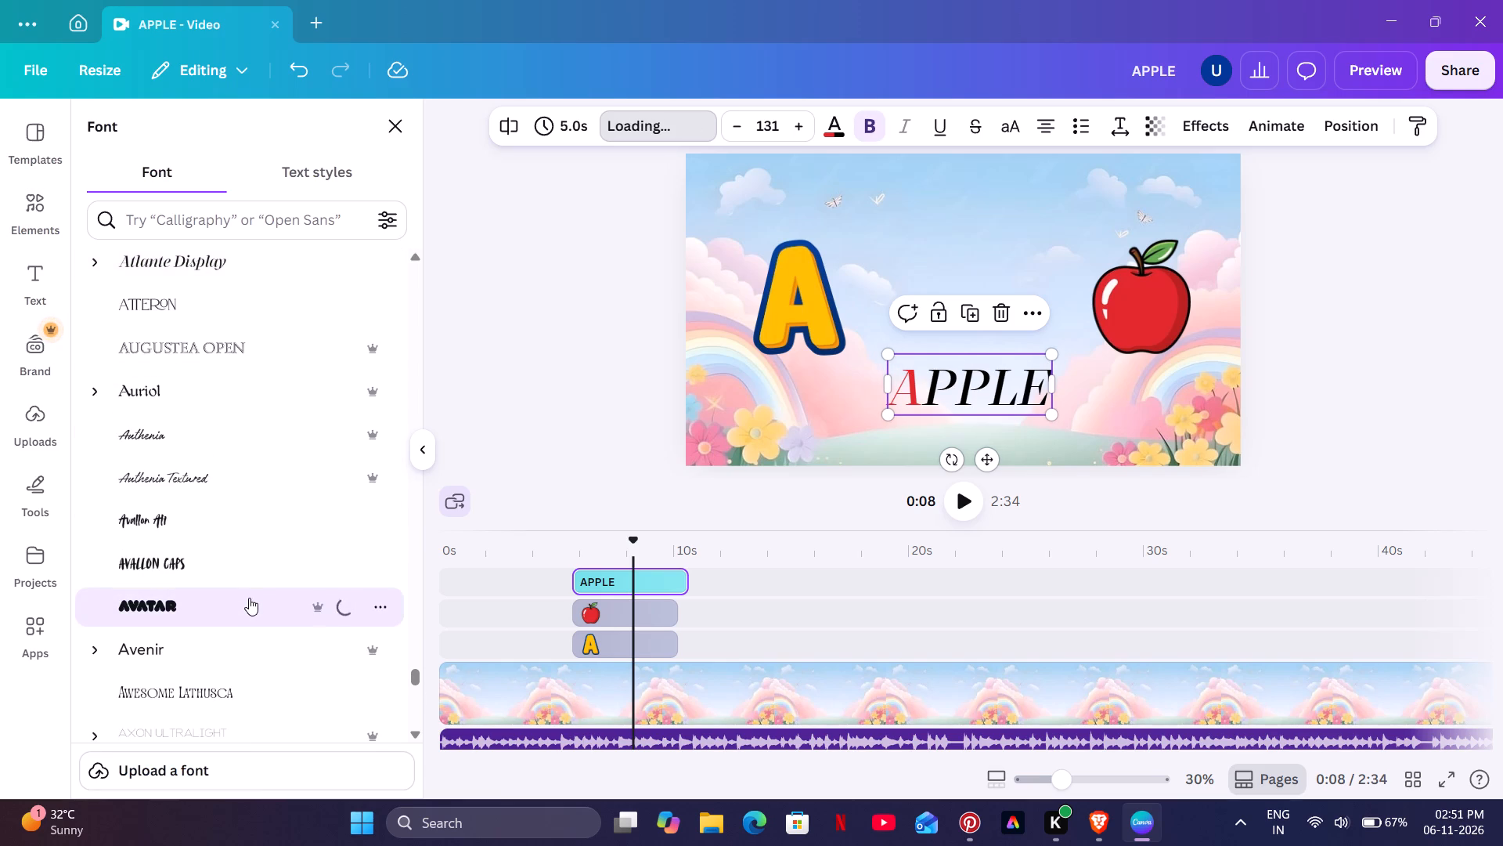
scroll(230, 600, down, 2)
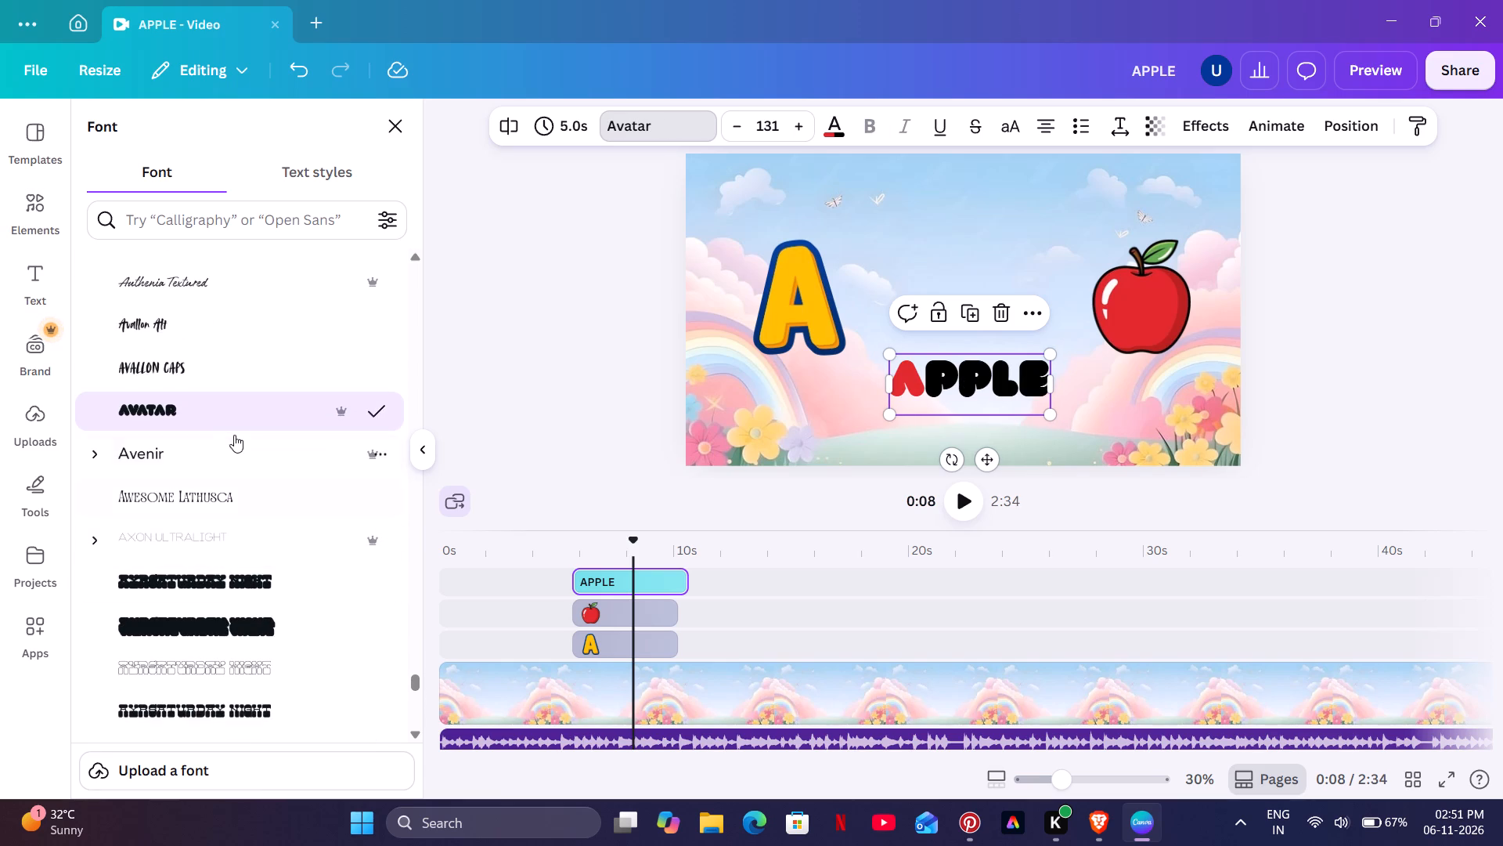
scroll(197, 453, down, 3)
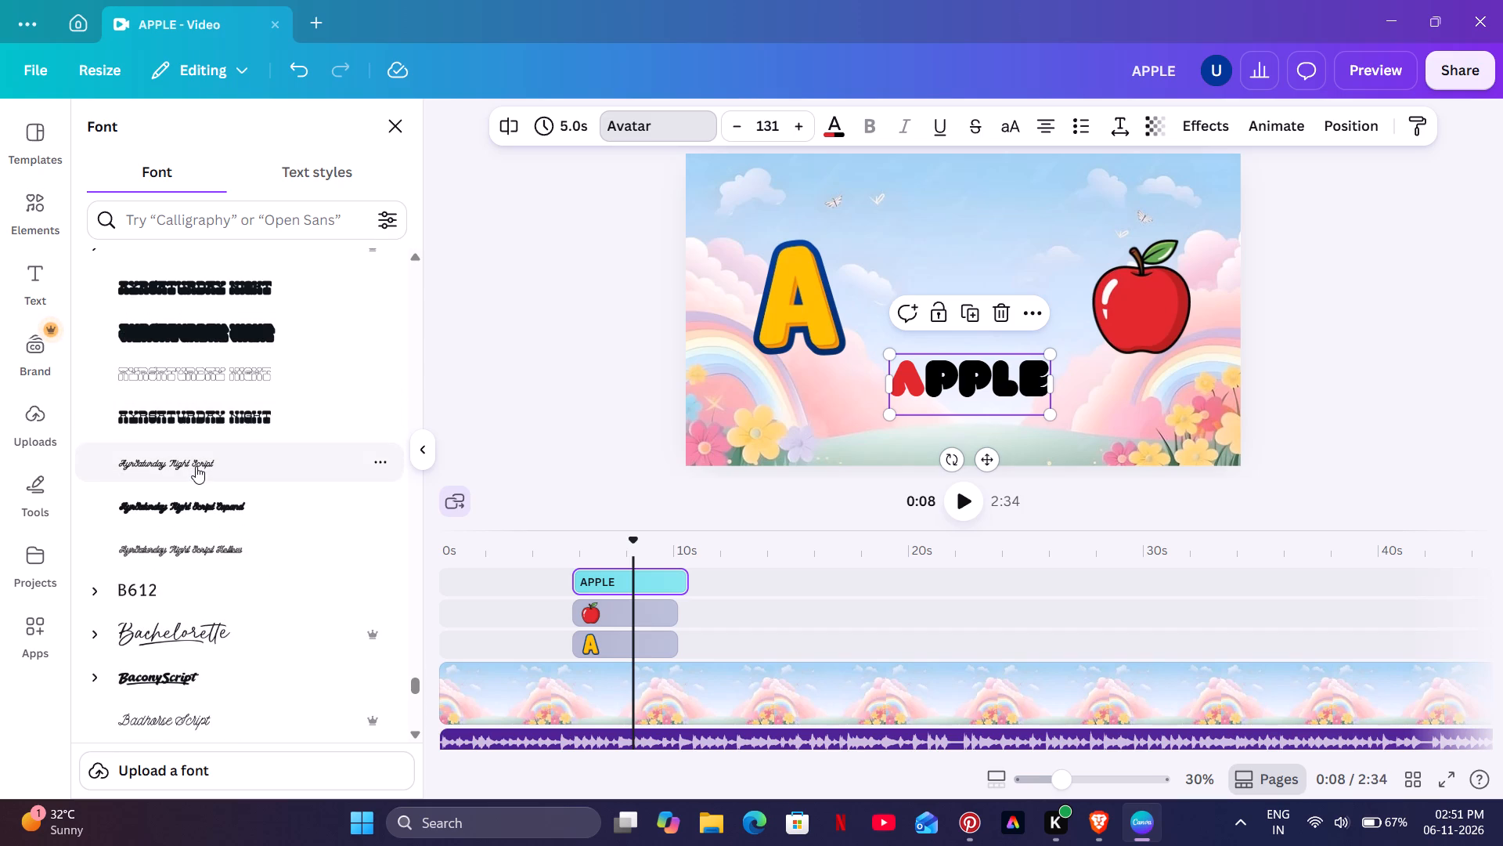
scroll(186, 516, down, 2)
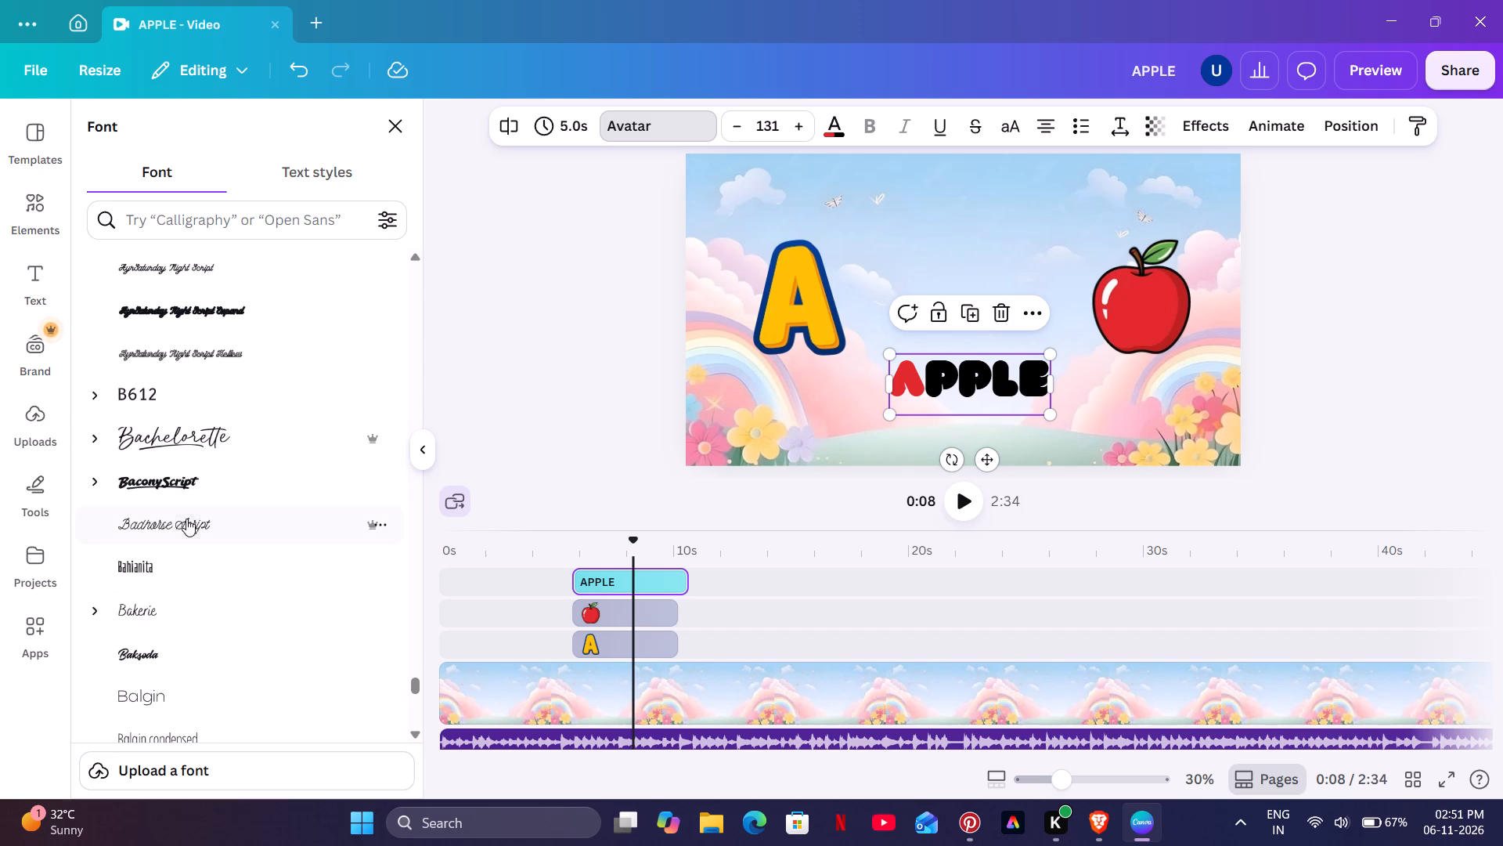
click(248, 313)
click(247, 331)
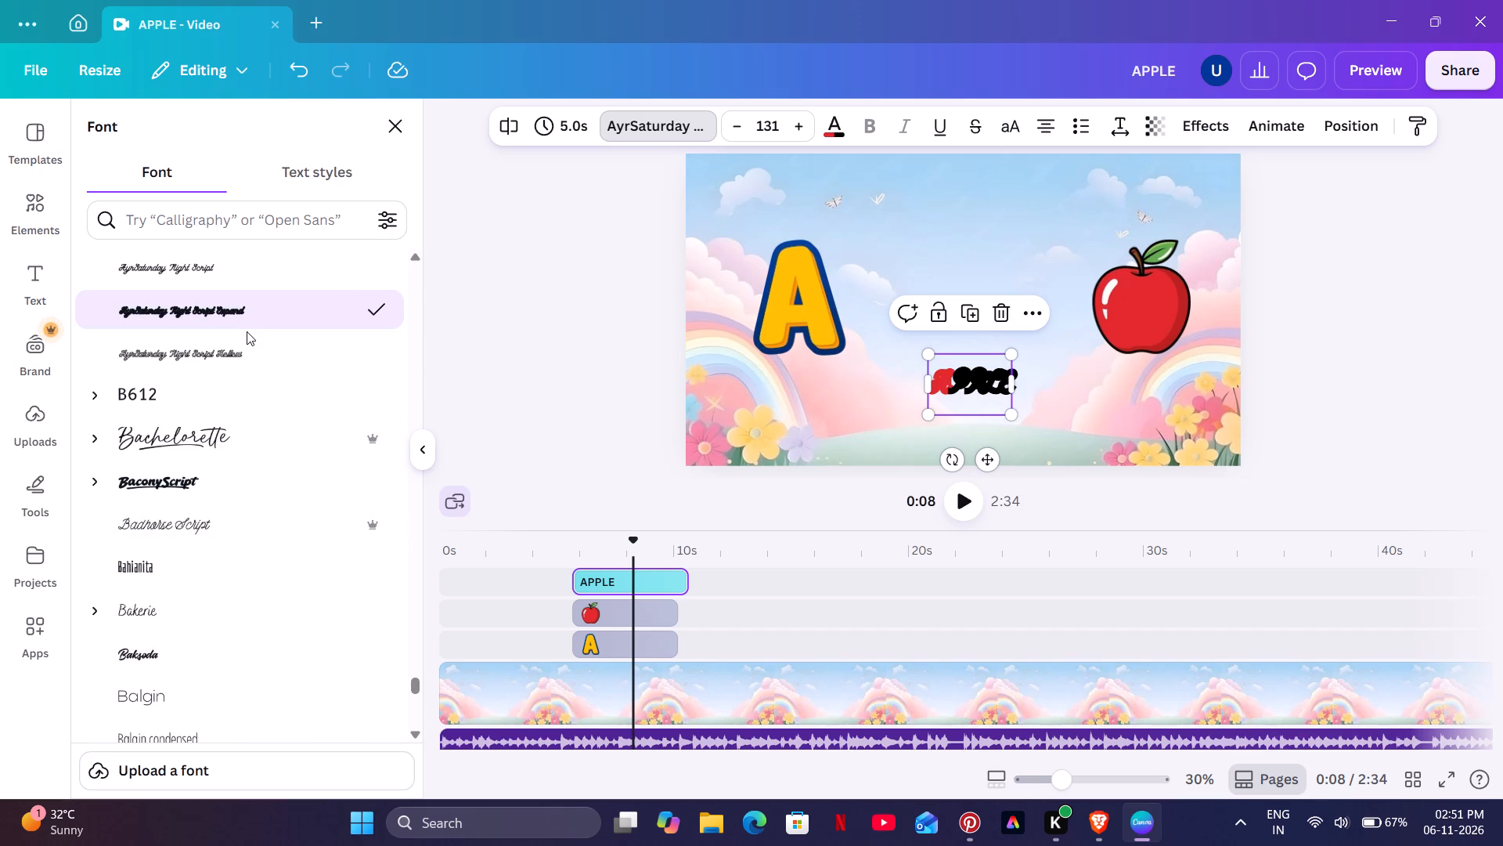
Set the APPLE text's font to Balloon Extra Bold.
scroll(222, 497, down, 5)
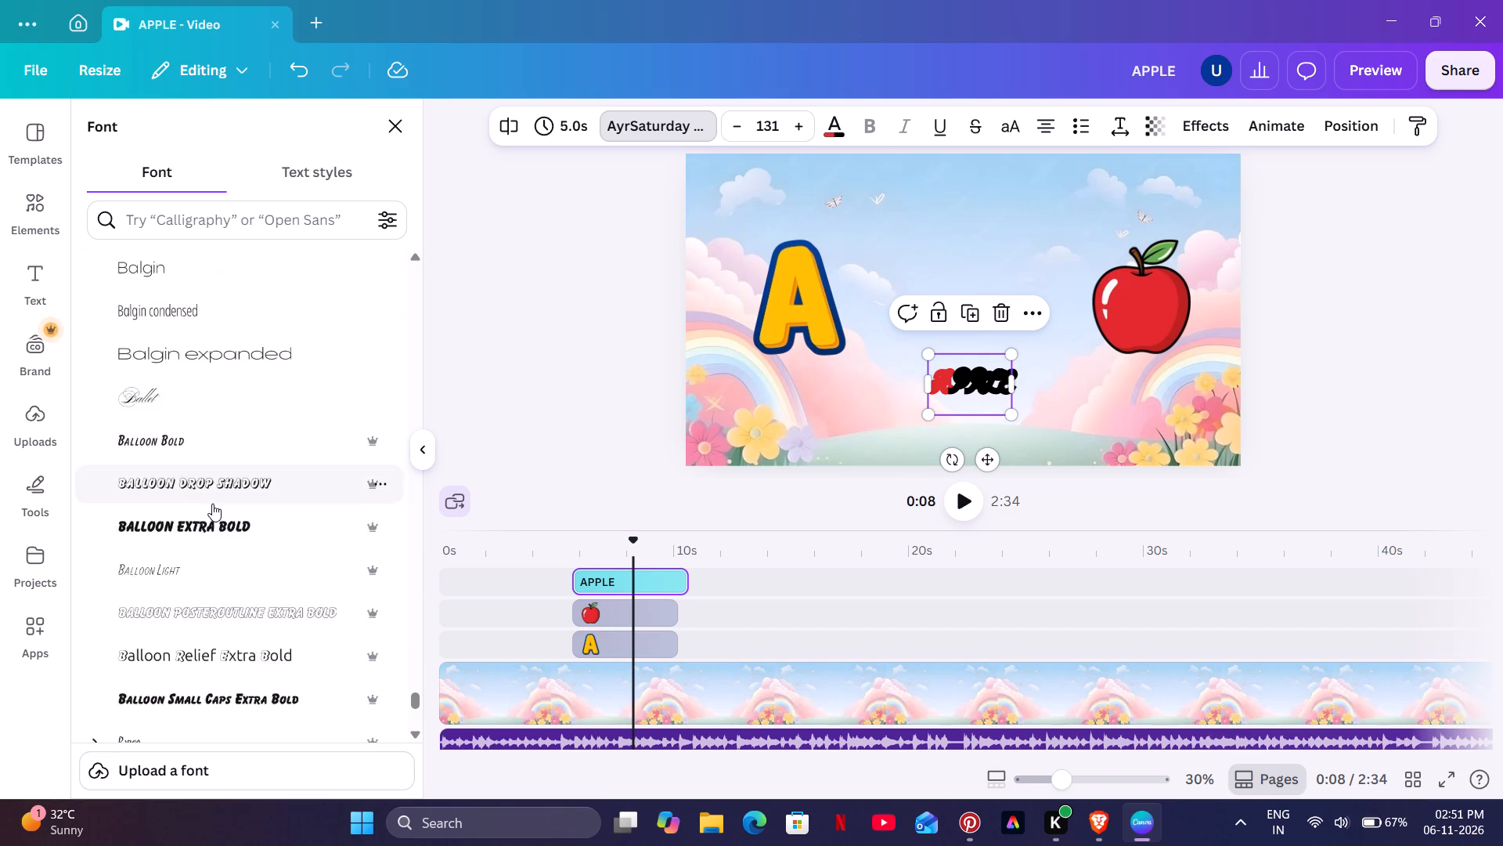
click(211, 475)
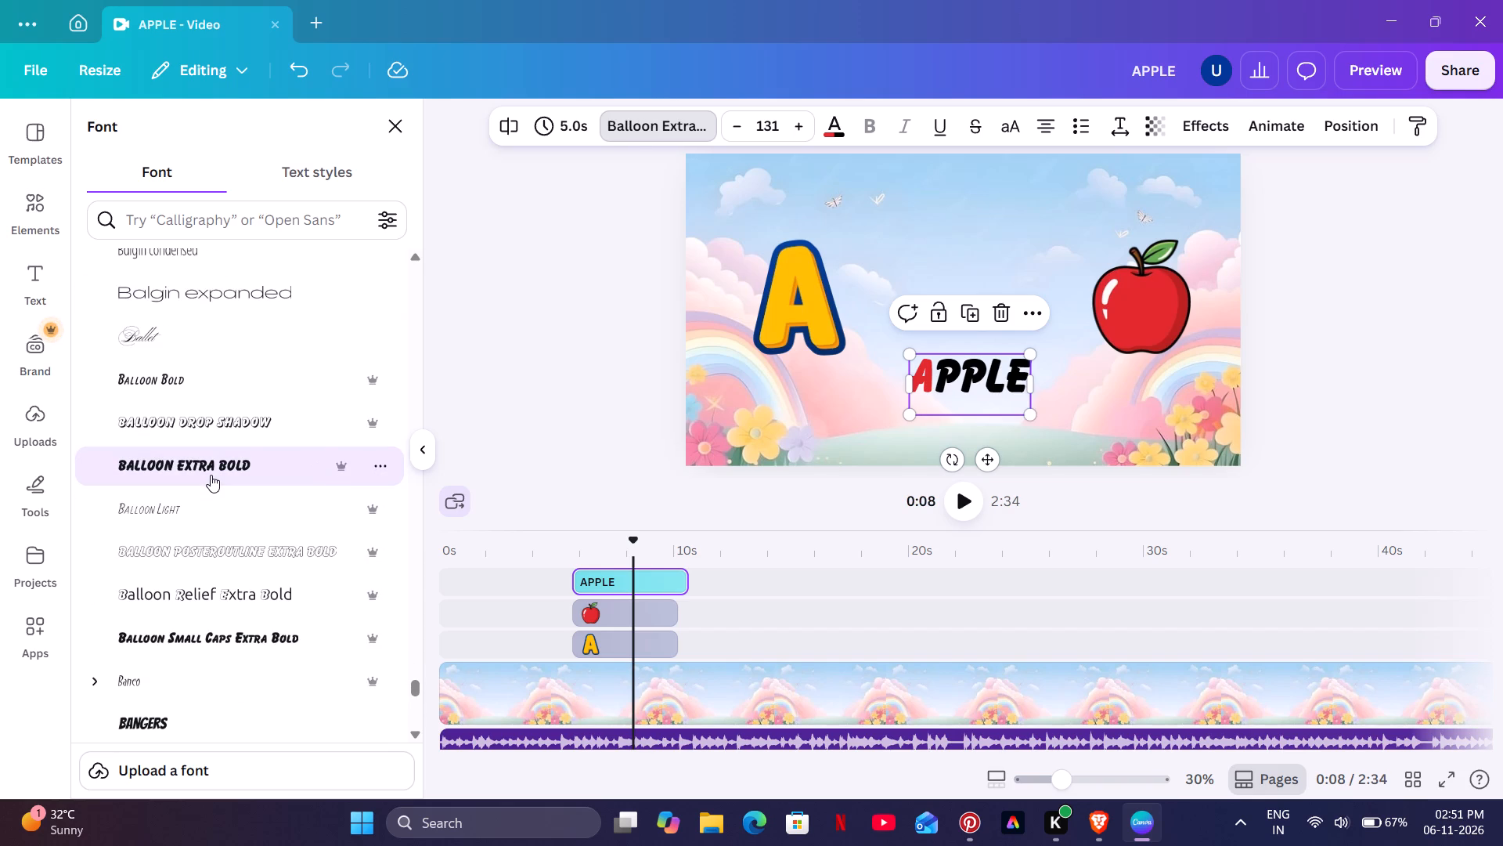
double_click(499, 309)
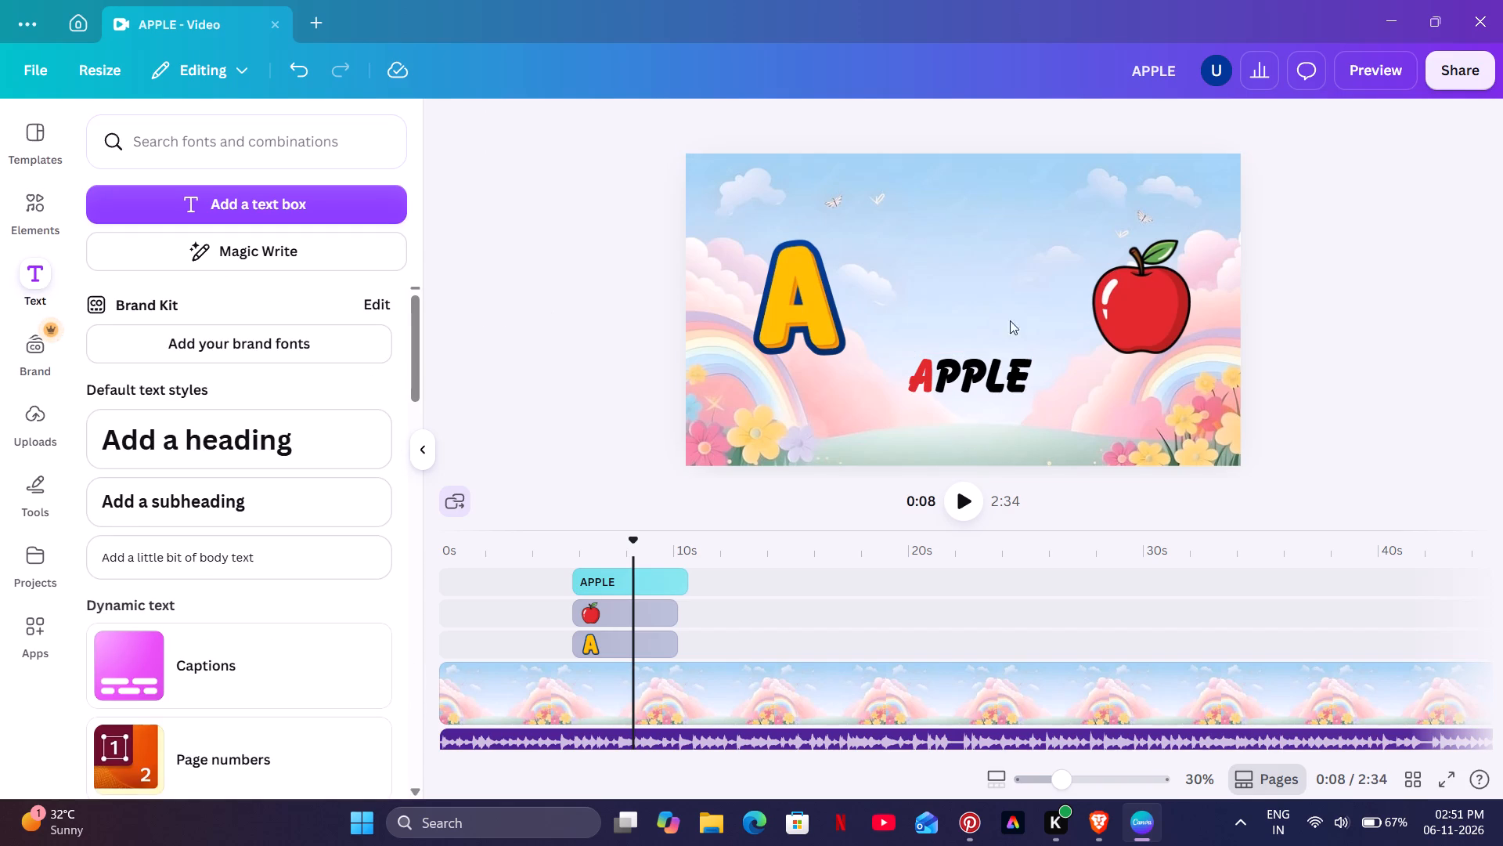
Widen the APPLE text box to about 1,989 and reposition the word near the bottom centre of the scene.
click(991, 394)
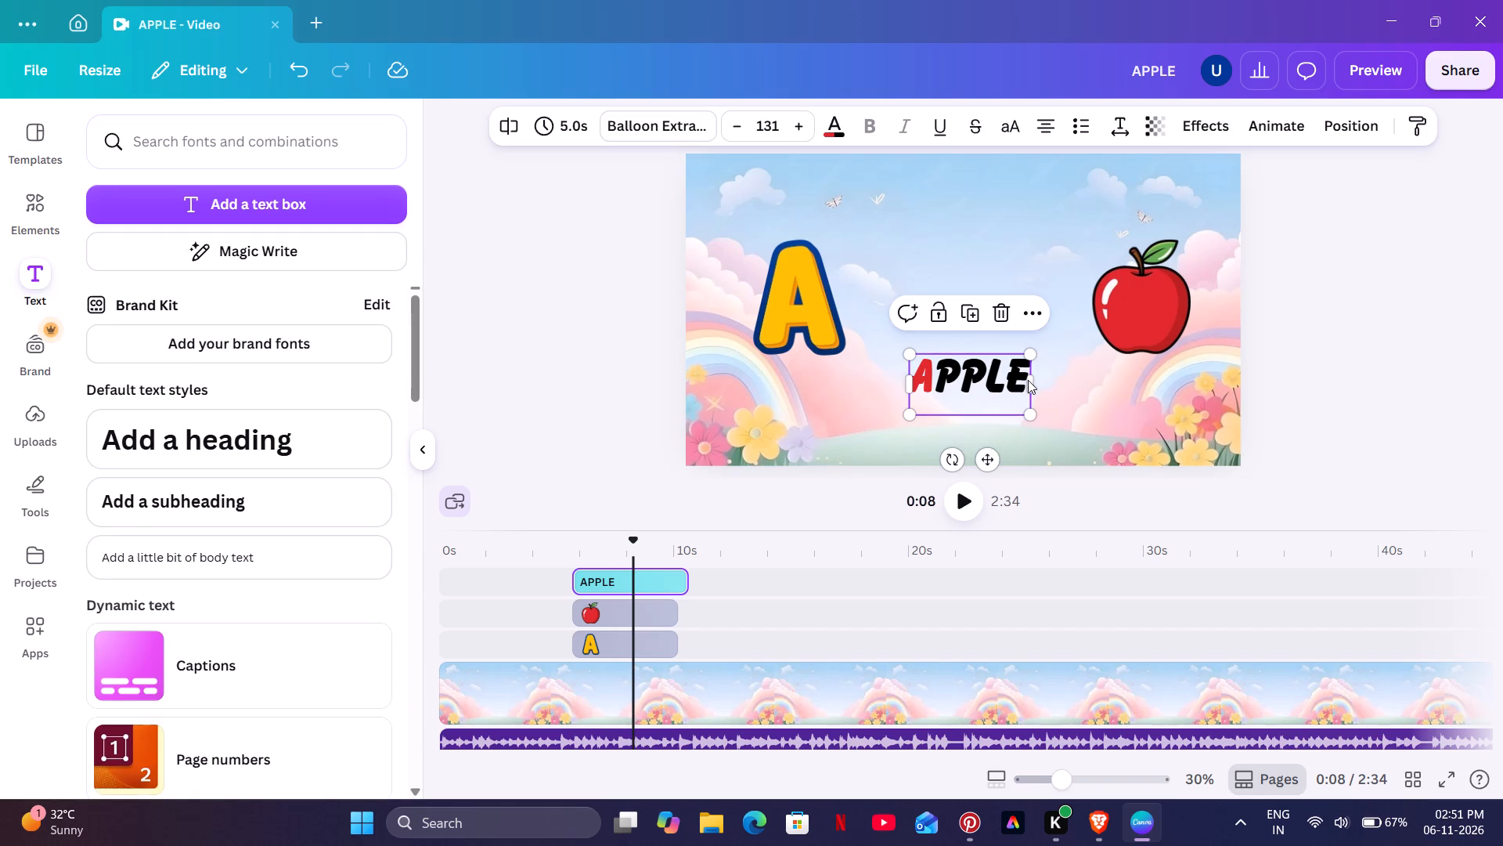
drag(1033, 384, 1096, 373)
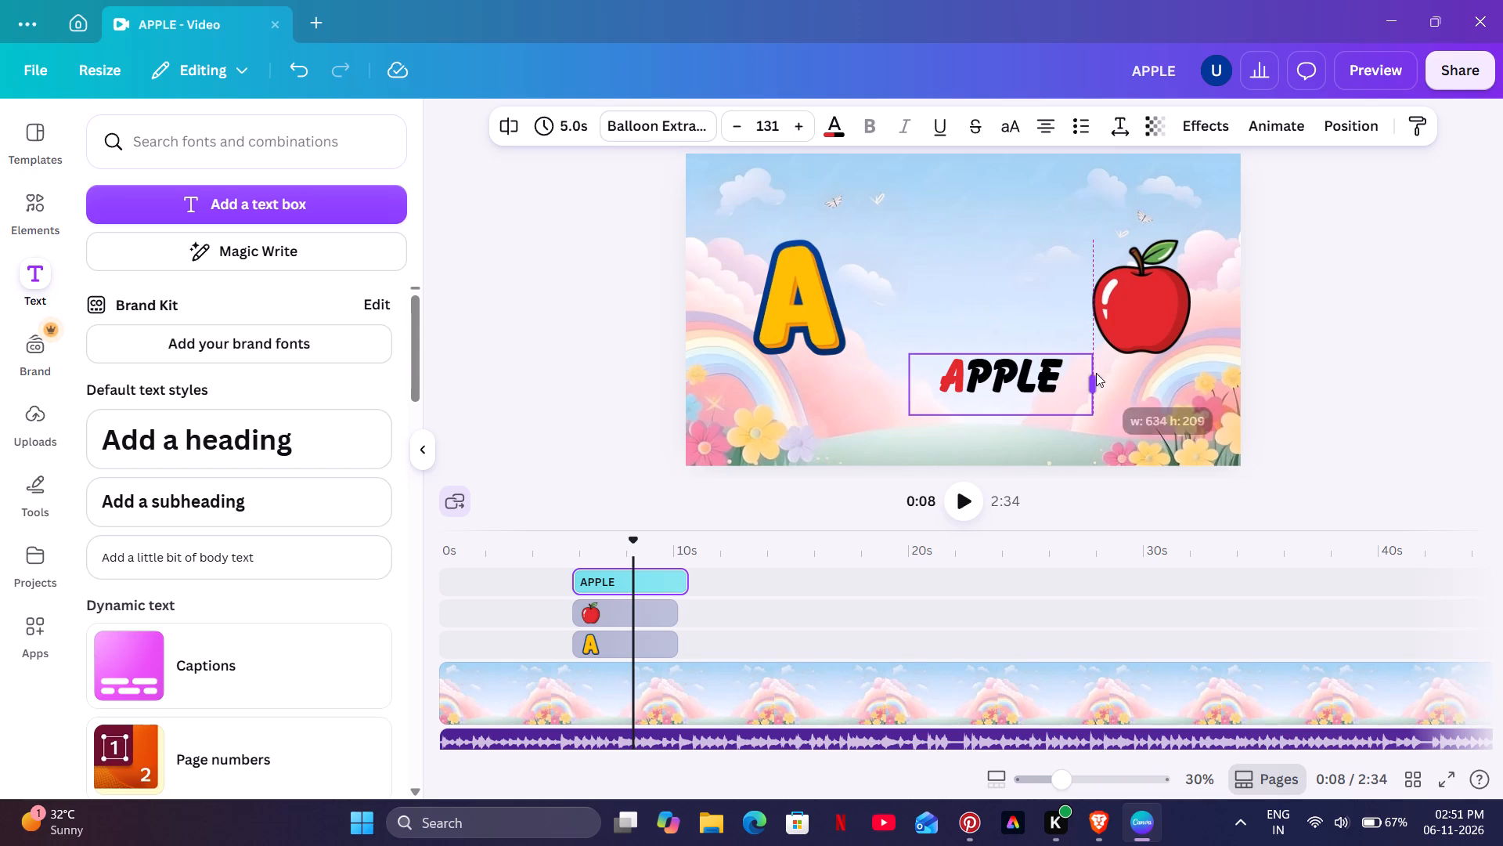
drag(1096, 373, 1487, 320)
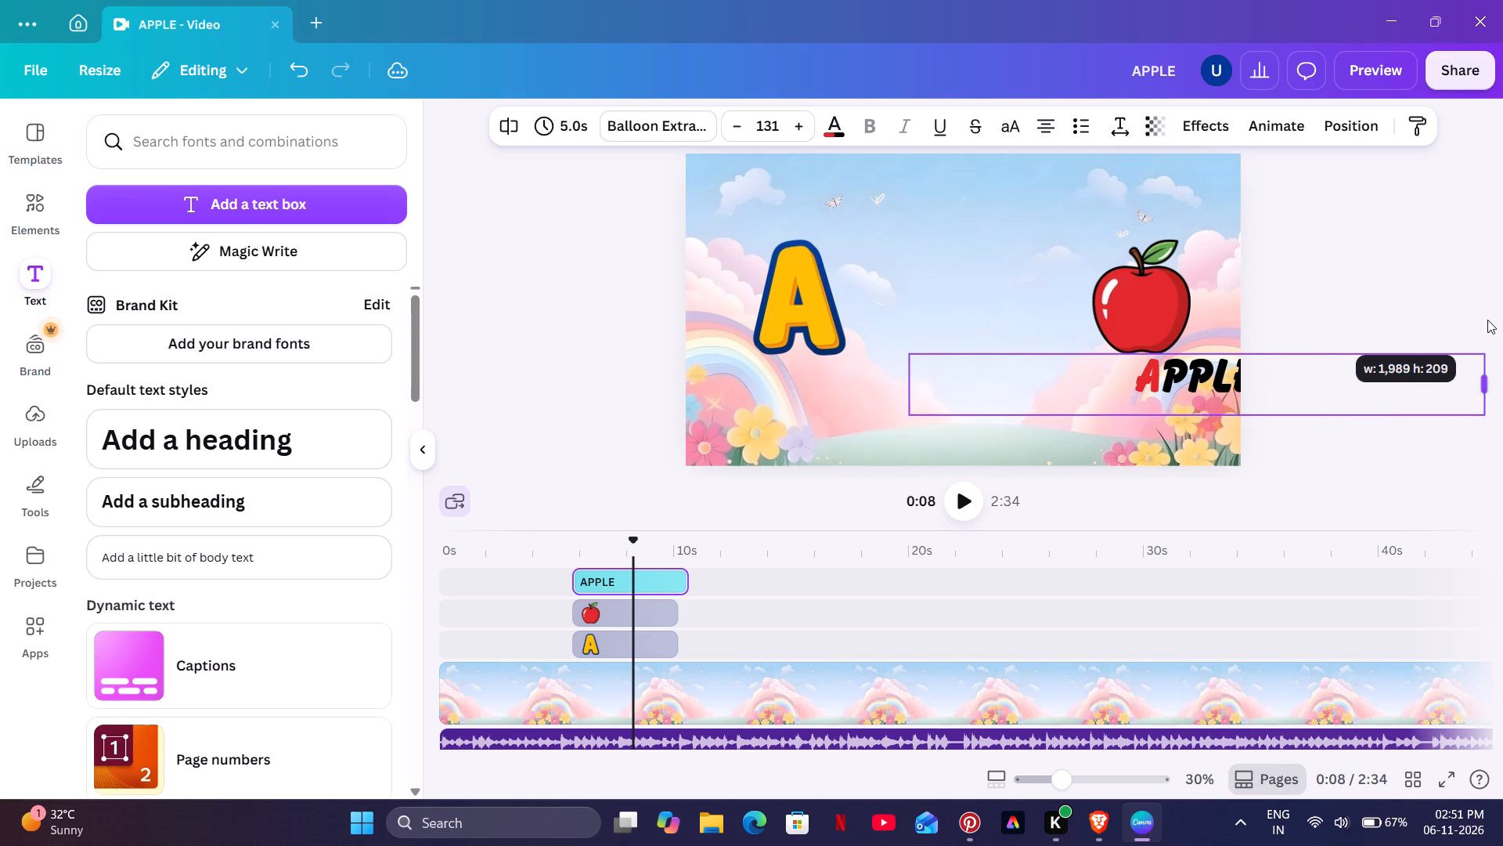
drag(1242, 376, 1042, 384)
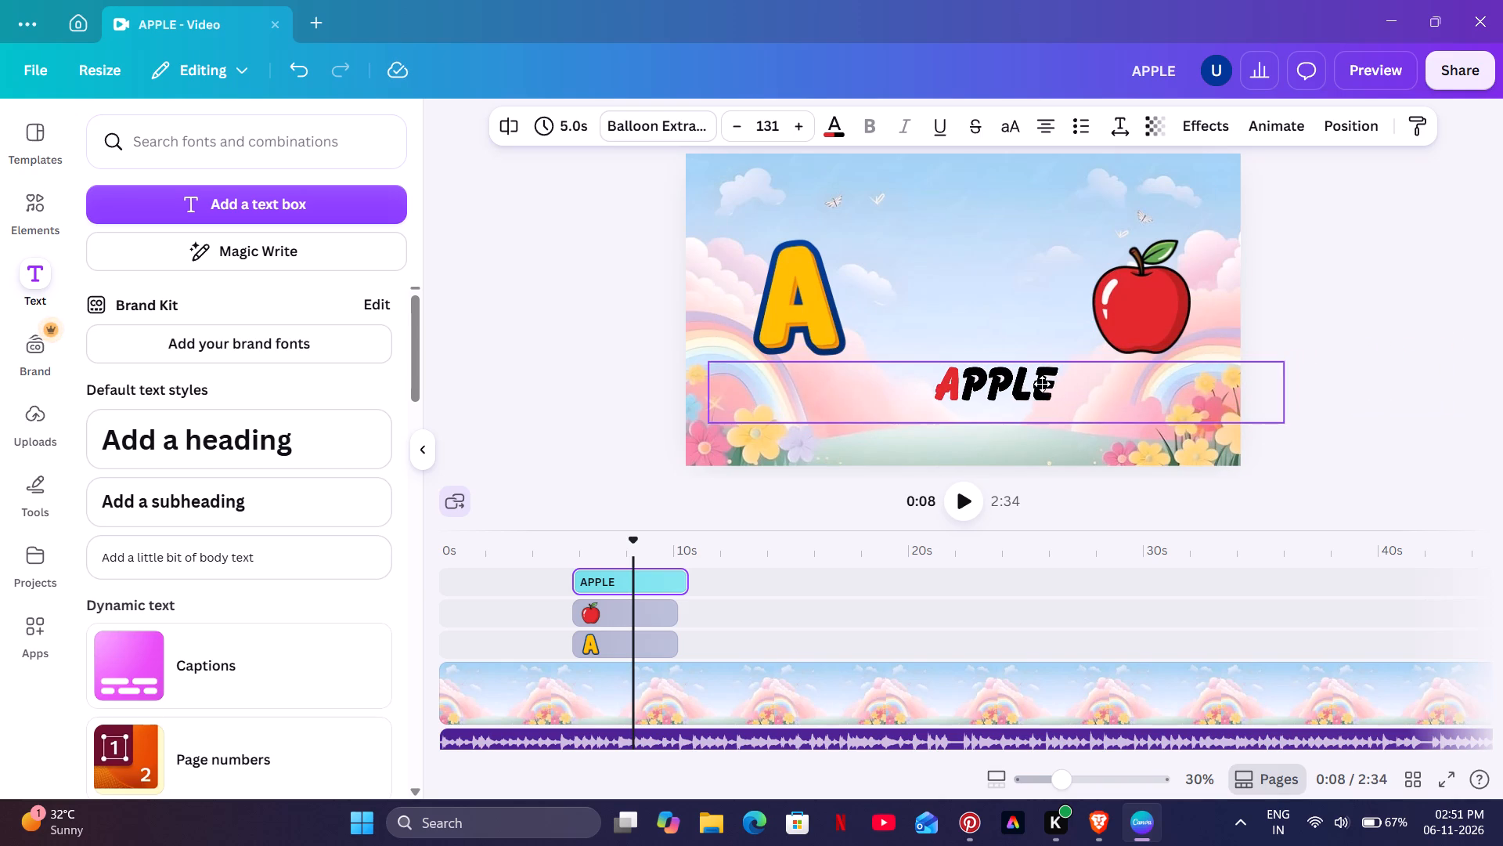
drag(1042, 384, 1028, 386)
click(1335, 274)
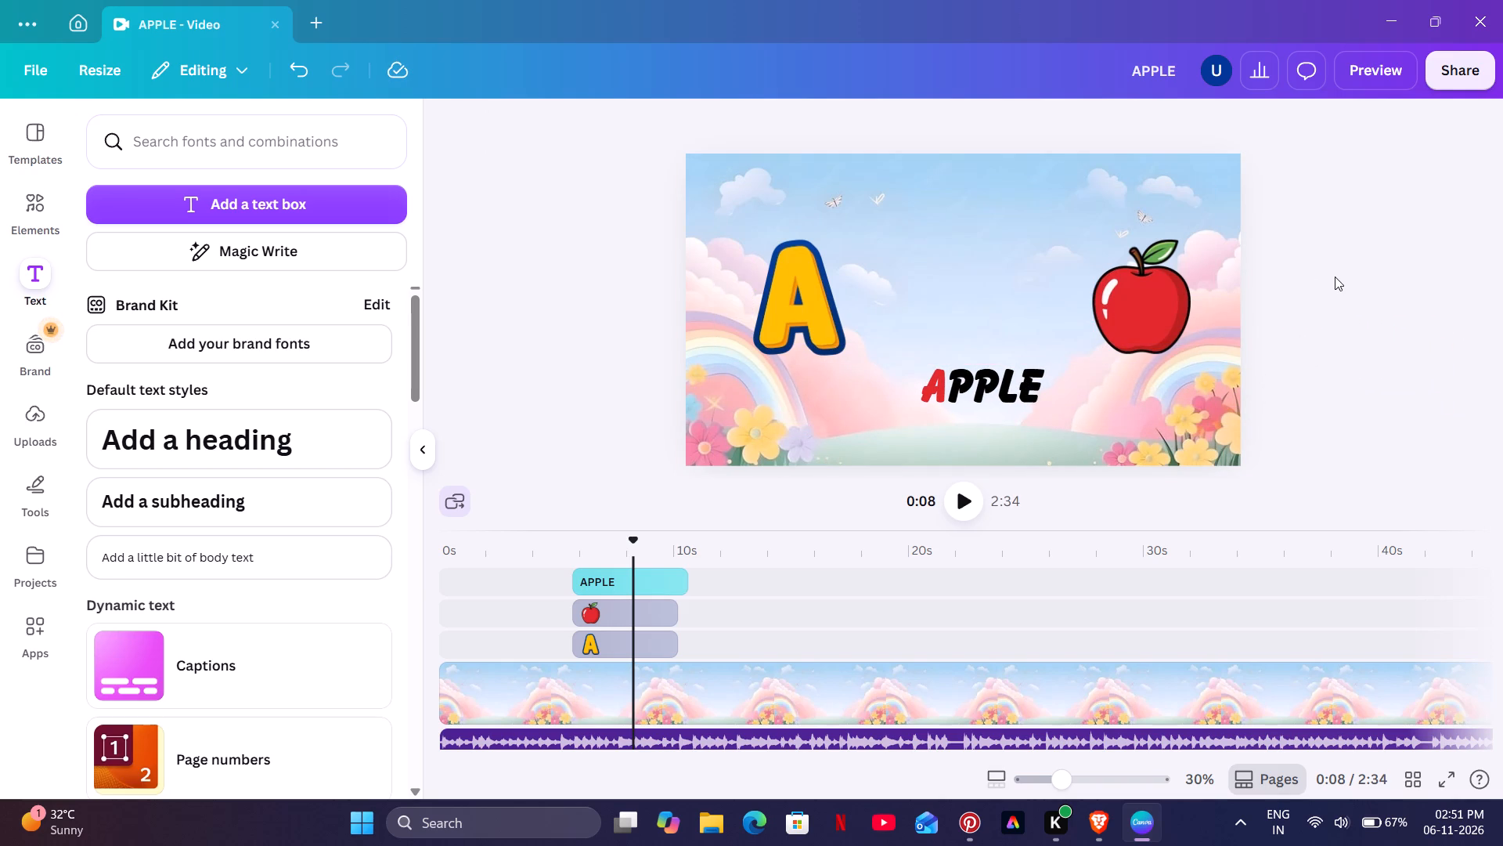
drag(979, 395, 966, 390)
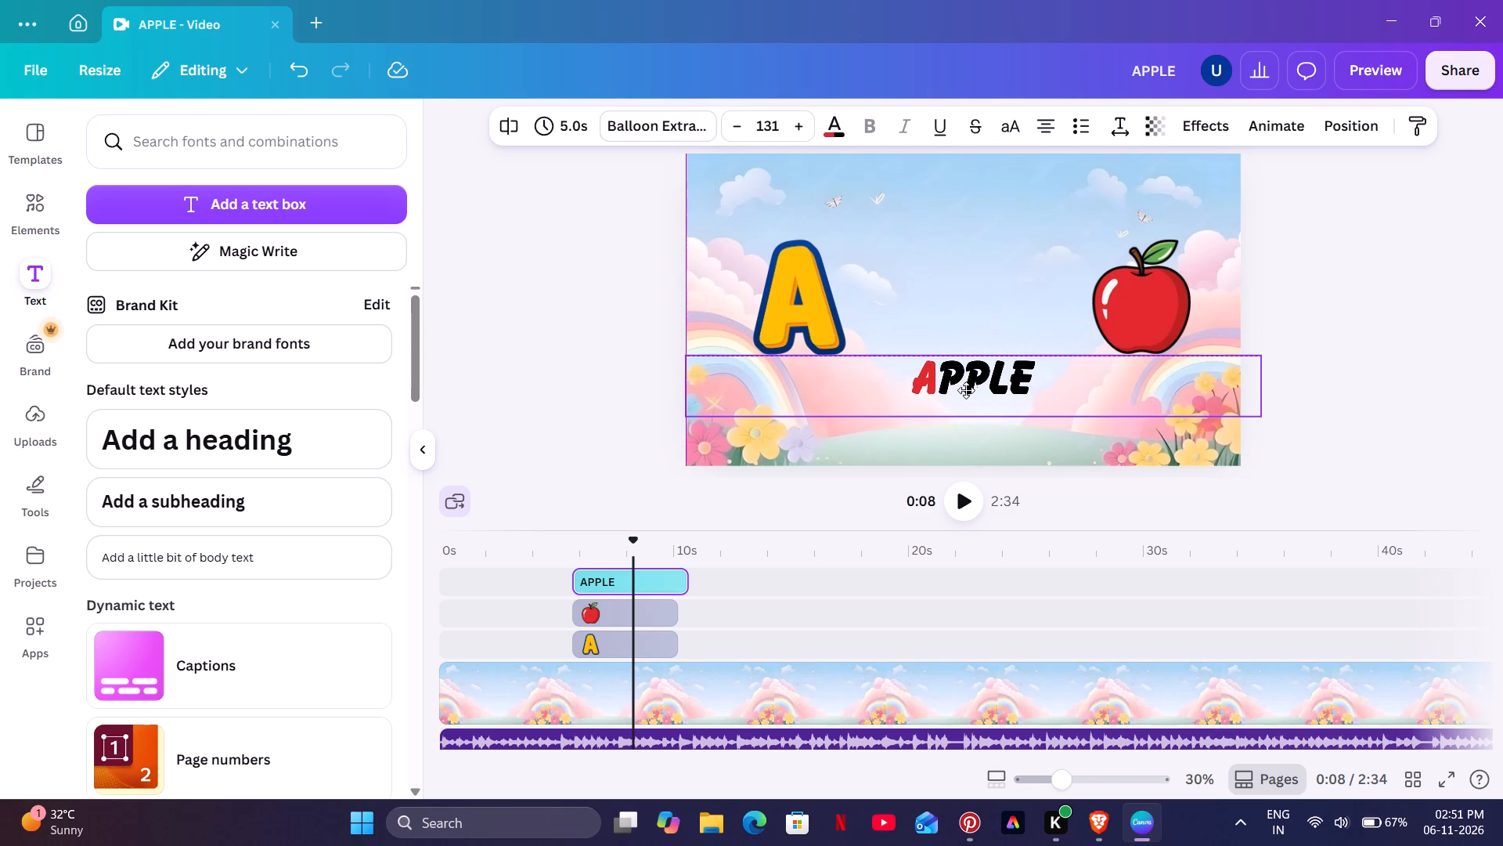
drag(966, 390, 968, 398)
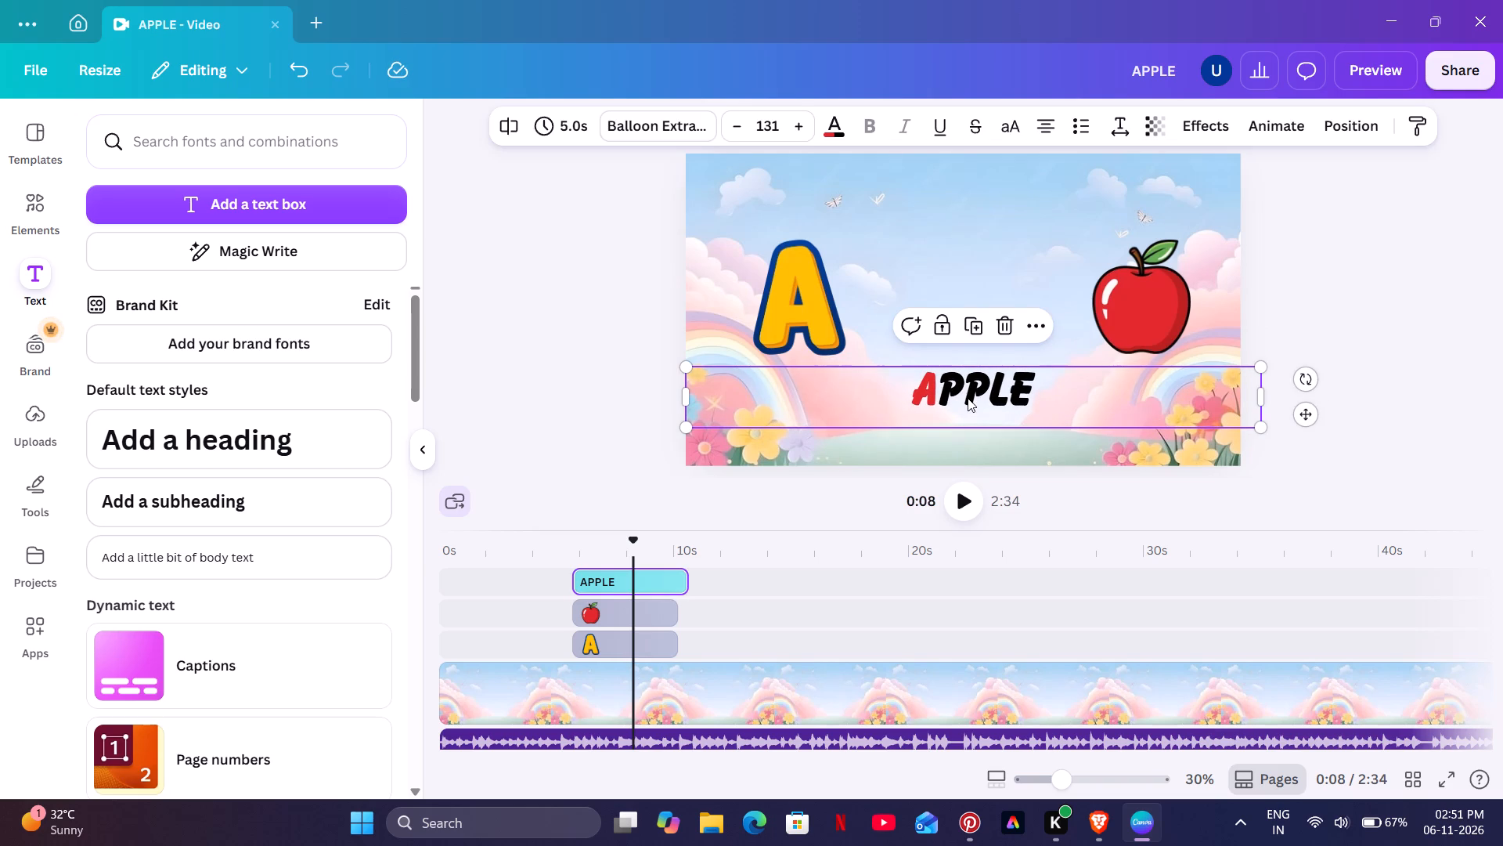
click(556, 352)
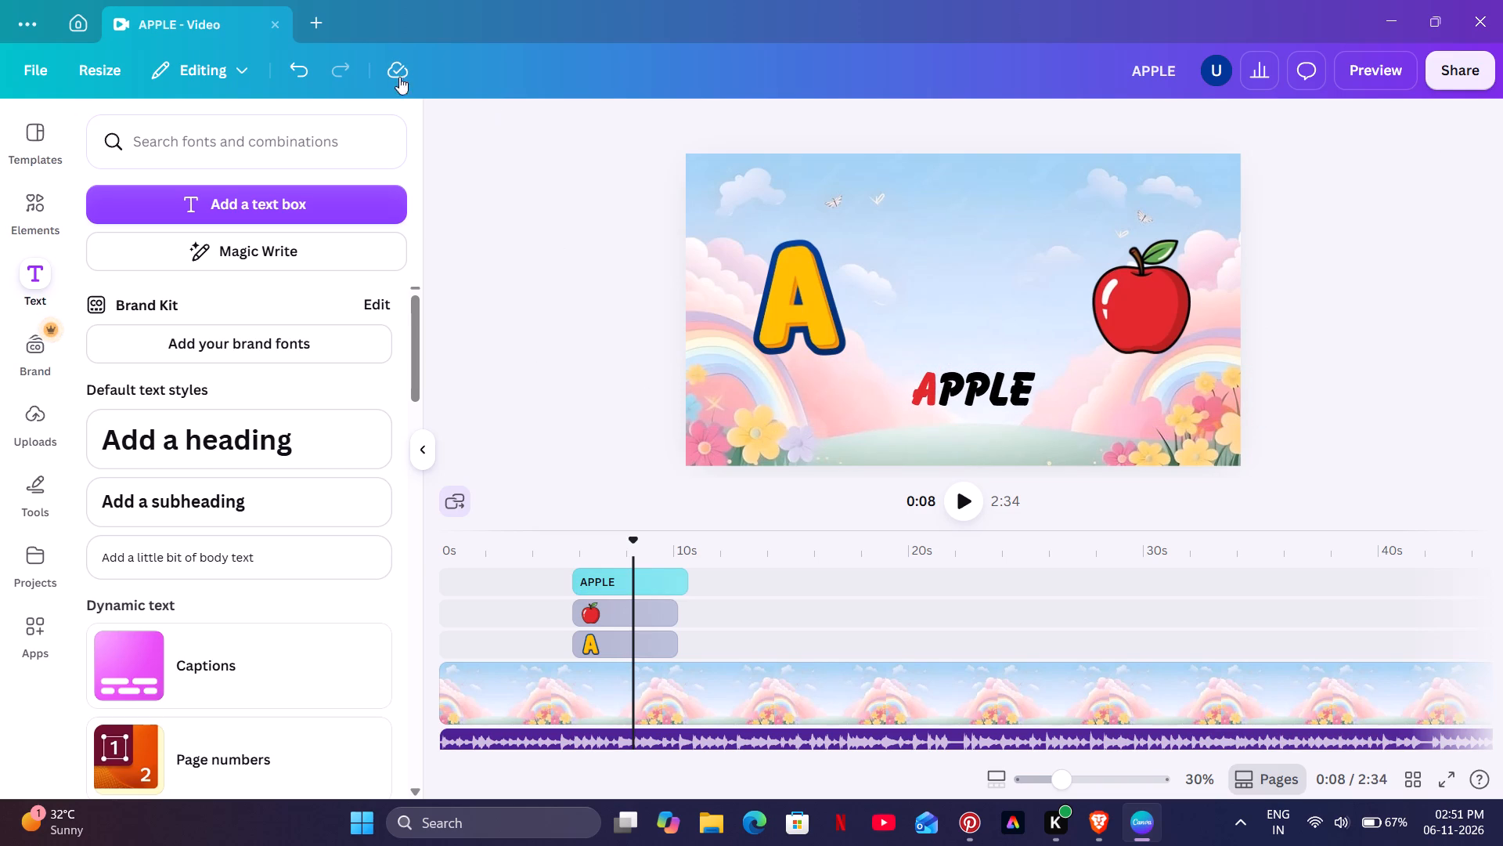
Replace the pastel rainbow background with a plain dark blue photo found by searching for "blue background".
click(956, 193)
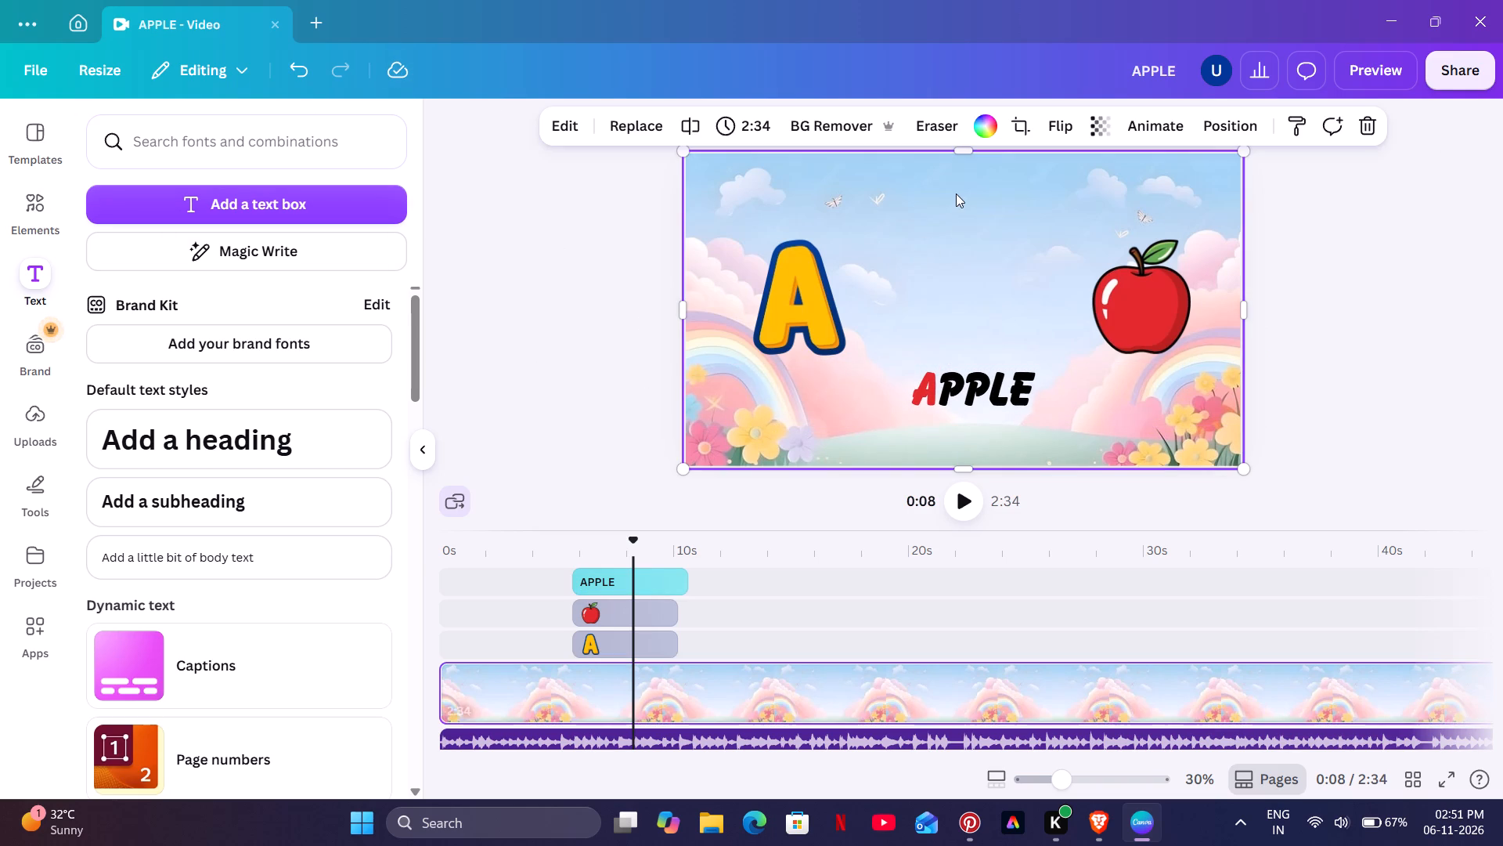
click(637, 126)
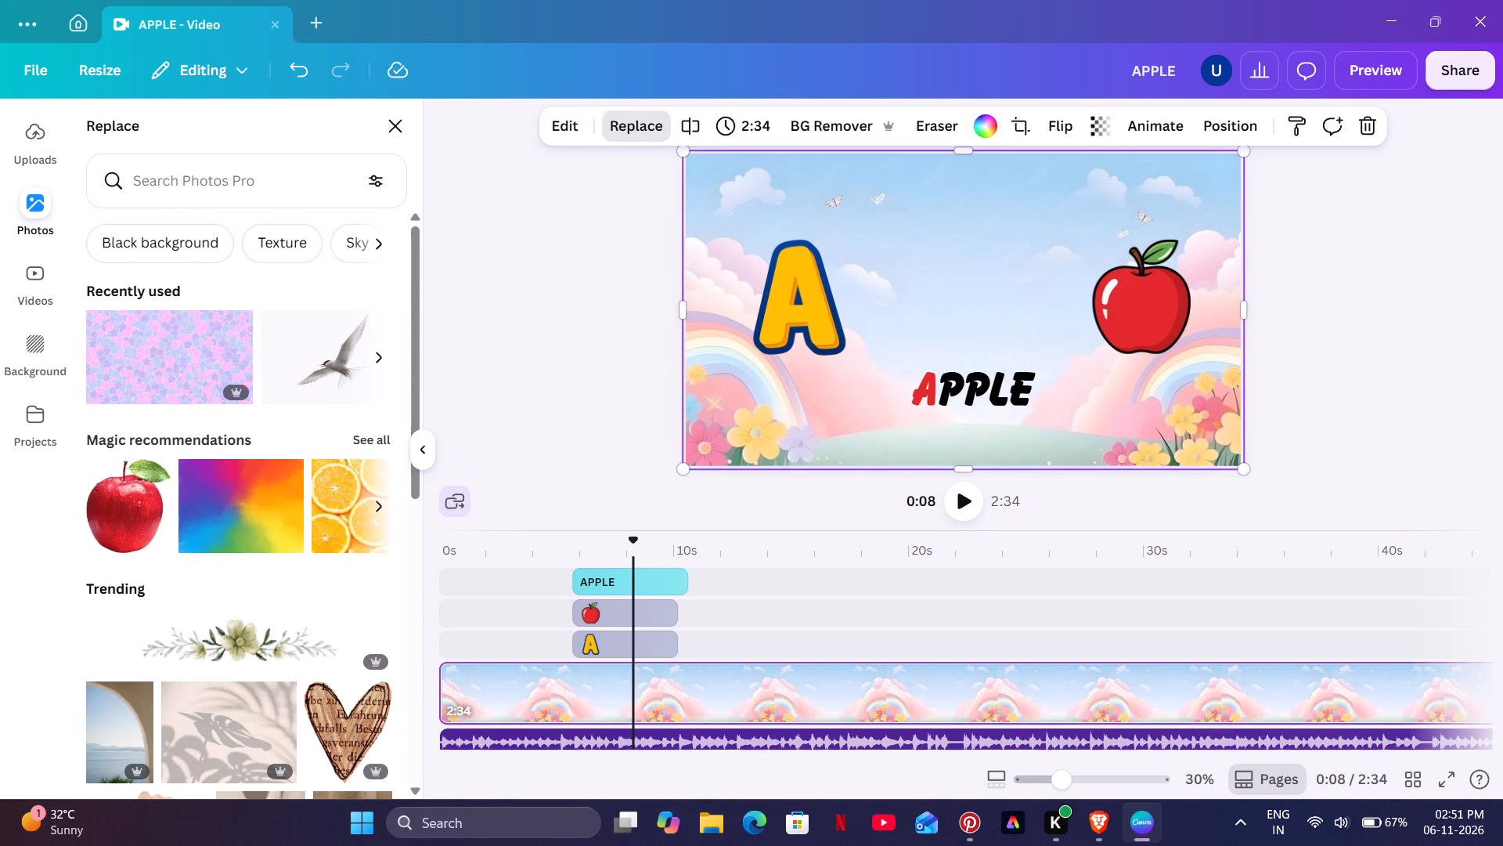
click(272, 177)
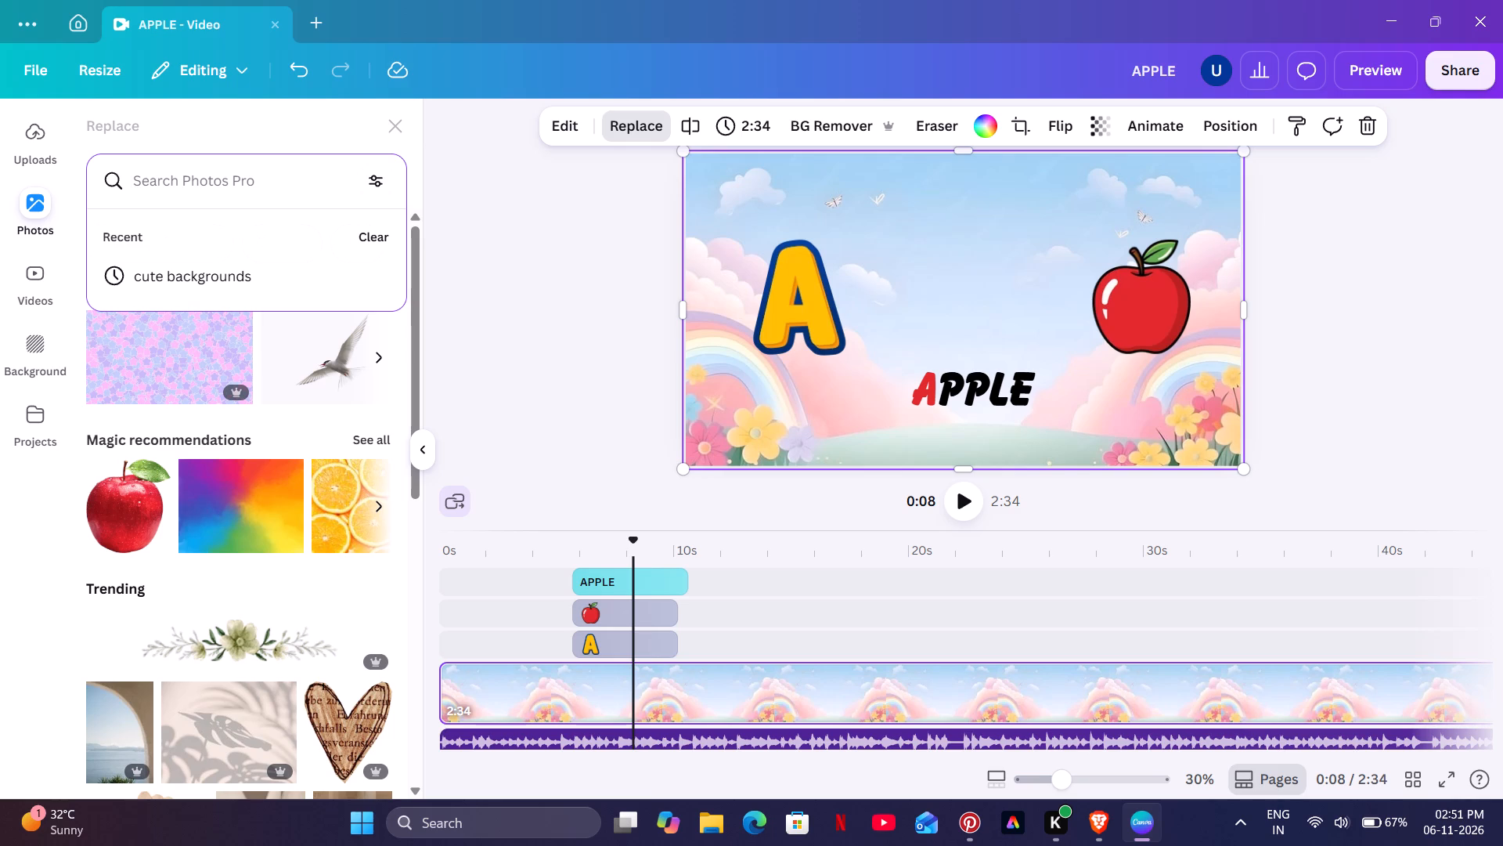
text(bluw)
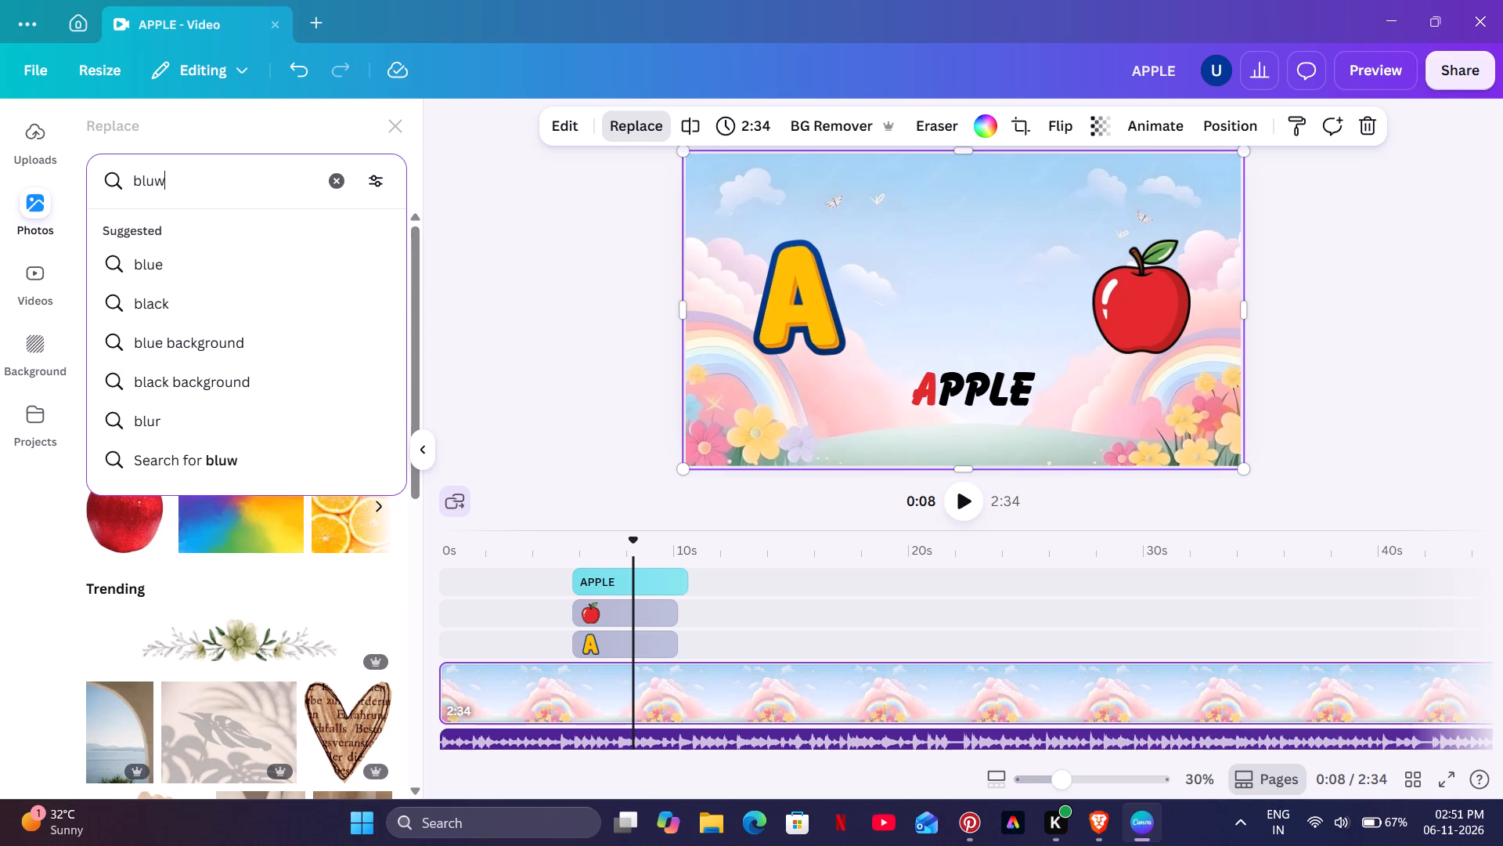
key(BackSpace)
text(e back)
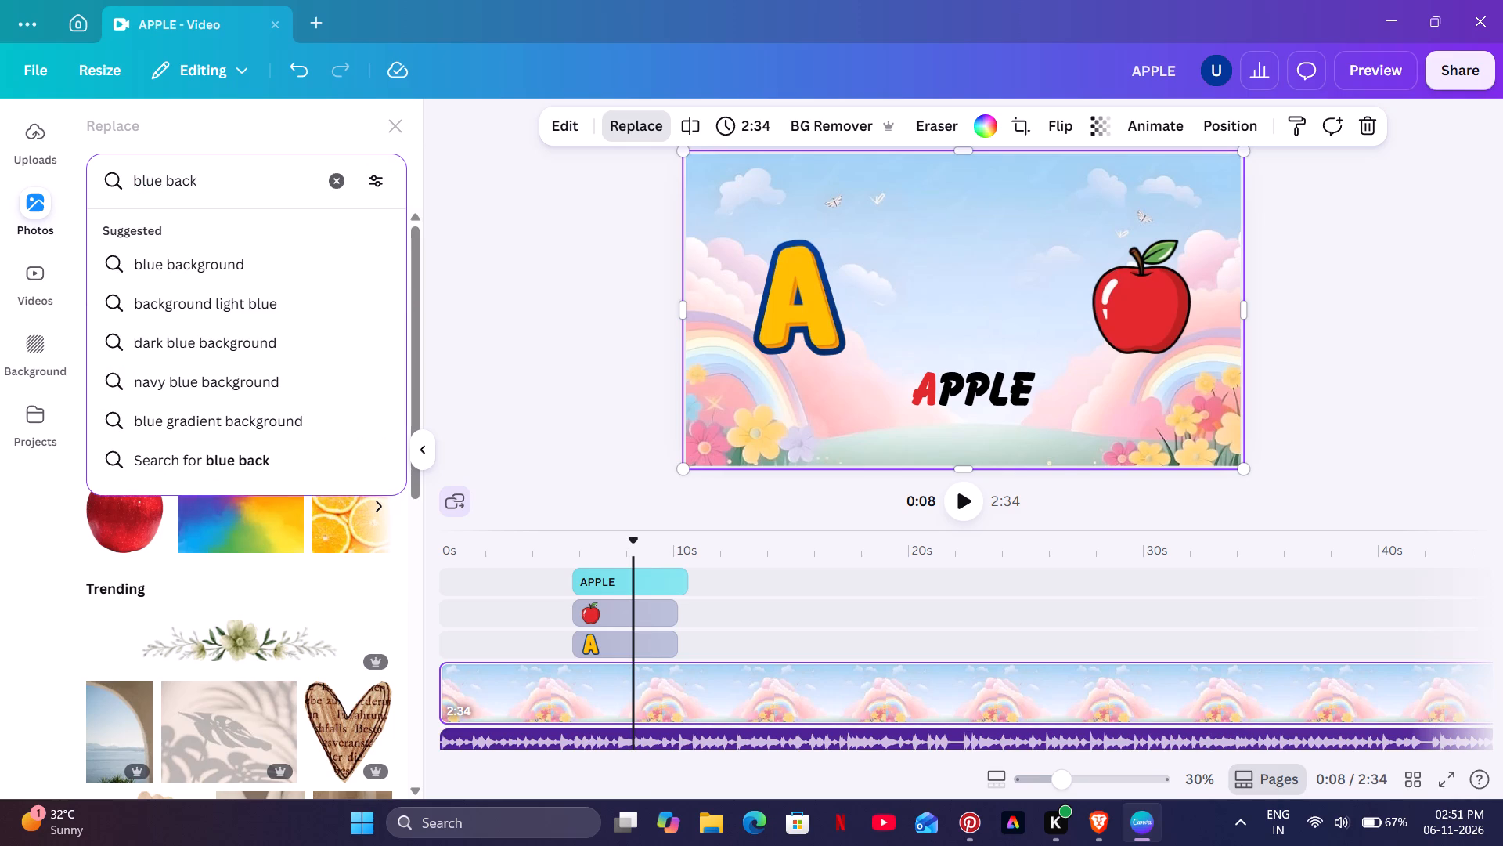
click(244, 250)
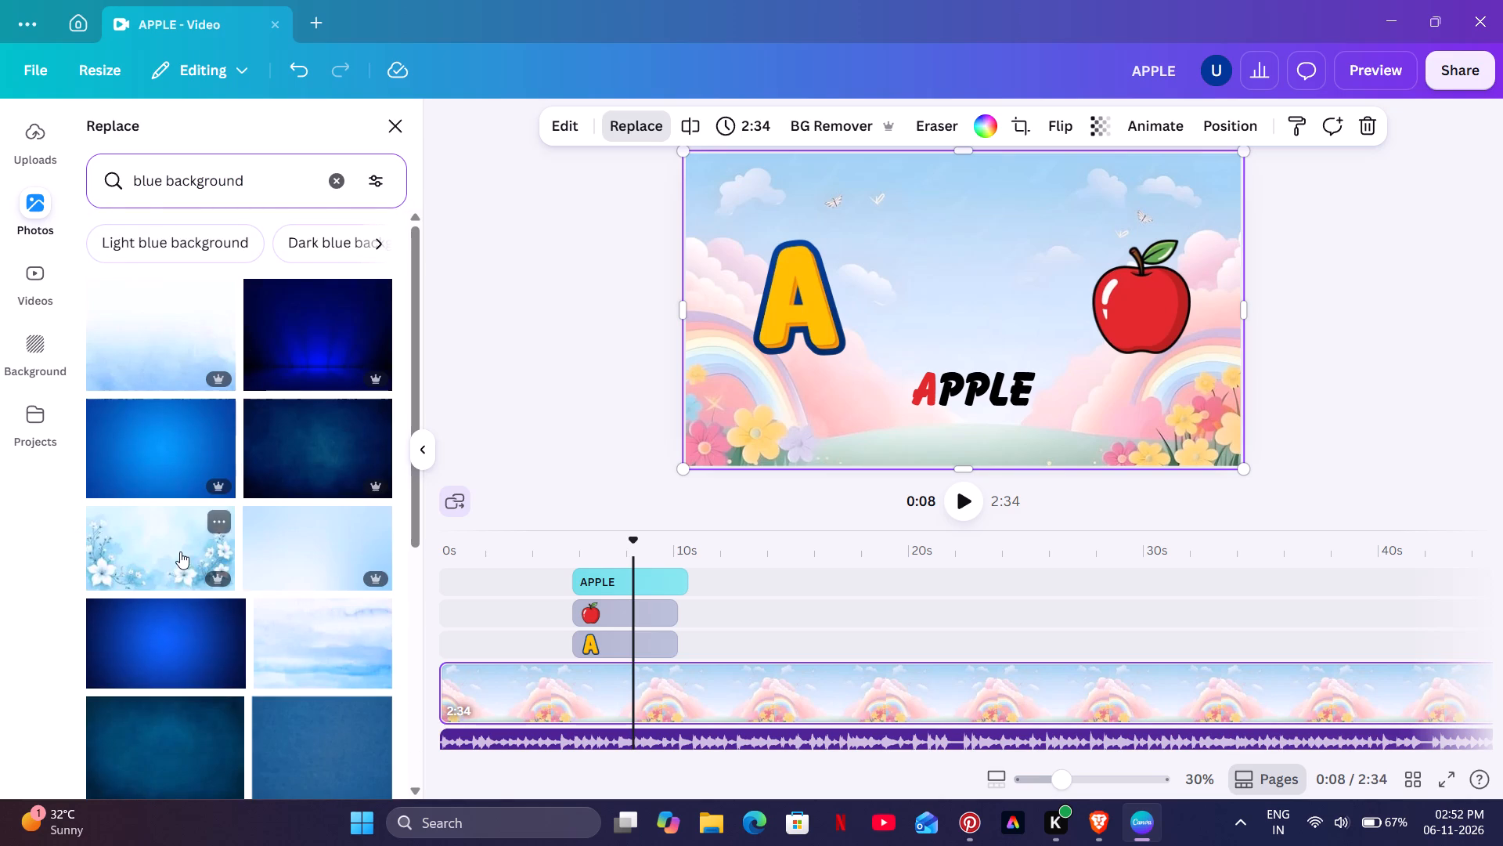
scroll(178, 555, down, 3)
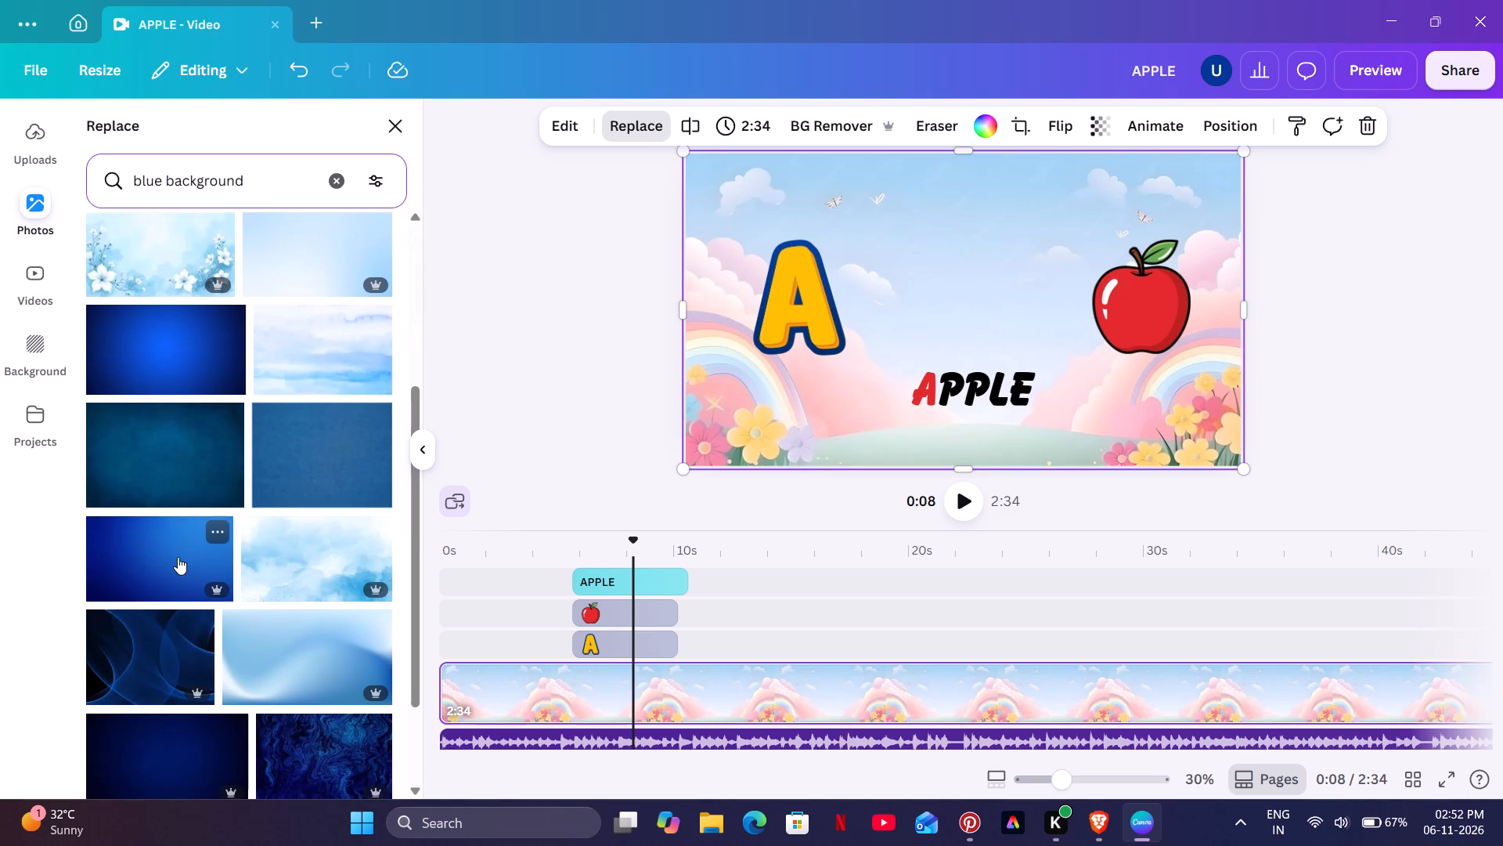
scroll(178, 557, down, 7)
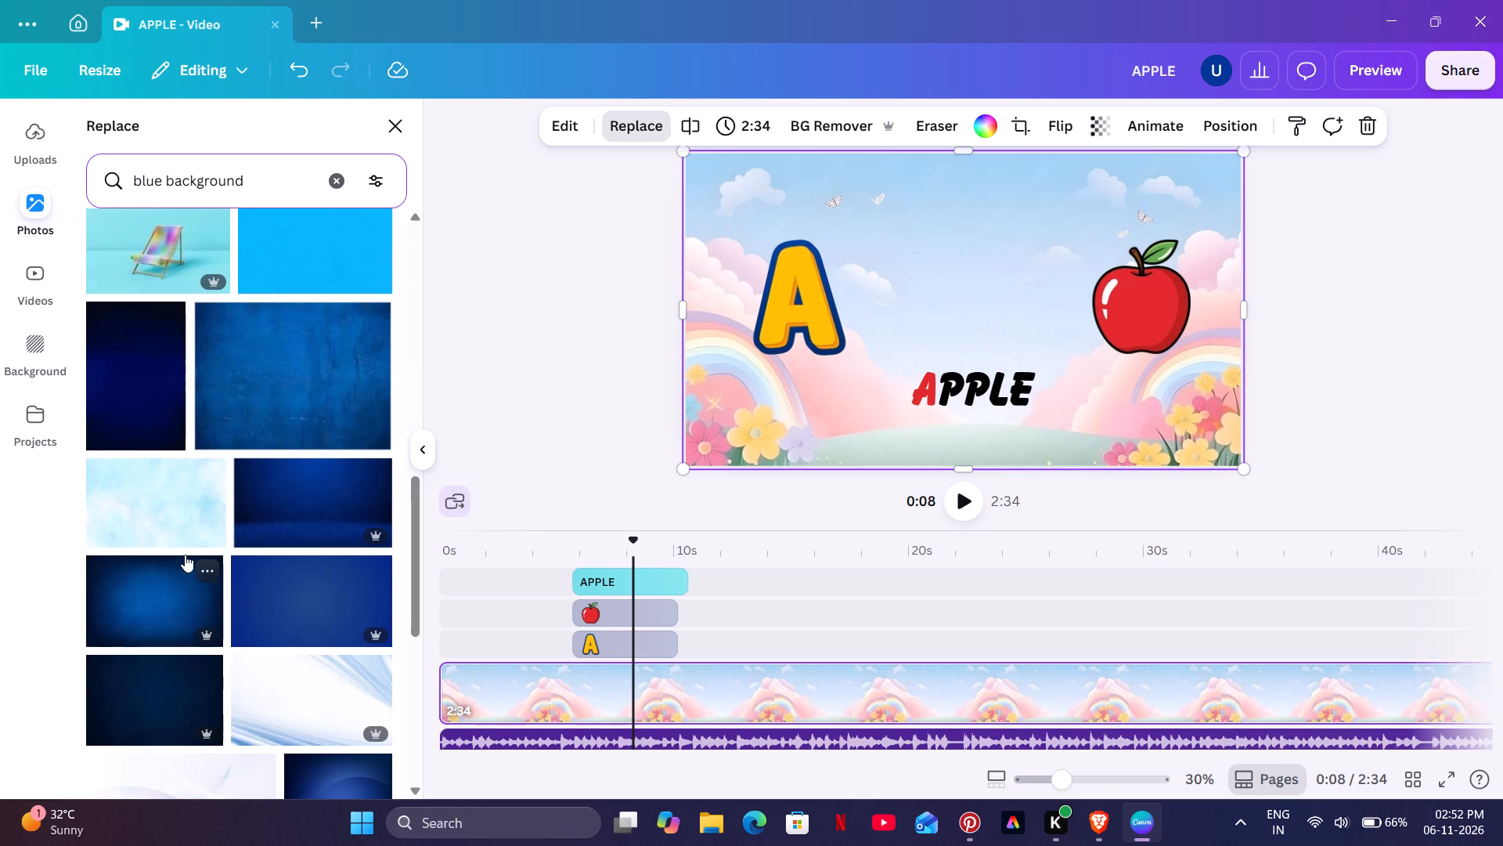
click(315, 507)
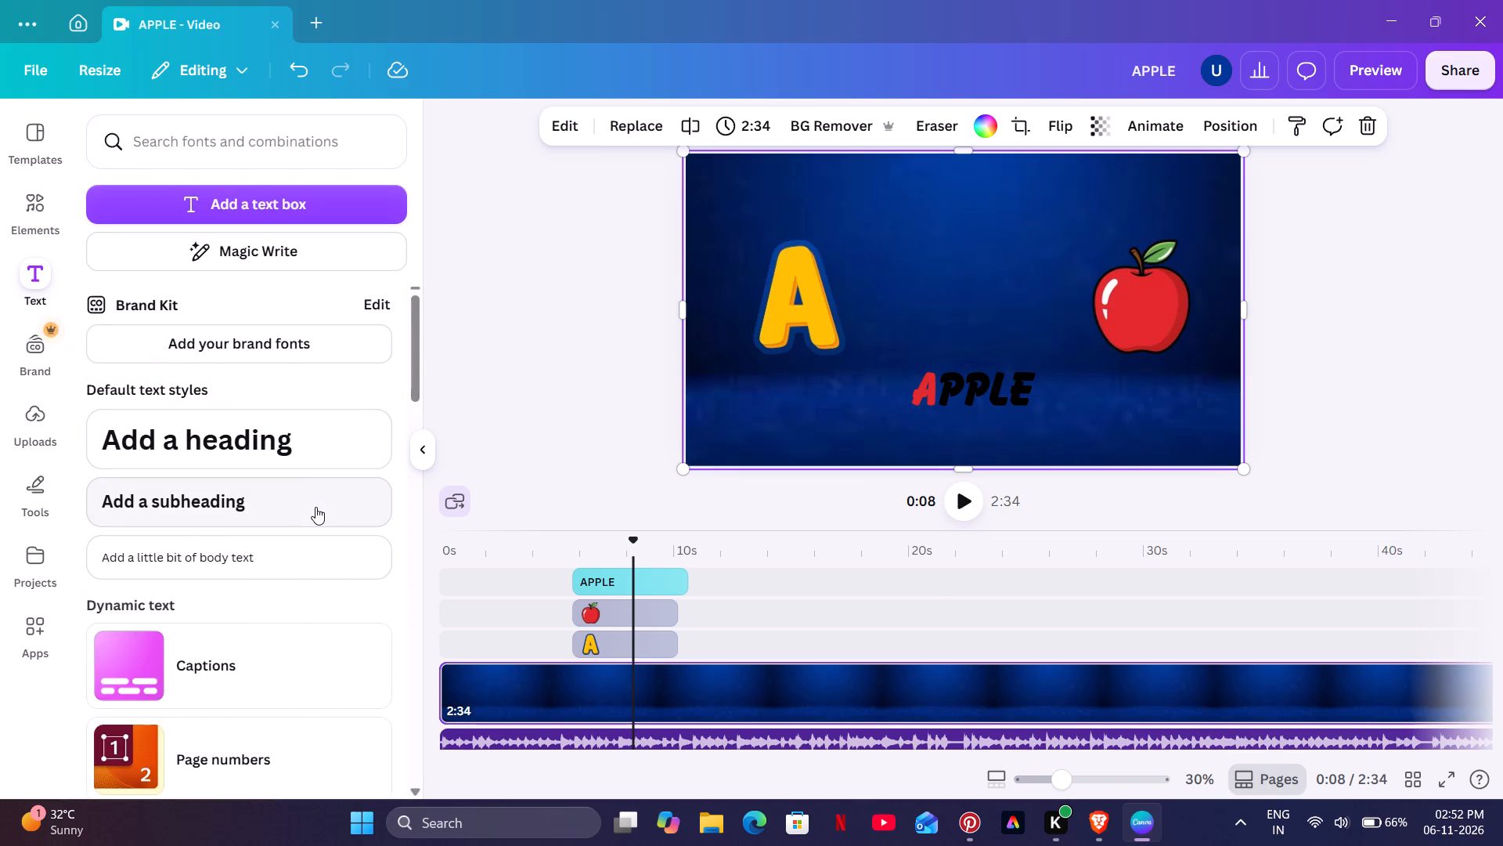
Colour the letters PPLE of the APPLE text white, keeping the first A red.
click(932, 393)
click(1045, 398)
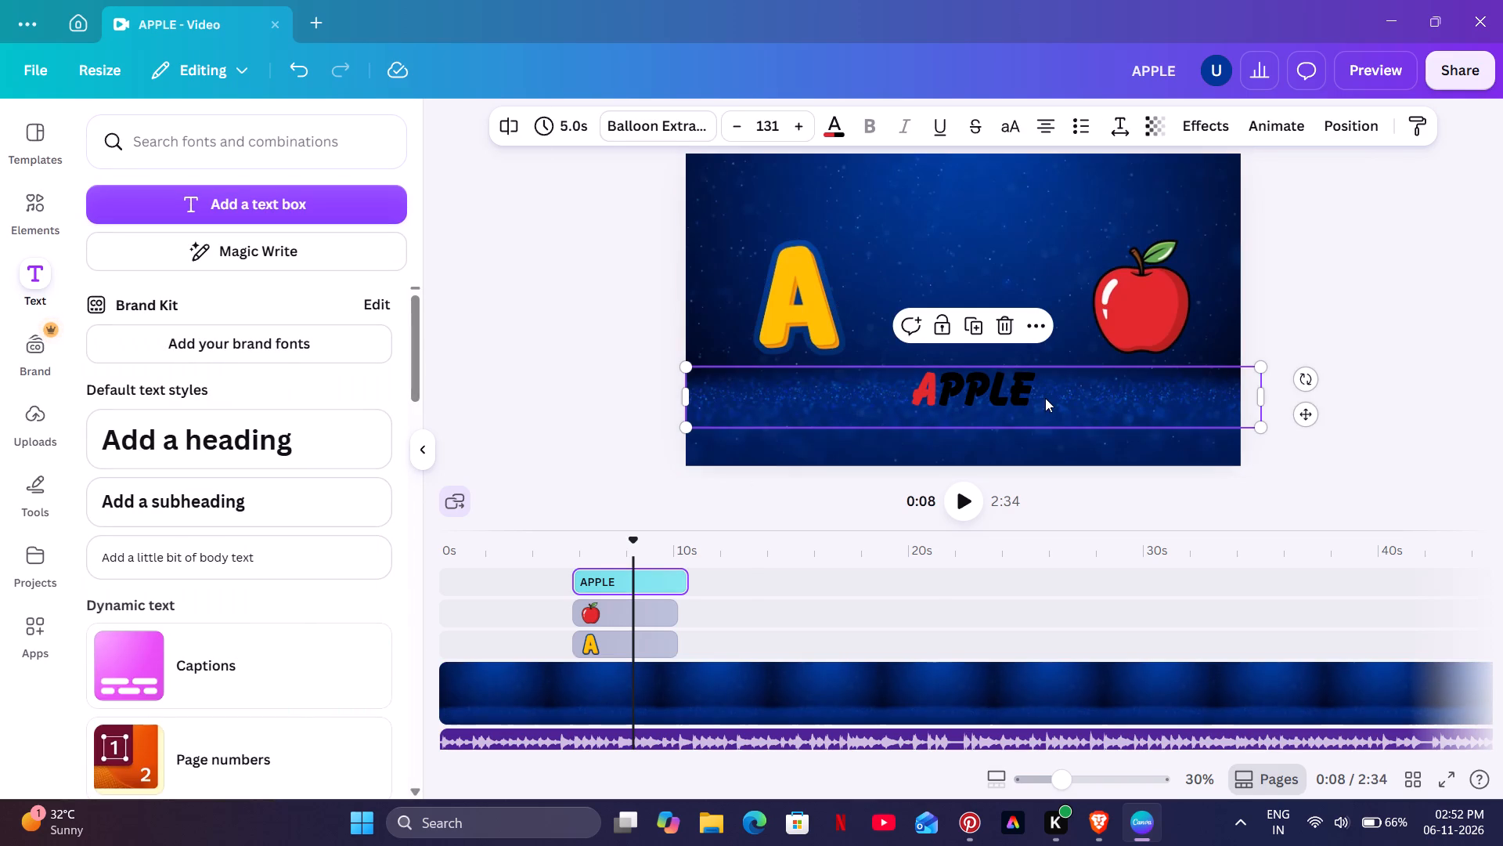
drag(1043, 395, 947, 391)
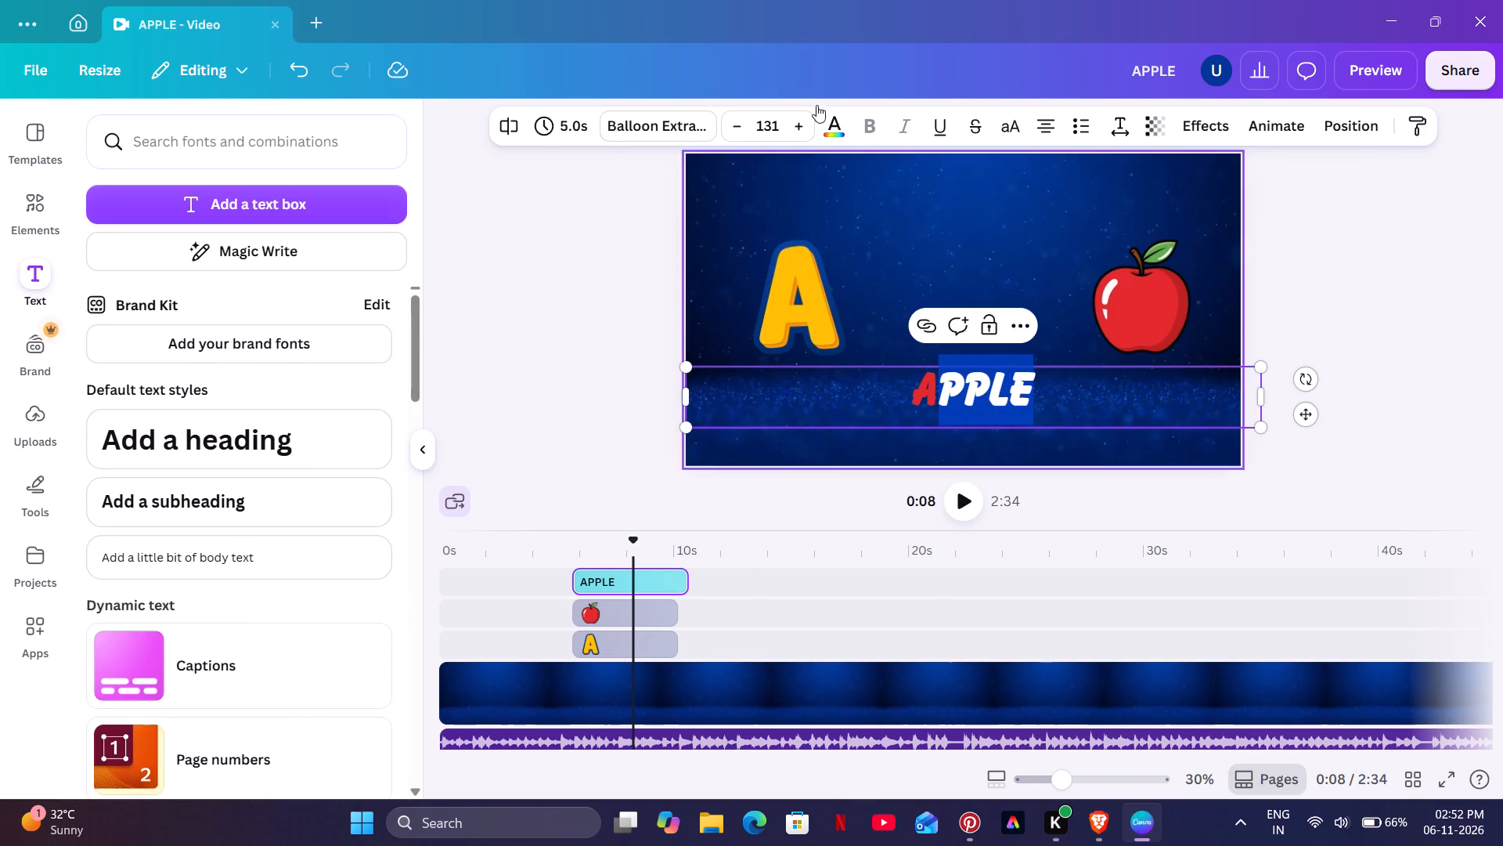
click(846, 117)
click(240, 352)
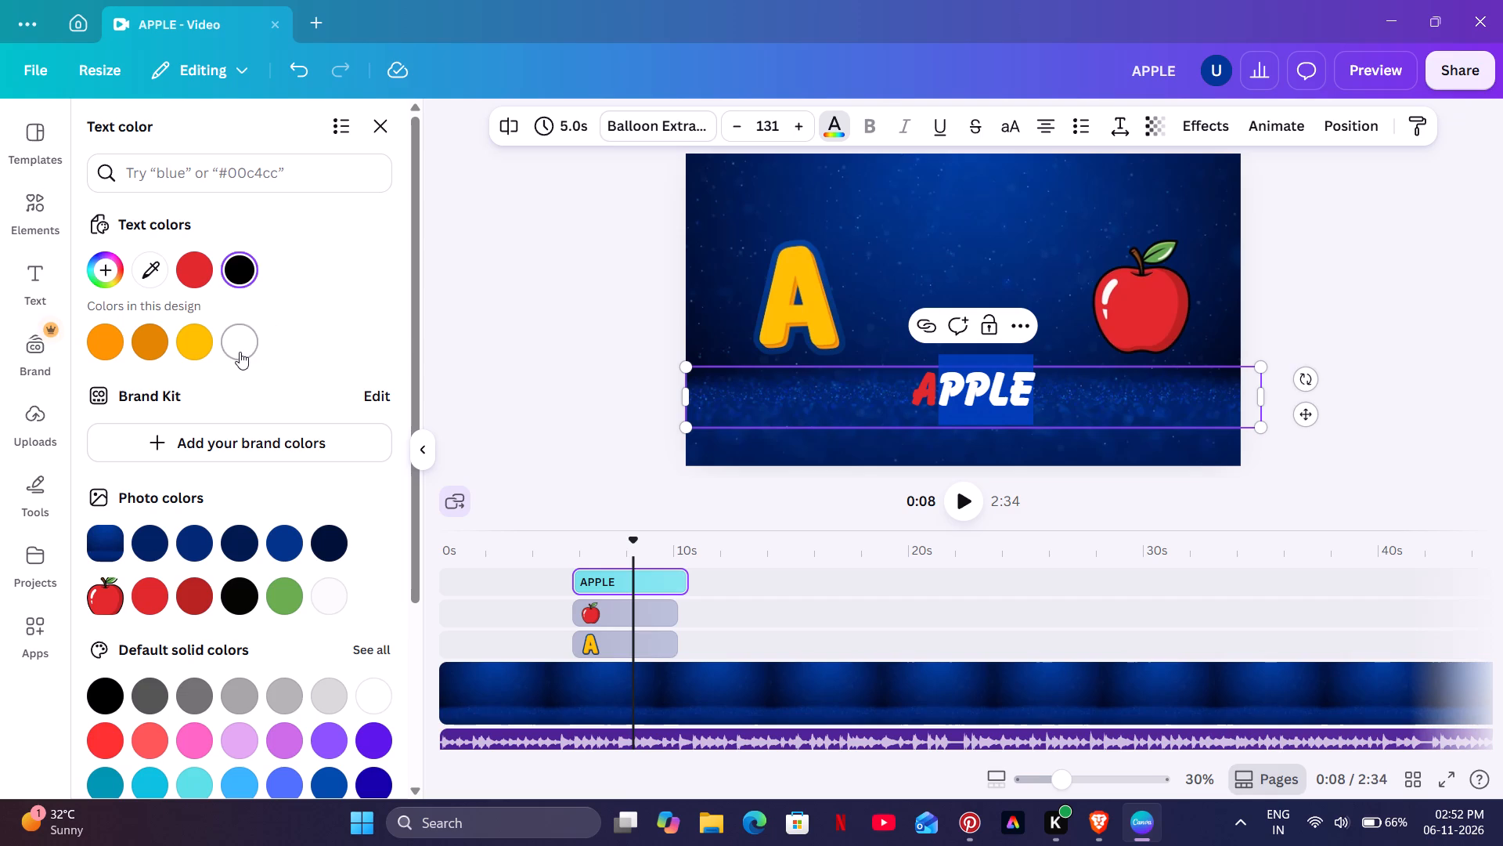
double_click(636, 139)
click(630, 189)
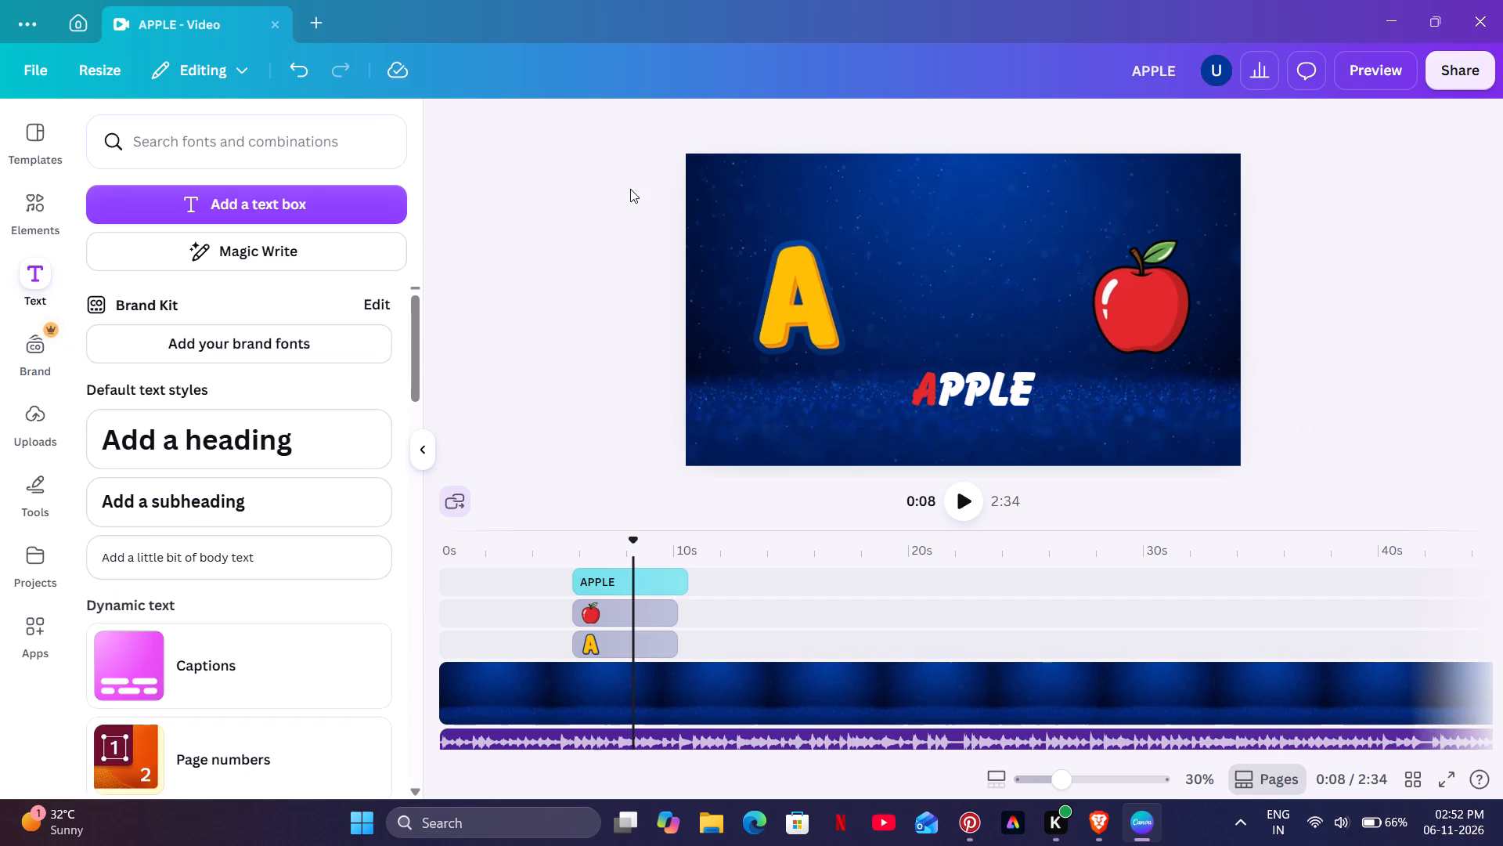
Enlarge the APPLE text to size 137 and position it slightly higher between the letter A and the apple.
drag(941, 403, 940, 392)
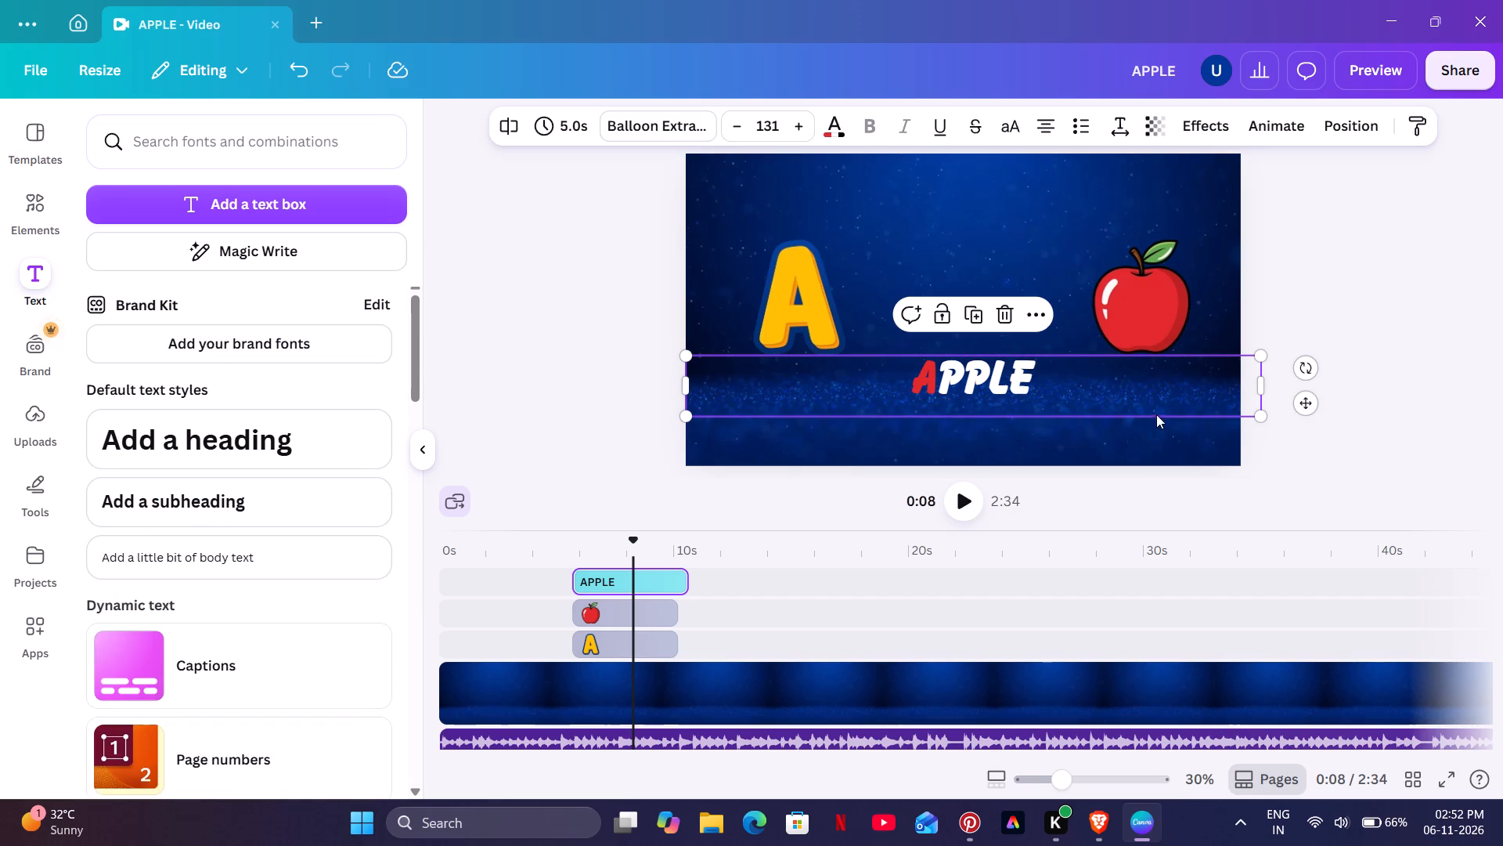
drag(1262, 414, 1276, 418)
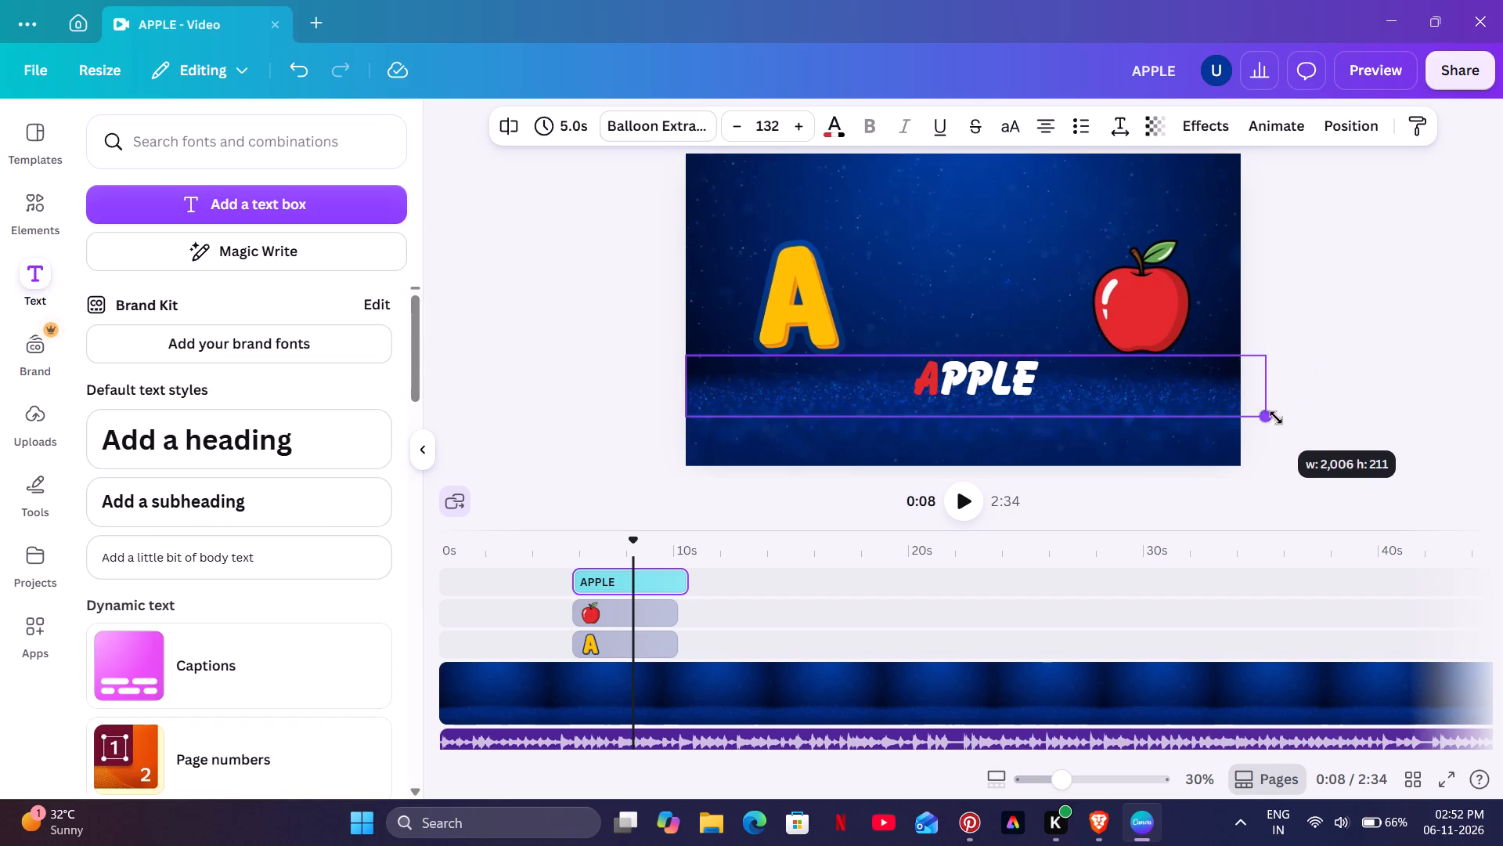
drag(1276, 418, 1289, 427)
drag(1112, 399, 1101, 400)
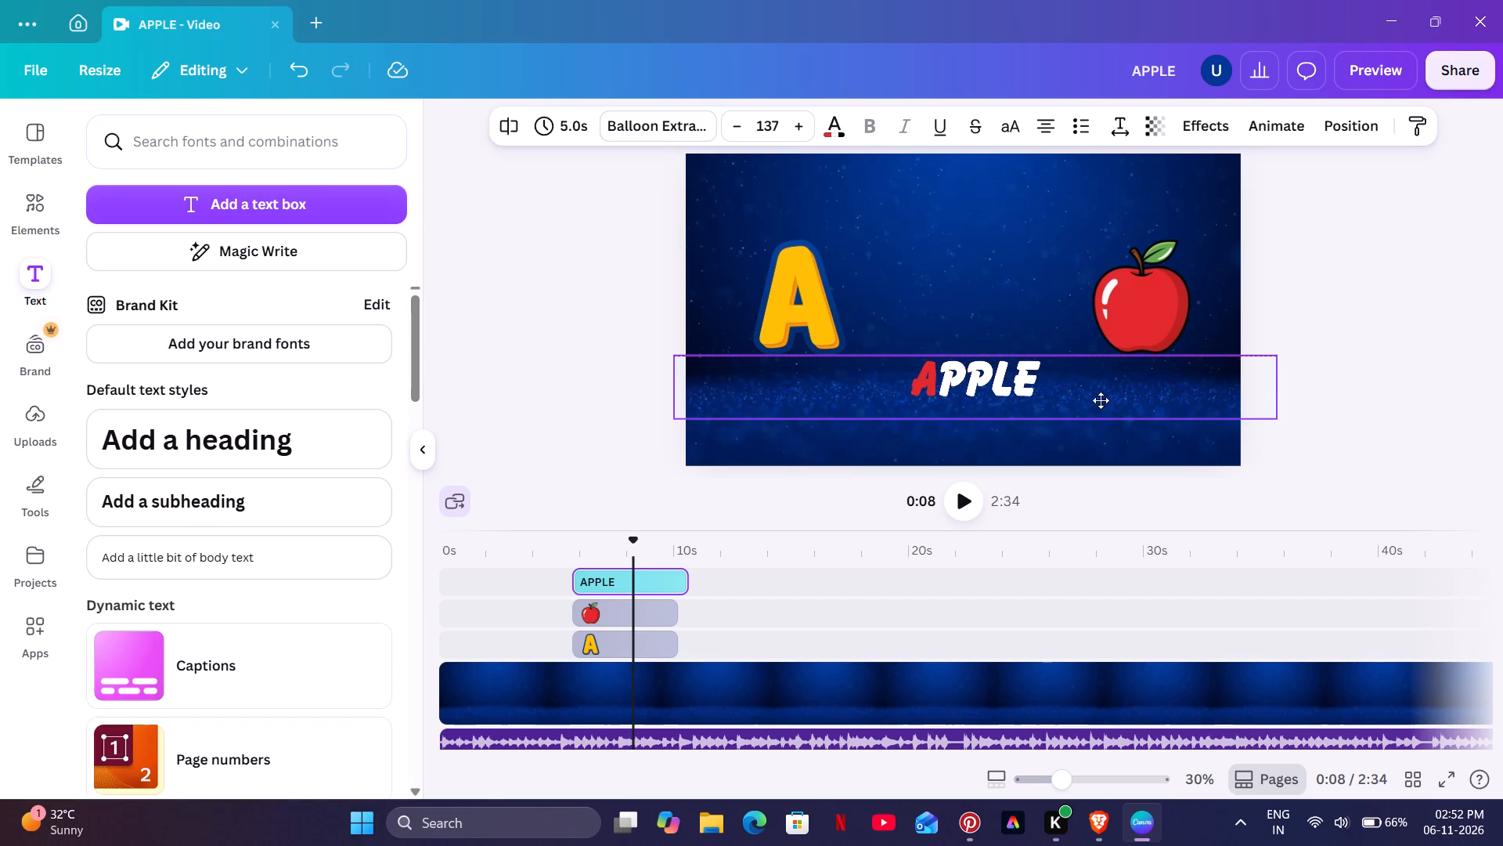
drag(1101, 400, 1092, 399)
click(1328, 351)
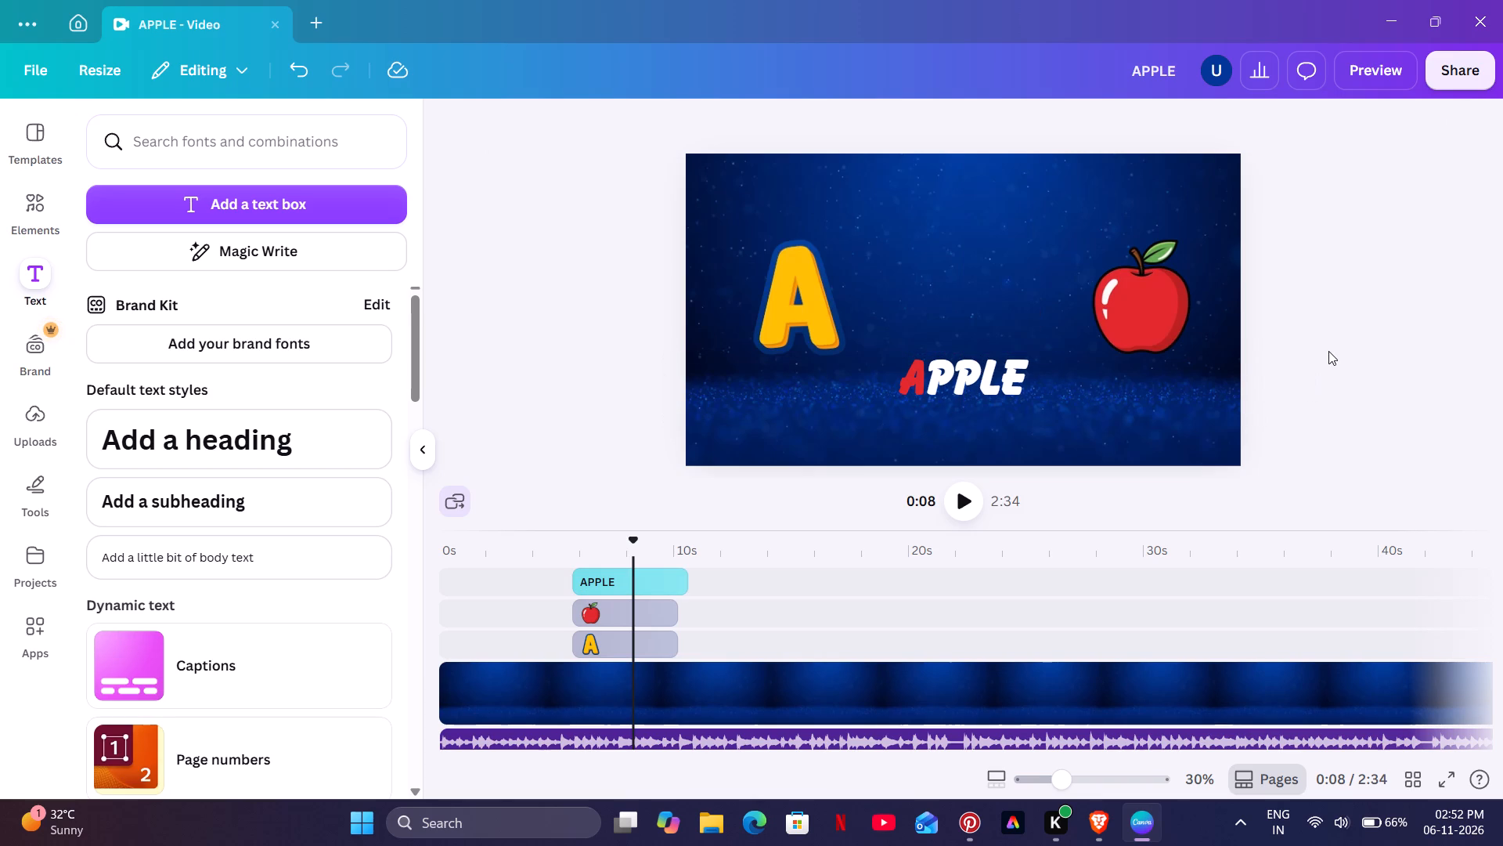
Move the APPLE text directly beneath the apple picture and shift the apple slightly upward to make room for it.
drag(1041, 386, 890, 412)
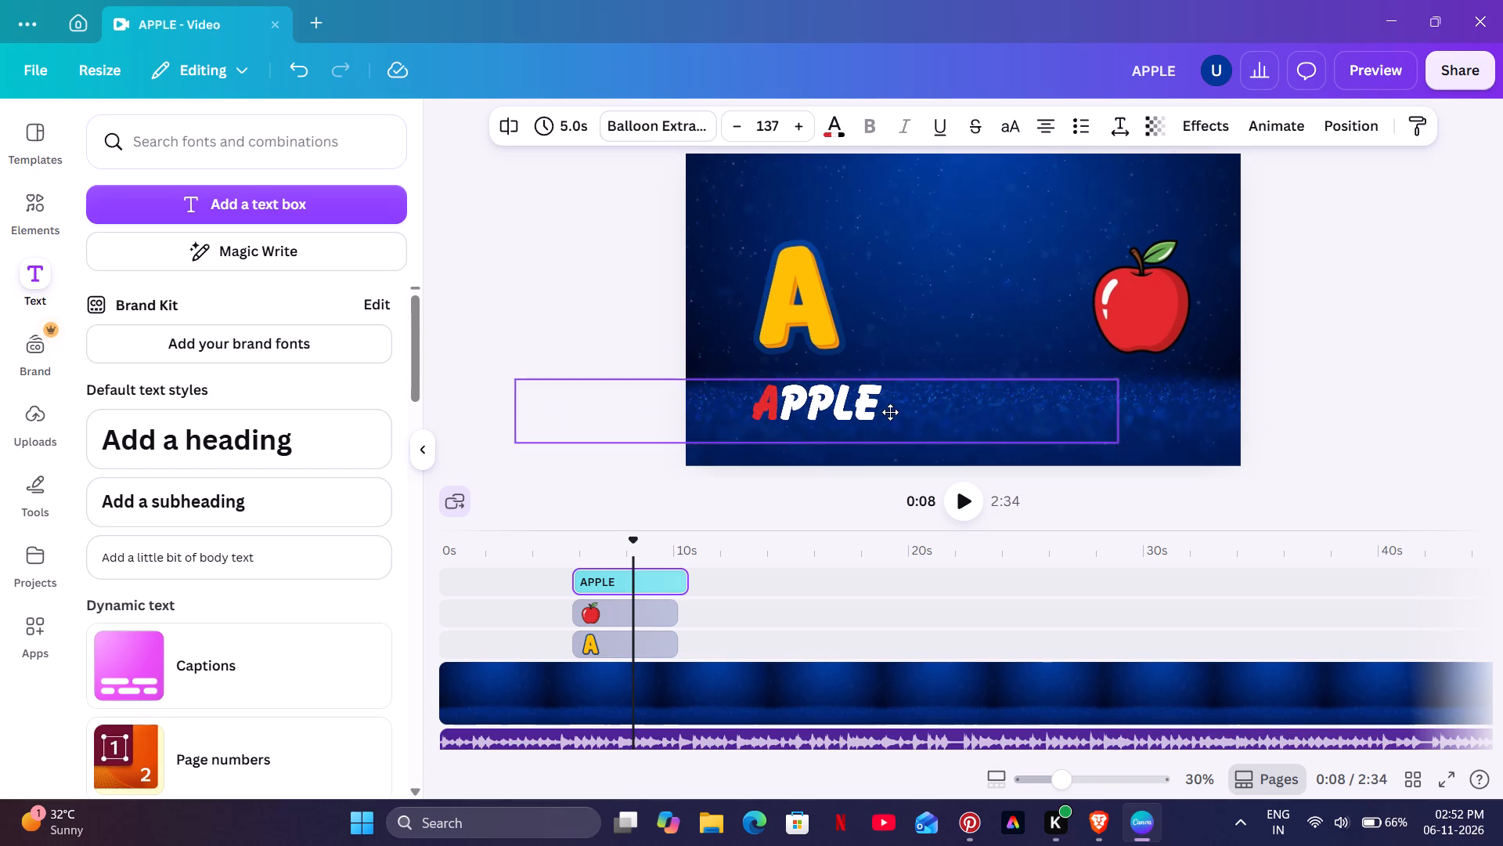
drag(890, 412, 881, 414)
drag(881, 414, 1234, 419)
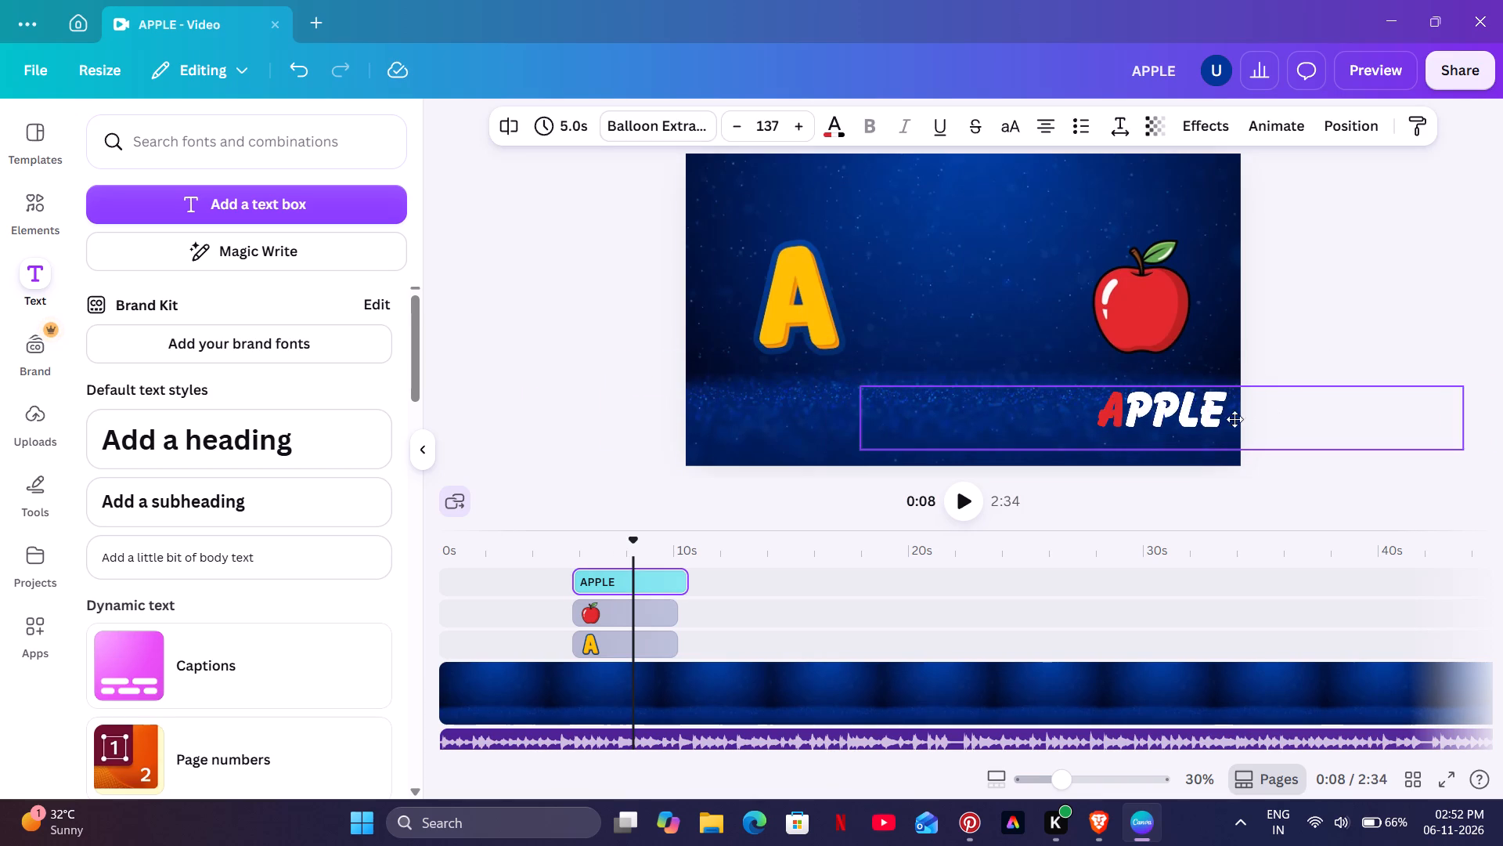
drag(1234, 419, 1226, 419)
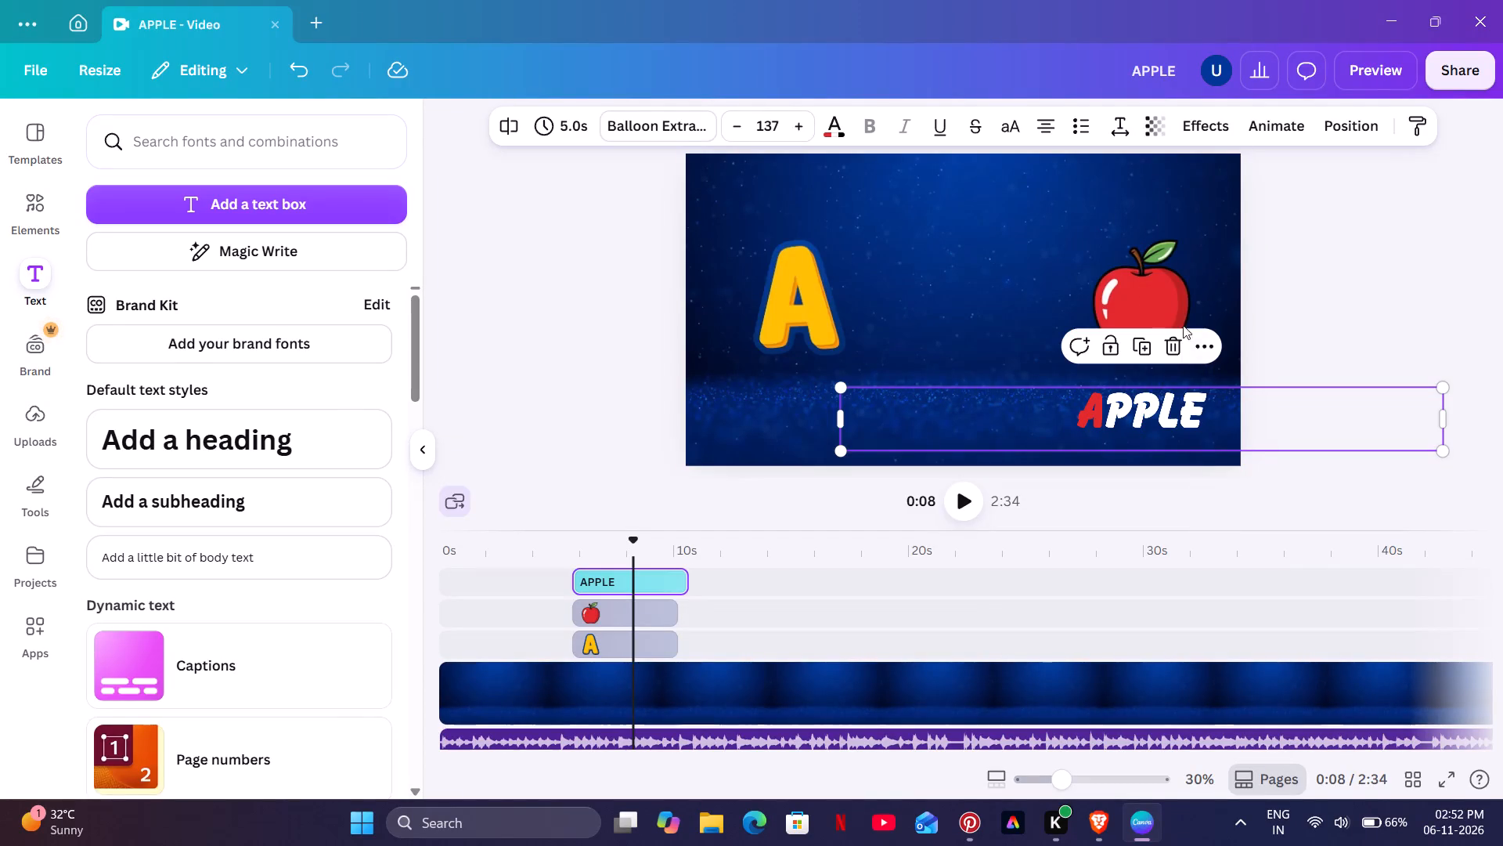
drag(1166, 309, 1161, 301)
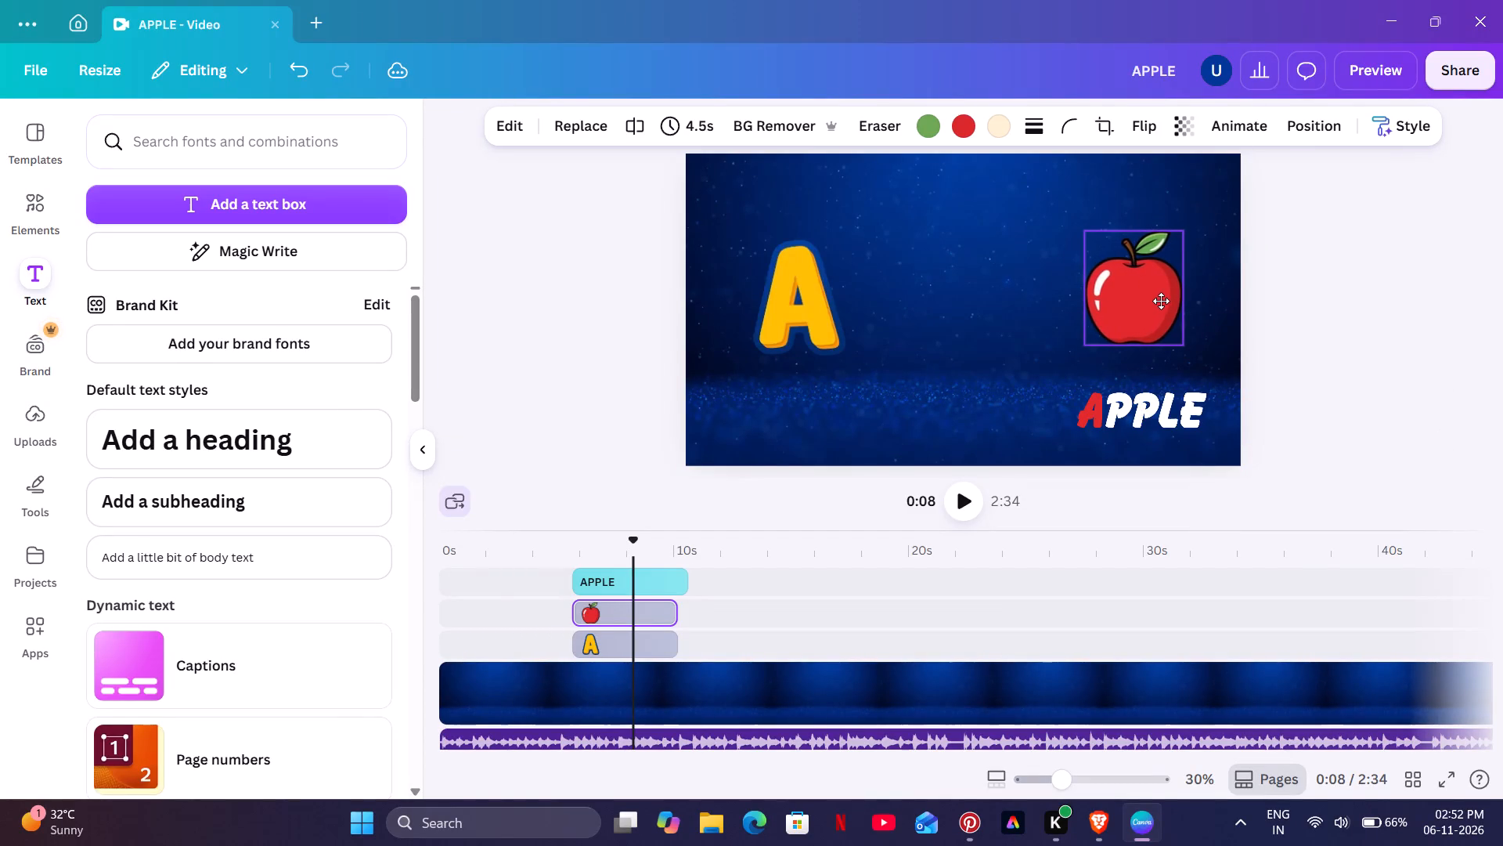
drag(1161, 301, 1163, 301)
drag(1140, 418, 1136, 410)
Enlarge the yellow letter A moderately and position it near the left edge of the canvas, vertically centred.
click(787, 317)
drag(849, 353, 869, 380)
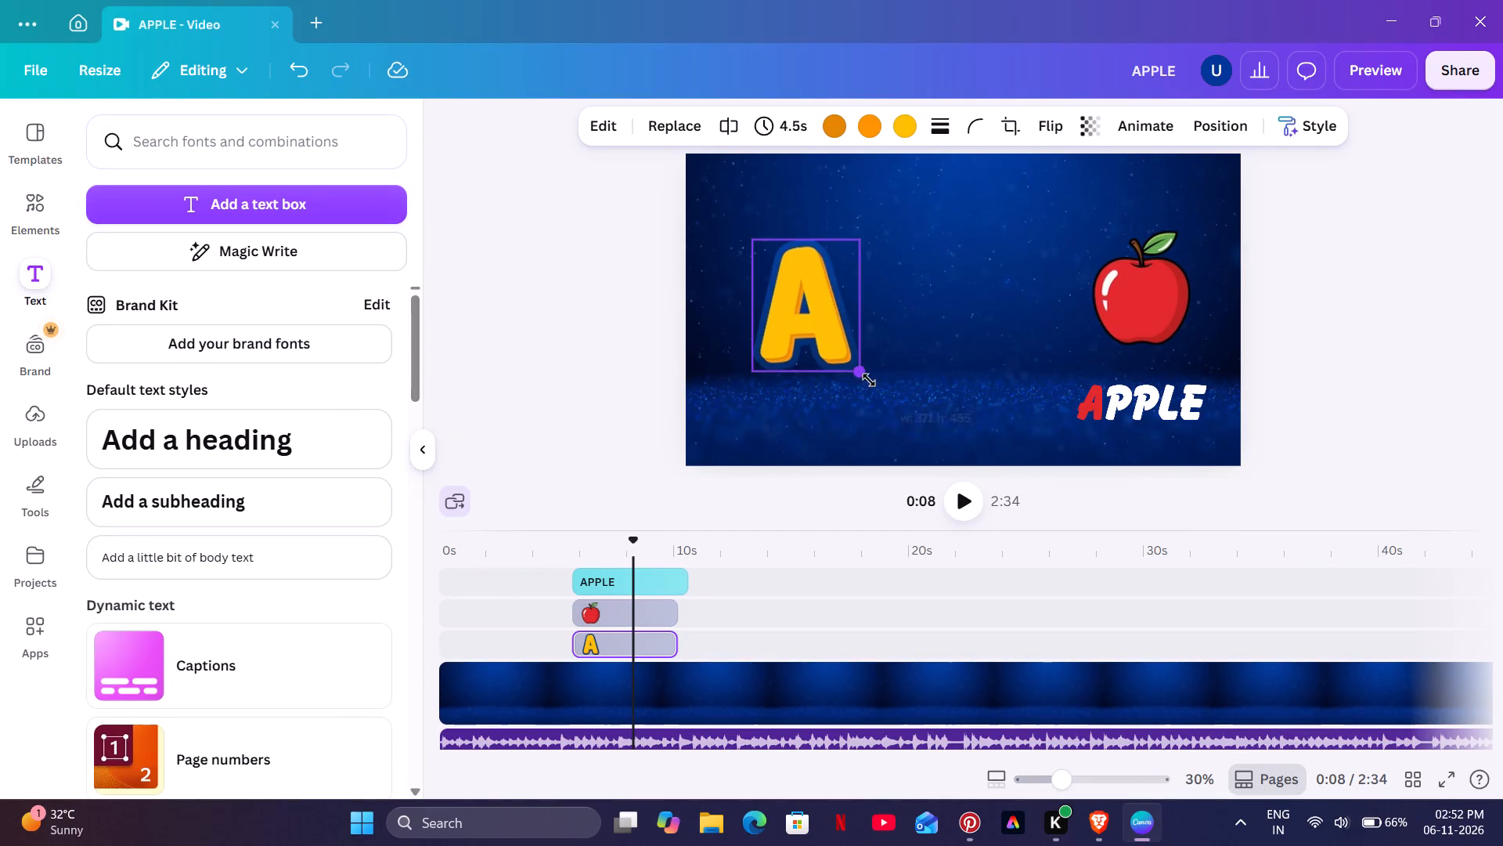
drag(869, 380, 890, 411)
drag(757, 241, 755, 240)
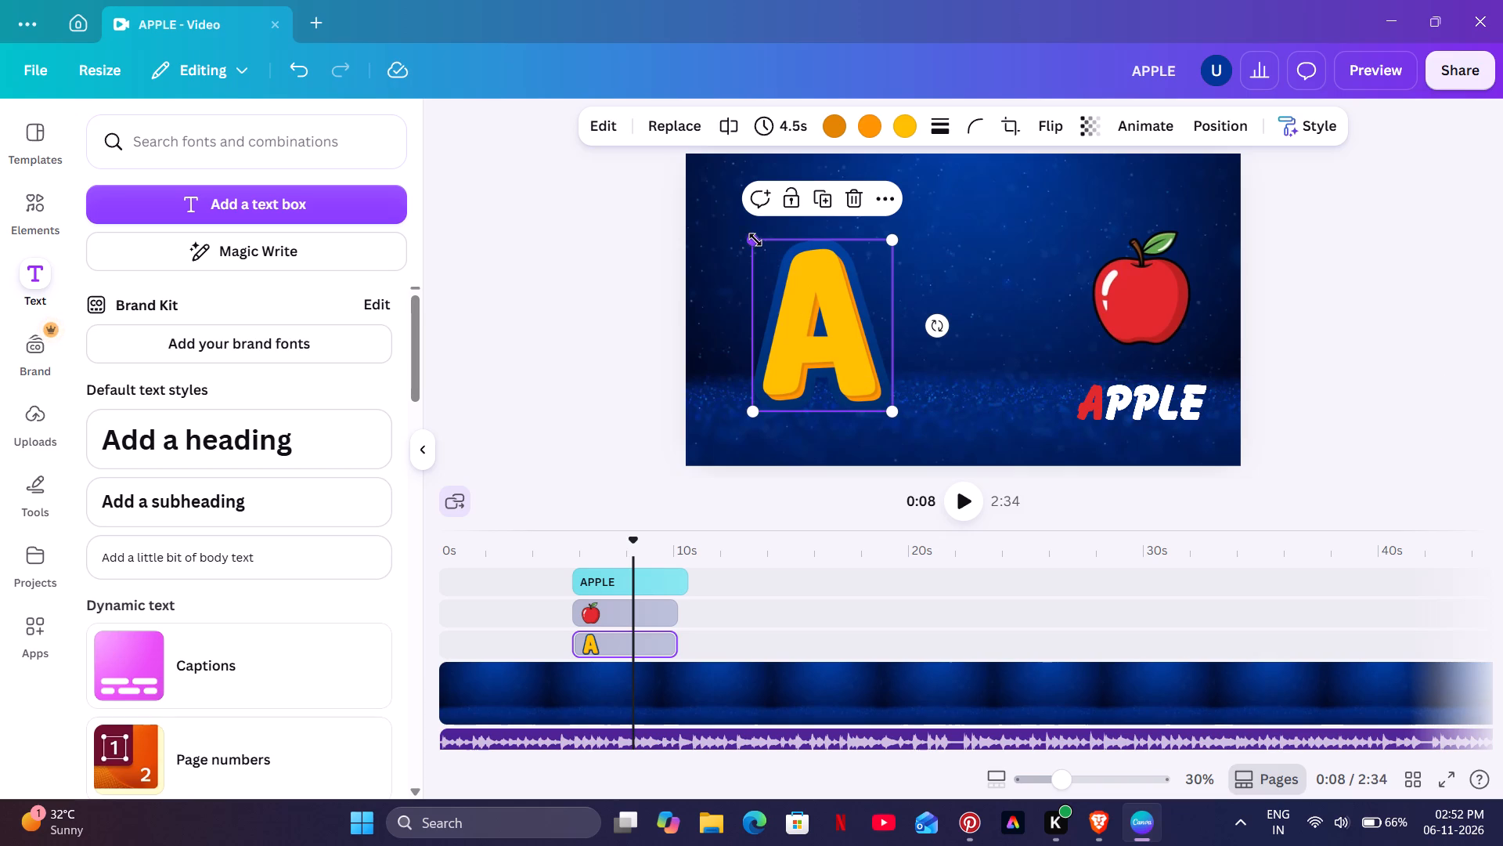
drag(755, 240, 737, 218)
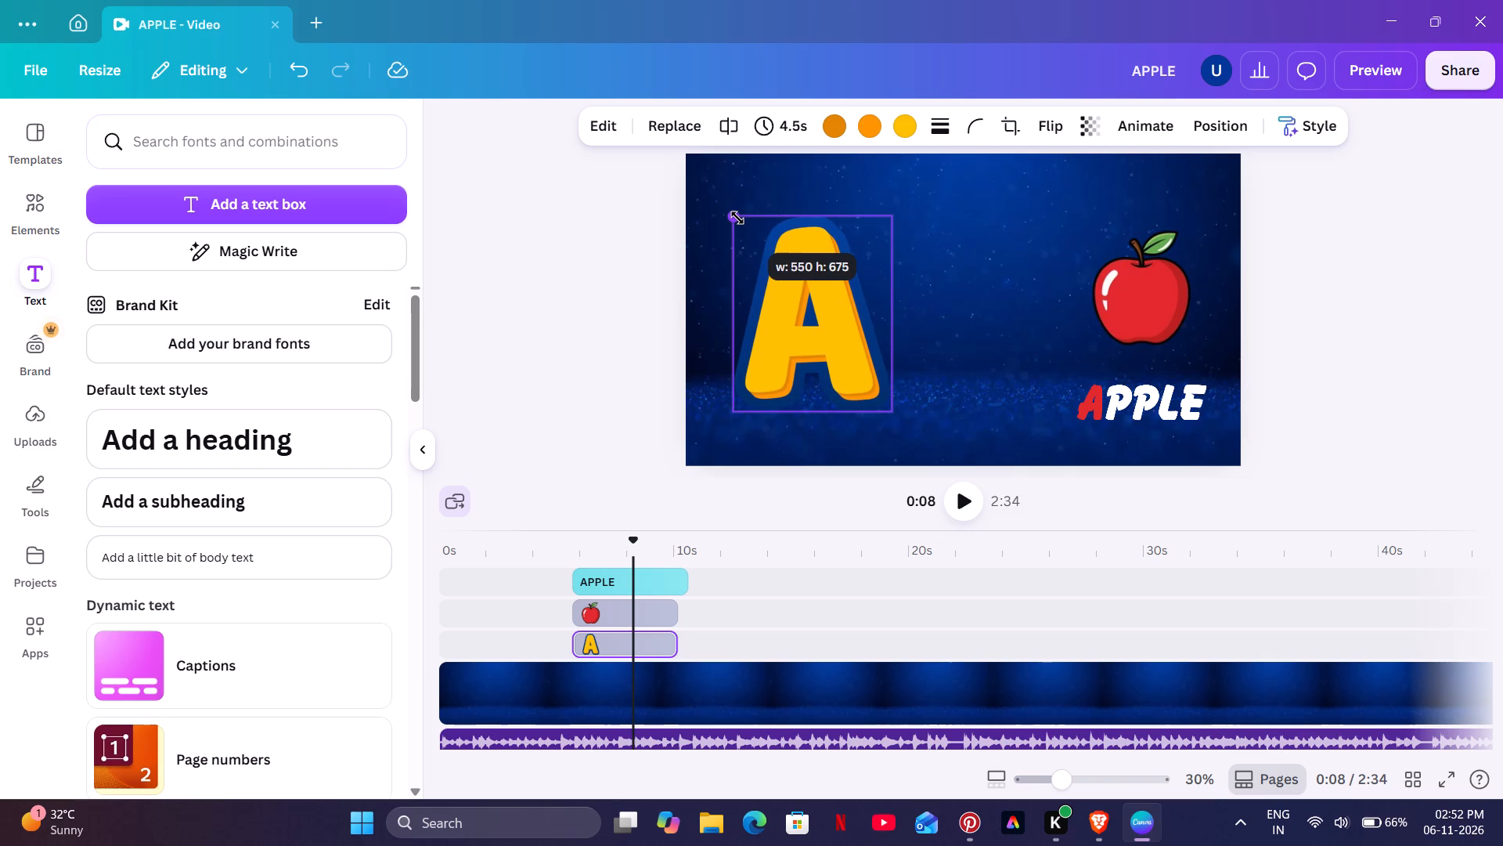
drag(737, 218, 726, 208)
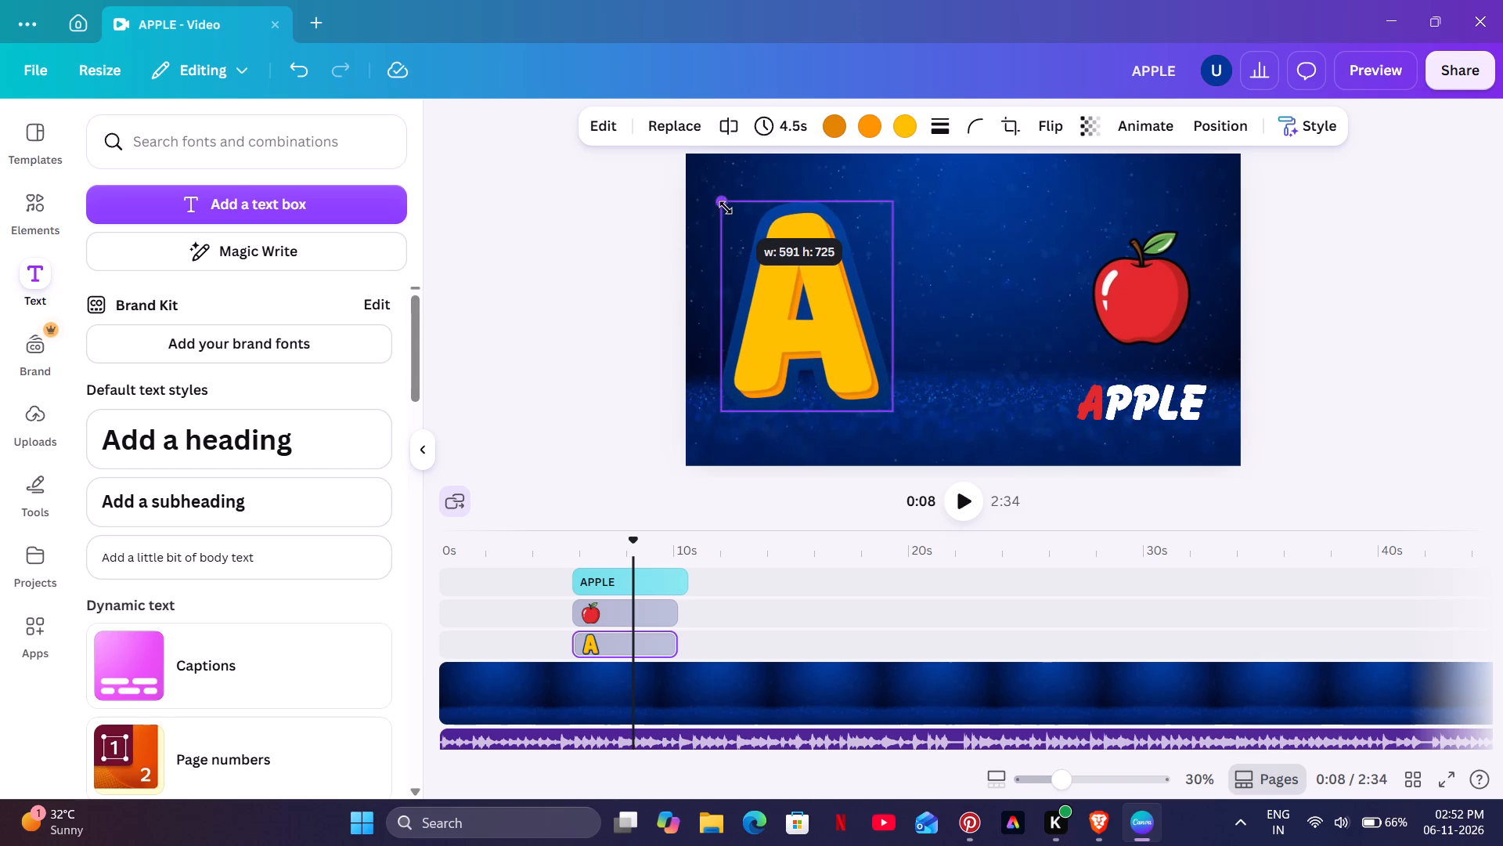
drag(726, 208, 726, 213)
drag(786, 289, 782, 293)
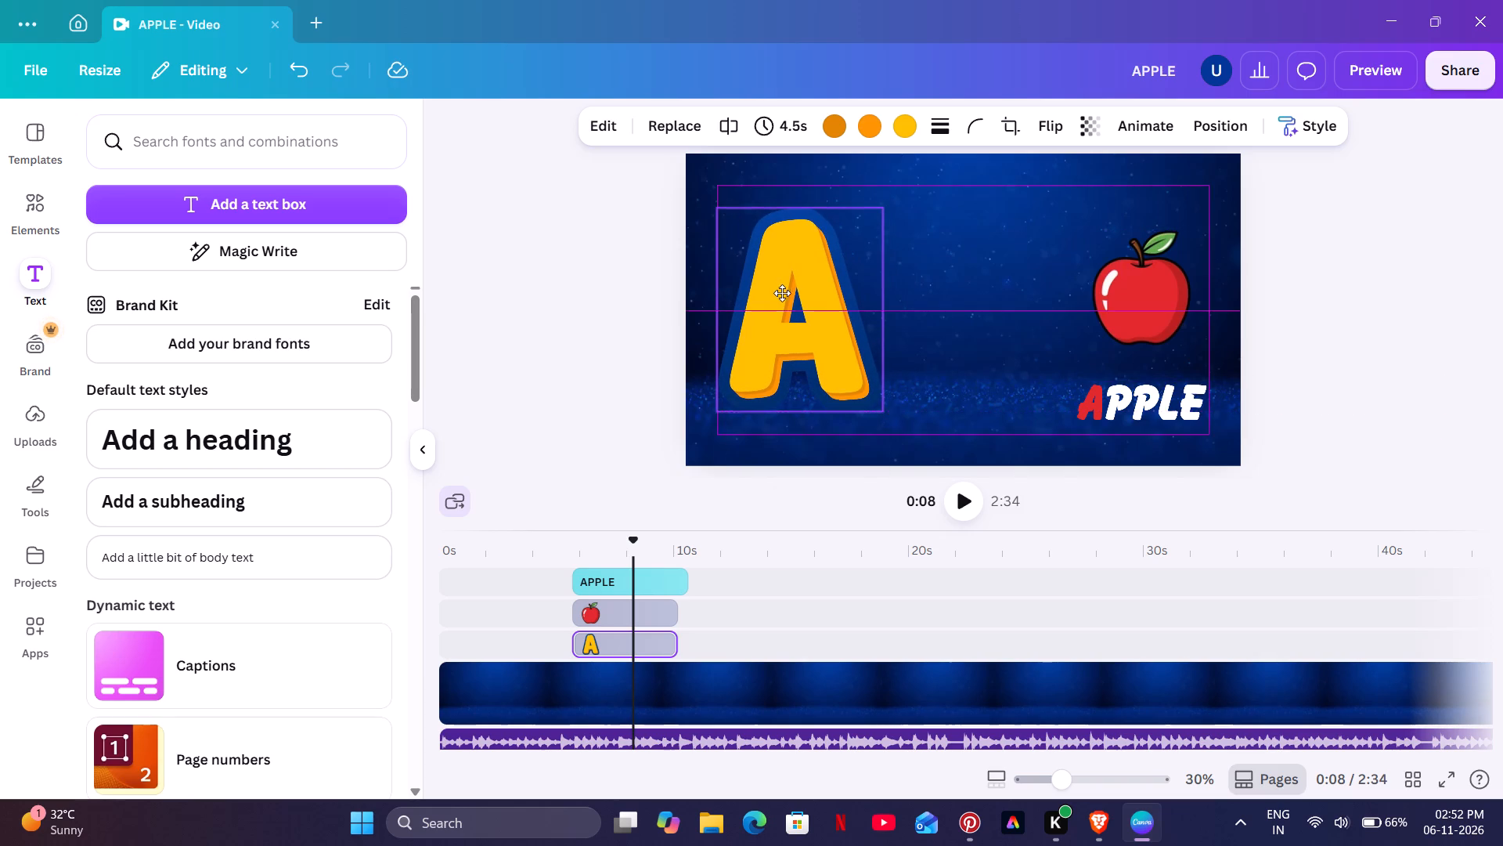
drag(782, 293, 793, 295)
drag(898, 410, 898, 408)
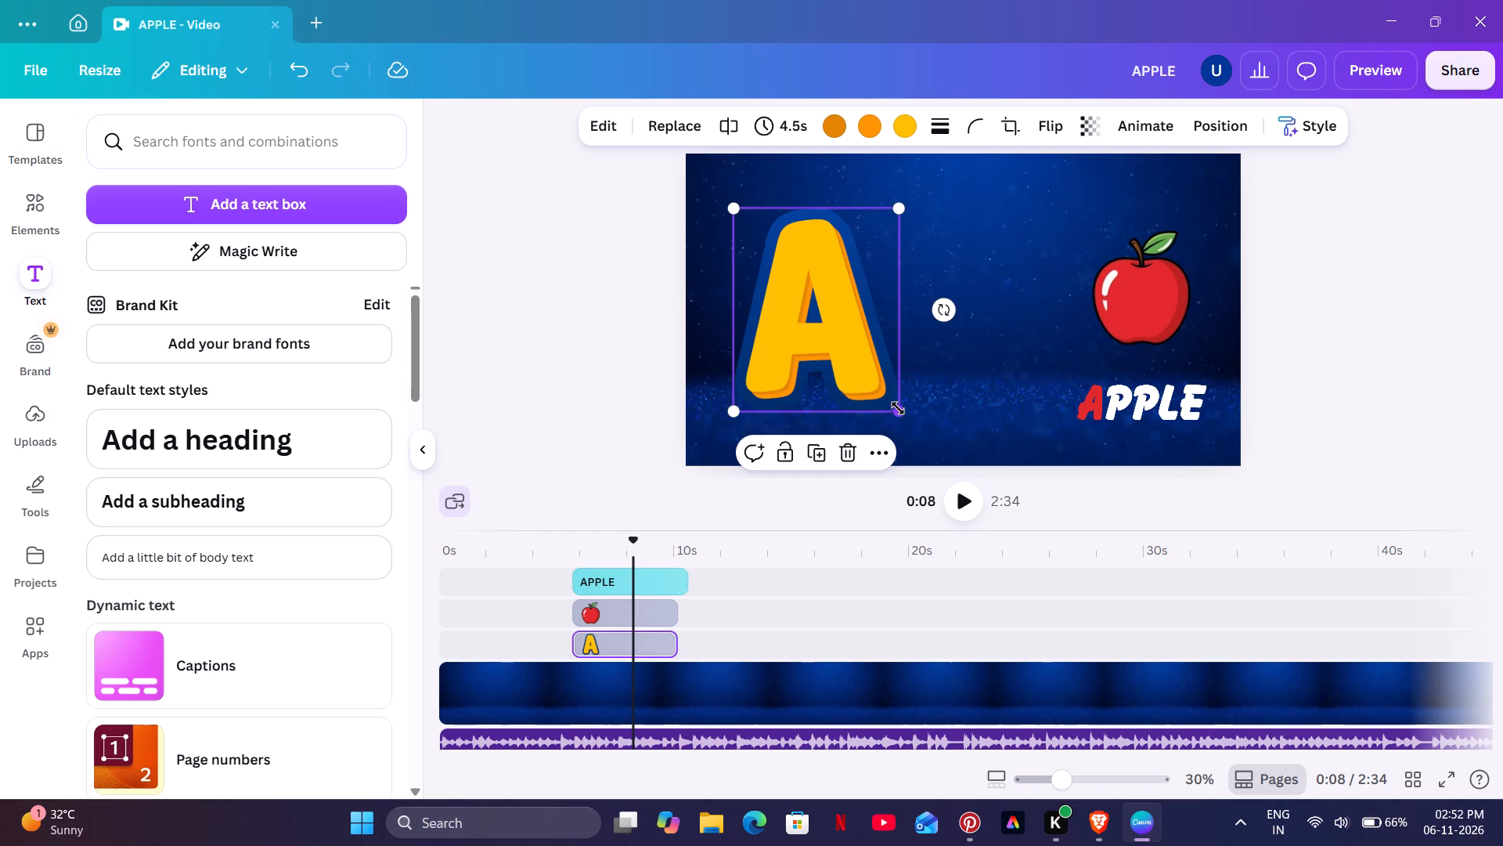
drag(898, 408, 861, 351)
drag(789, 288, 808, 320)
click(644, 290)
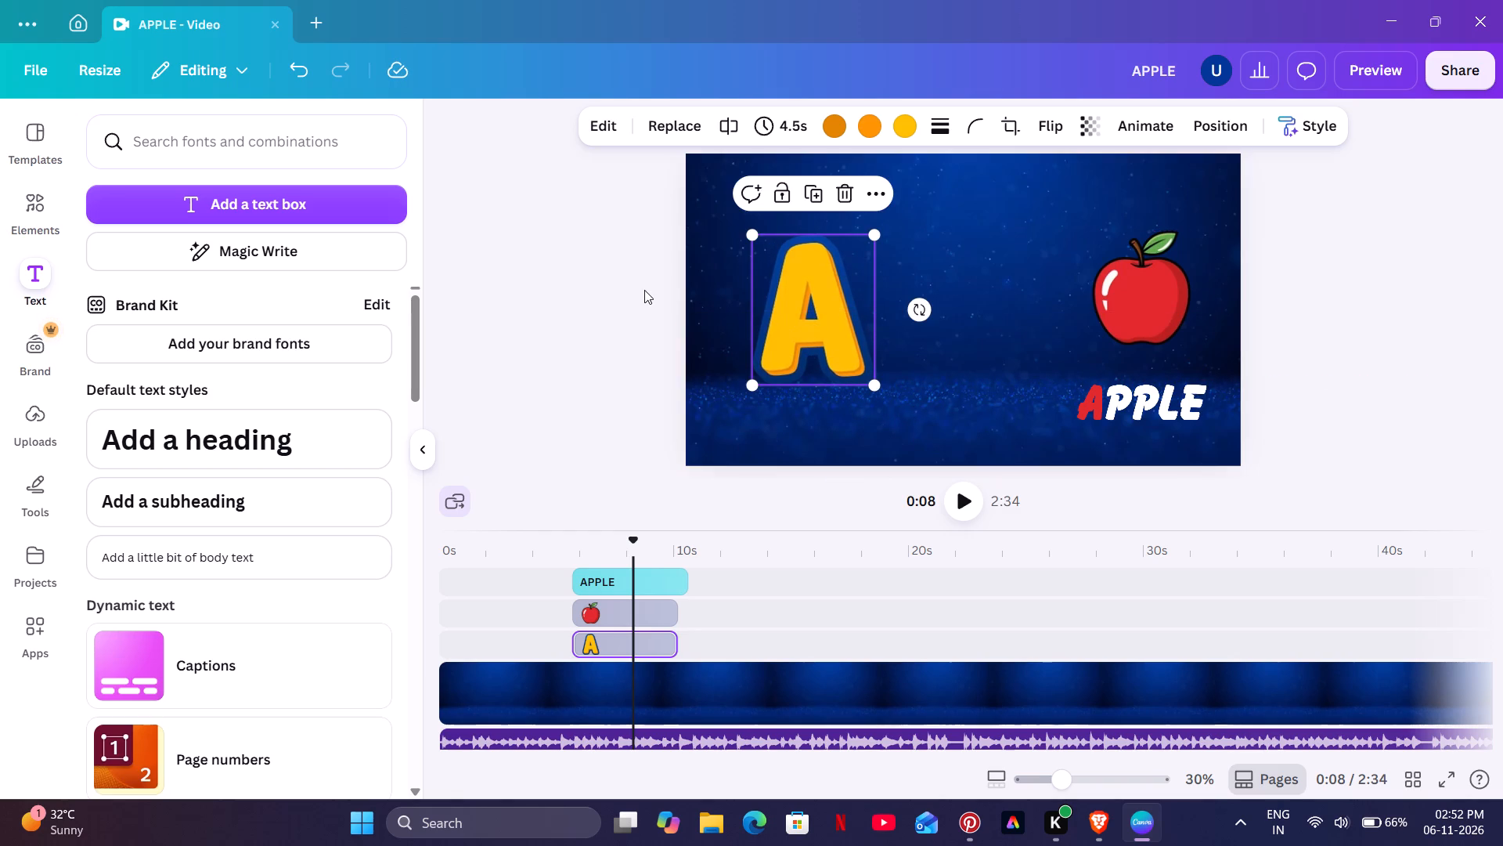
drag(817, 333, 806, 338)
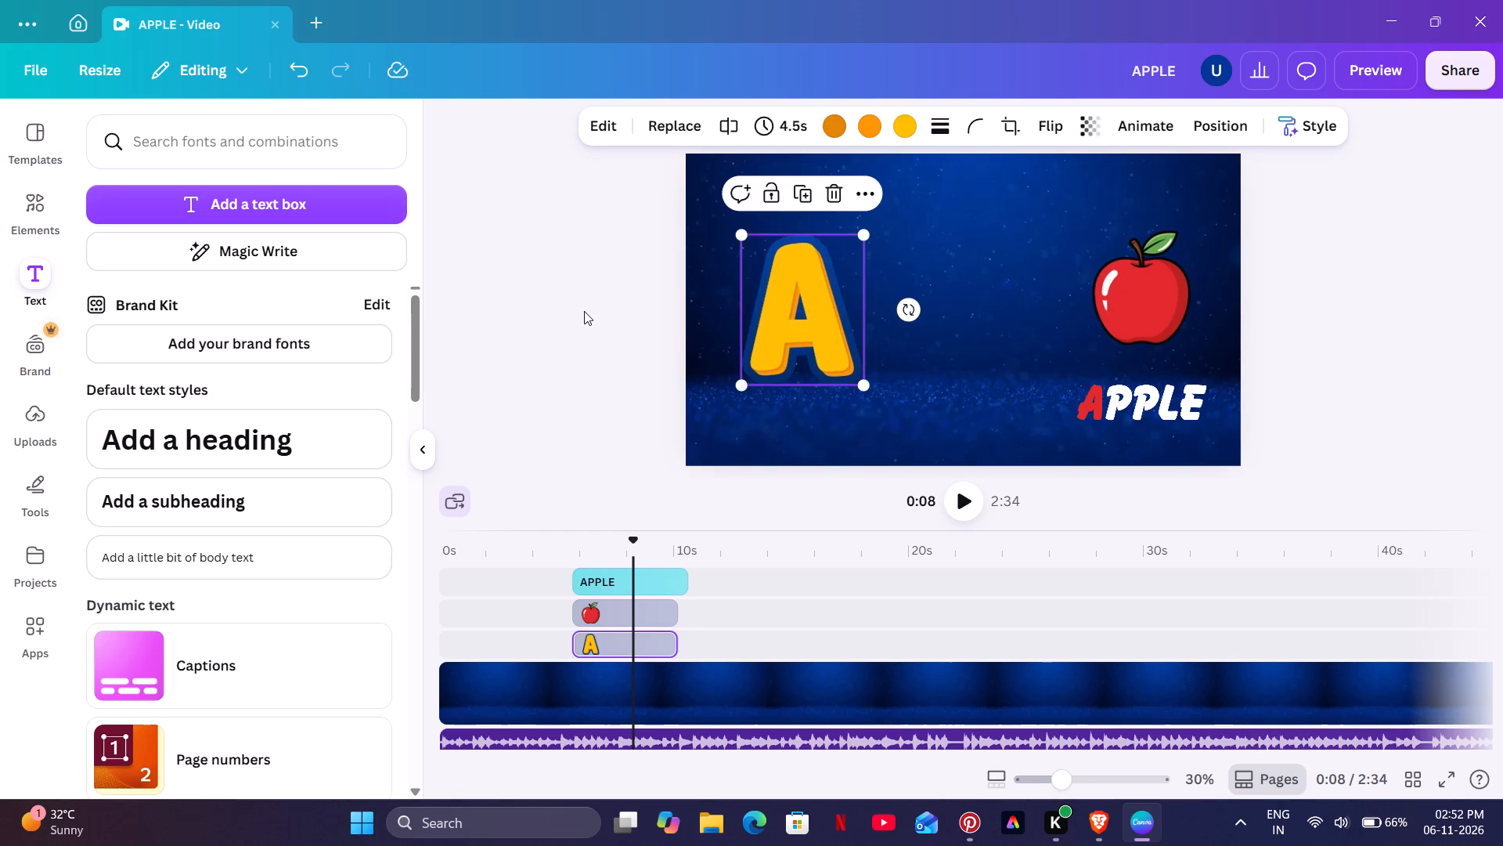
click(584, 311)
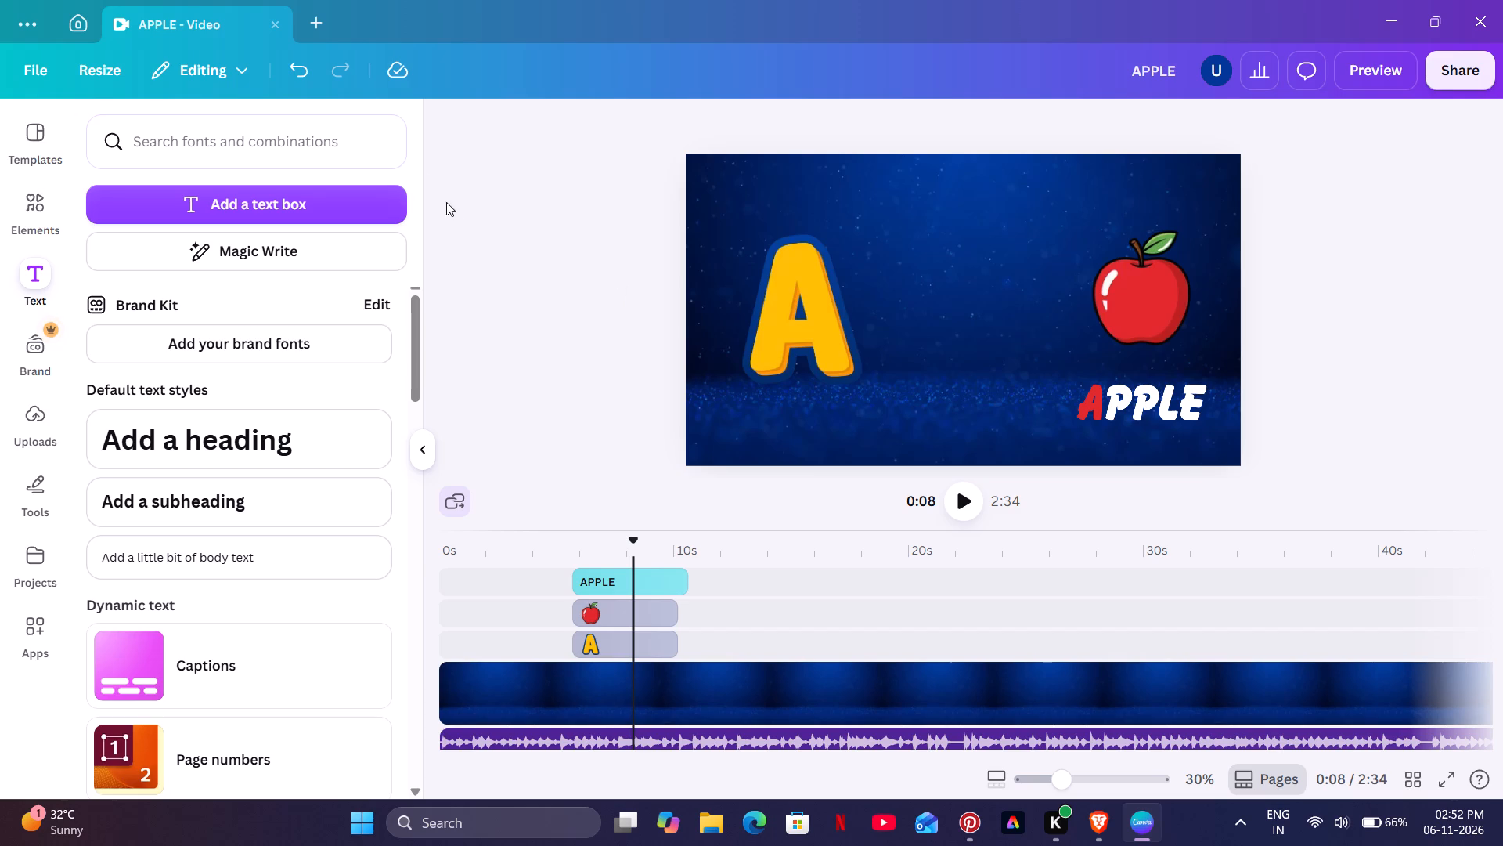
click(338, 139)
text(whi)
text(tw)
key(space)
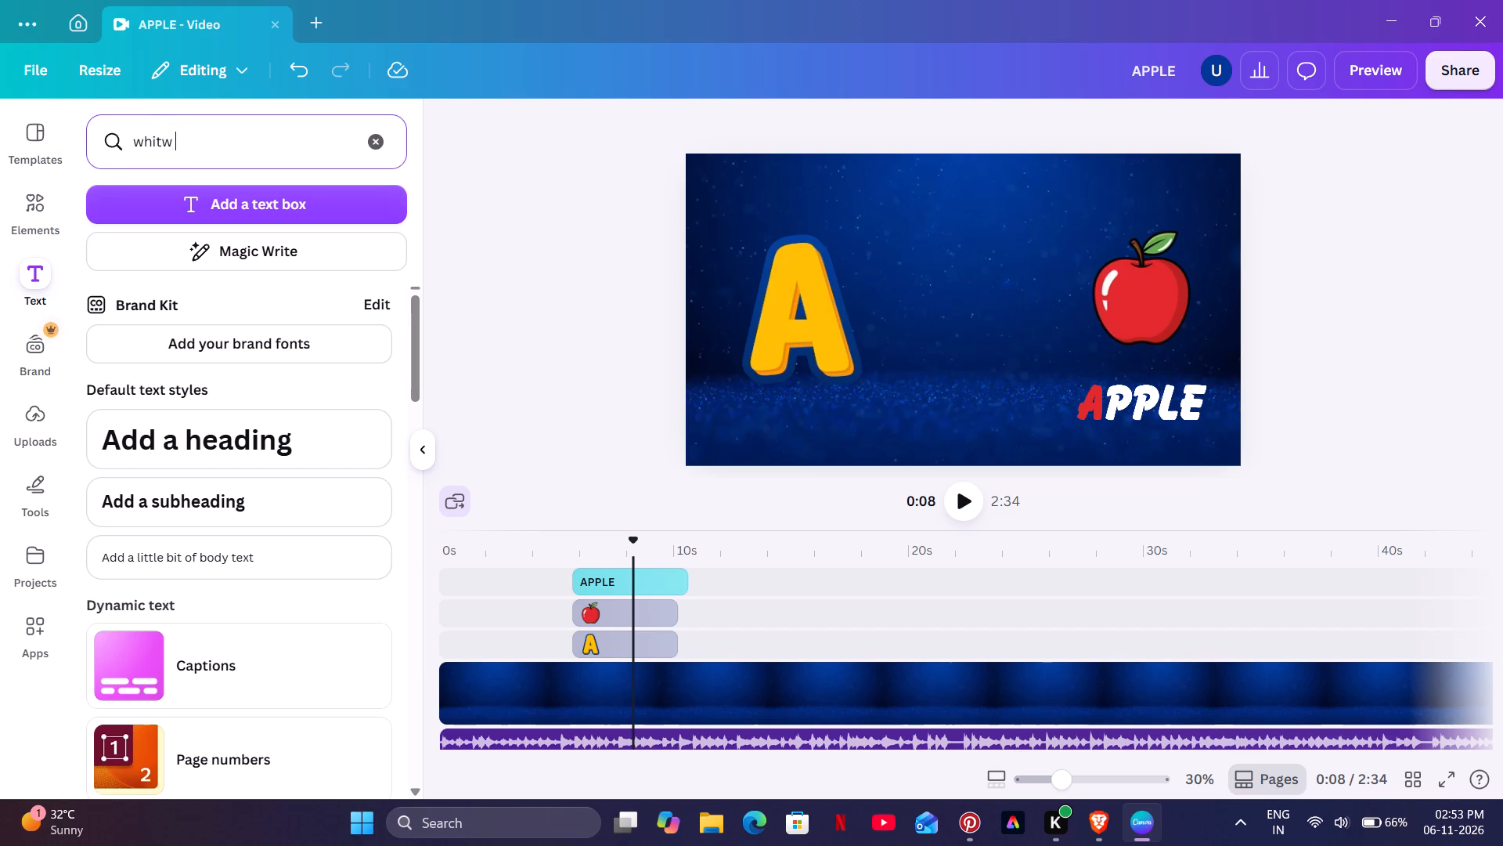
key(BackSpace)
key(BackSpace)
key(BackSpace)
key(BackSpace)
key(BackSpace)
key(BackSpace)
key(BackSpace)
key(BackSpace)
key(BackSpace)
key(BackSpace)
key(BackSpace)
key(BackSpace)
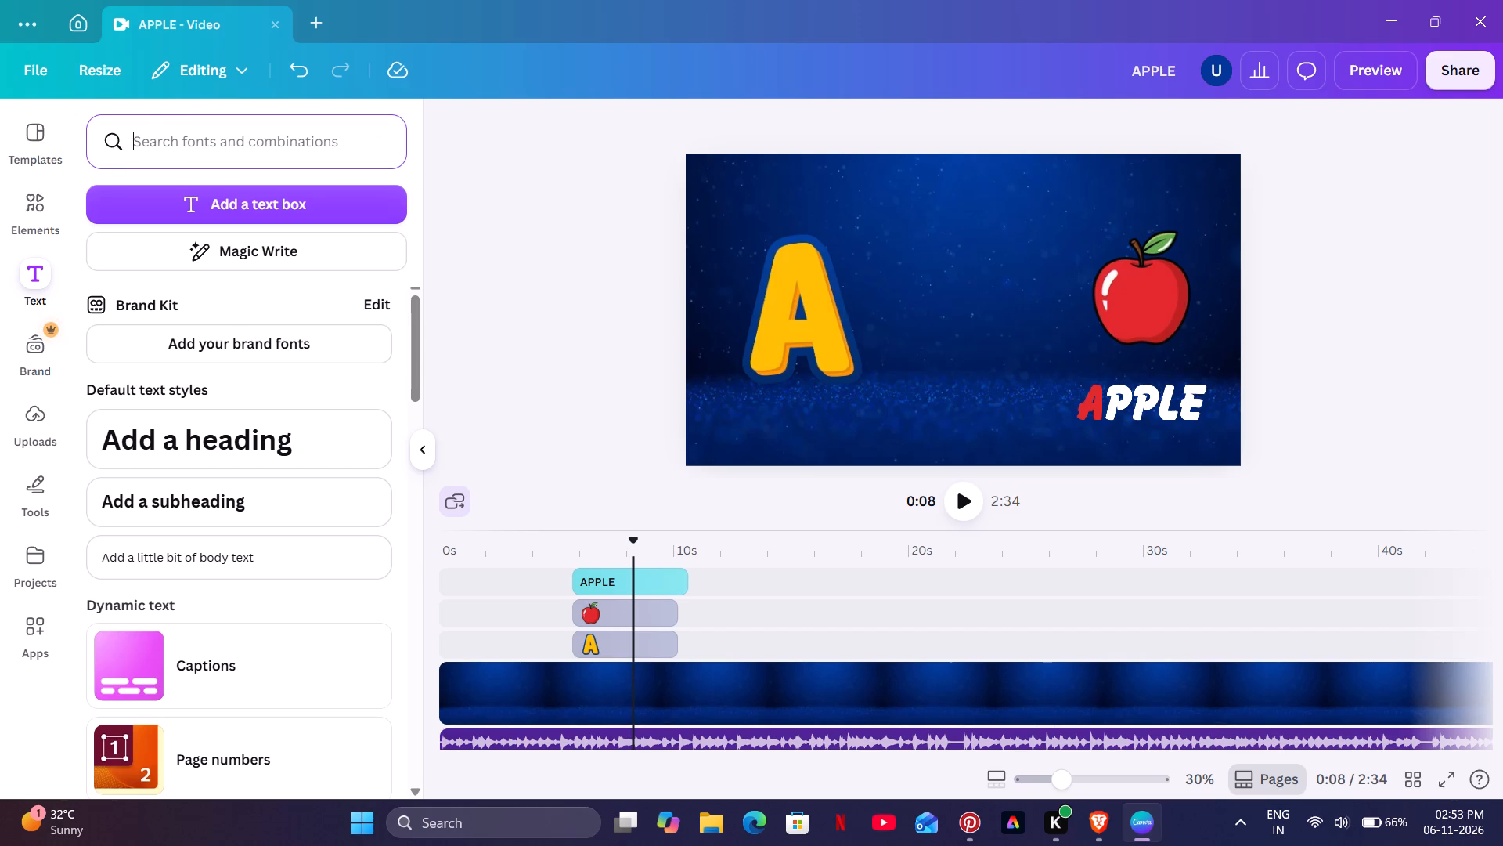
Replace the apple search in the elements library with a search for "white line".
click(57, 239)
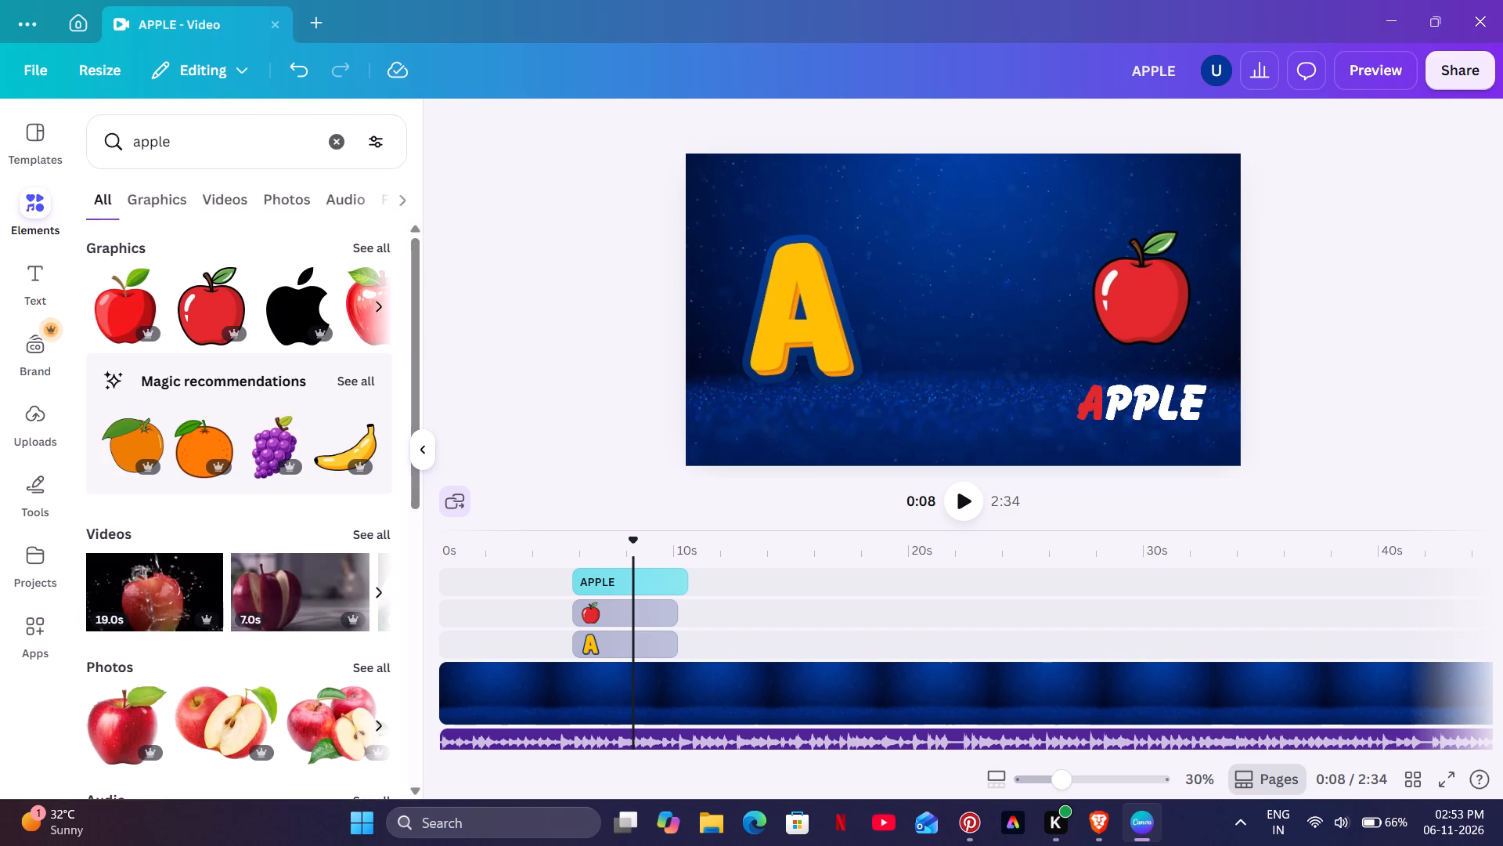
click(331, 149)
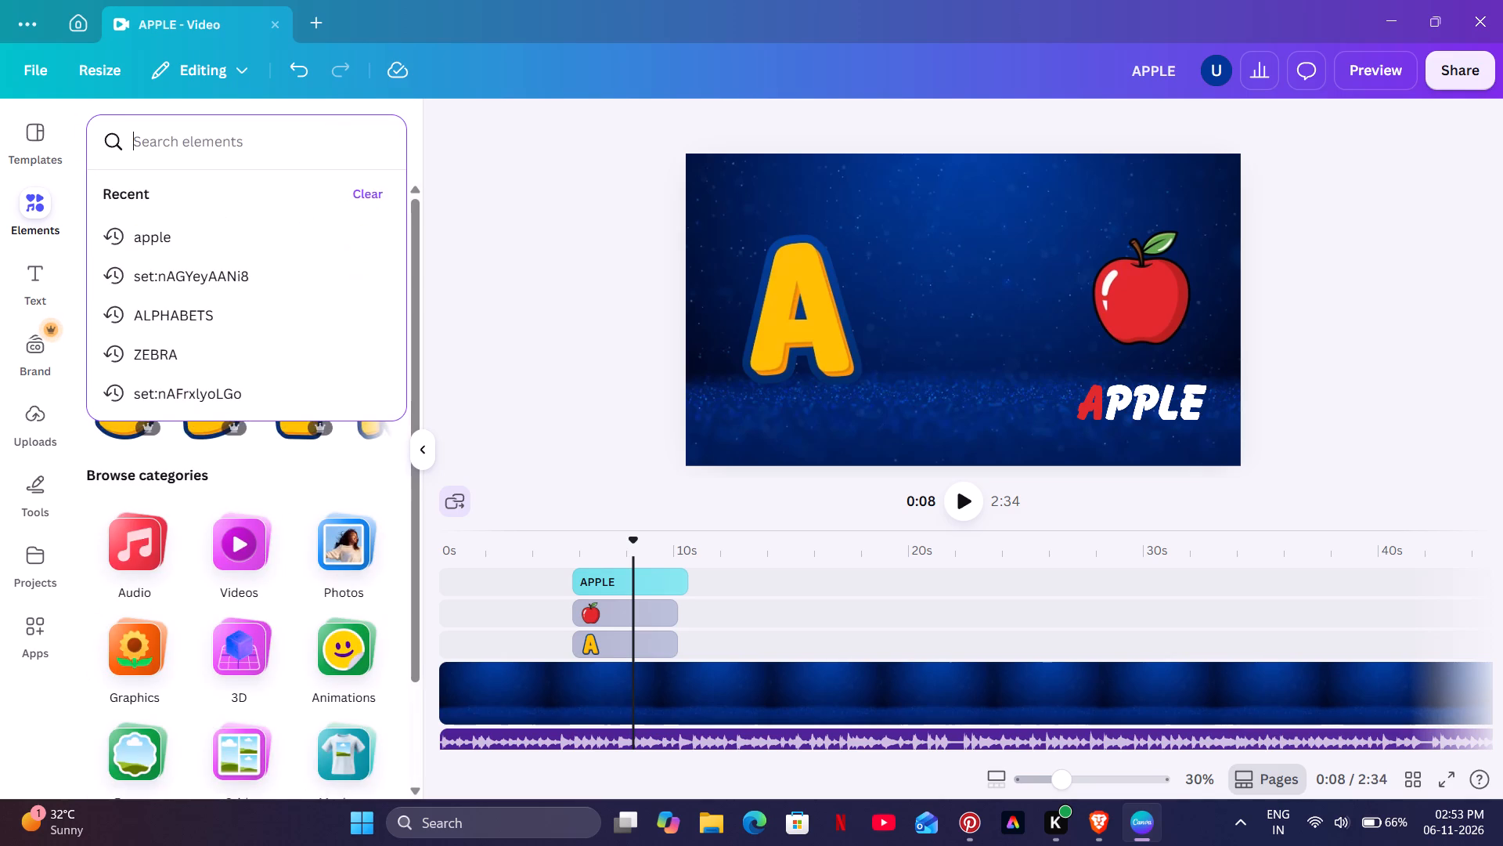
text(whitew)
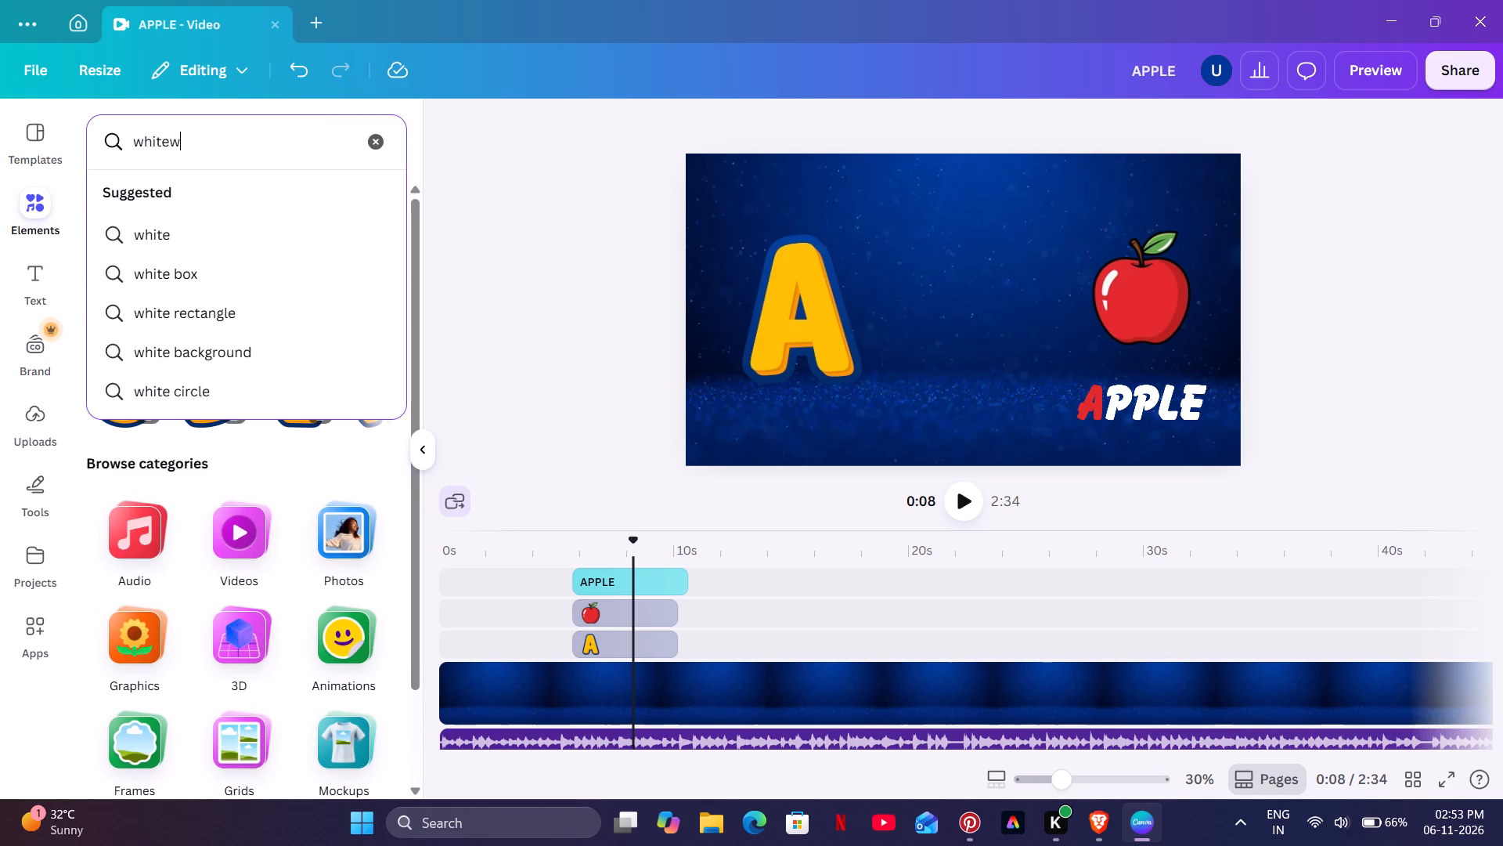
key(BackSpace)
key(space)
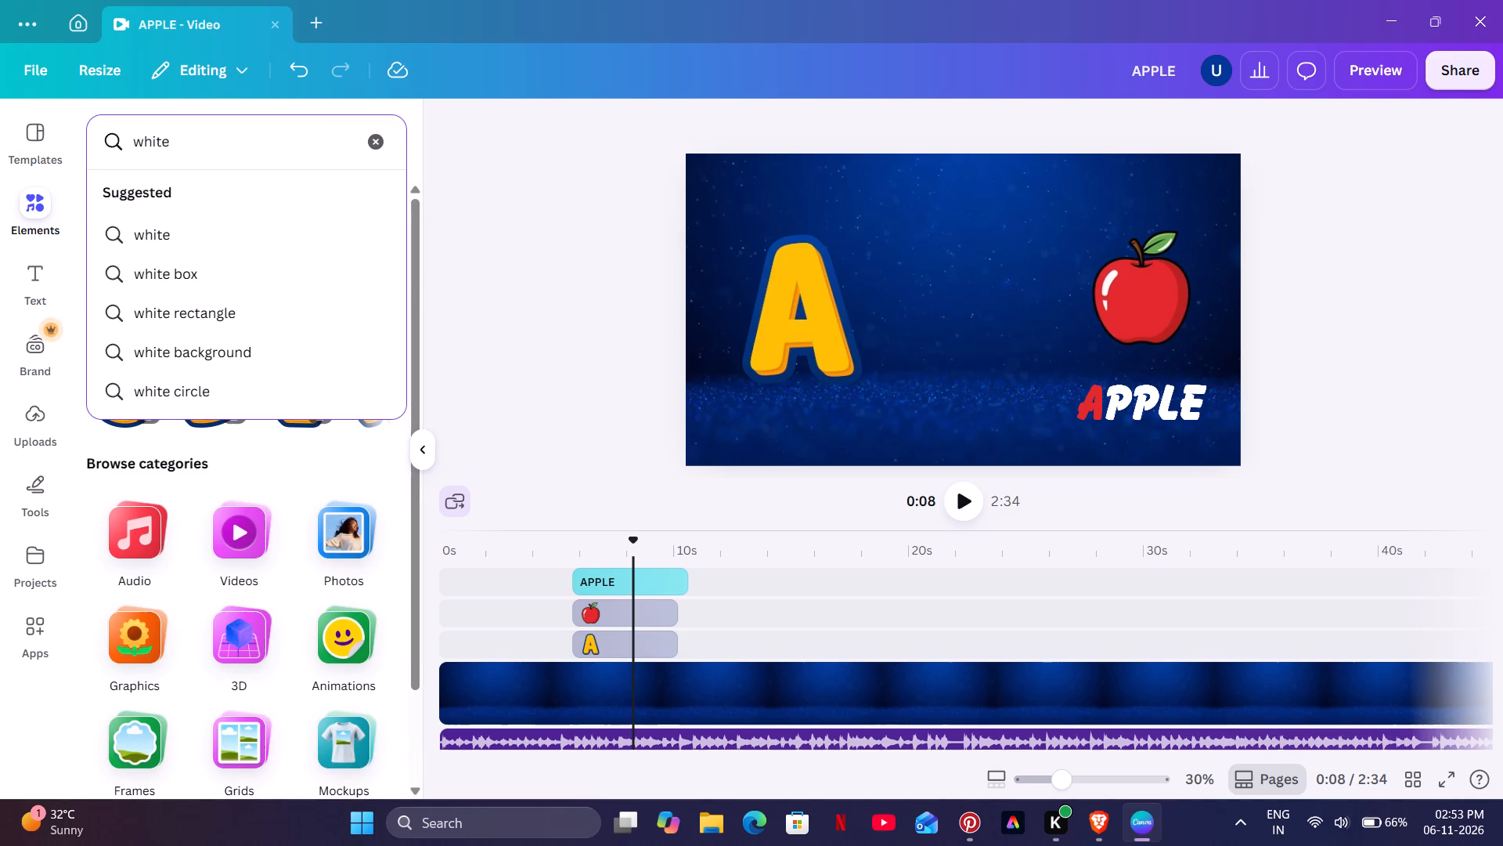
text(li)
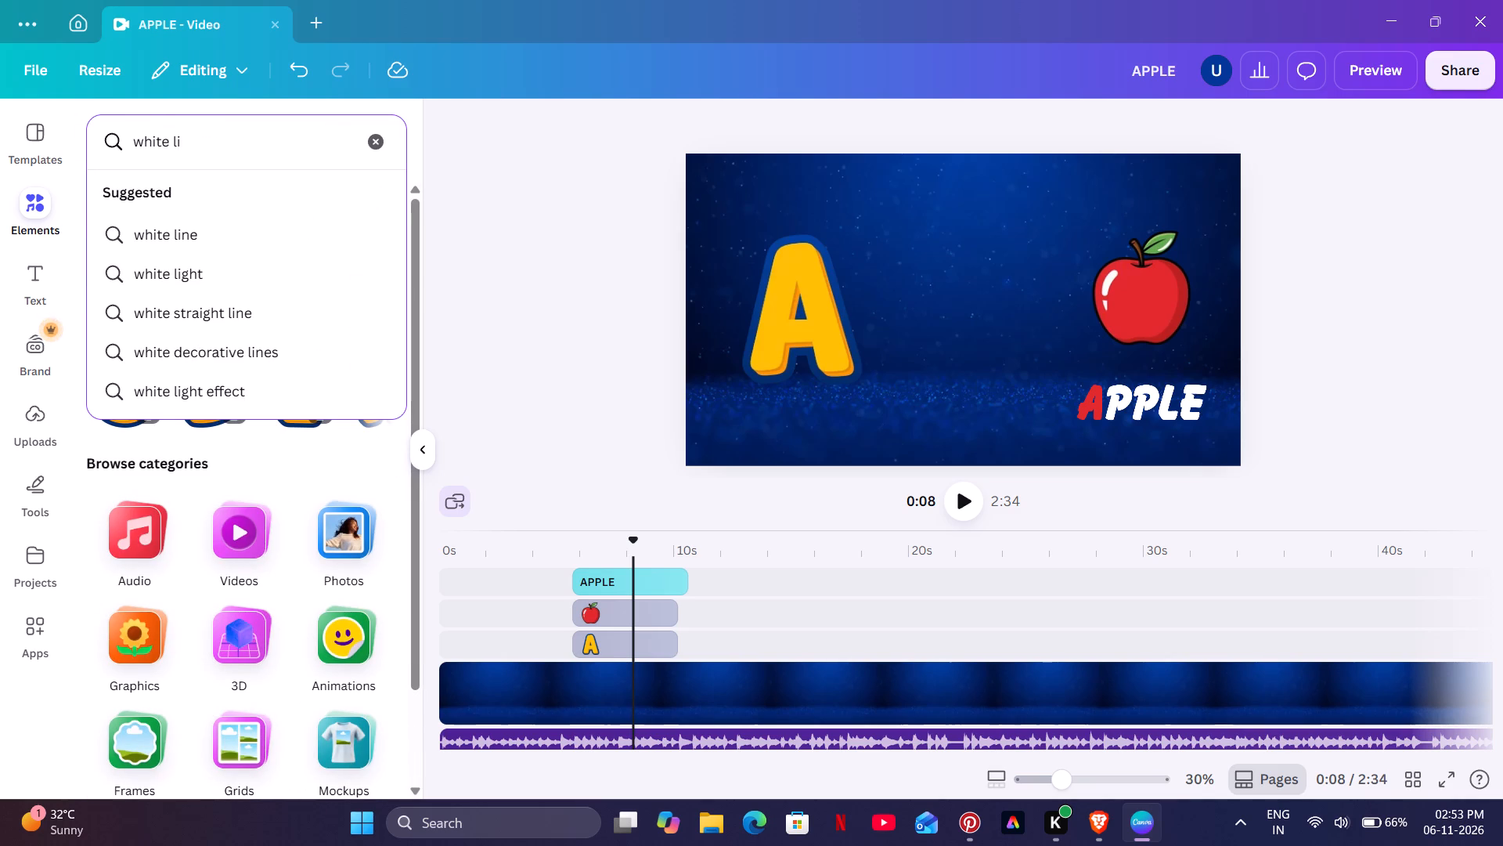
click(328, 219)
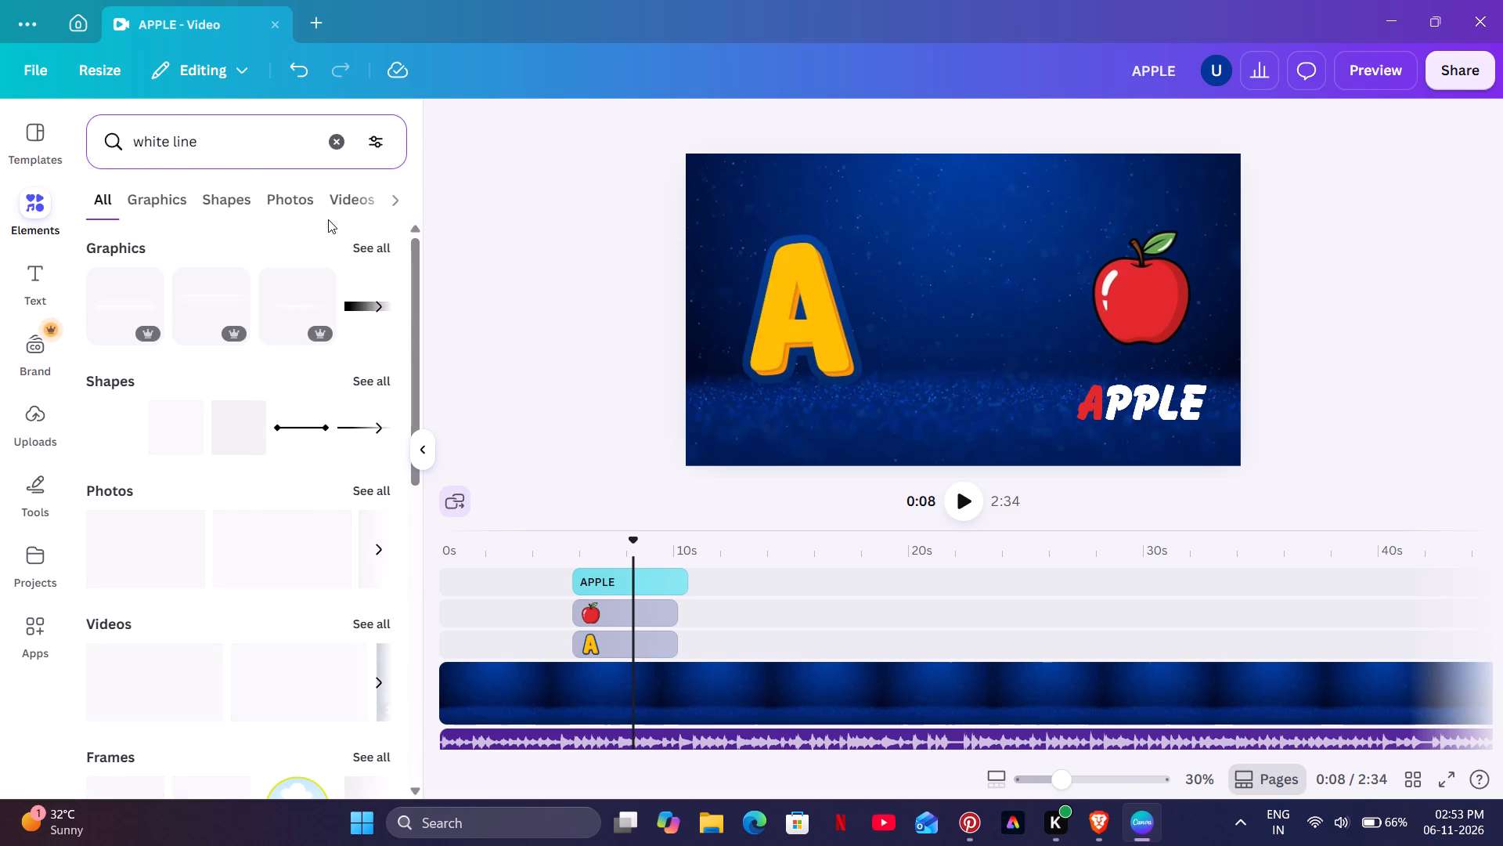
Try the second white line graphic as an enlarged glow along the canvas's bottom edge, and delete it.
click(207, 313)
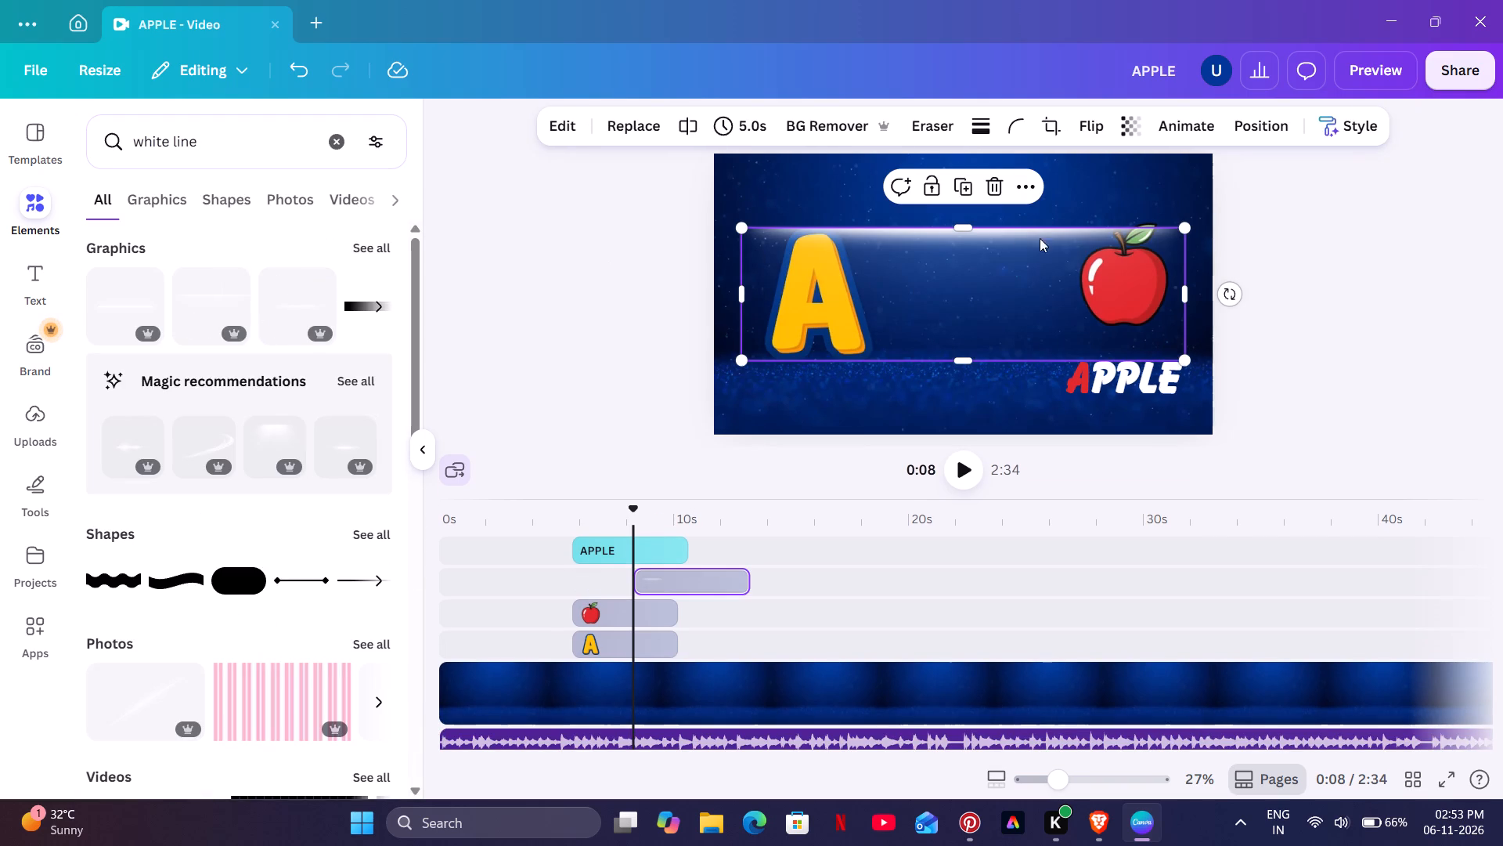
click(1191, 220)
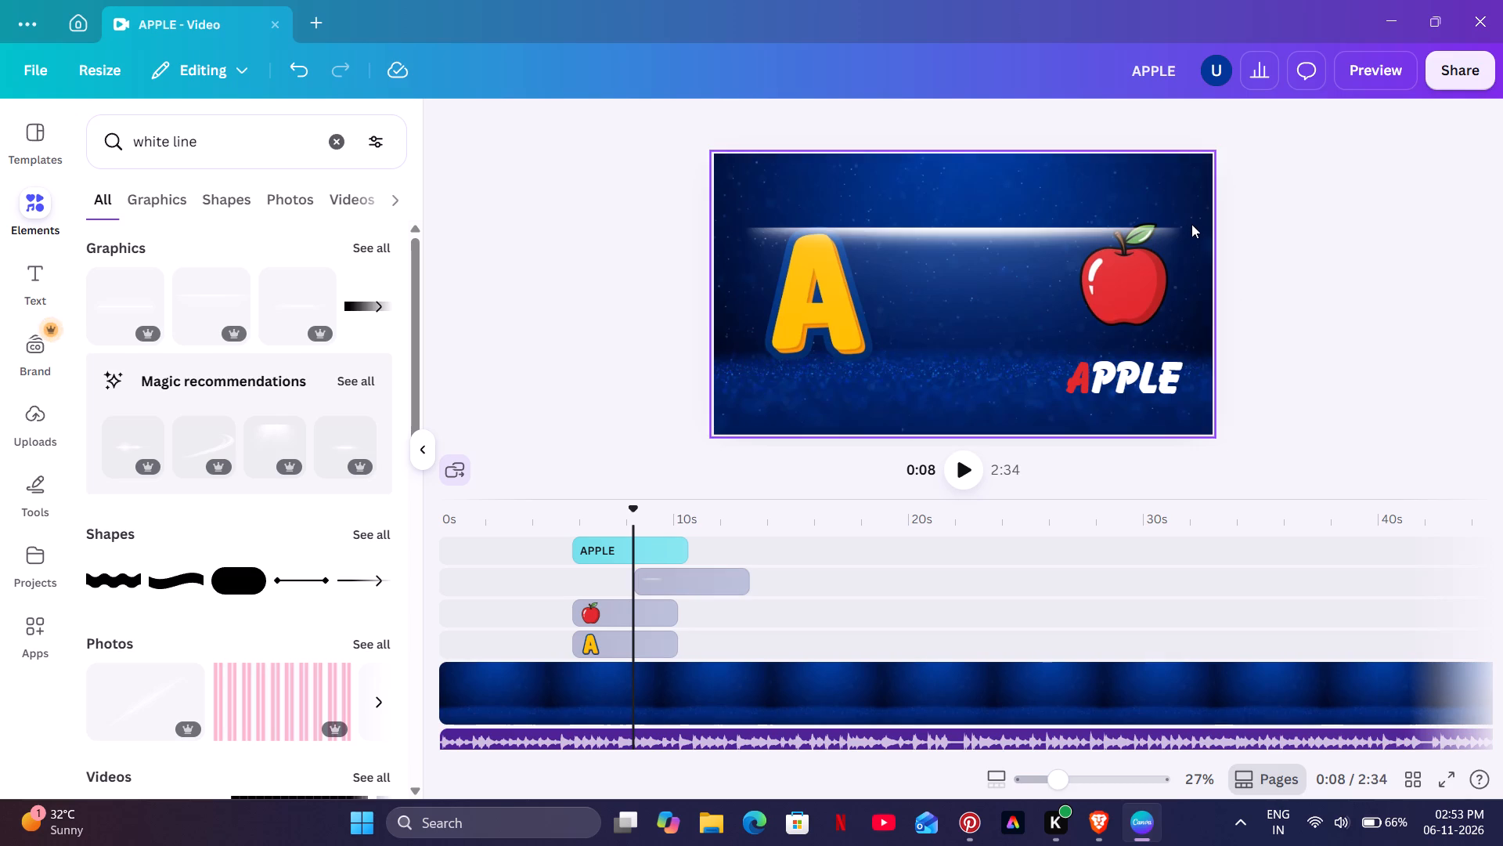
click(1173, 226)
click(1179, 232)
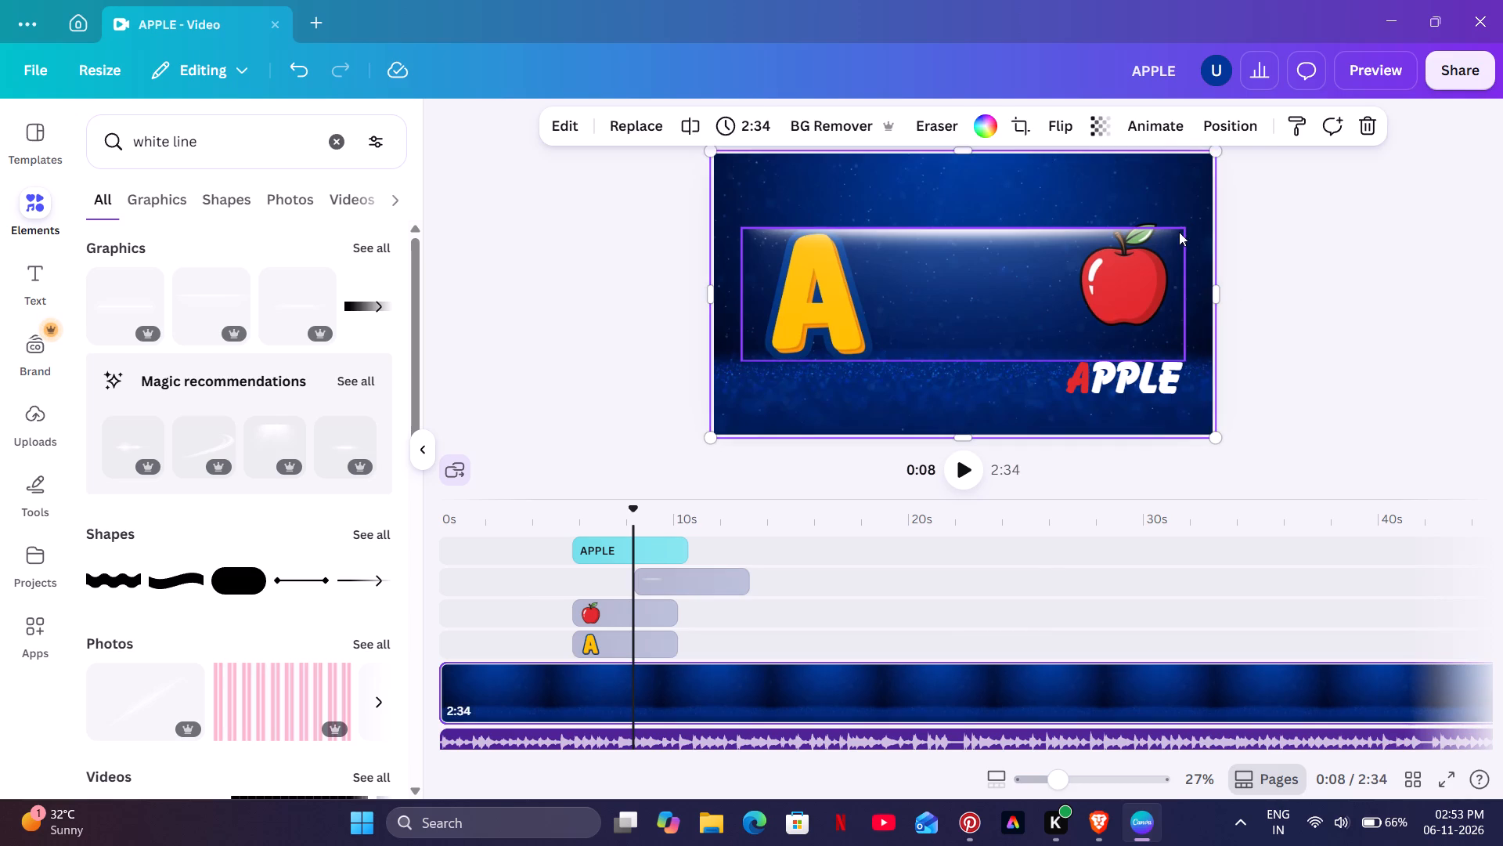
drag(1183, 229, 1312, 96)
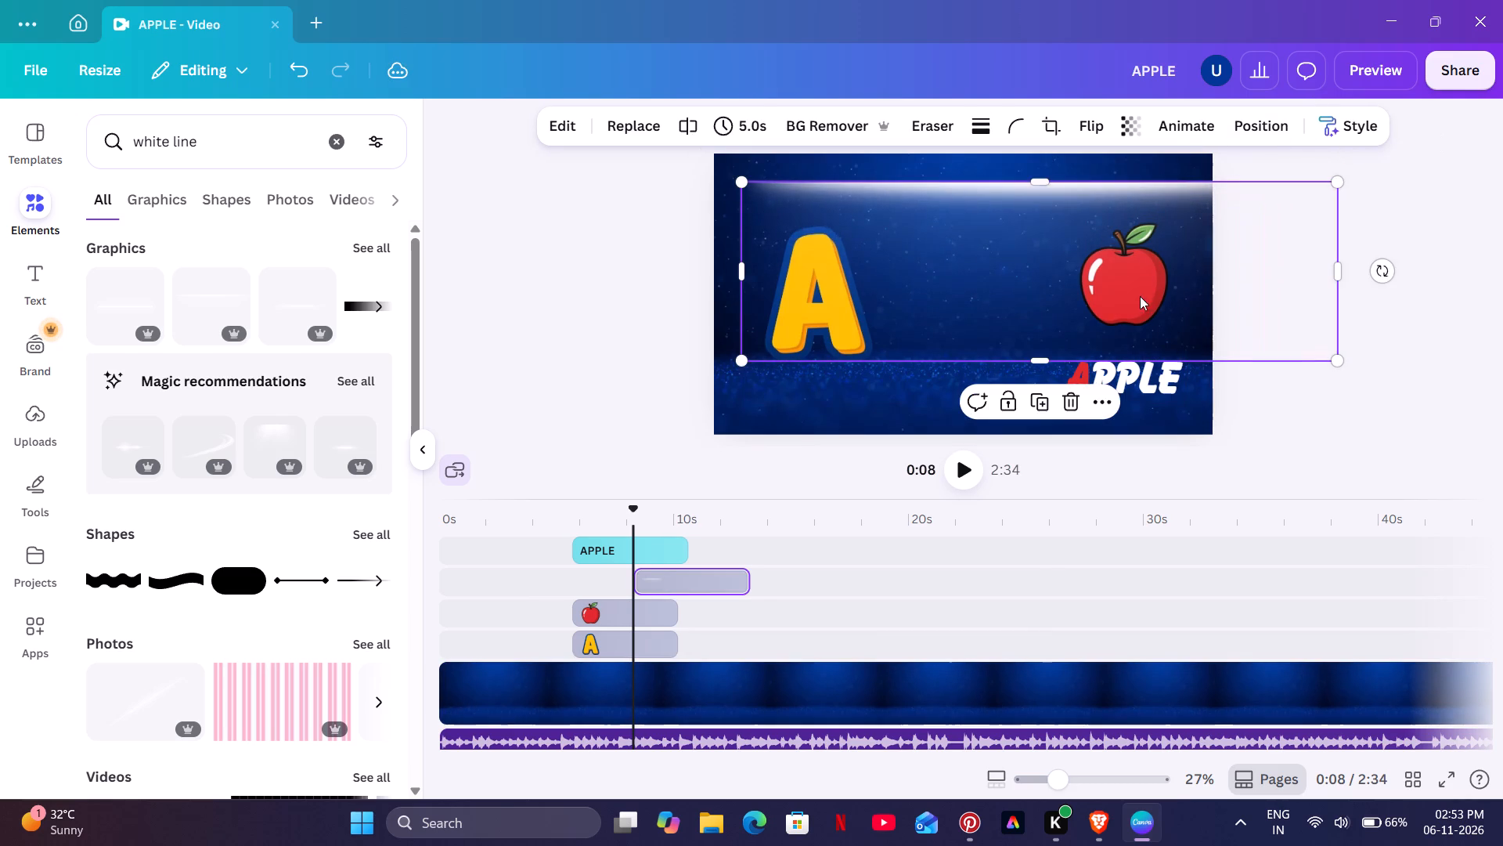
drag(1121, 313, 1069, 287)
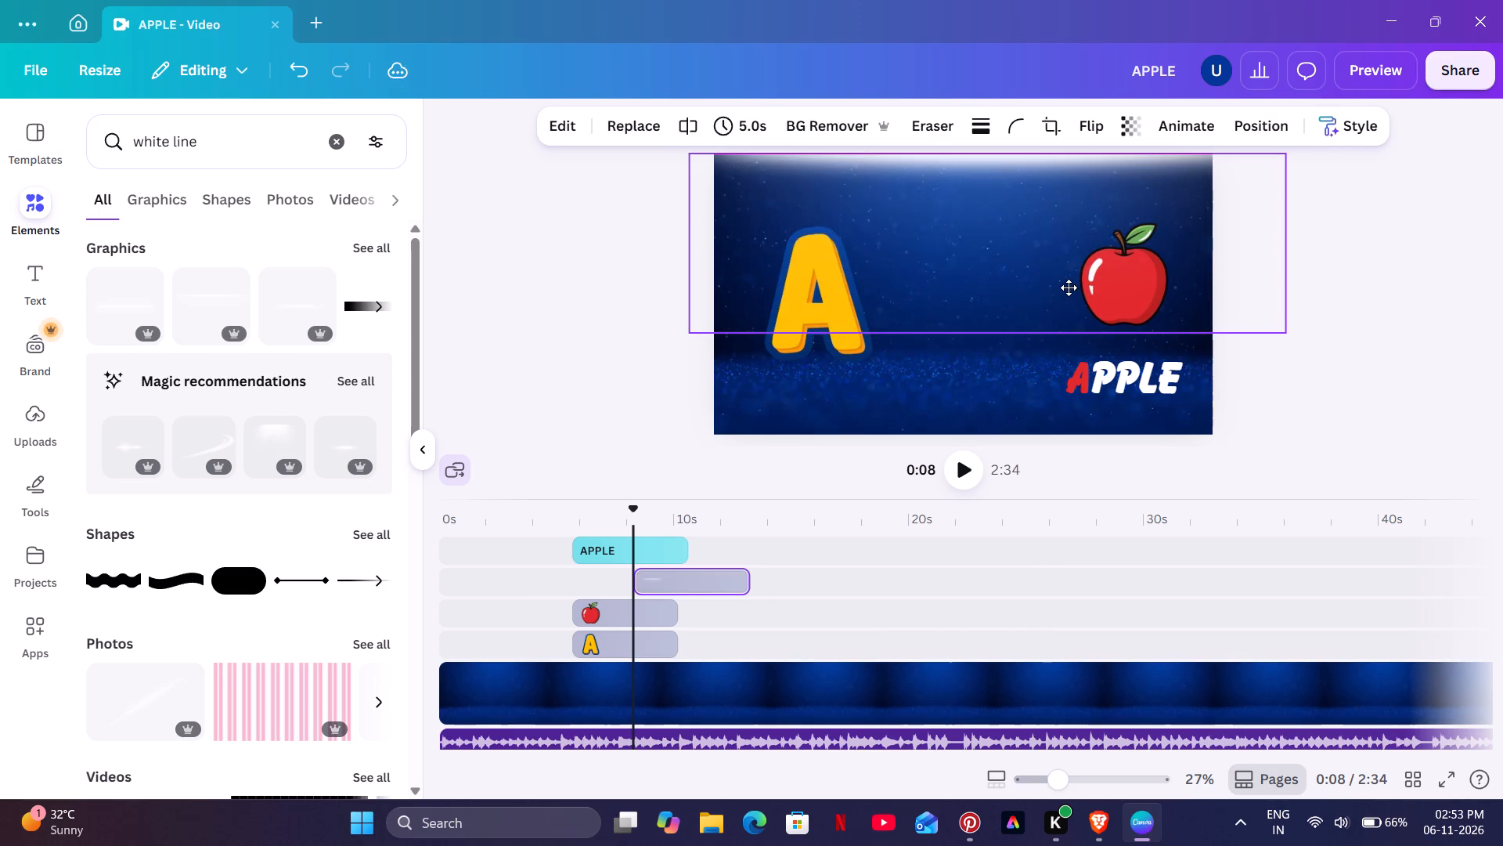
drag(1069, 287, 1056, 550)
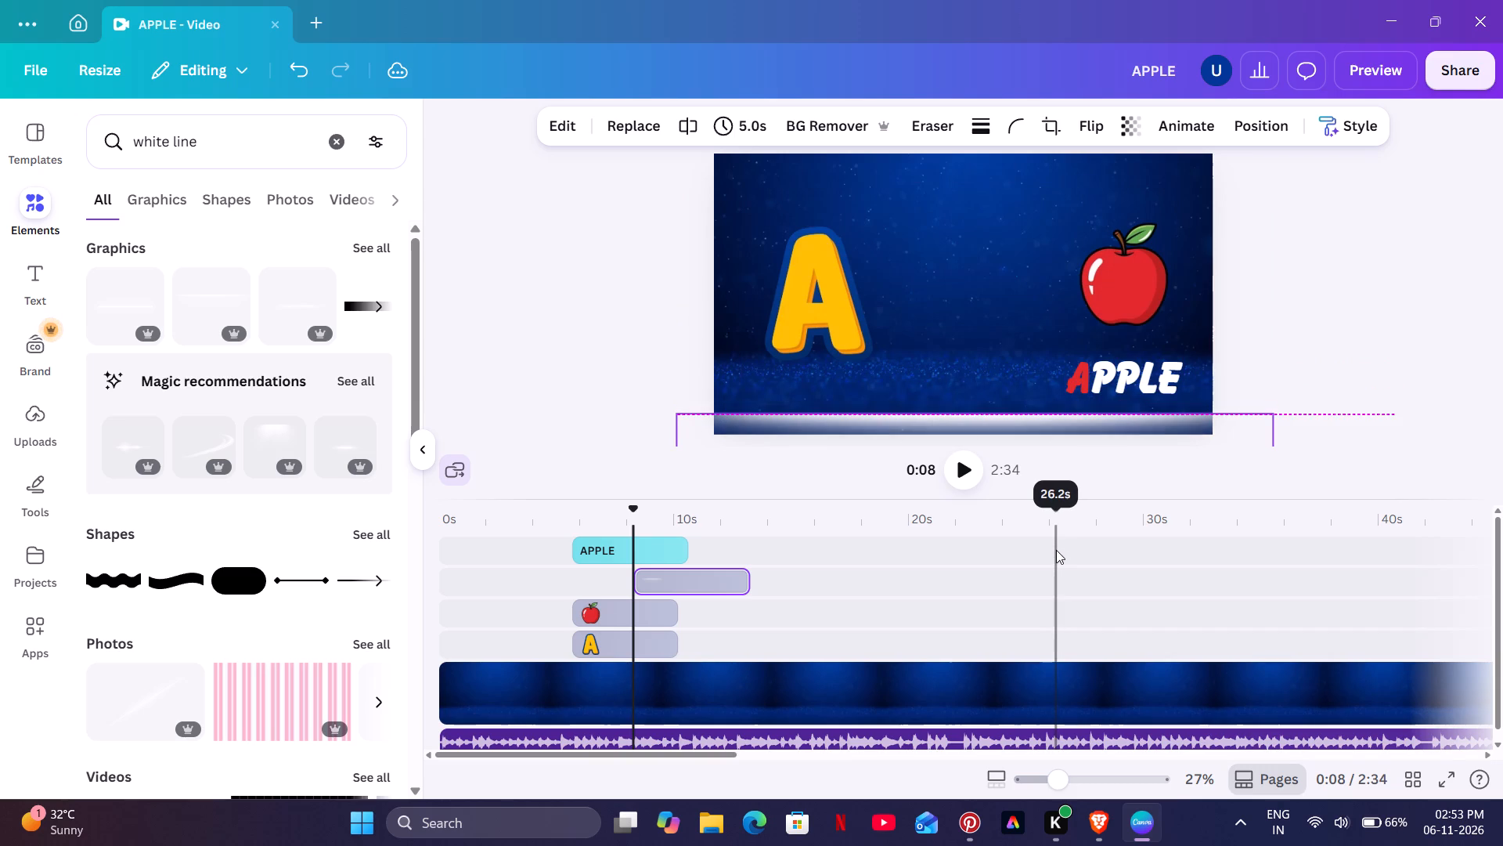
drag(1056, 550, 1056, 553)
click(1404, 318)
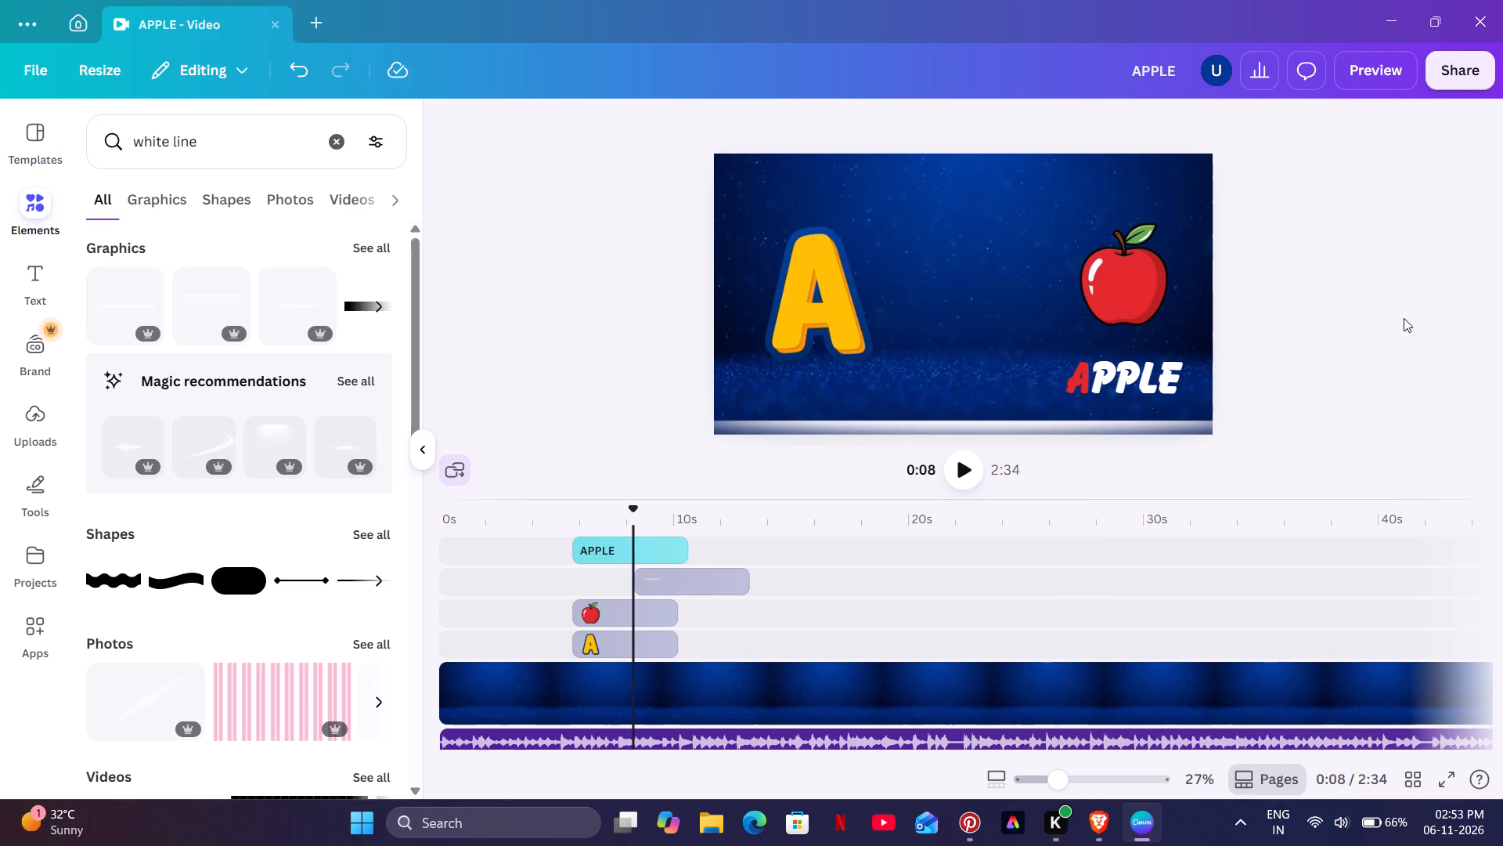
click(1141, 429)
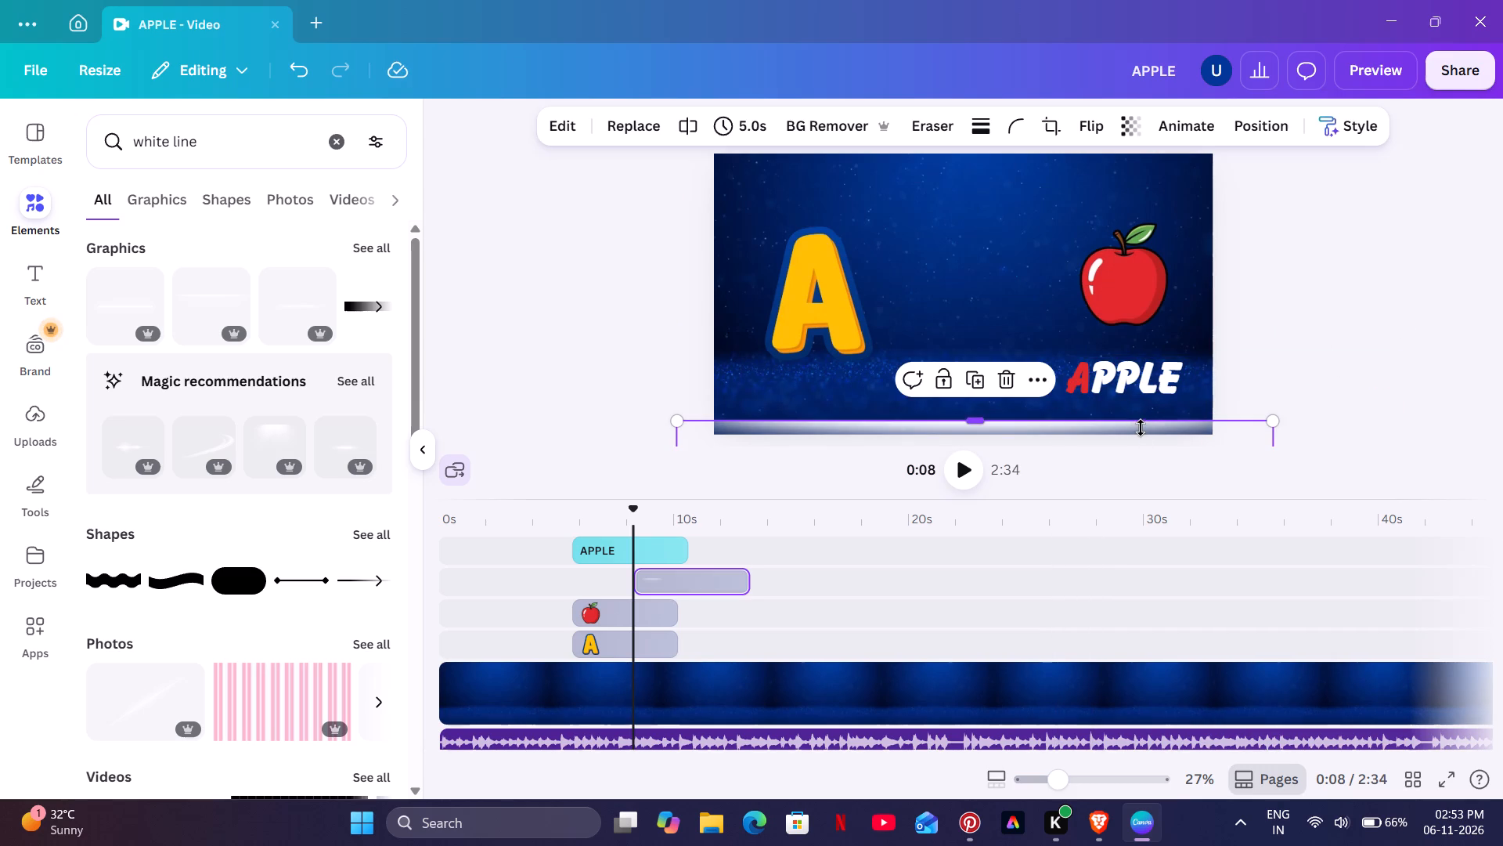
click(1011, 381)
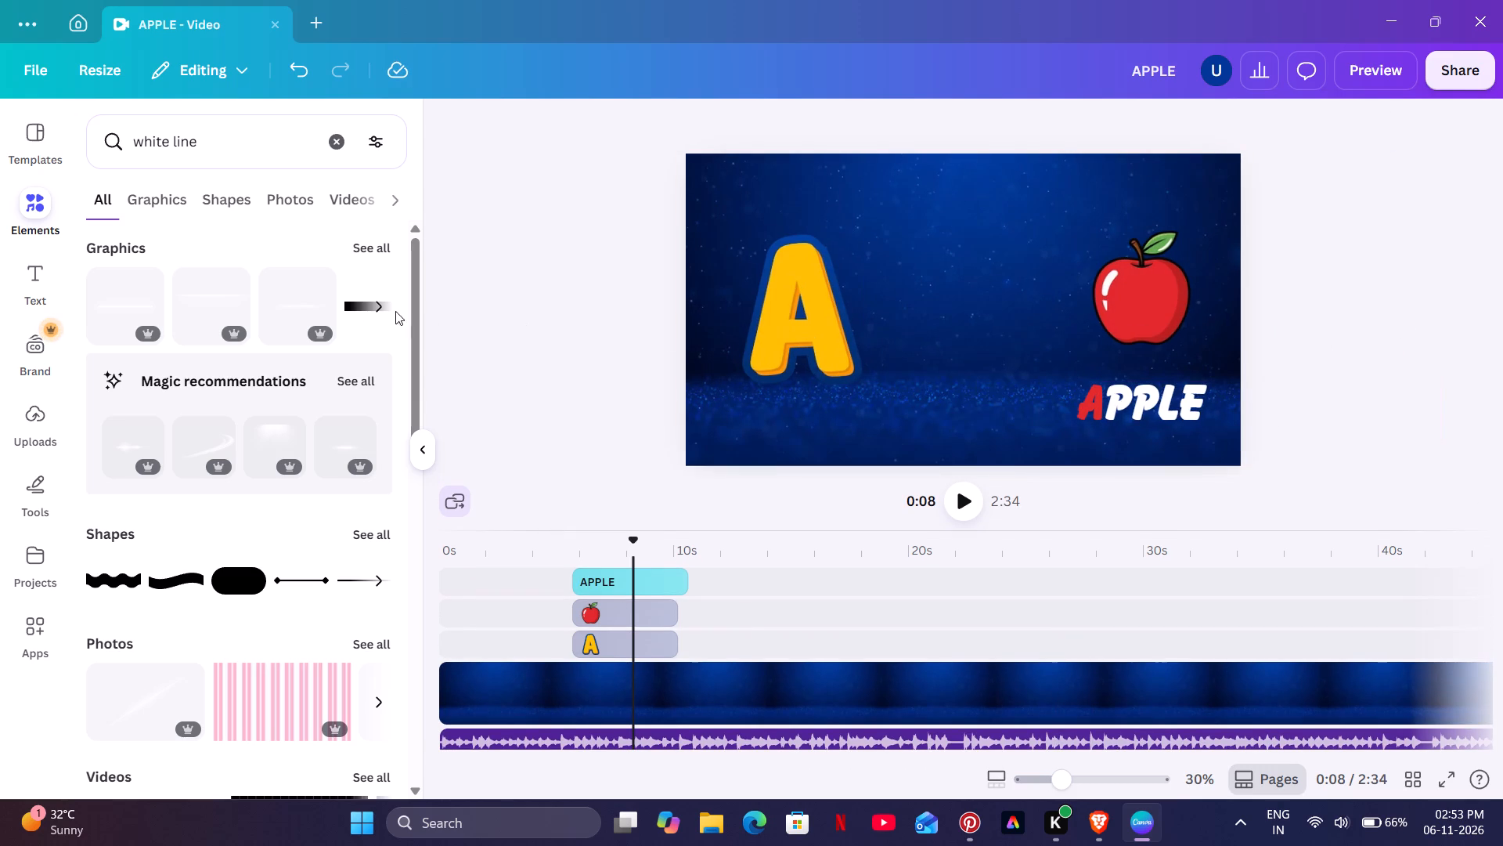
Add the third glowing white line graphic, rotate it to nearly vertical, widen it and place it between the A and the apple.
click(302, 305)
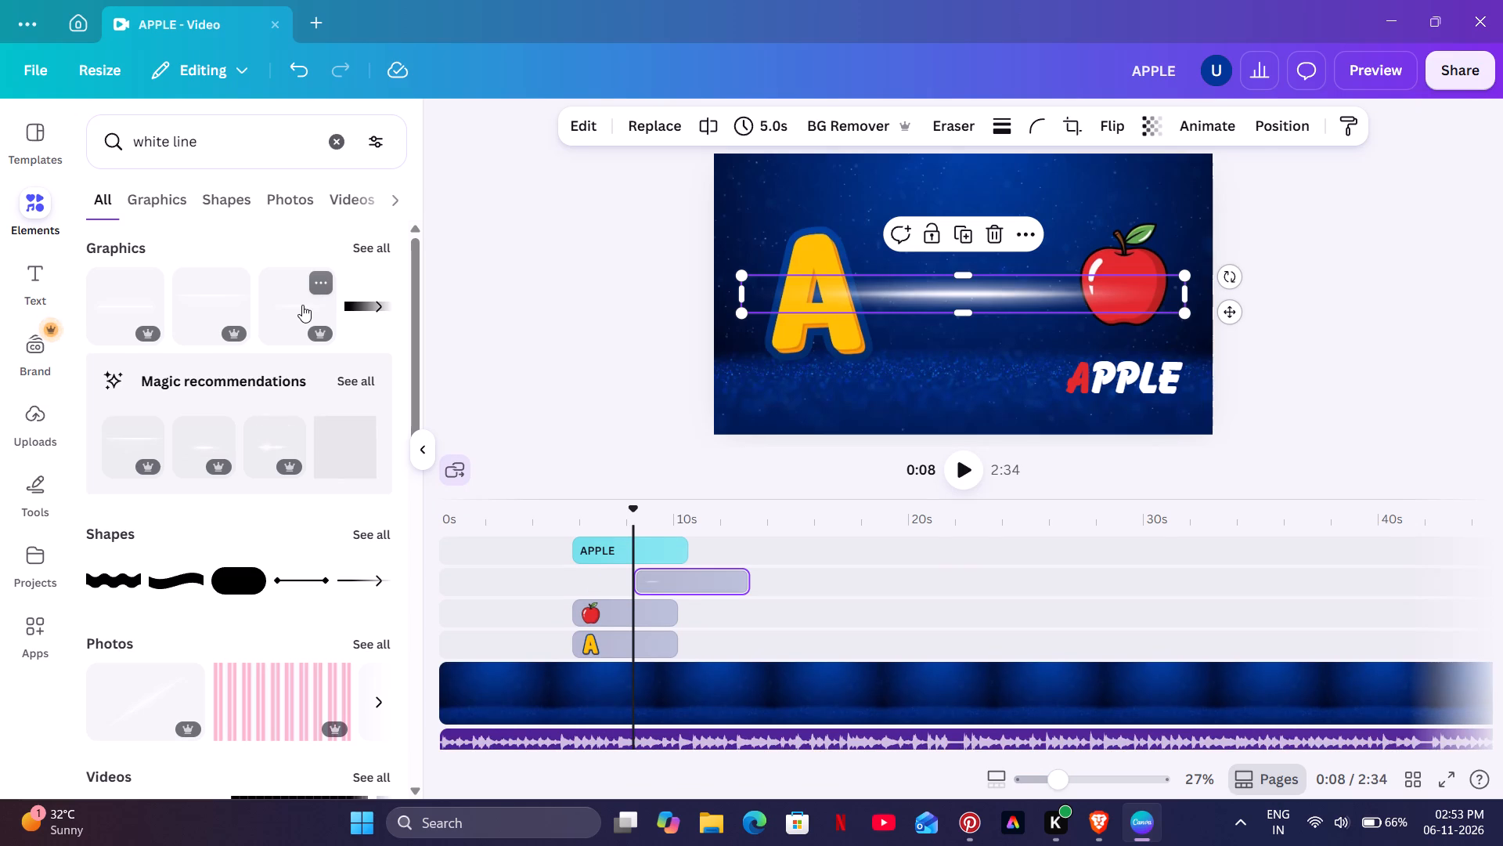
click(1156, 299)
click(1069, 266)
click(1058, 290)
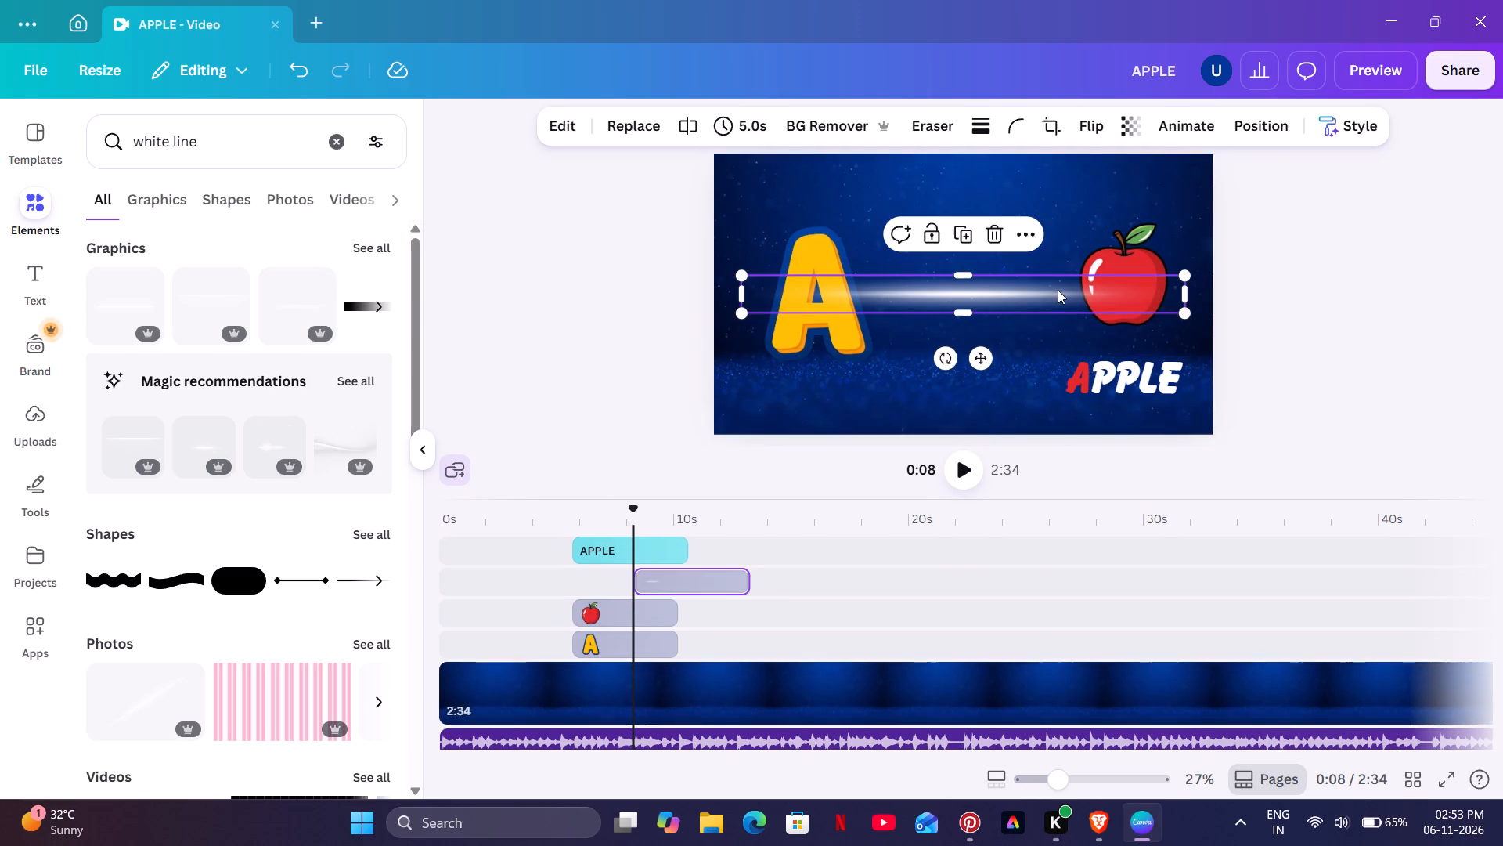
drag(943, 358, 813, 373)
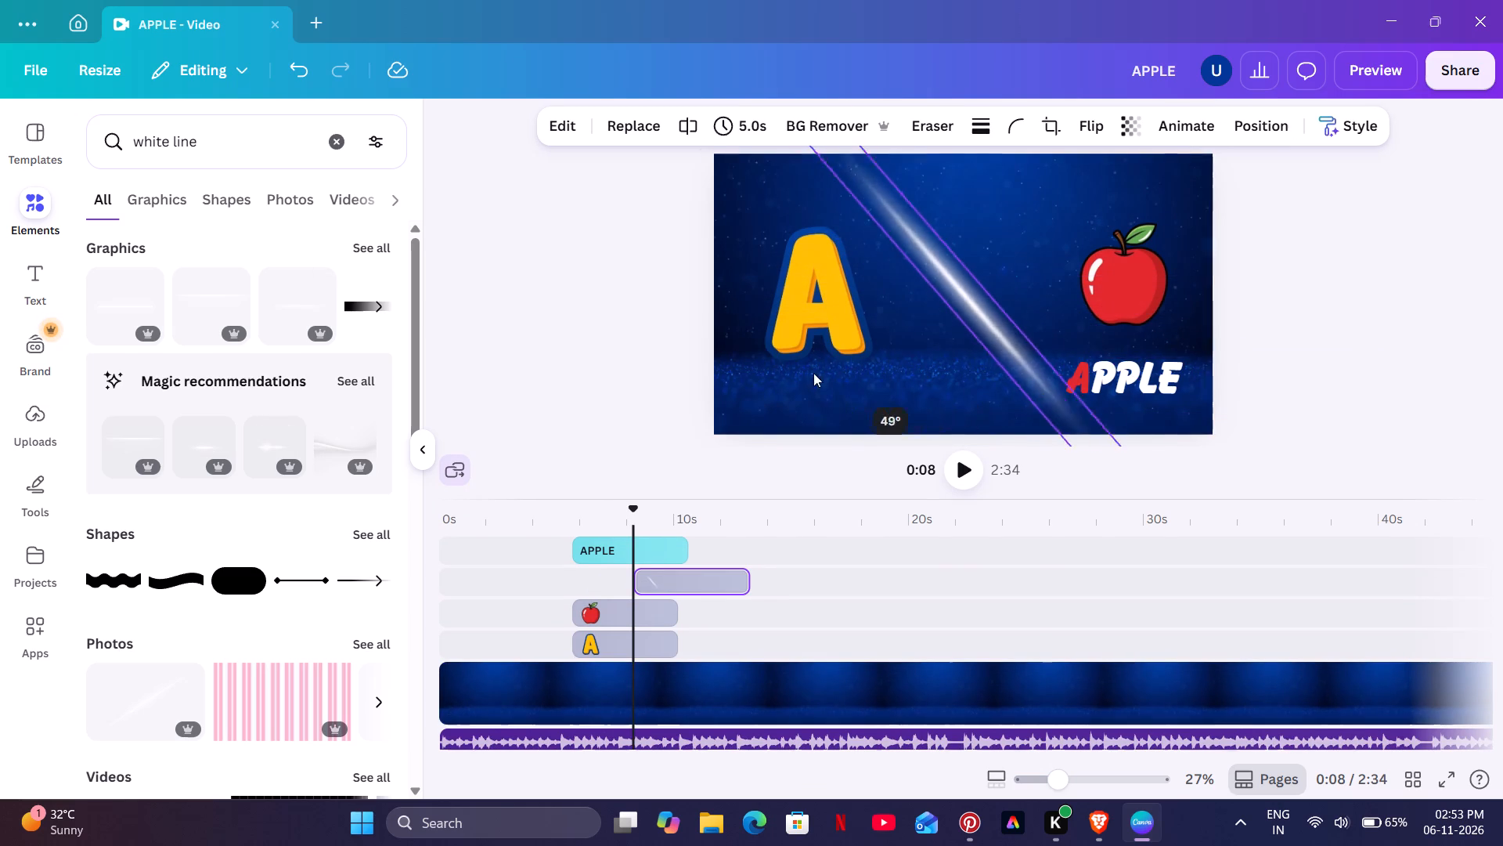
drag(813, 373, 503, 283)
drag(943, 295, 943, 296)
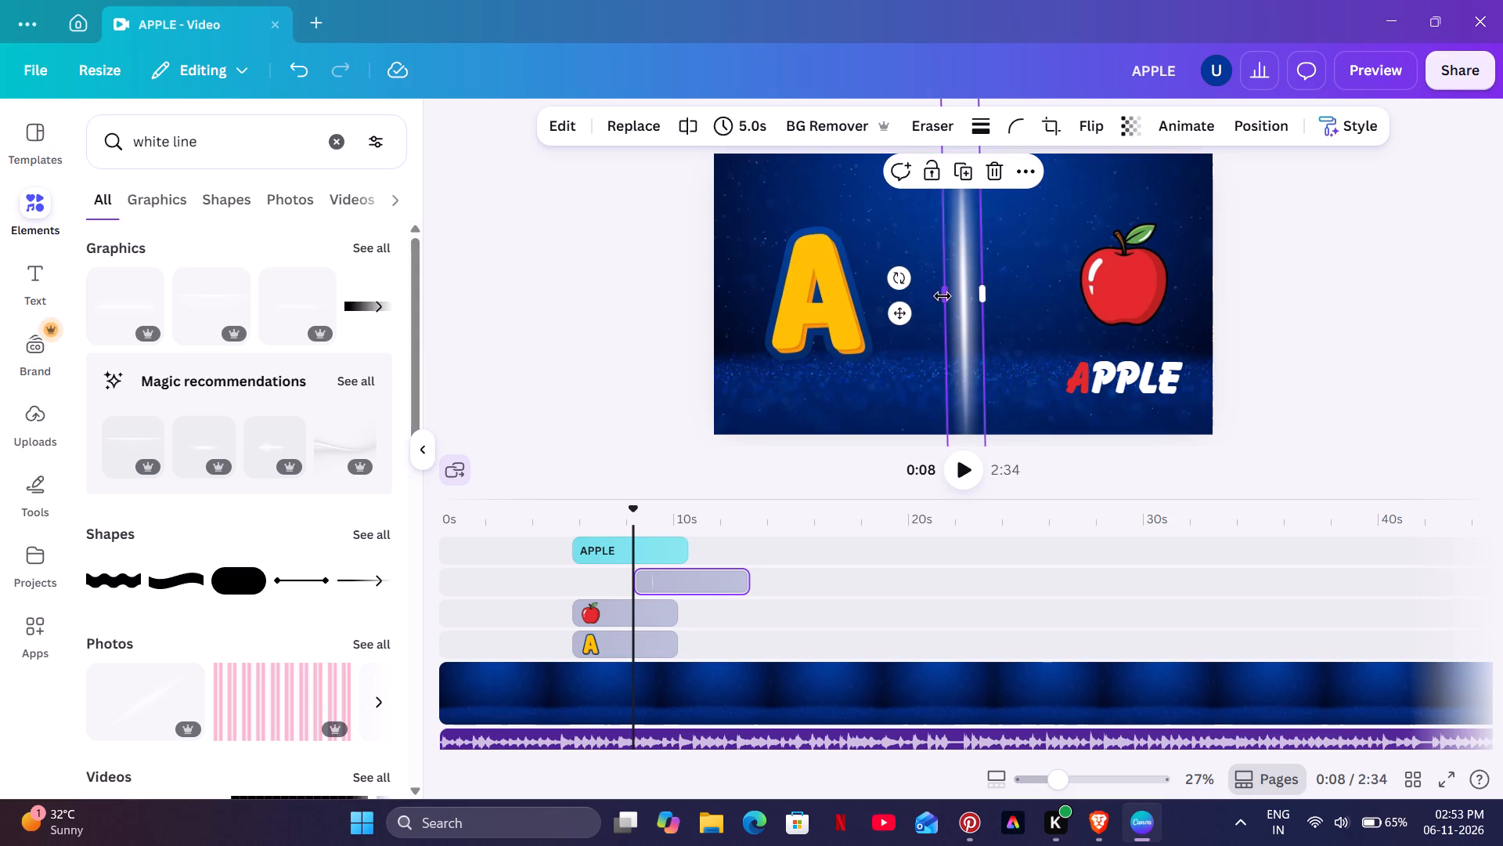
drag(943, 296, 913, 299)
drag(985, 304, 1003, 304)
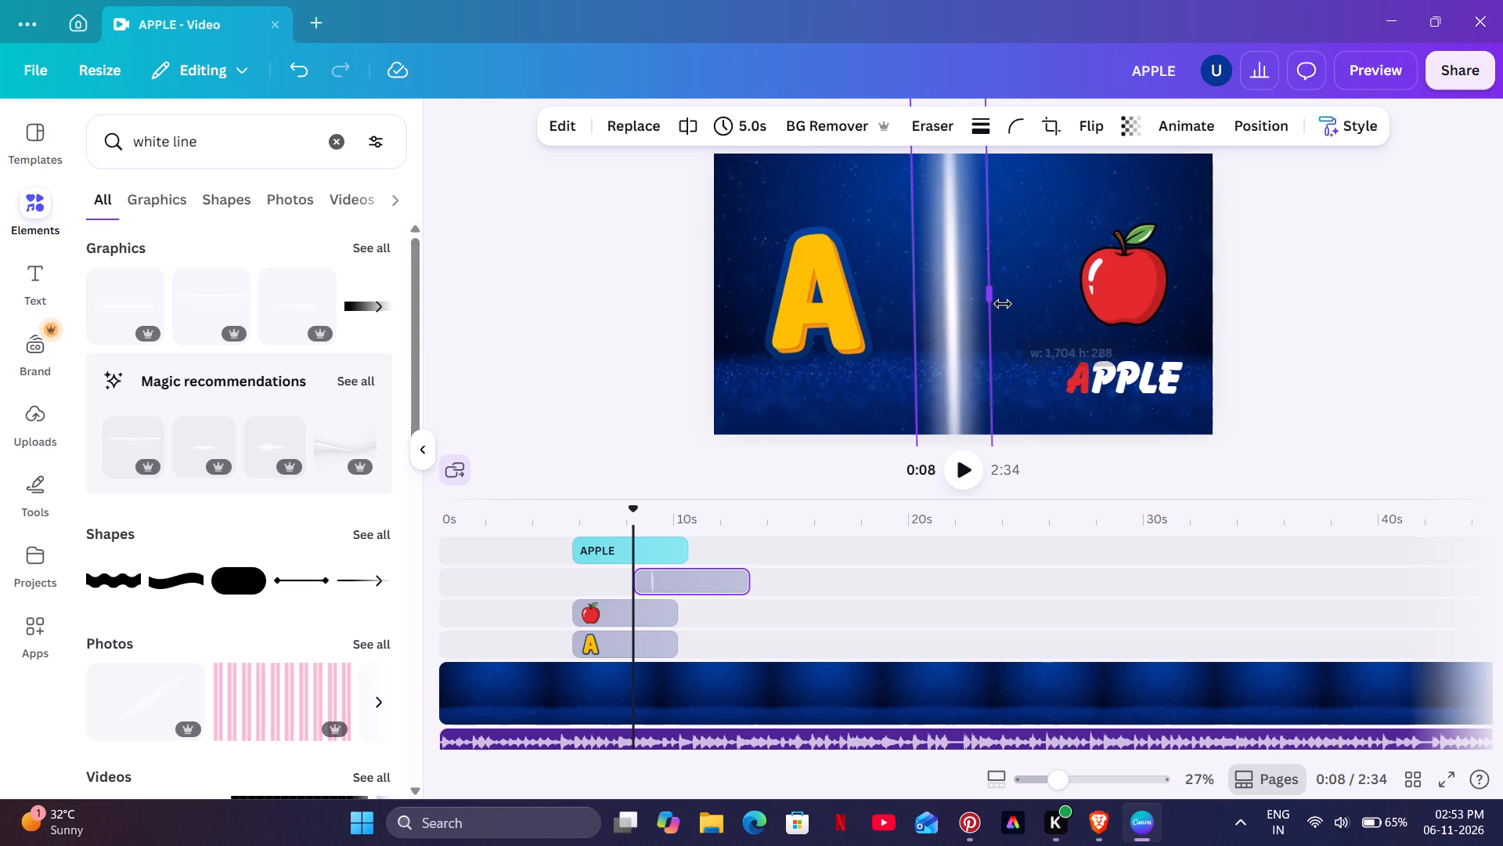
drag(1003, 304, 1029, 305)
drag(983, 322, 992, 319)
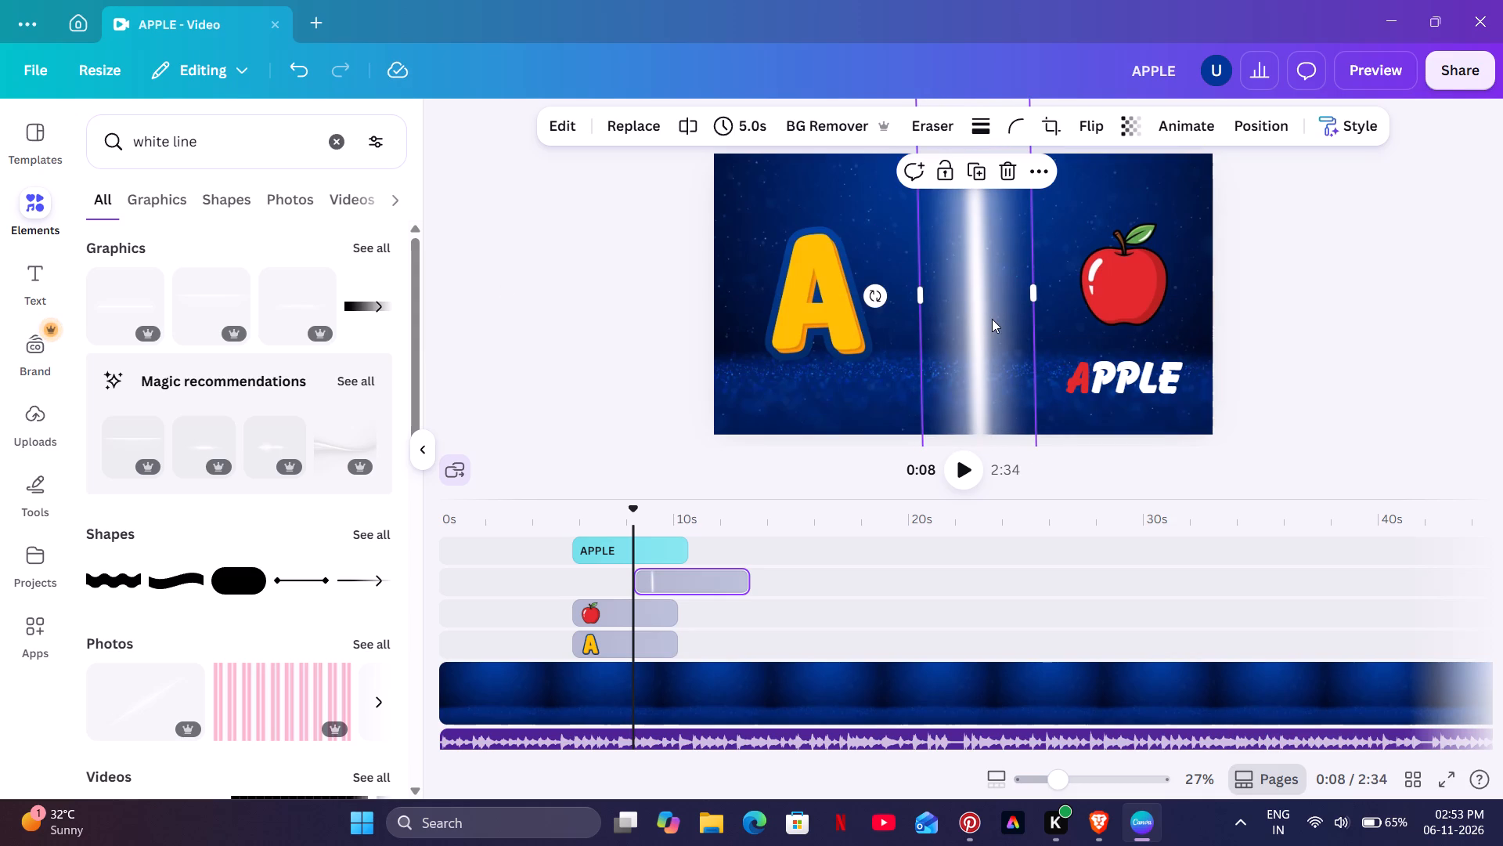
click(998, 157)
Add the plain thin white line from the graphics results and delete the glowing white line between the A and the apple.
click(378, 309)
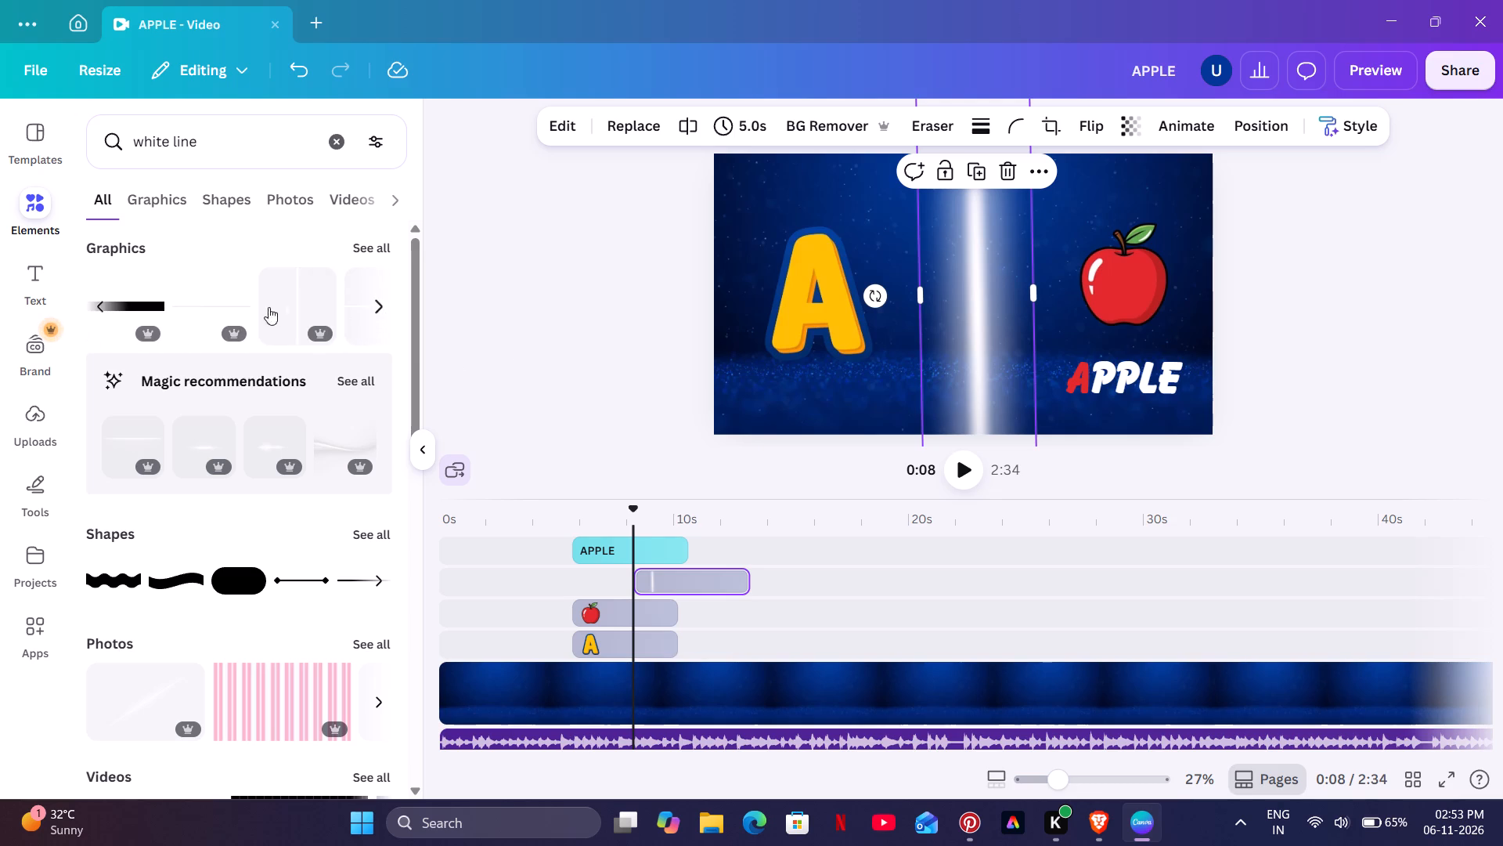
click(219, 305)
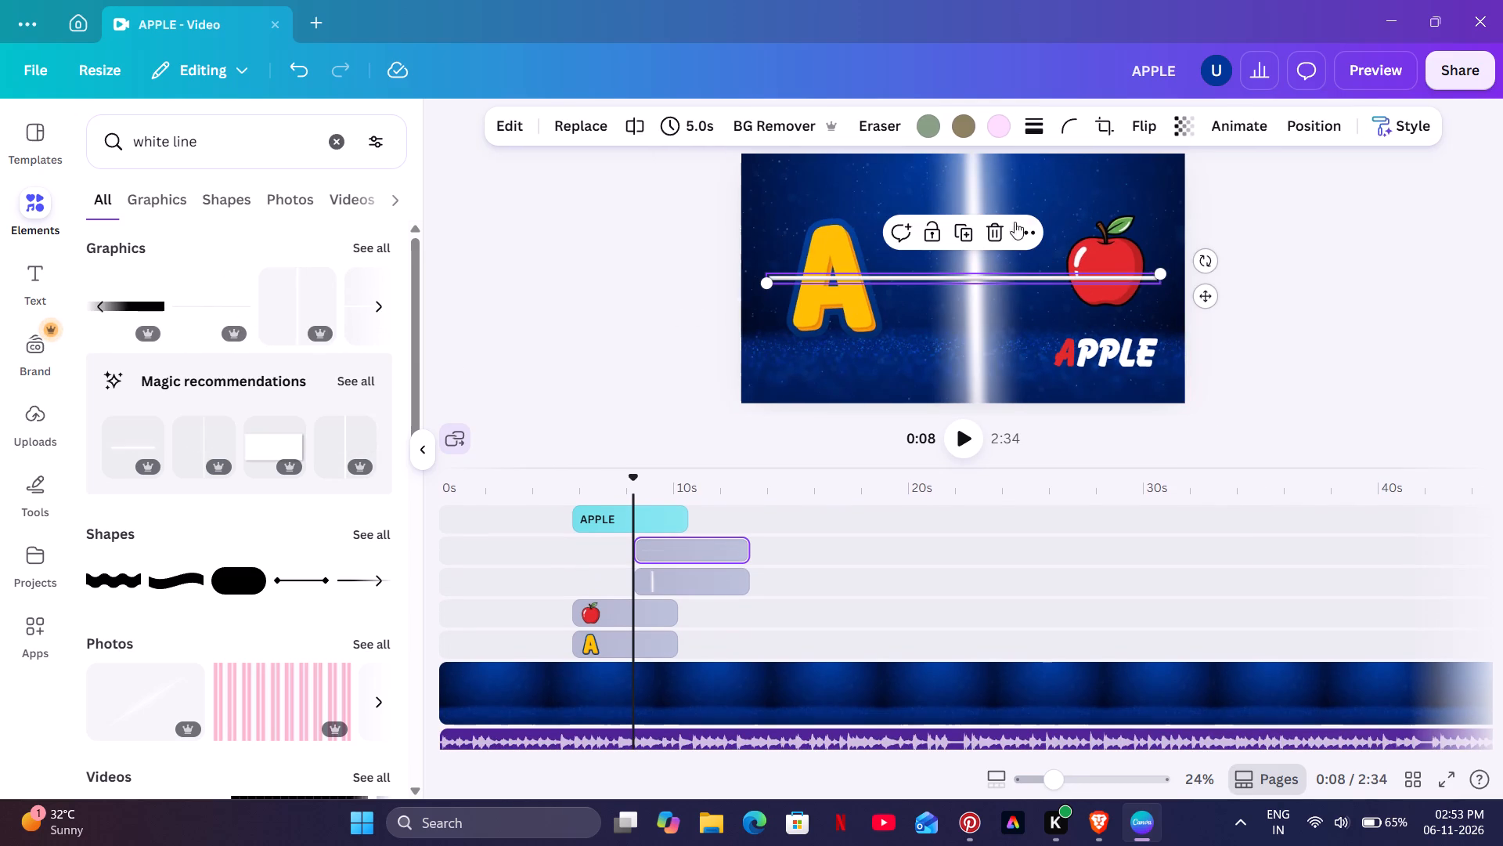
click(967, 189)
click(995, 174)
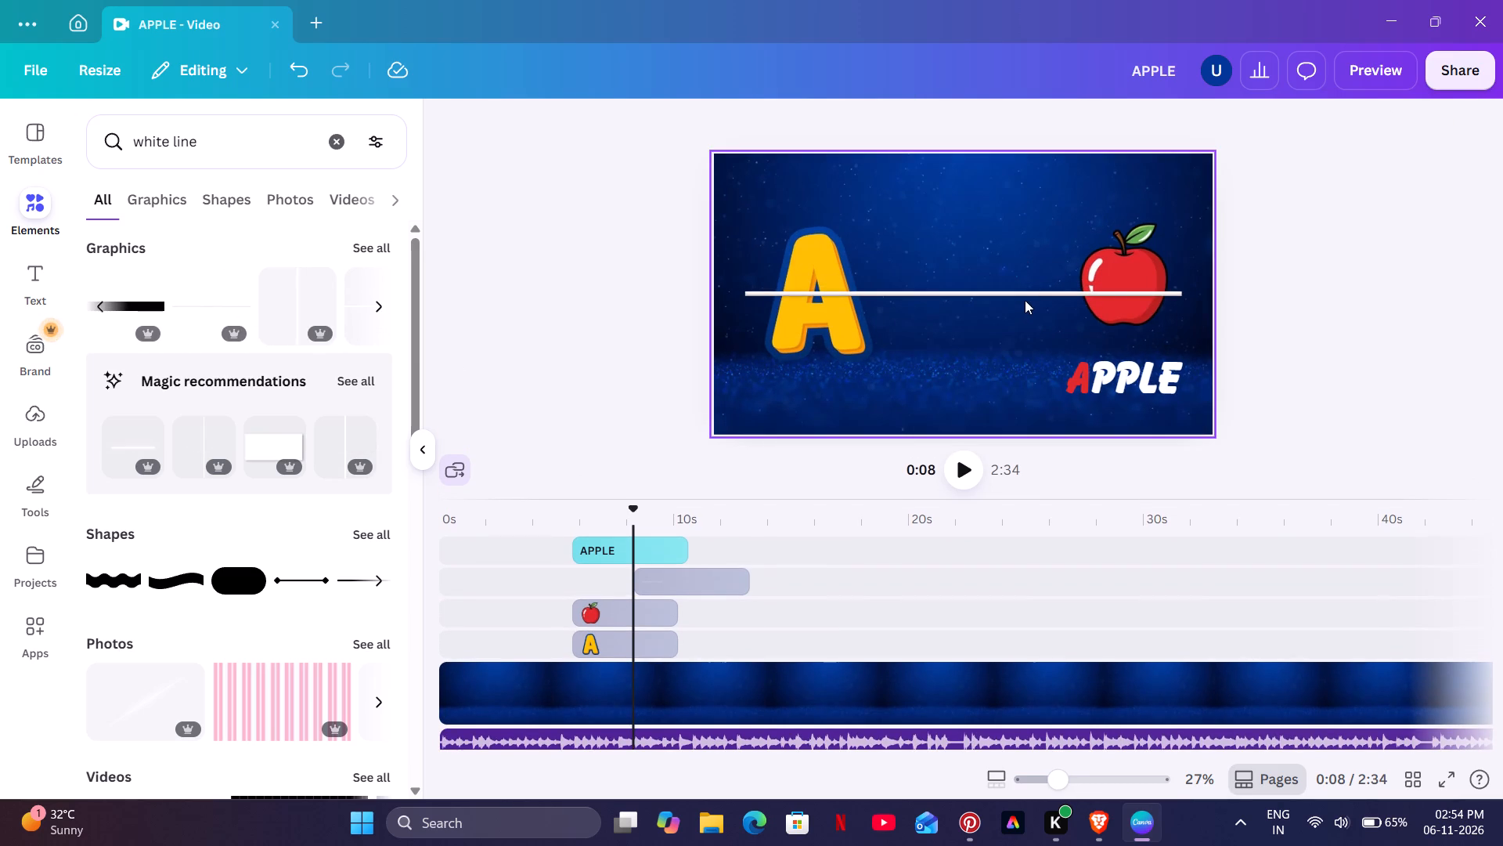
Rotate the thin white line to vertical so it divides the canvas down the middle between the A and the apple.
click(1027, 300)
click(1030, 297)
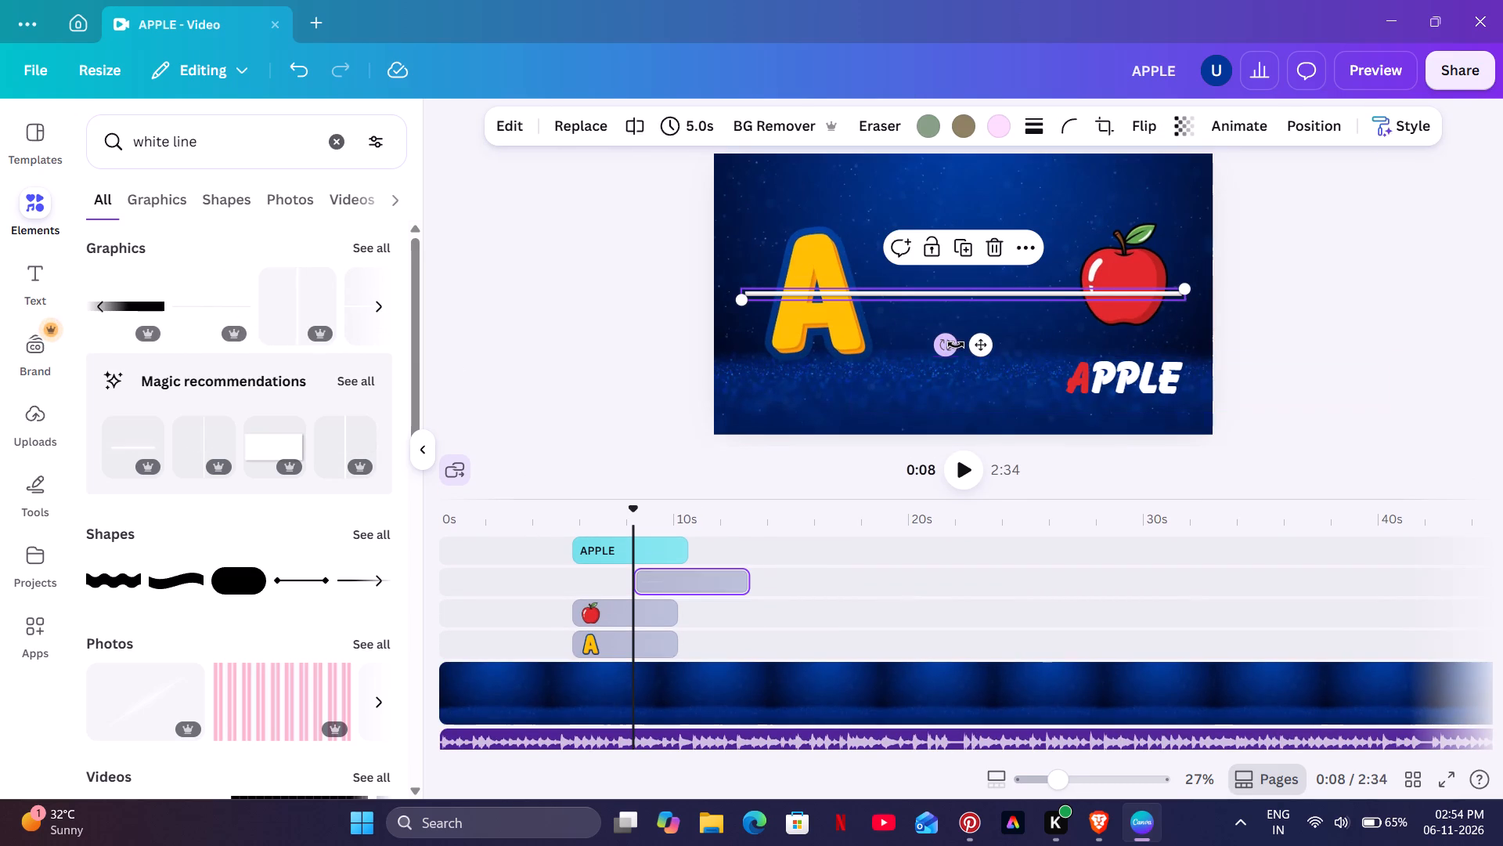
drag(943, 344, 1271, 326)
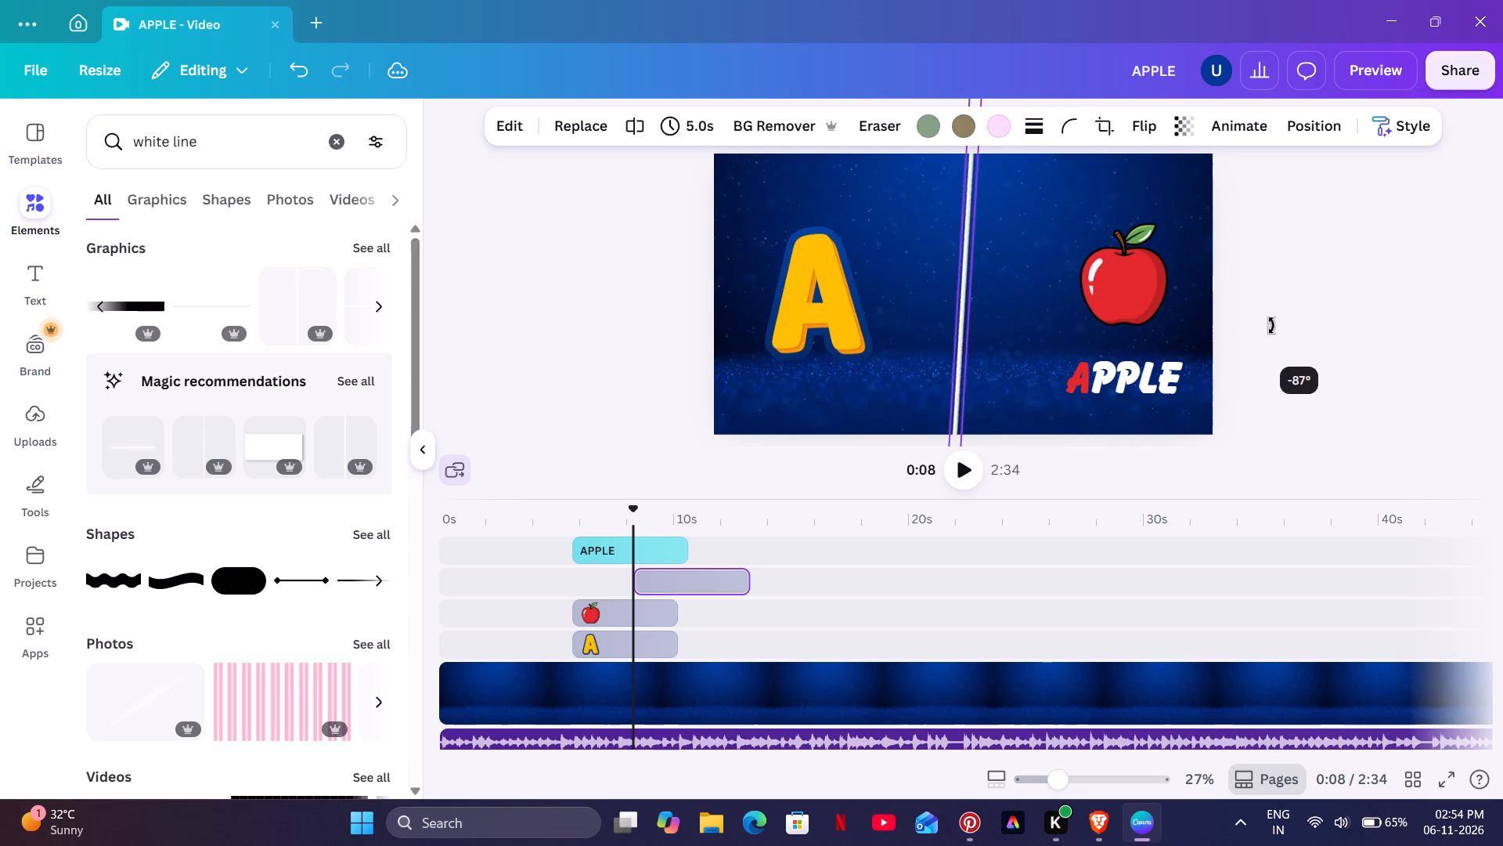
drag(1271, 326, 1295, 316)
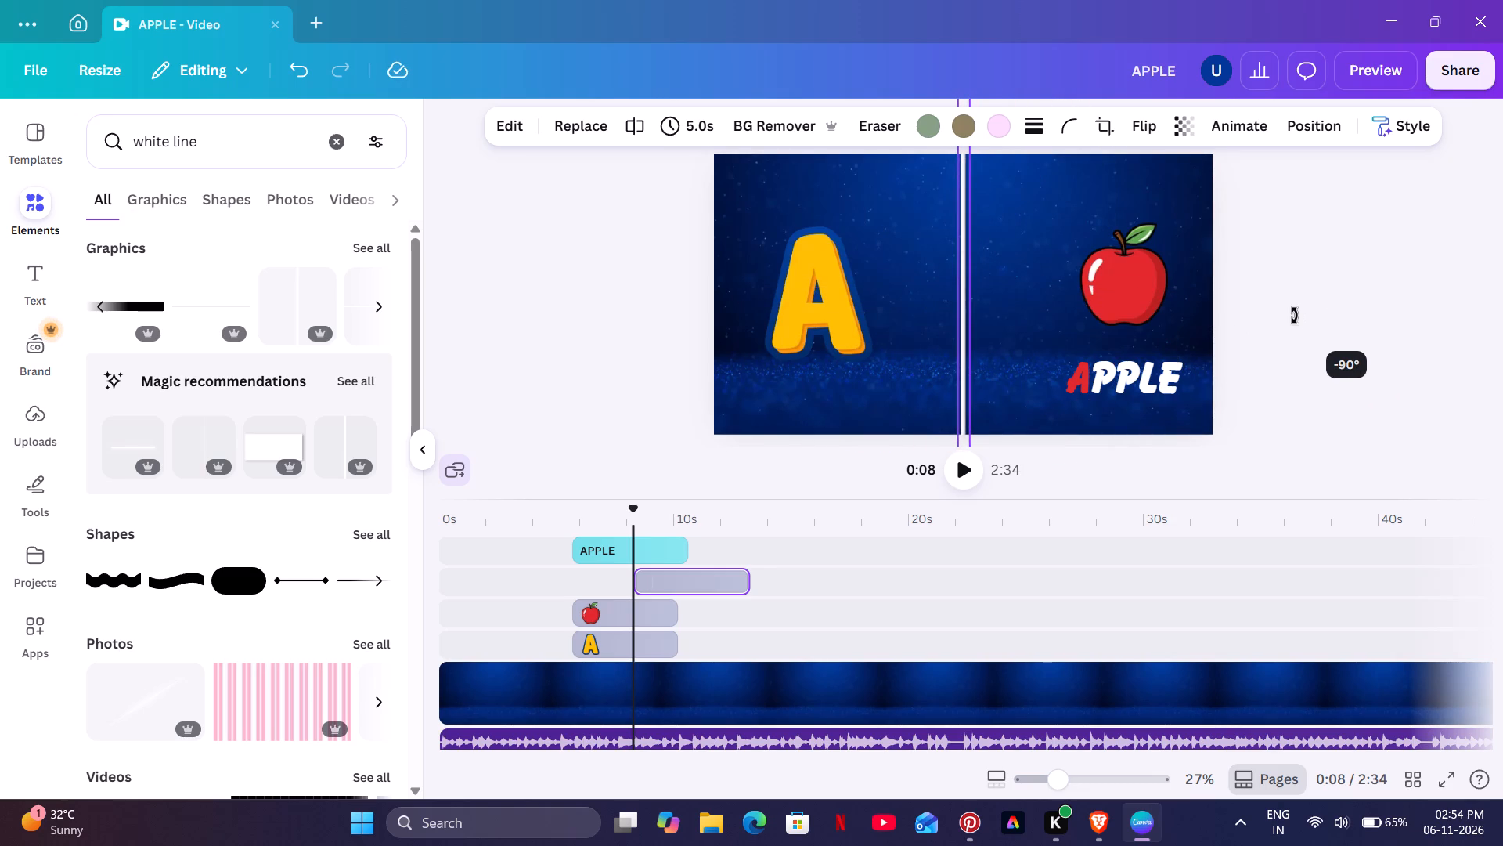
drag(1295, 316, 1318, 311)
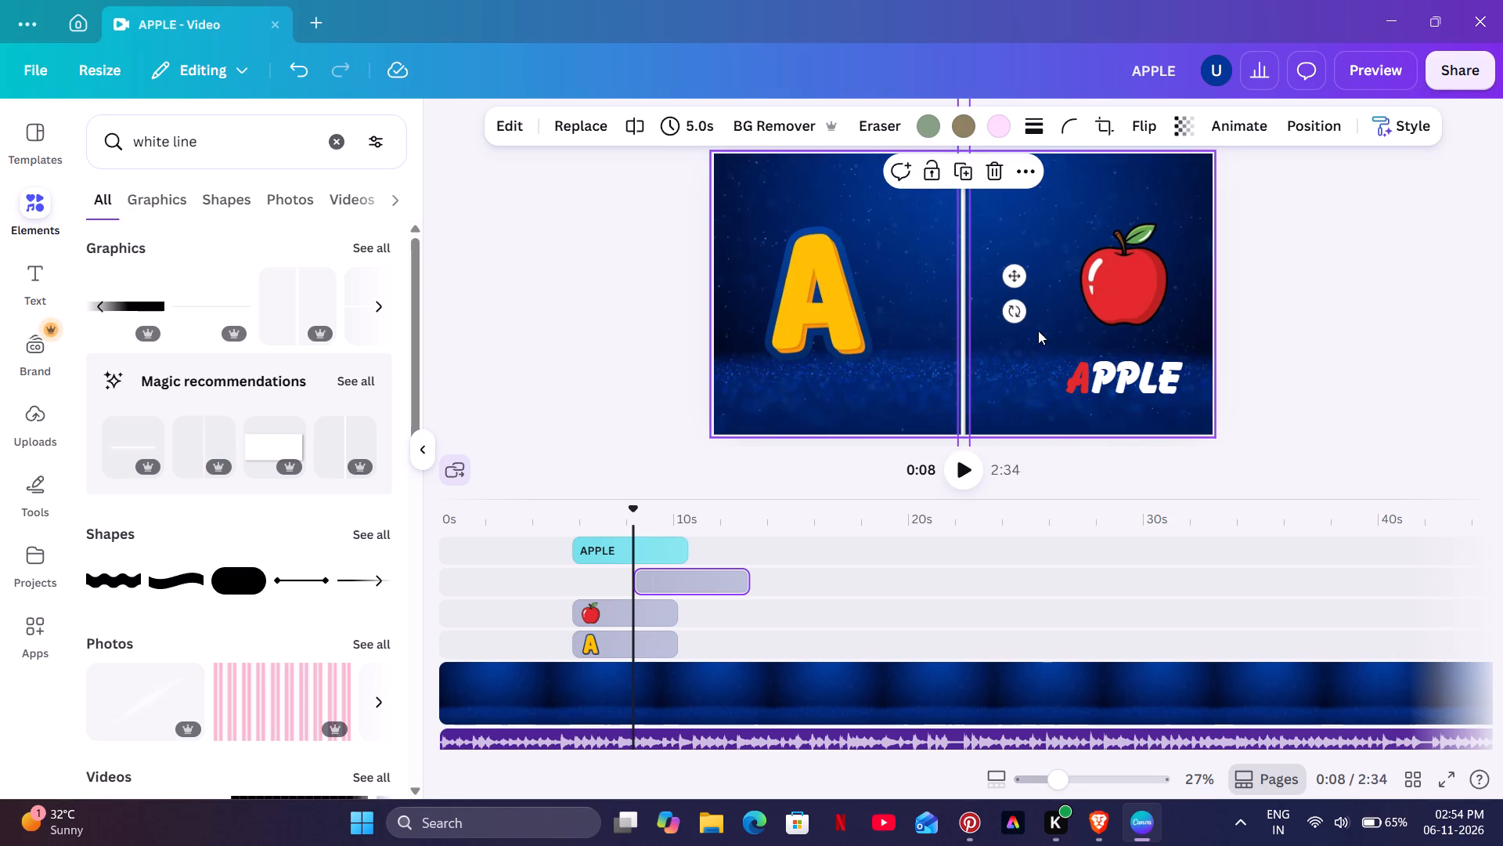
drag(1009, 307, 1024, 305)
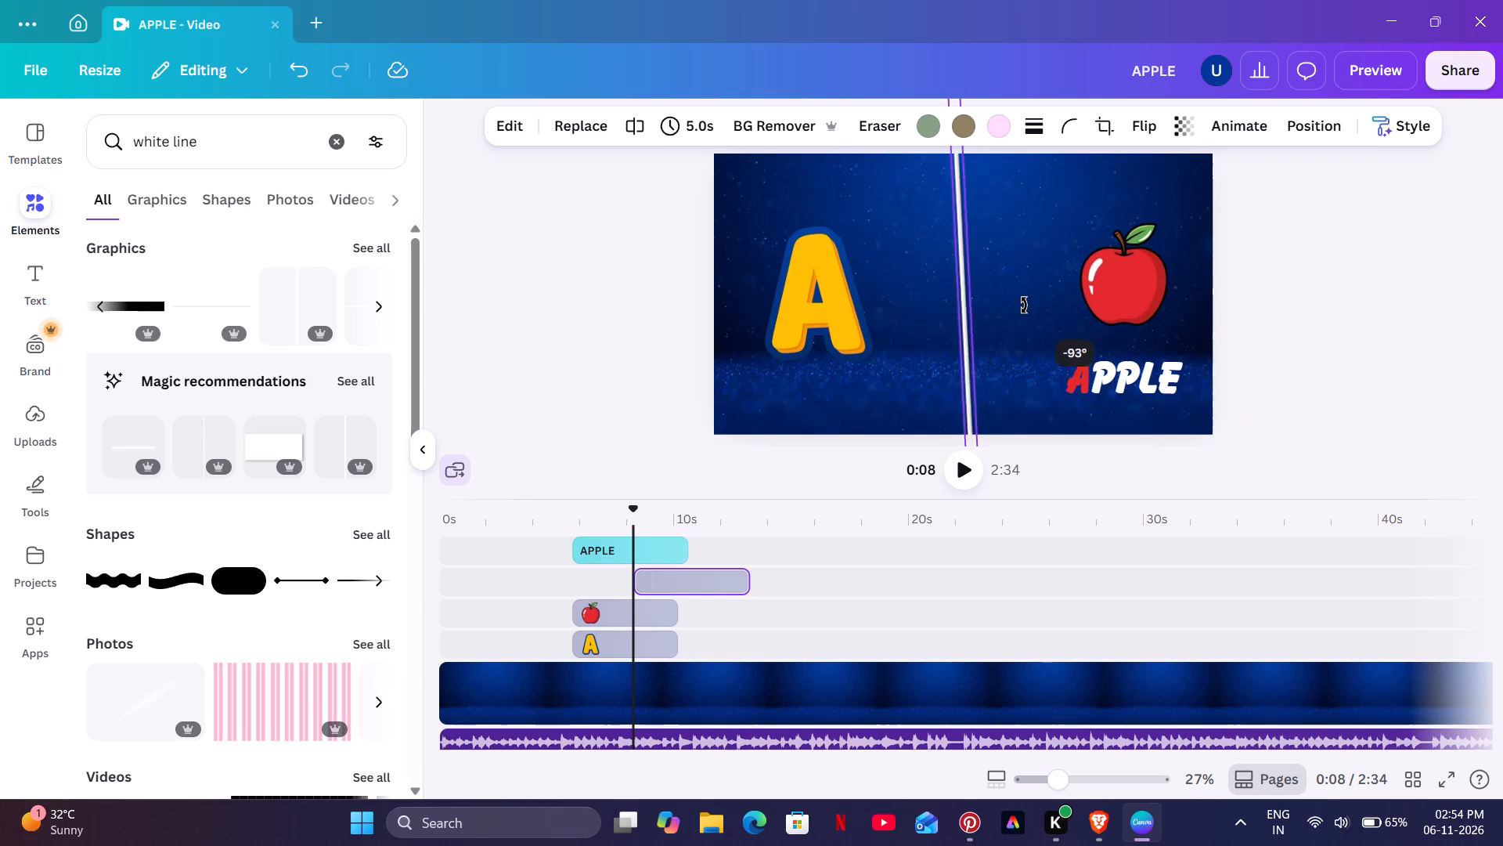
drag(1024, 305, 1033, 307)
click(1346, 248)
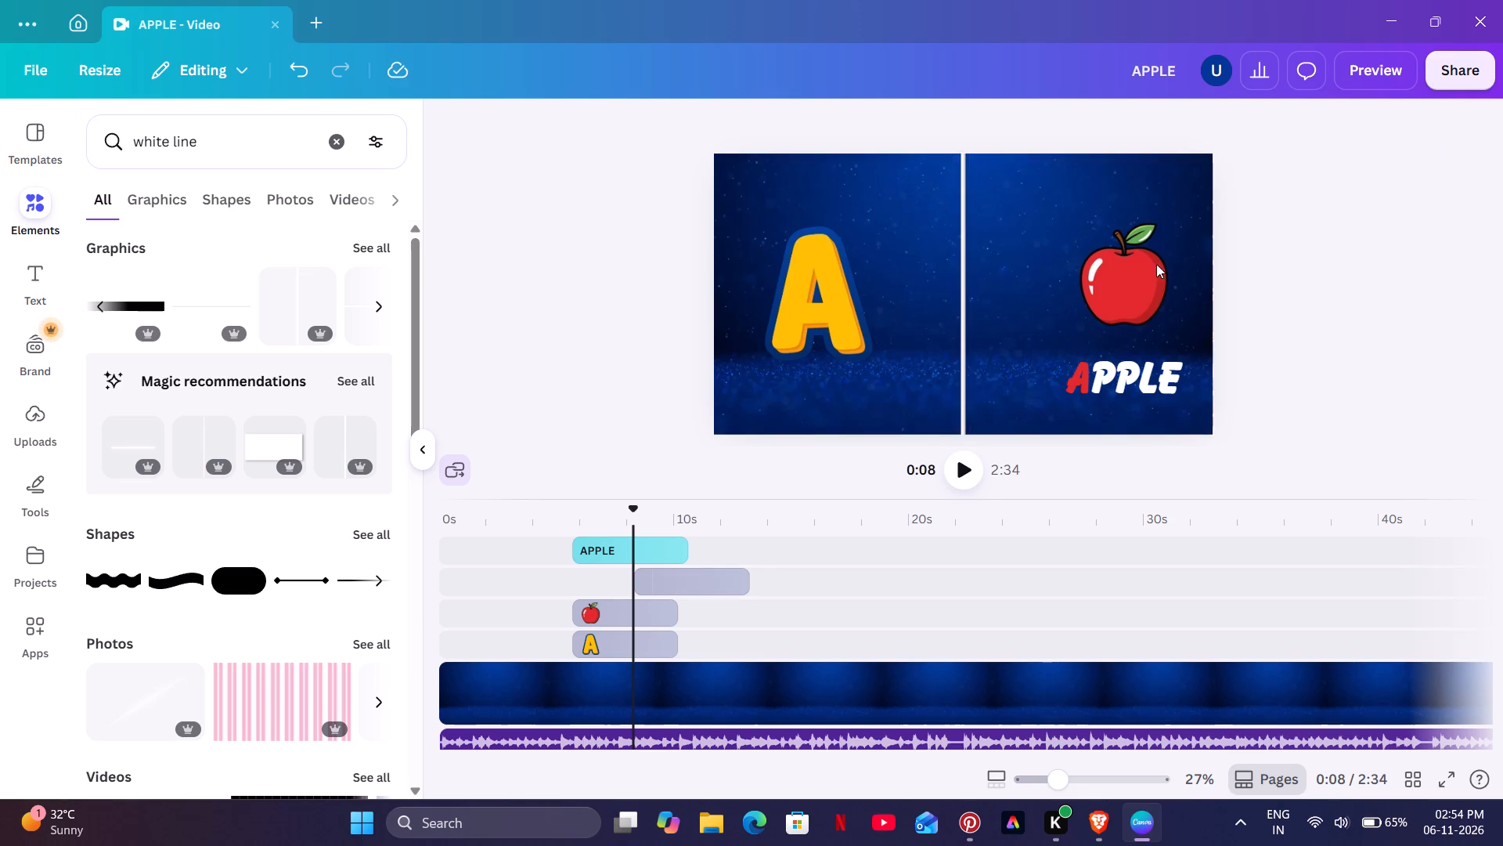
Enlarge the apple picture moderately and shift it slightly toward the white divider, keeping it above its caption.
click(1121, 286)
click(1074, 230)
drag(1074, 229, 1020, 183)
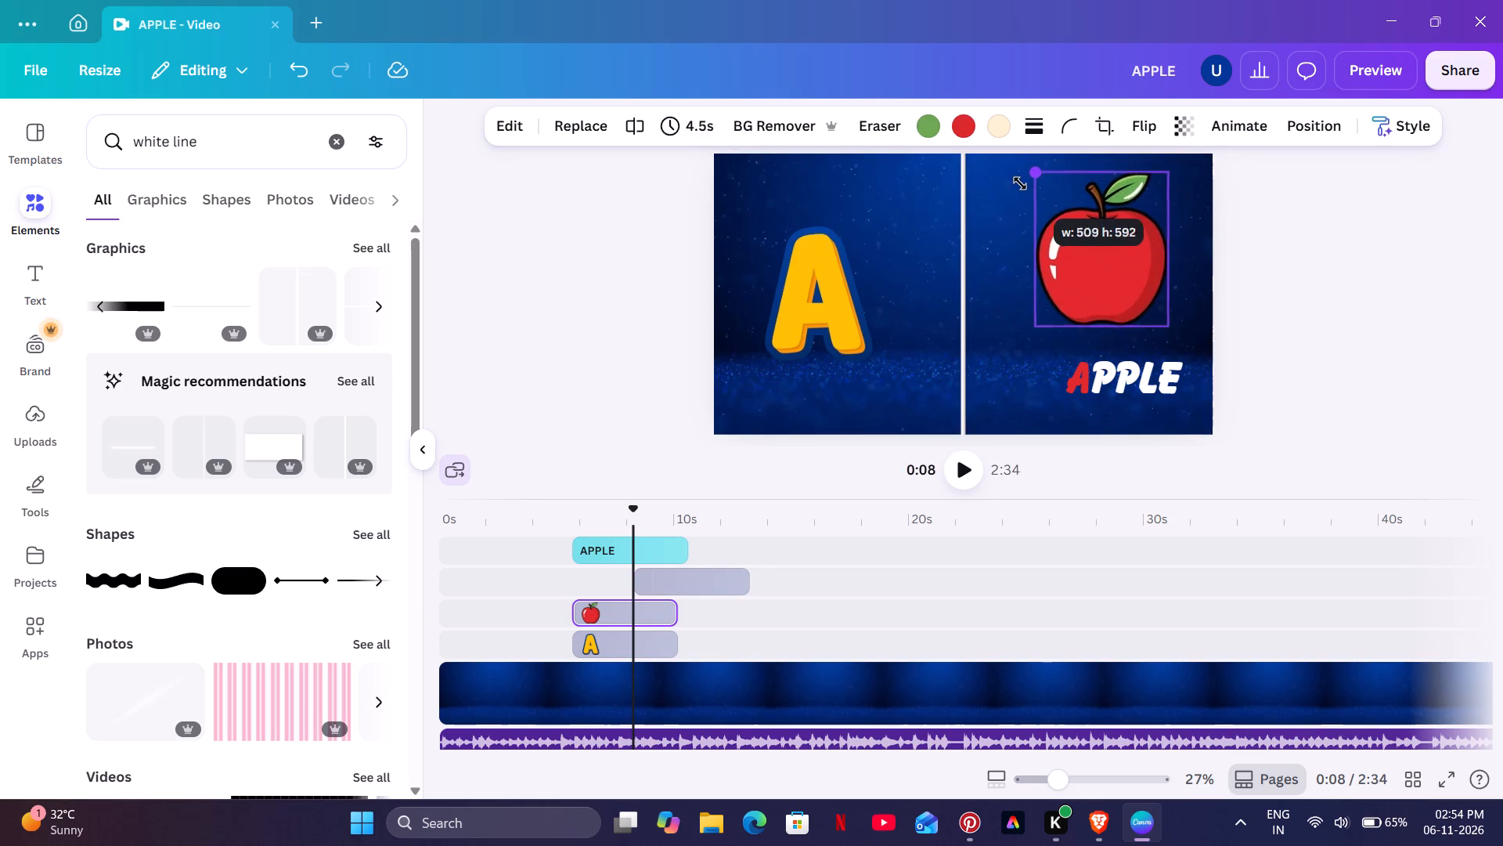
drag(1020, 183, 1052, 212)
drag(1105, 276, 1091, 275)
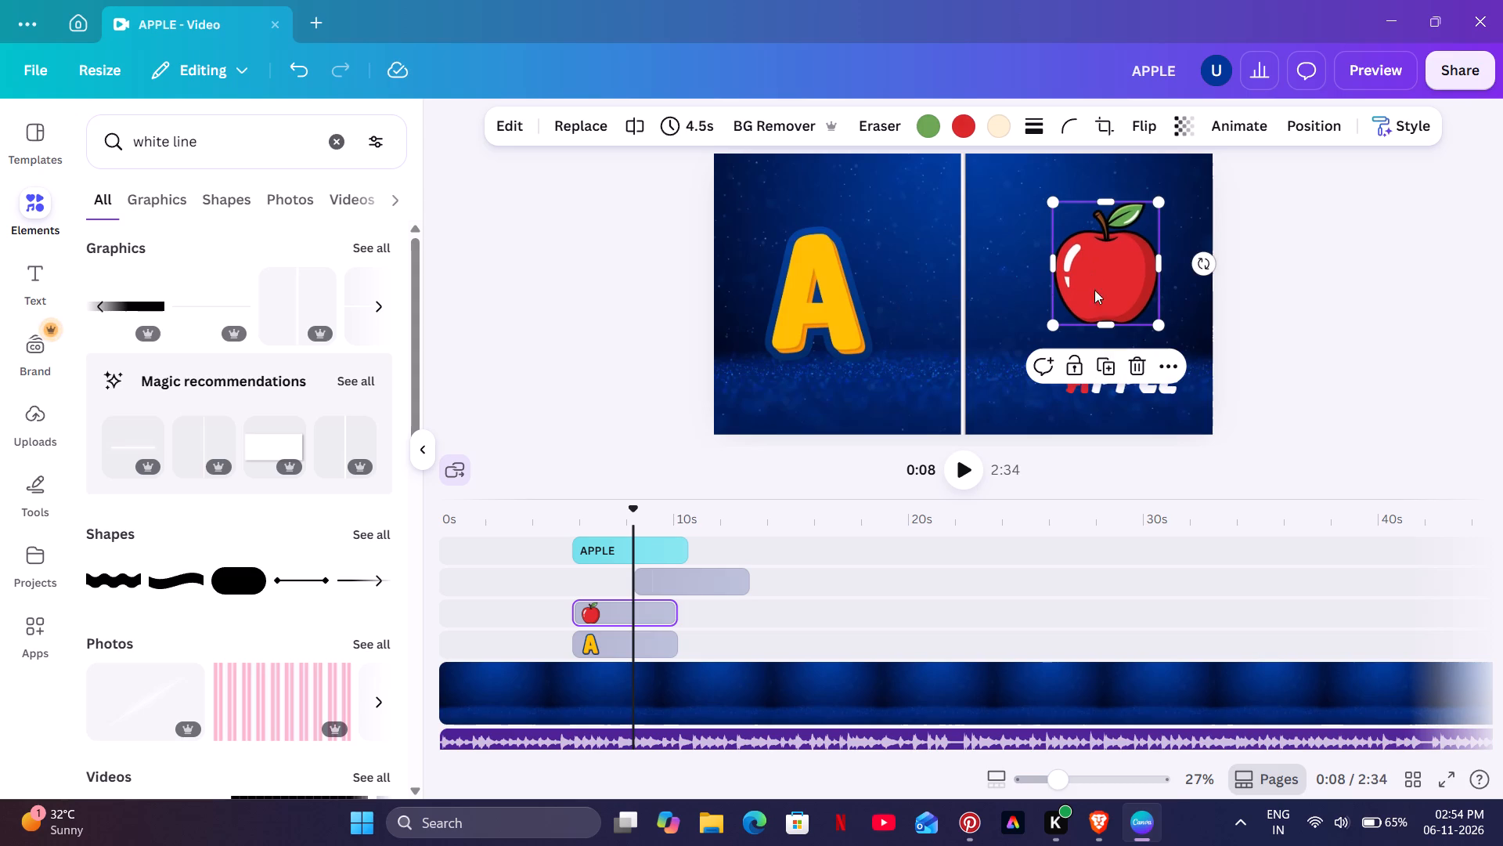
Move the APPLE caption slightly toward the divider so it sits centred beneath the enlarged apple.
click(1116, 393)
drag(1116, 393, 1090, 382)
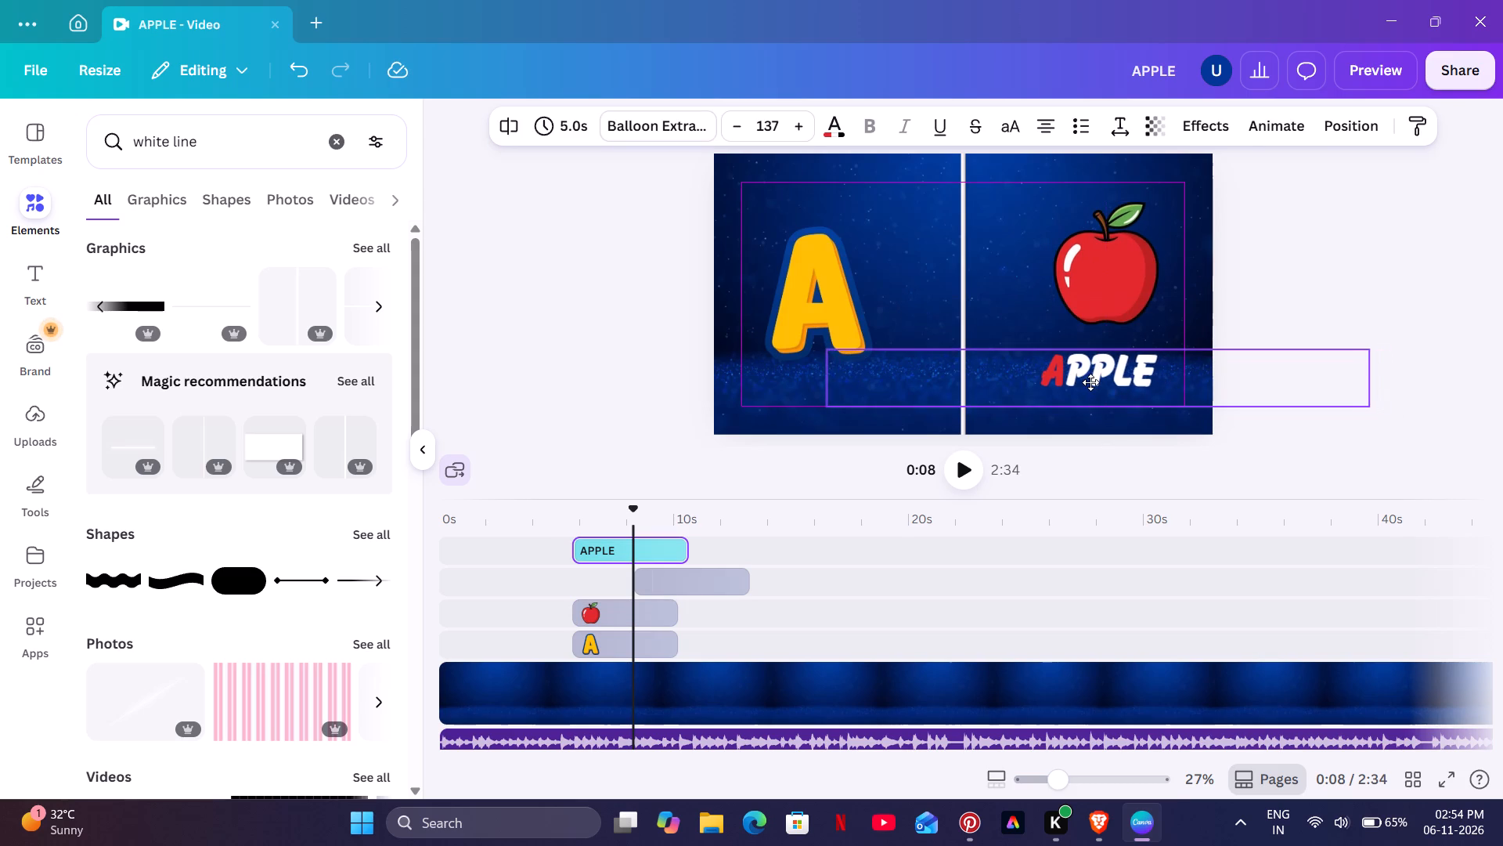
drag(1090, 382, 1101, 382)
click(1350, 255)
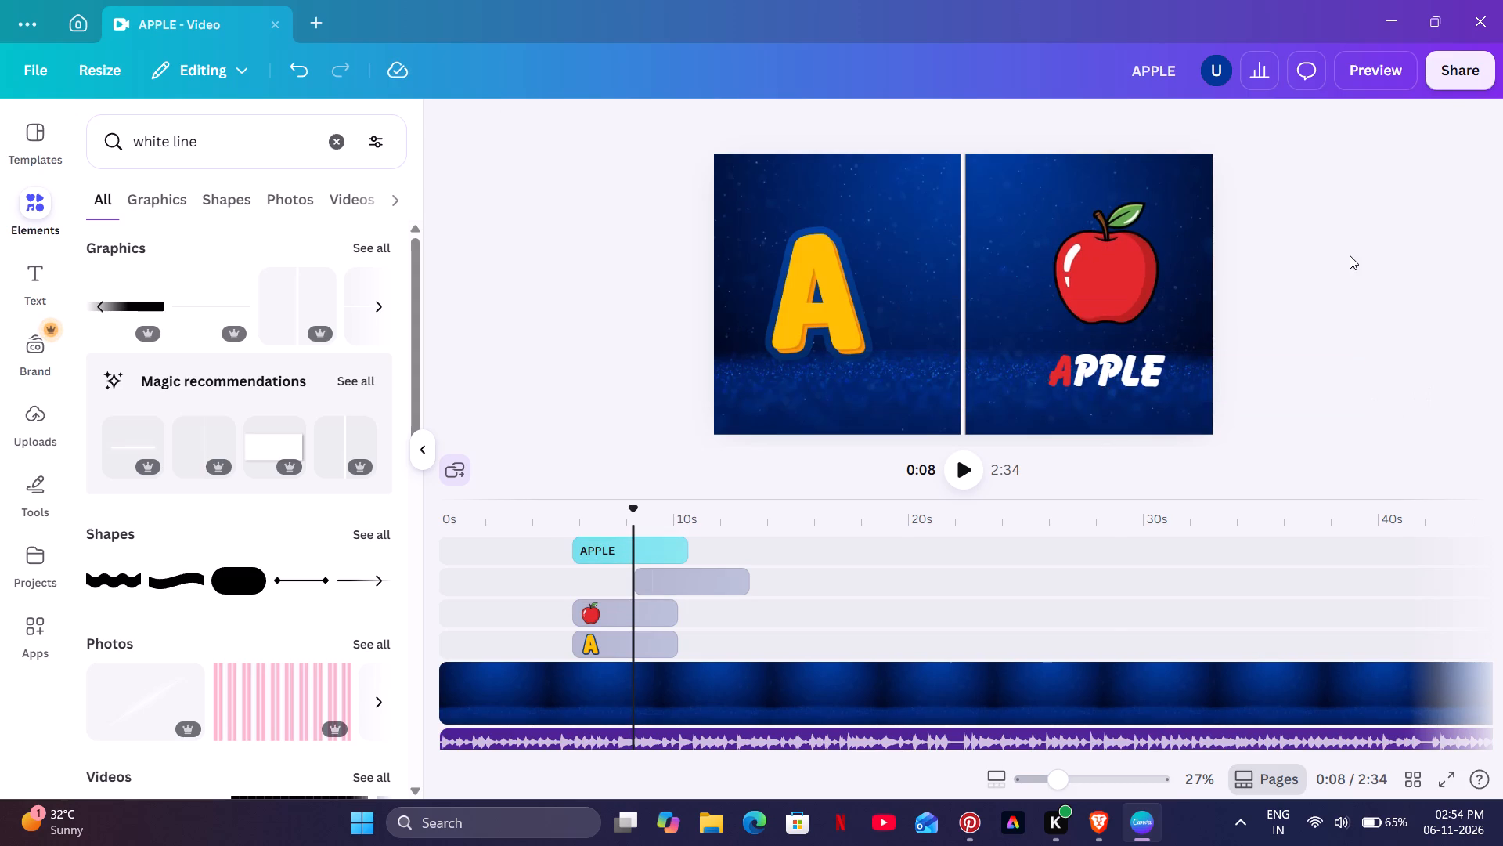
Shift the vertical white divider slightly toward the apple.
click(957, 286)
click(958, 304)
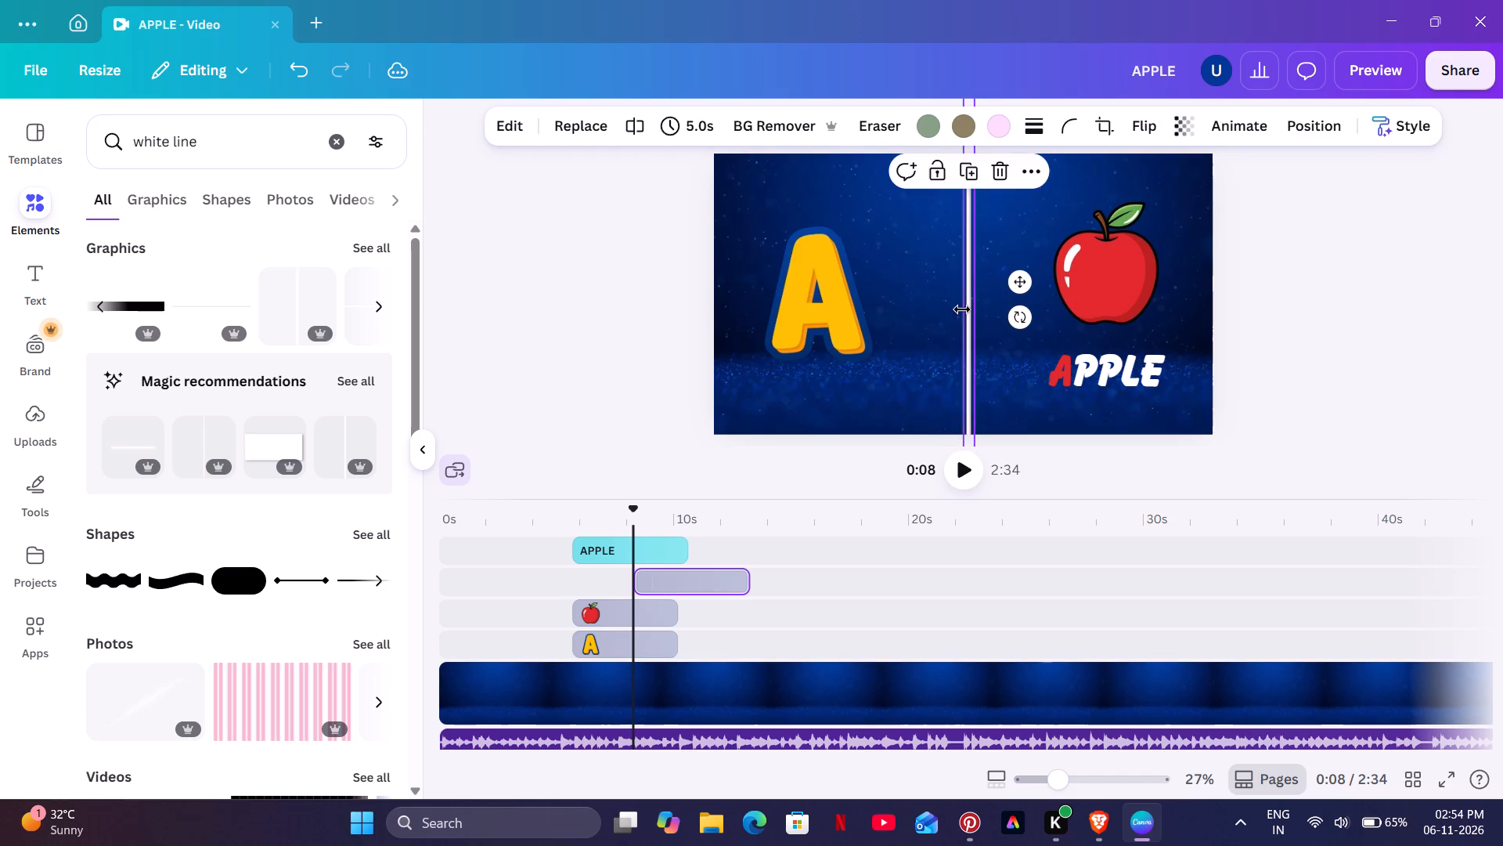
Move the white divider's clip to a track above the APPLE caption and align its start with the caption's clip.
drag(692, 573, 640, 533)
click(661, 594)
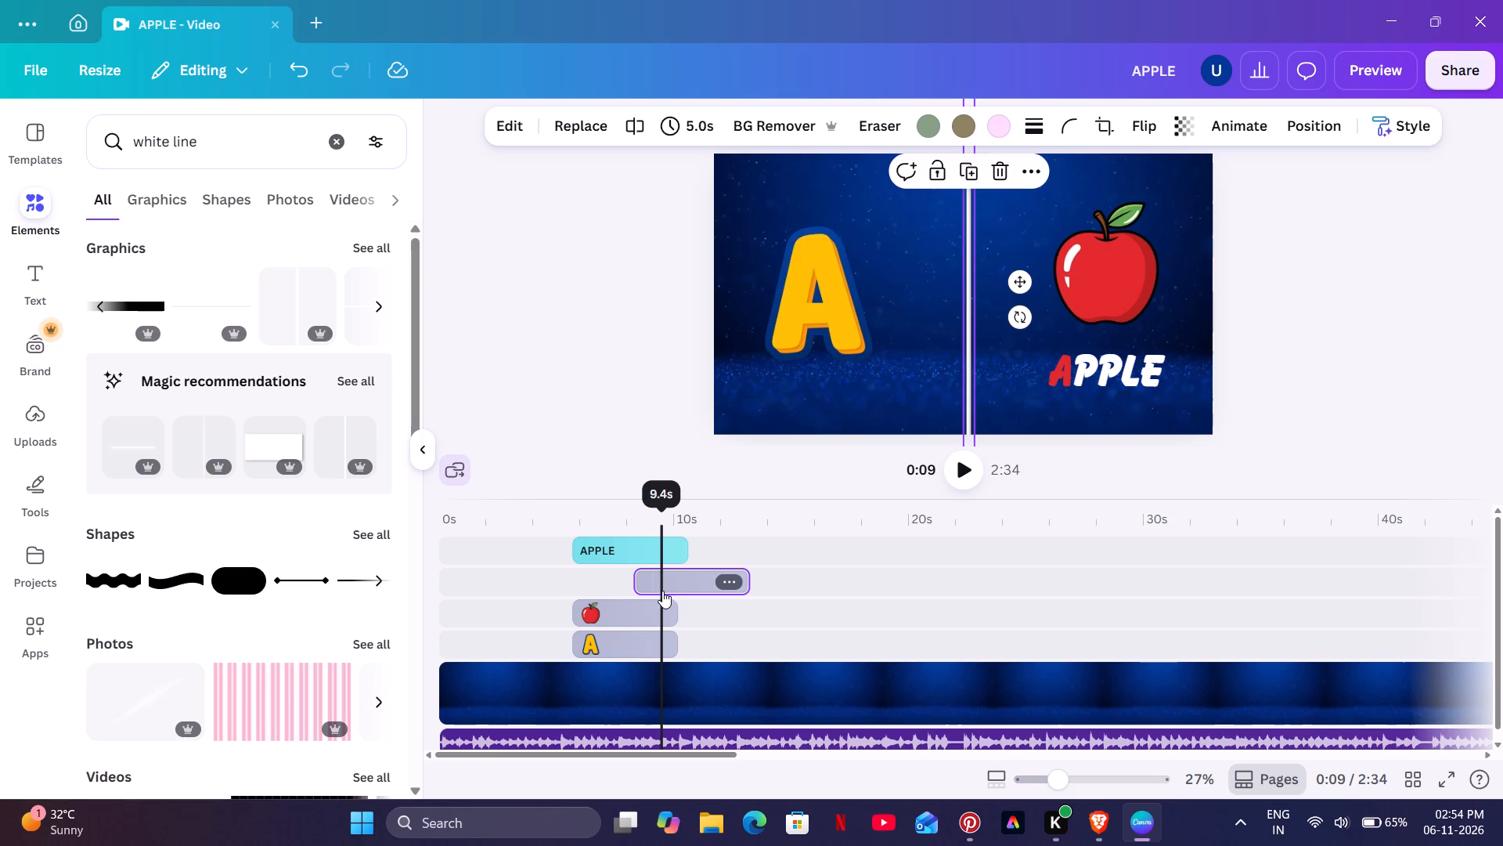
drag(683, 575, 665, 540)
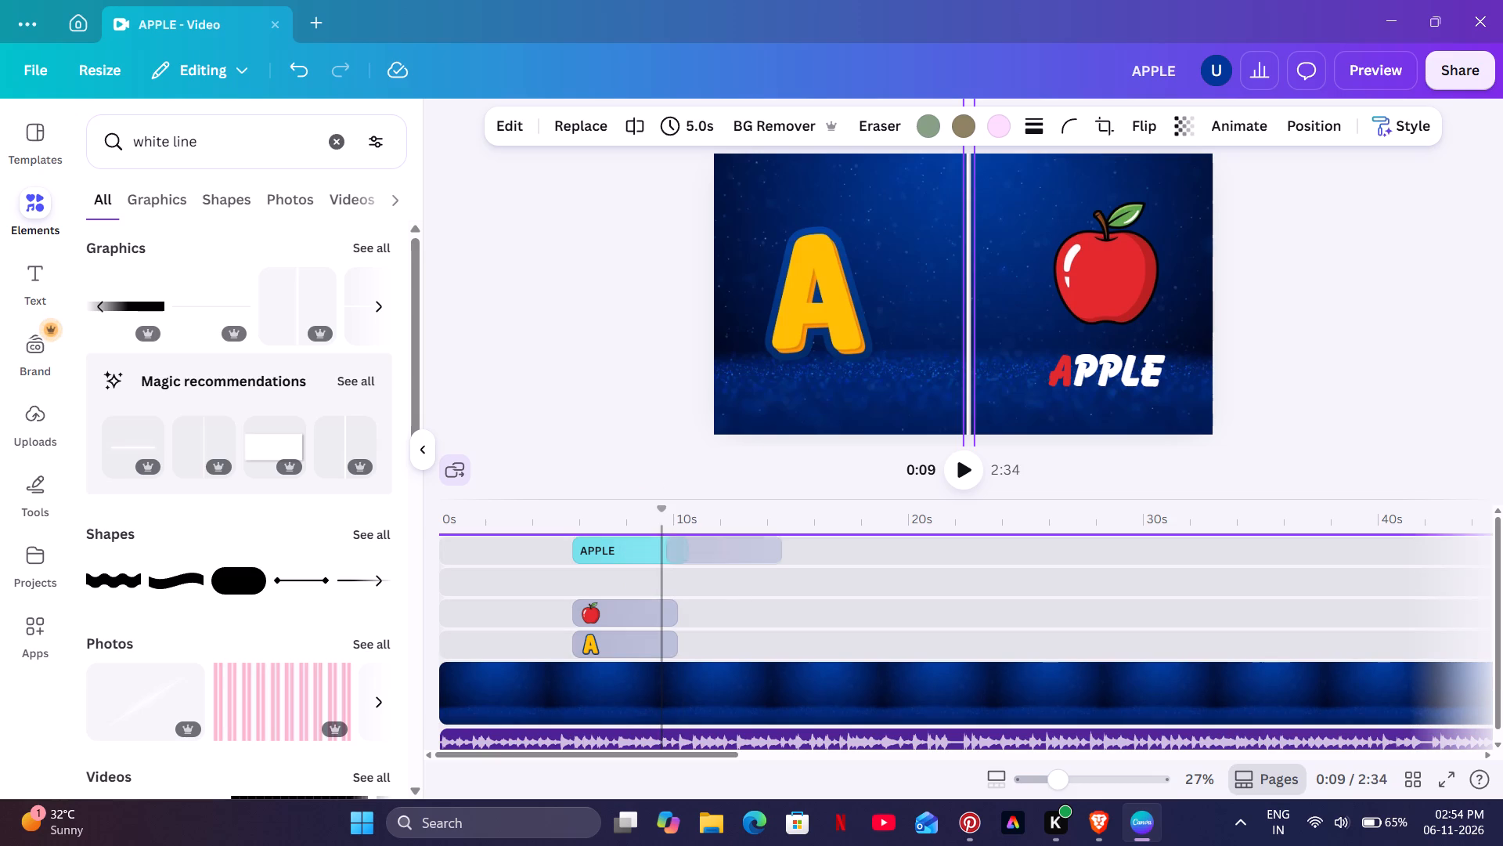
drag(665, 540, 665, 541)
drag(672, 548, 651, 548)
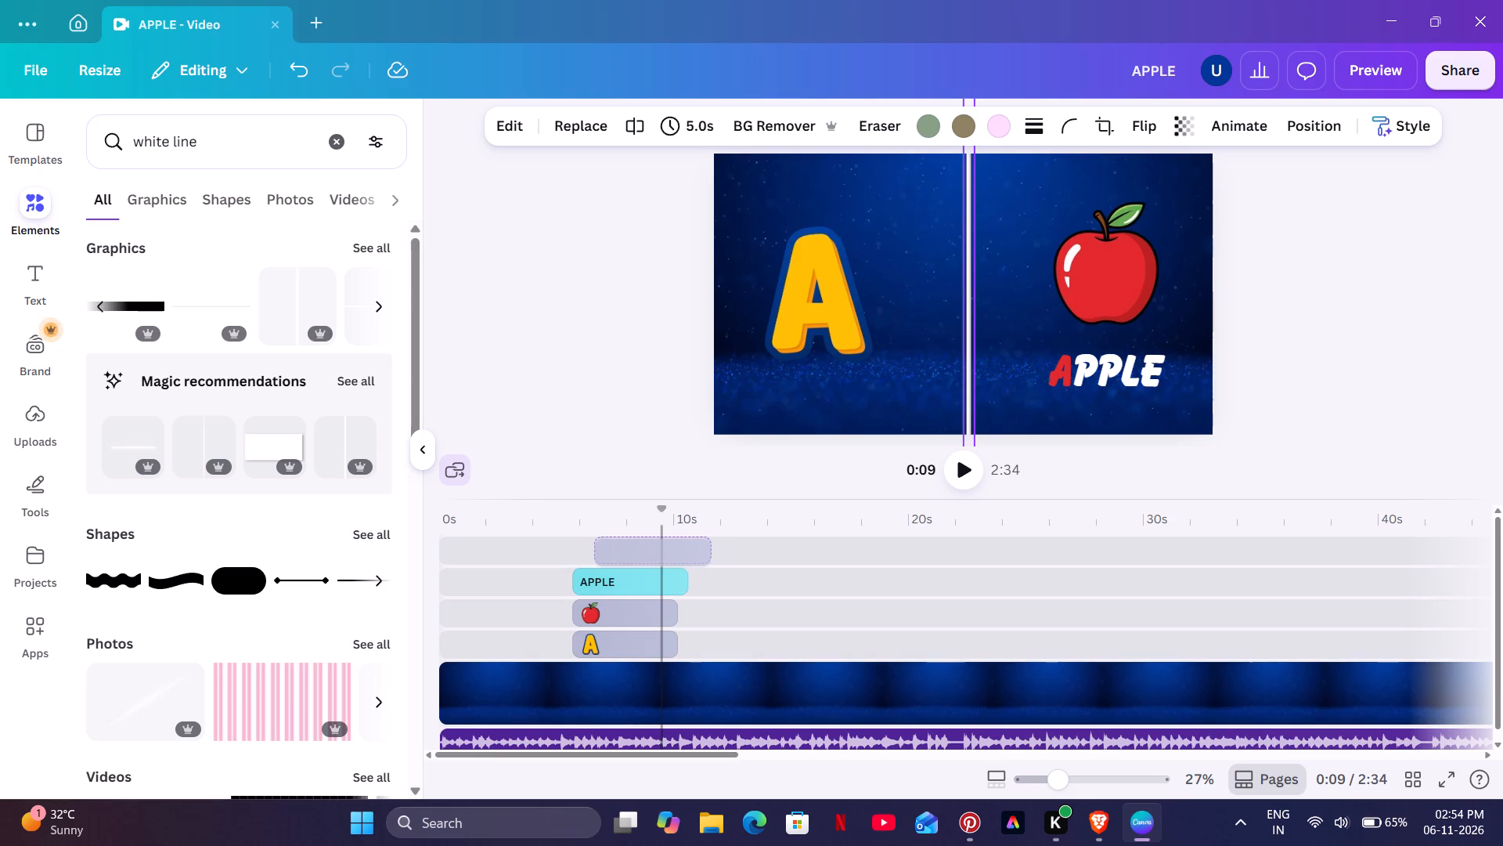
drag(651, 548, 634, 546)
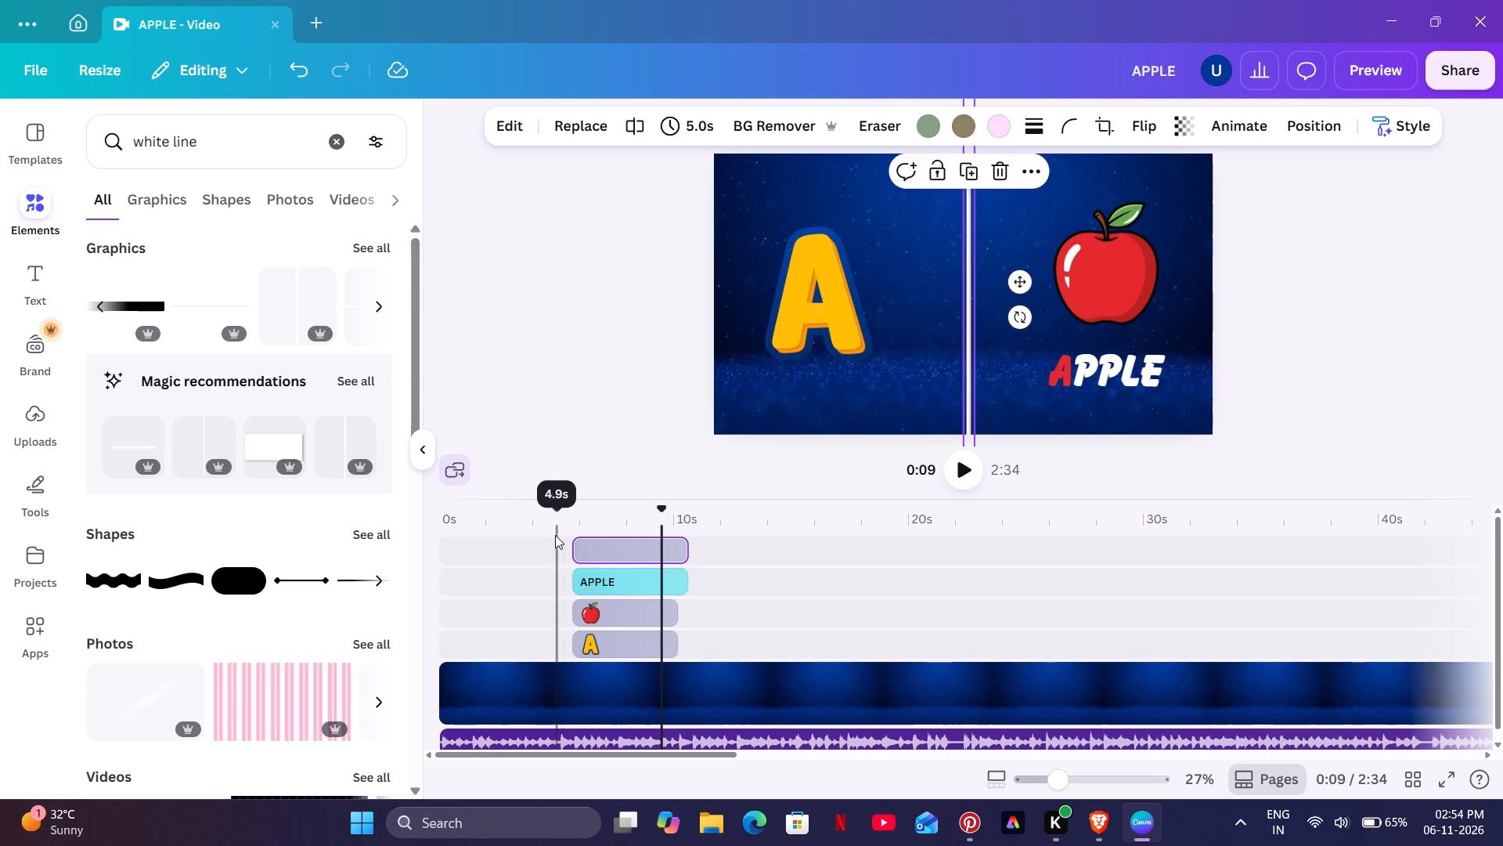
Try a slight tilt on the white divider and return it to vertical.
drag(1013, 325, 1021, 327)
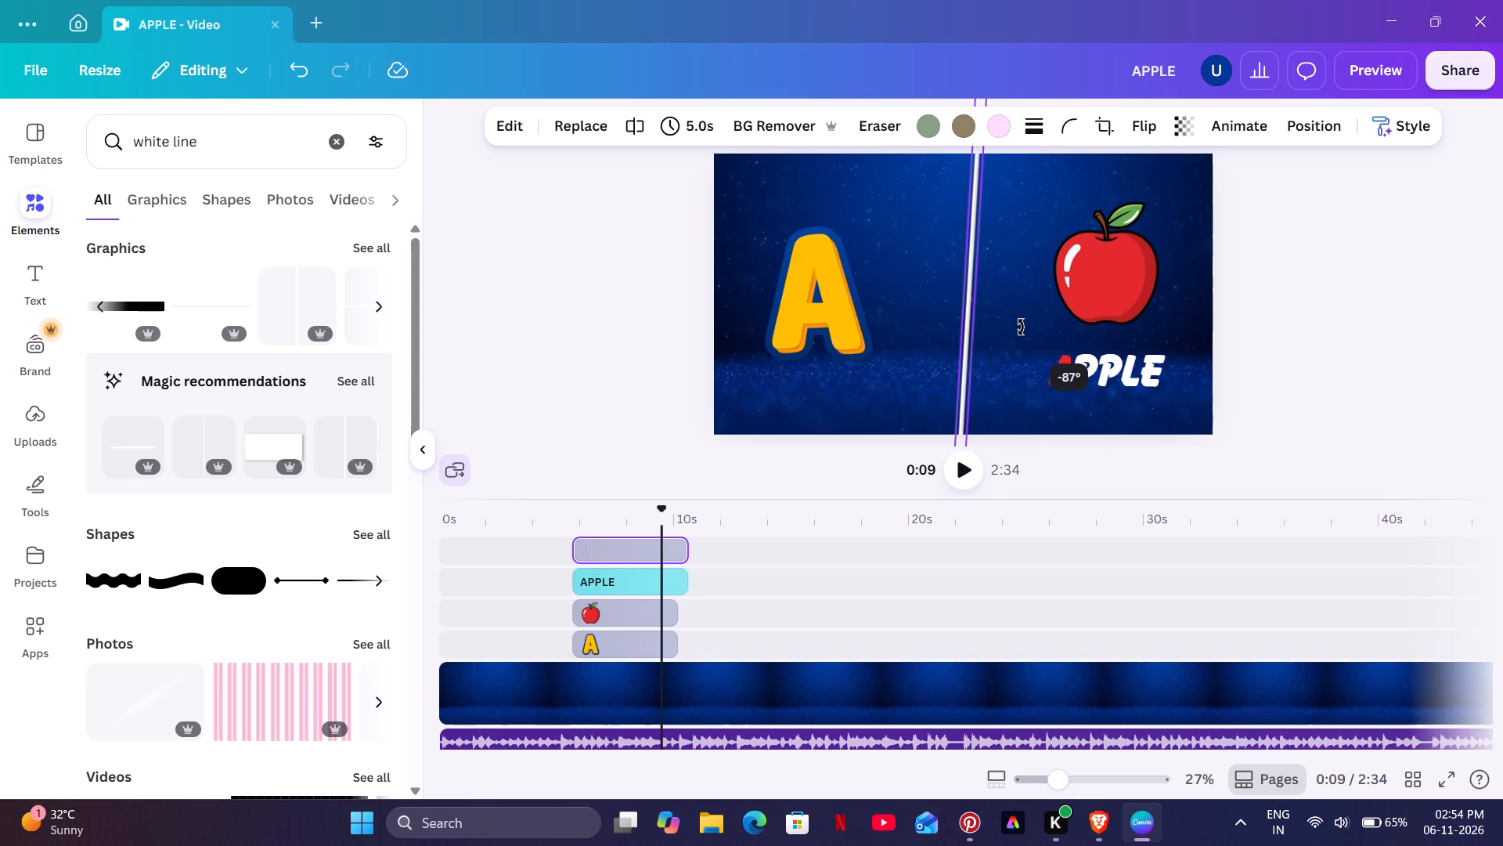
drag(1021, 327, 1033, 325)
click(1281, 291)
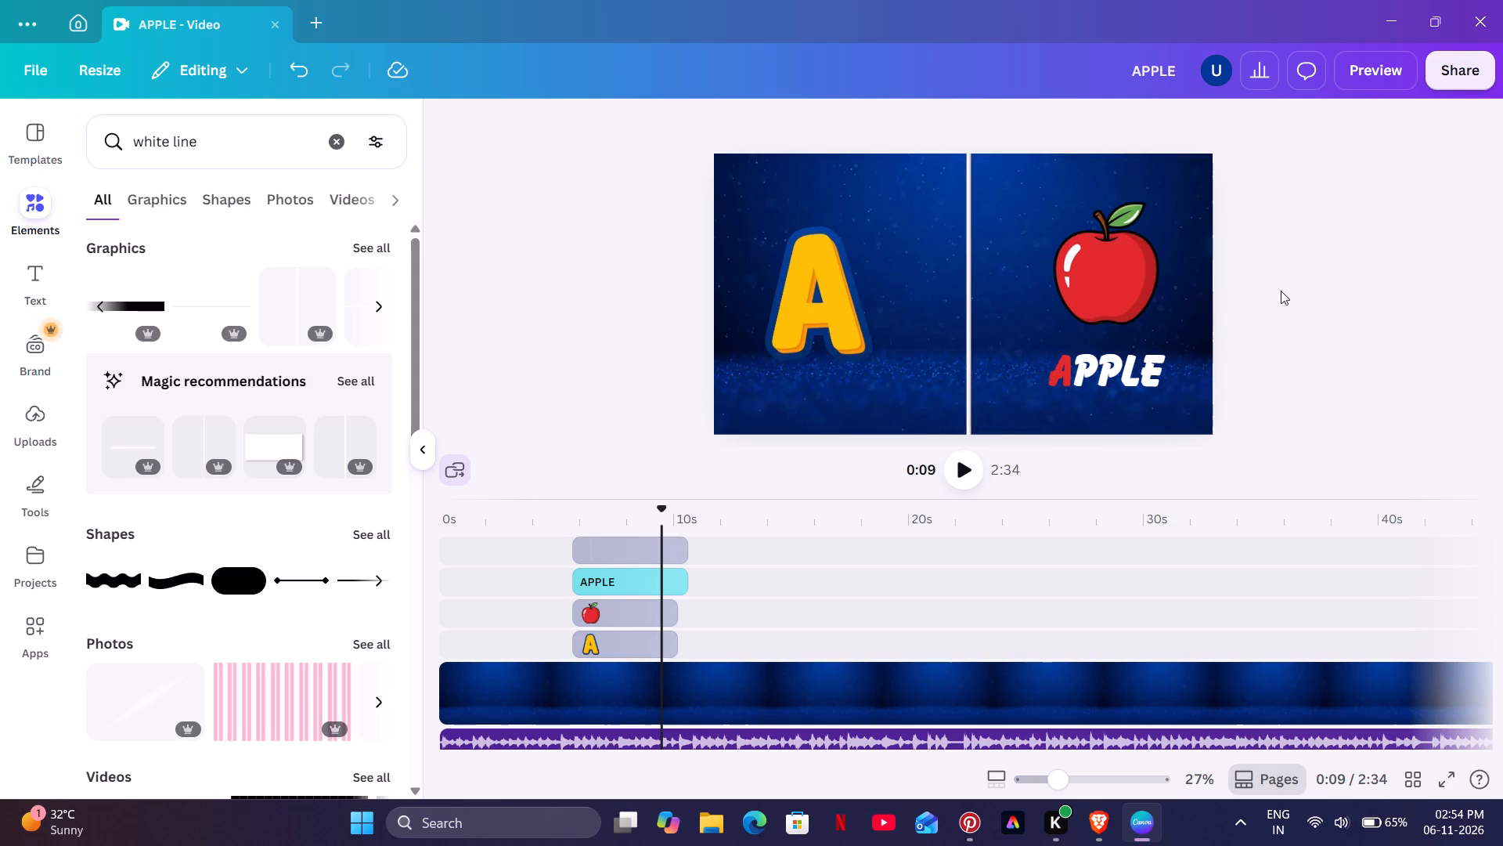
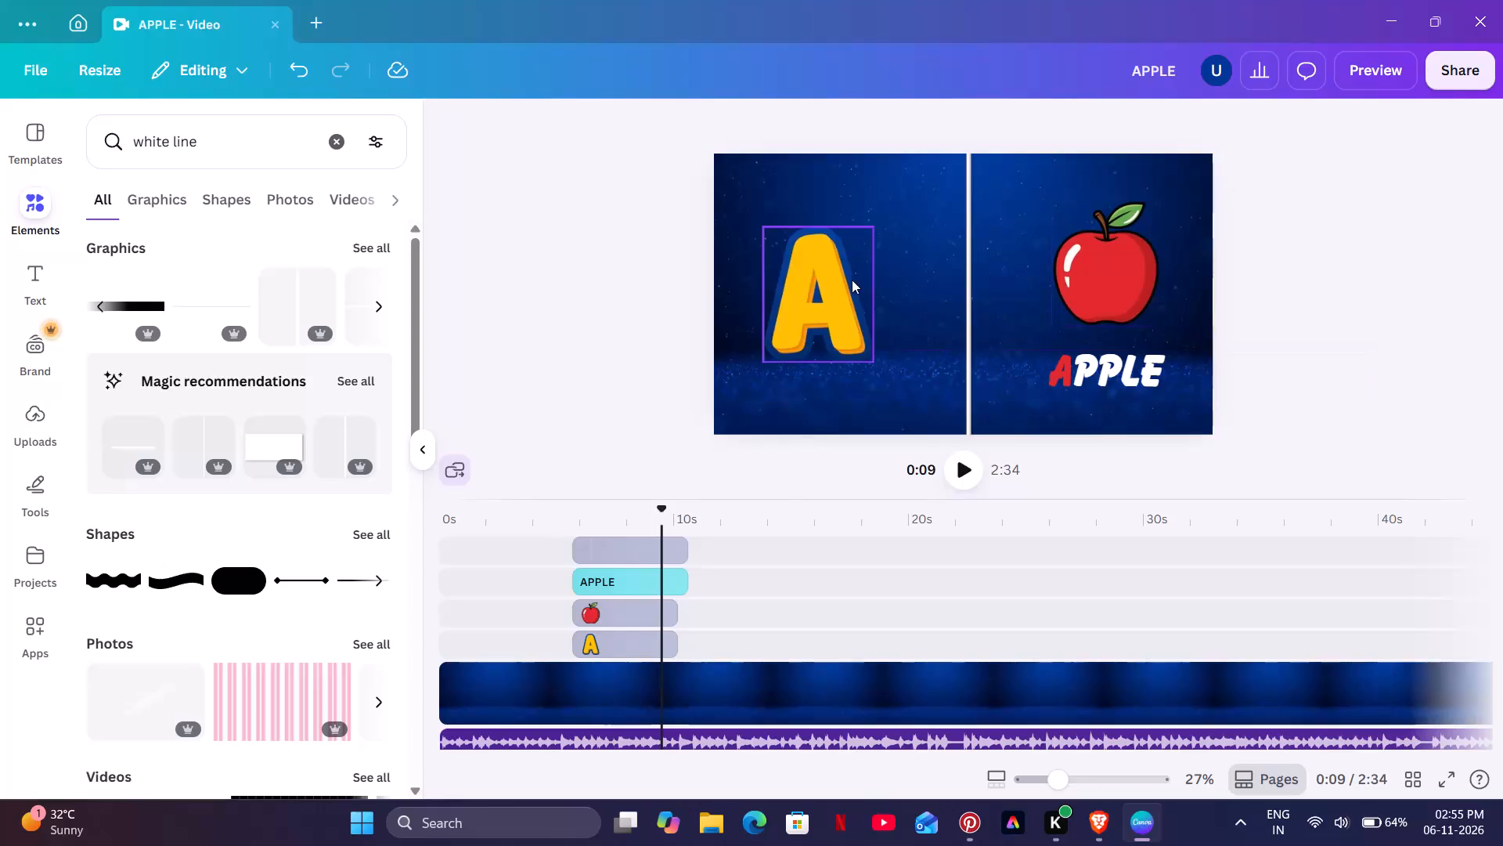
Move the yellow letter A slightly toward the white divider, keeping it at the same height.
click(845, 295)
click(846, 299)
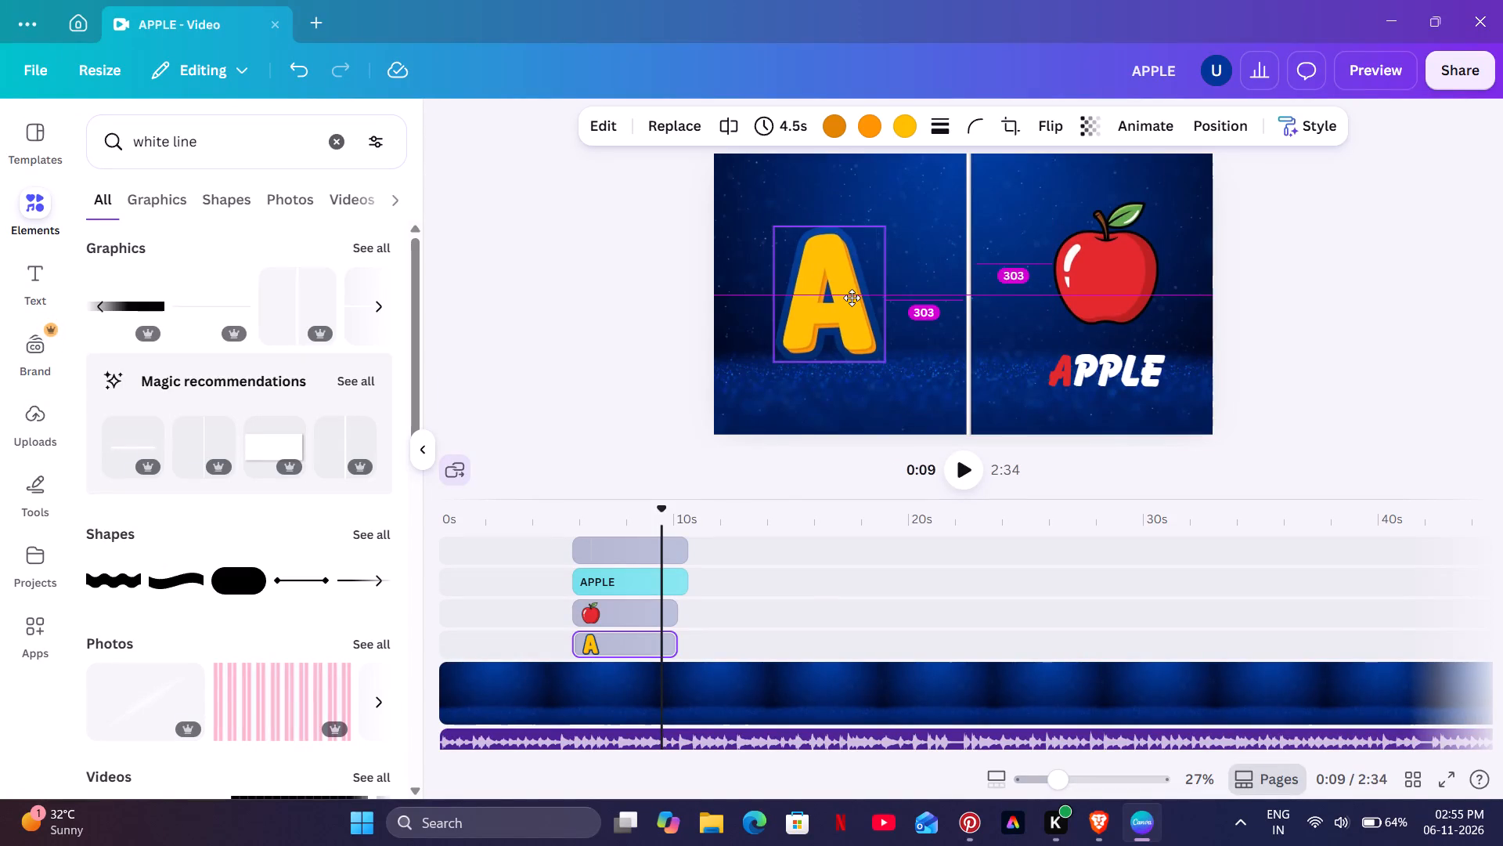
click(582, 309)
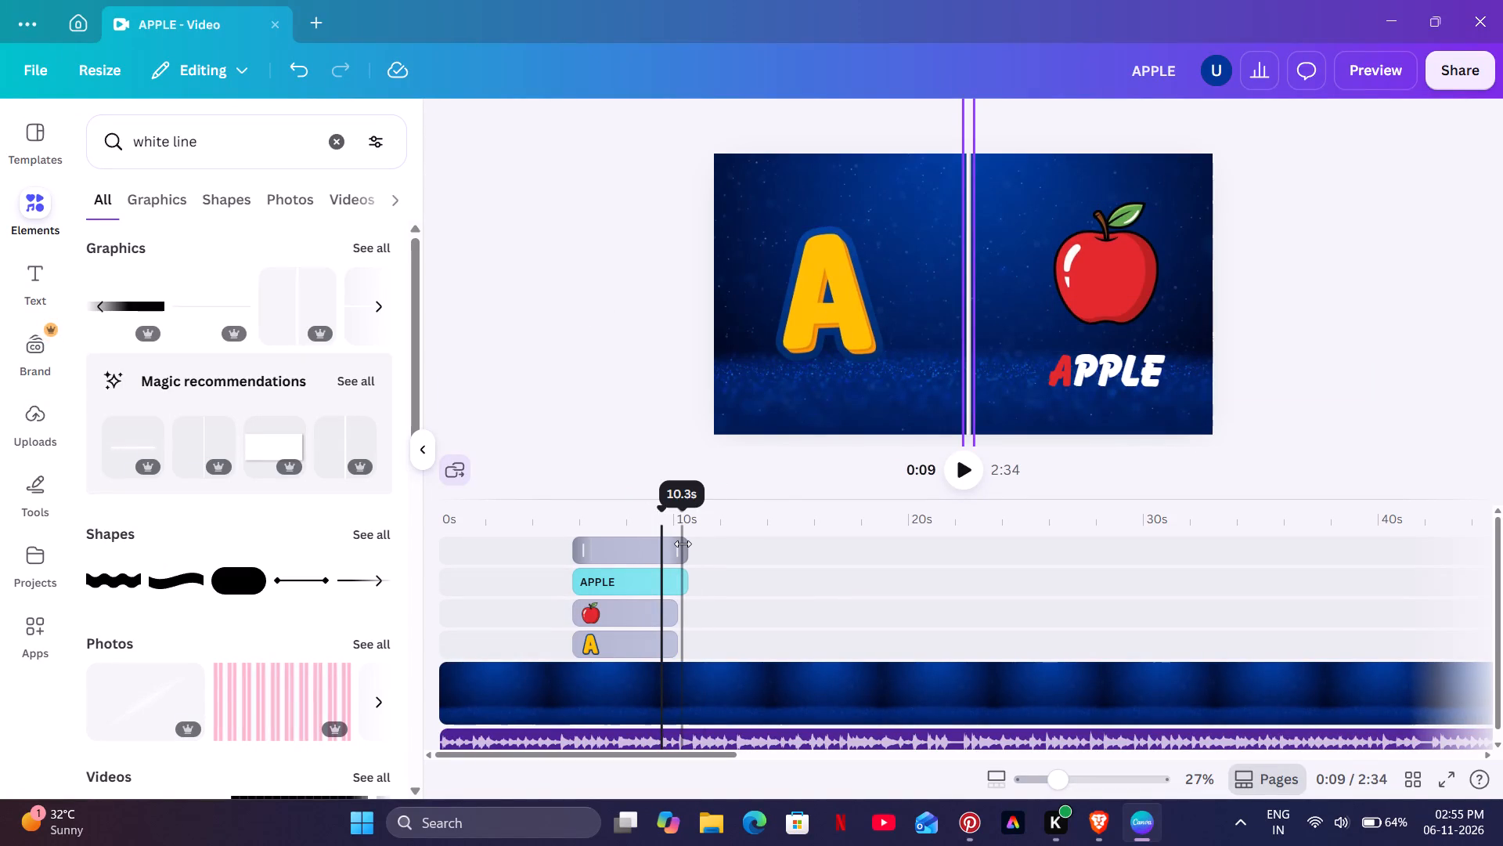
Extend the white divider's clip to the end of the video, for a duration of 2:28.
drag(682, 544, 1462, 480)
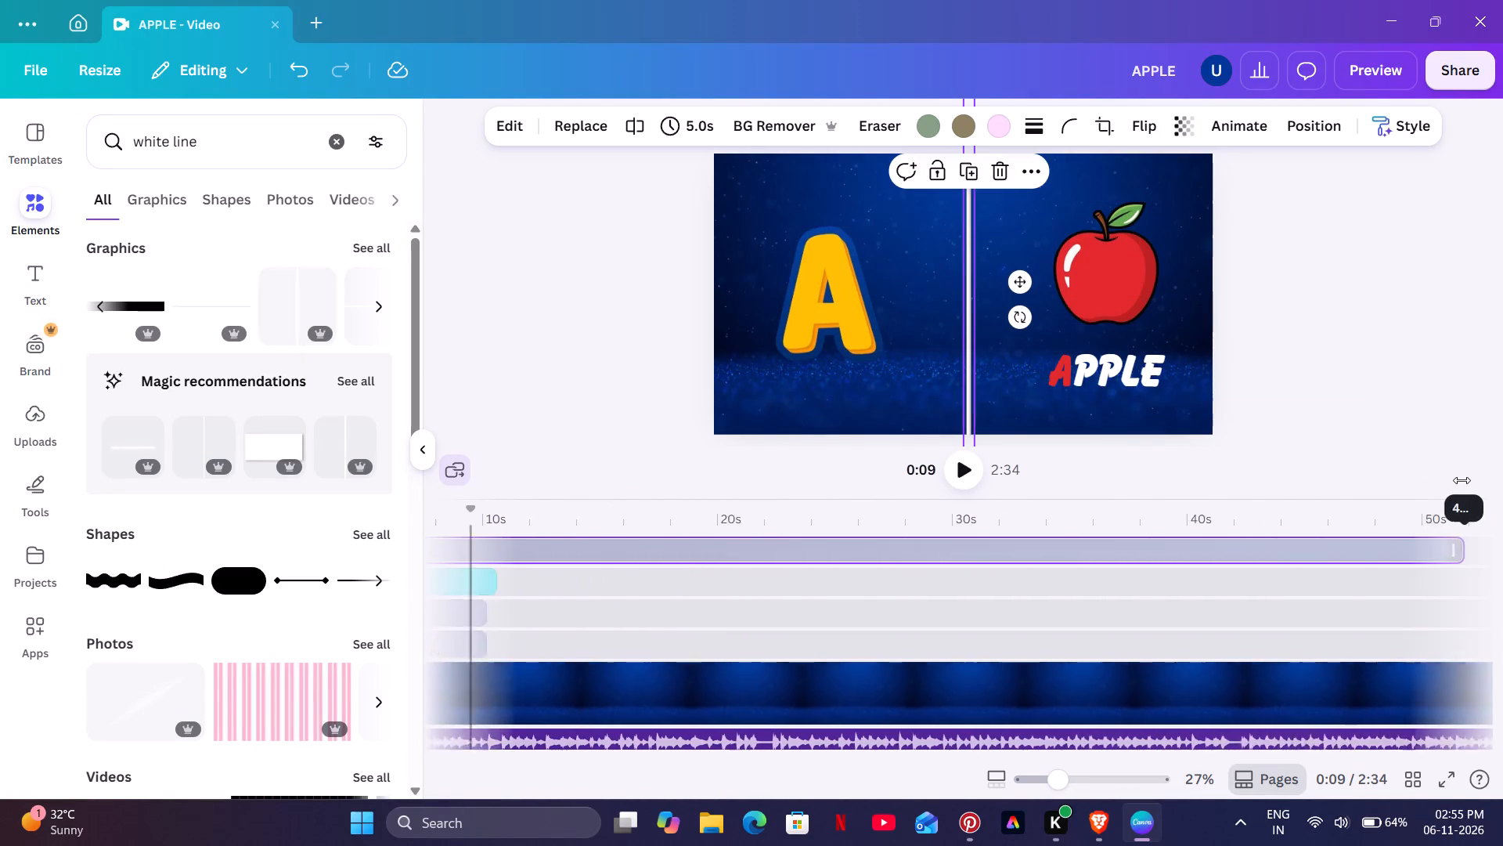
drag(1462, 480, 1470, 479)
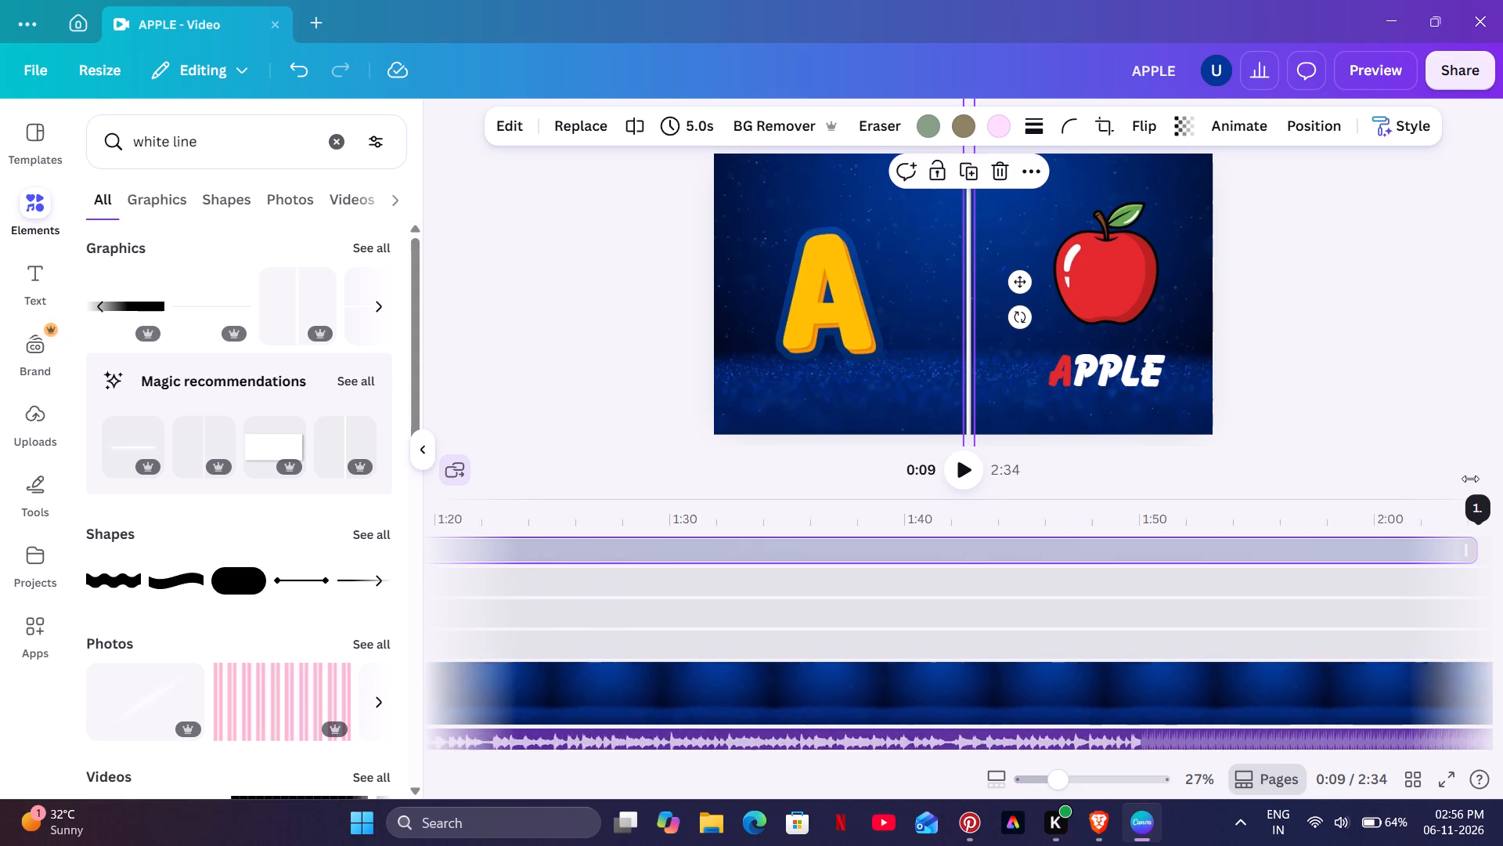
drag(1470, 479, 1418, 503)
drag(1213, 751, 1130, 759)
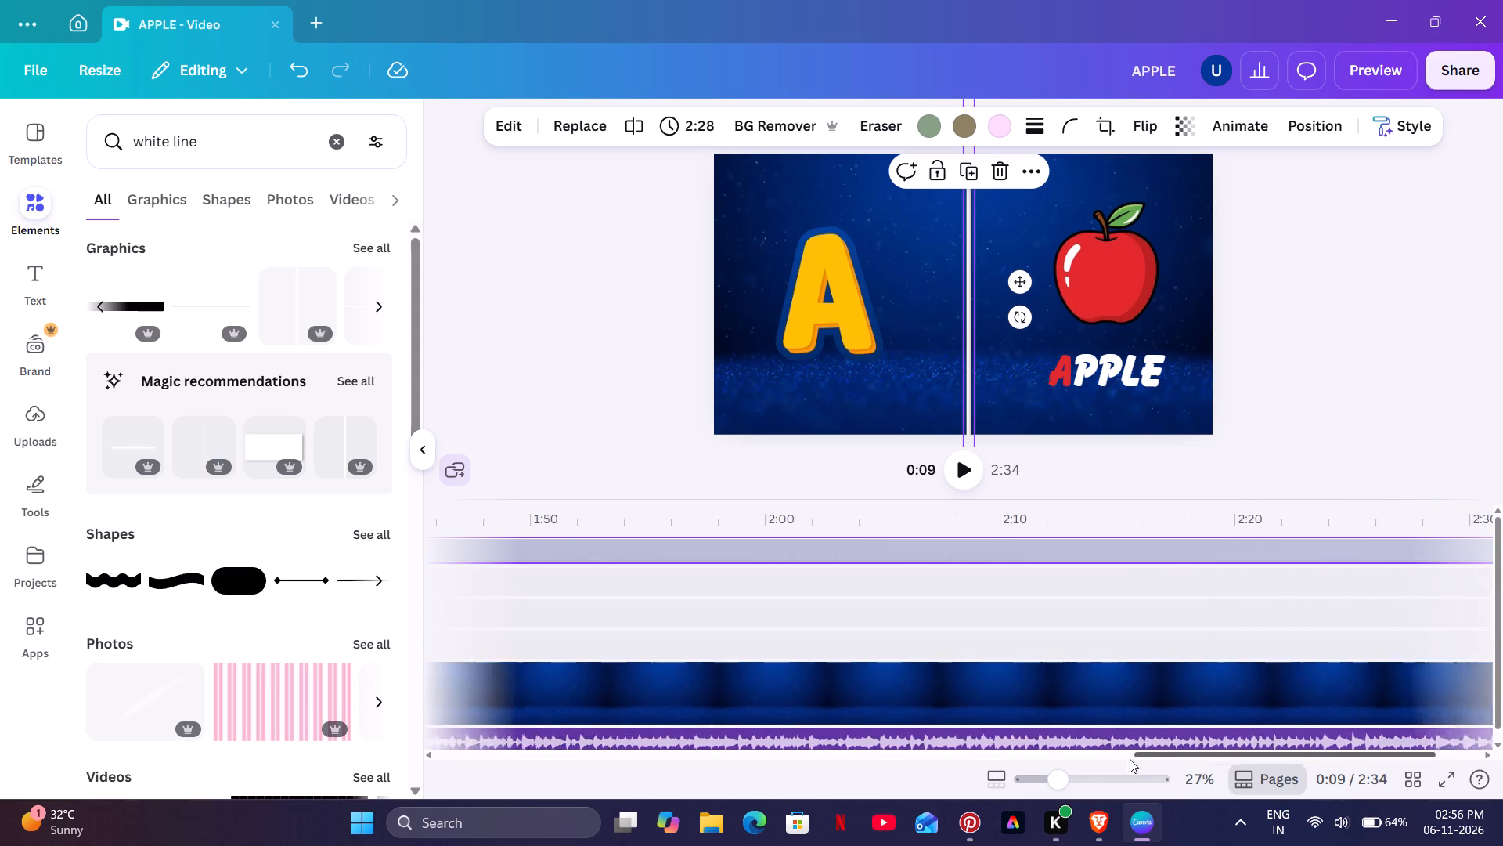
drag(1130, 759, 425, 768)
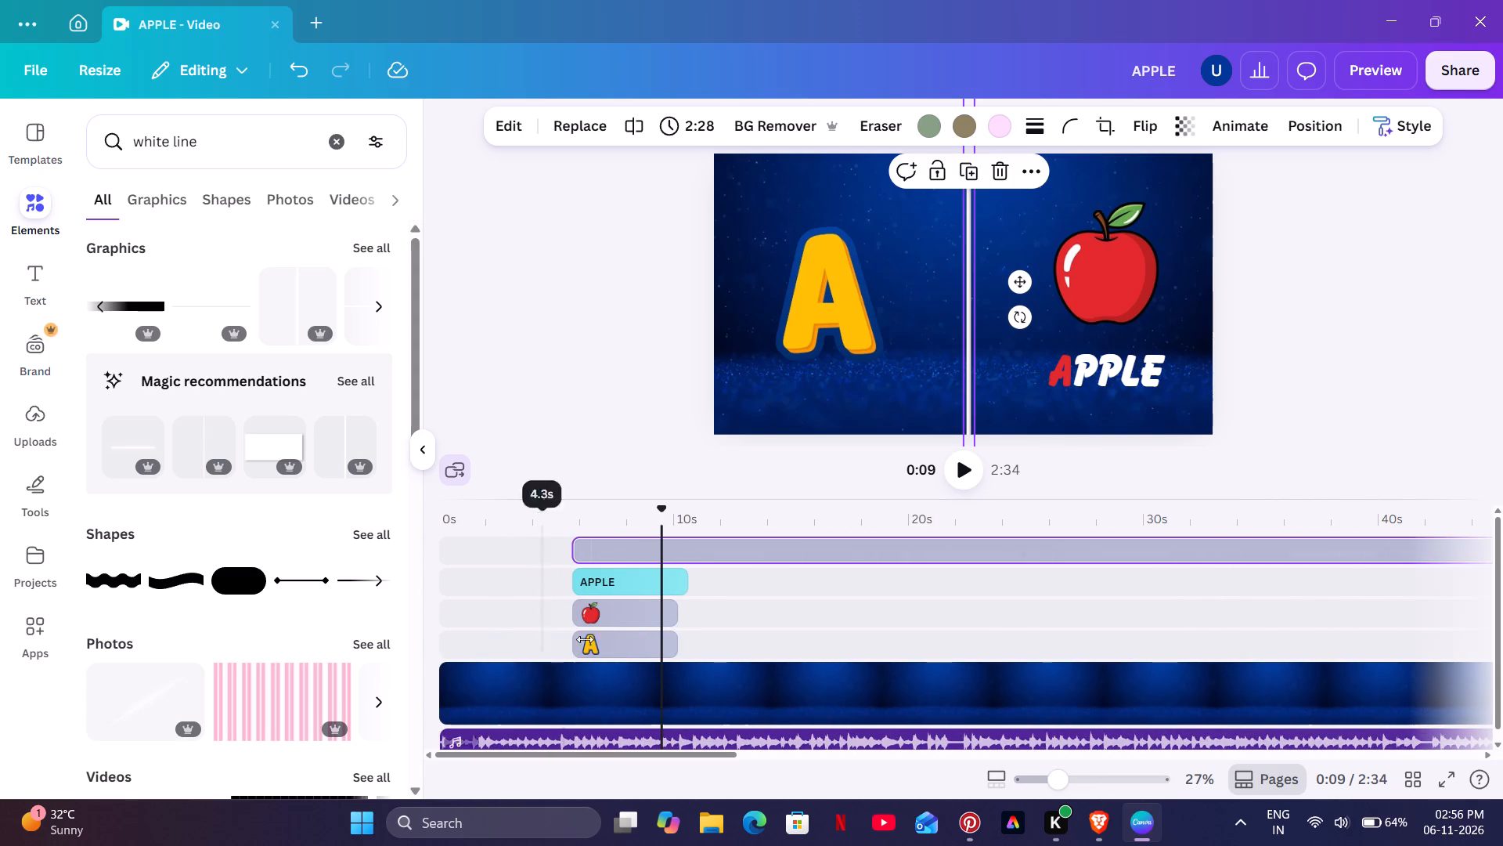
Shorten the APPLE caption's clip to 4.5 seconds so it ends with the apple and letter A clips.
drag(677, 578, 667, 585)
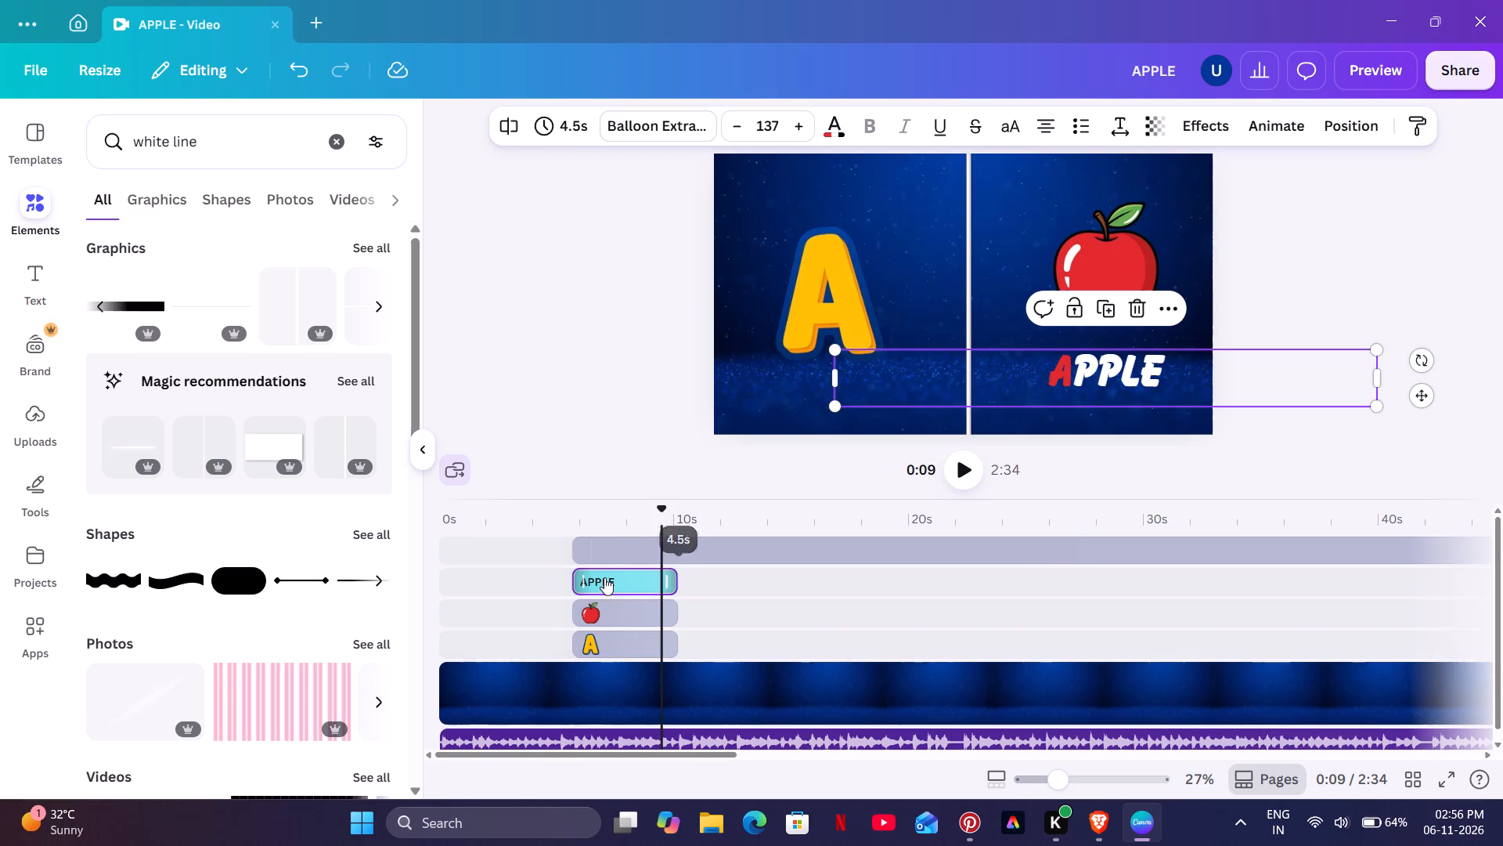
Play the video from about 4 seconds to check how the A and apple scene appears.
click(544, 543)
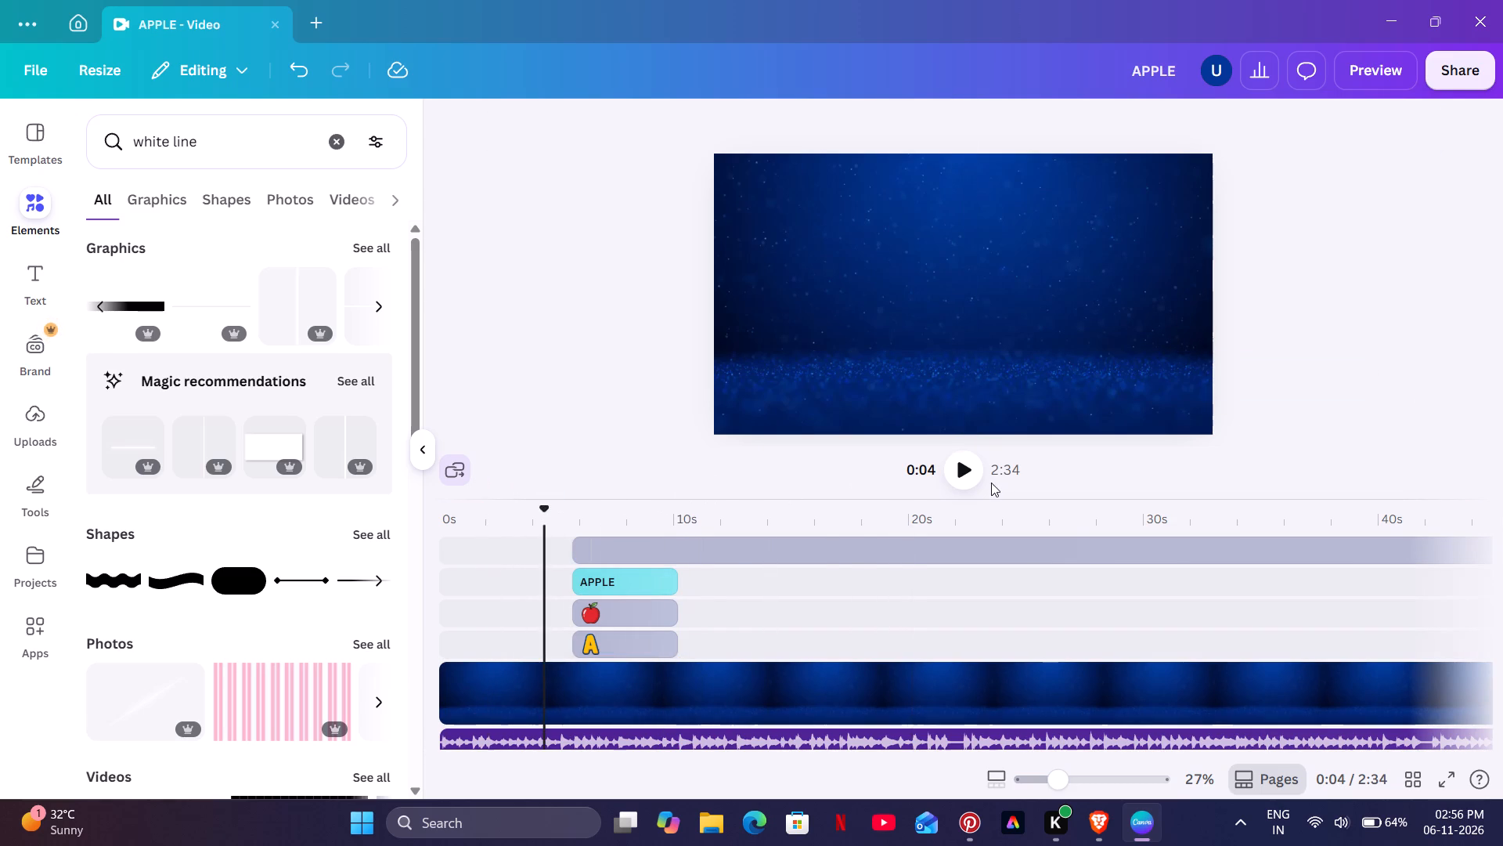
click(964, 477)
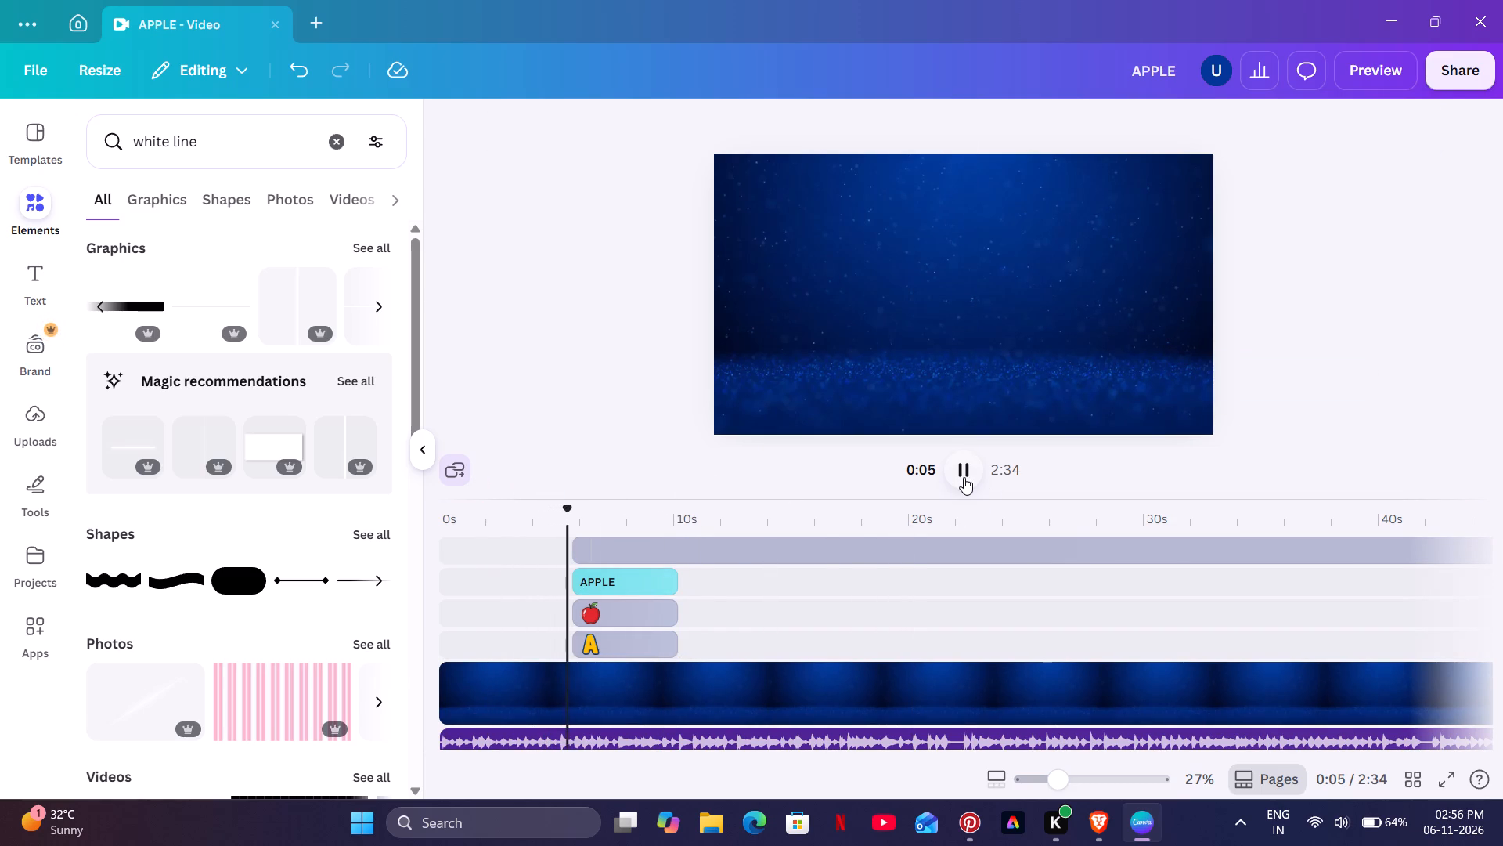
click(964, 477)
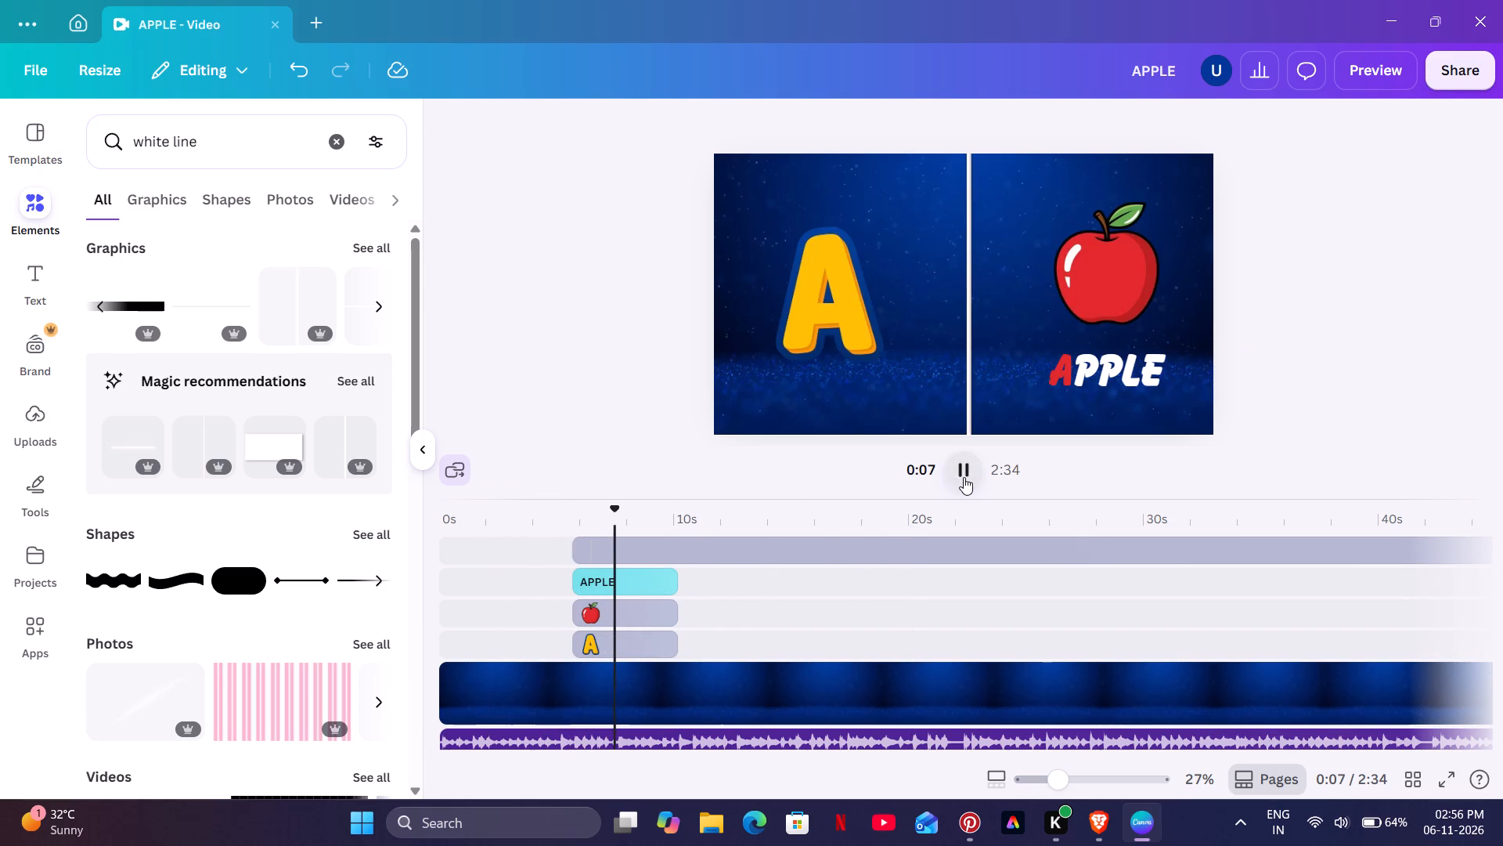
Apply the Tumble animation to the yellow letter A on both enter and exit.
click(859, 347)
click(852, 316)
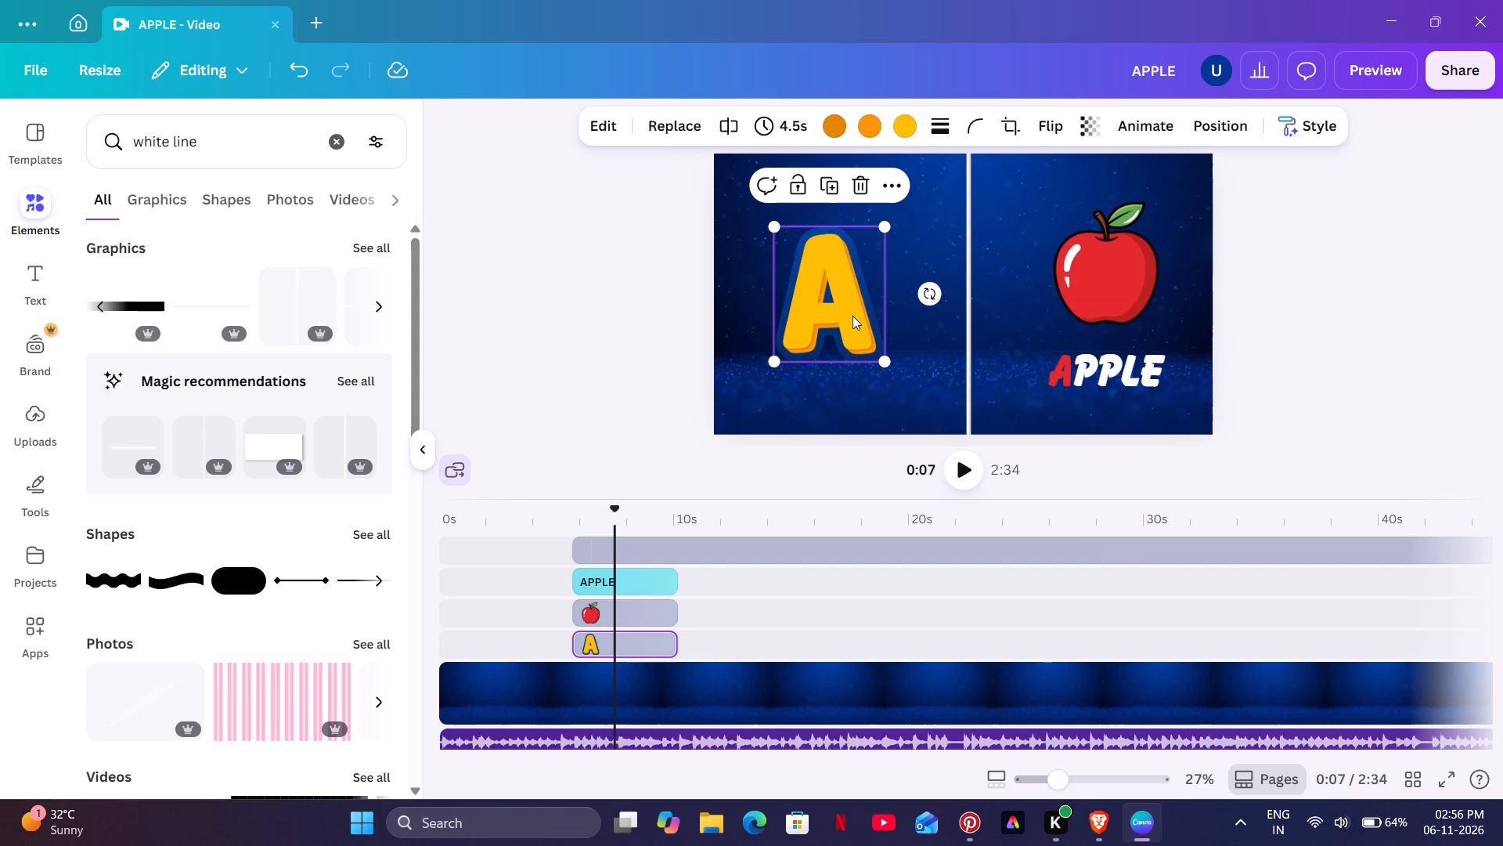
click(1123, 121)
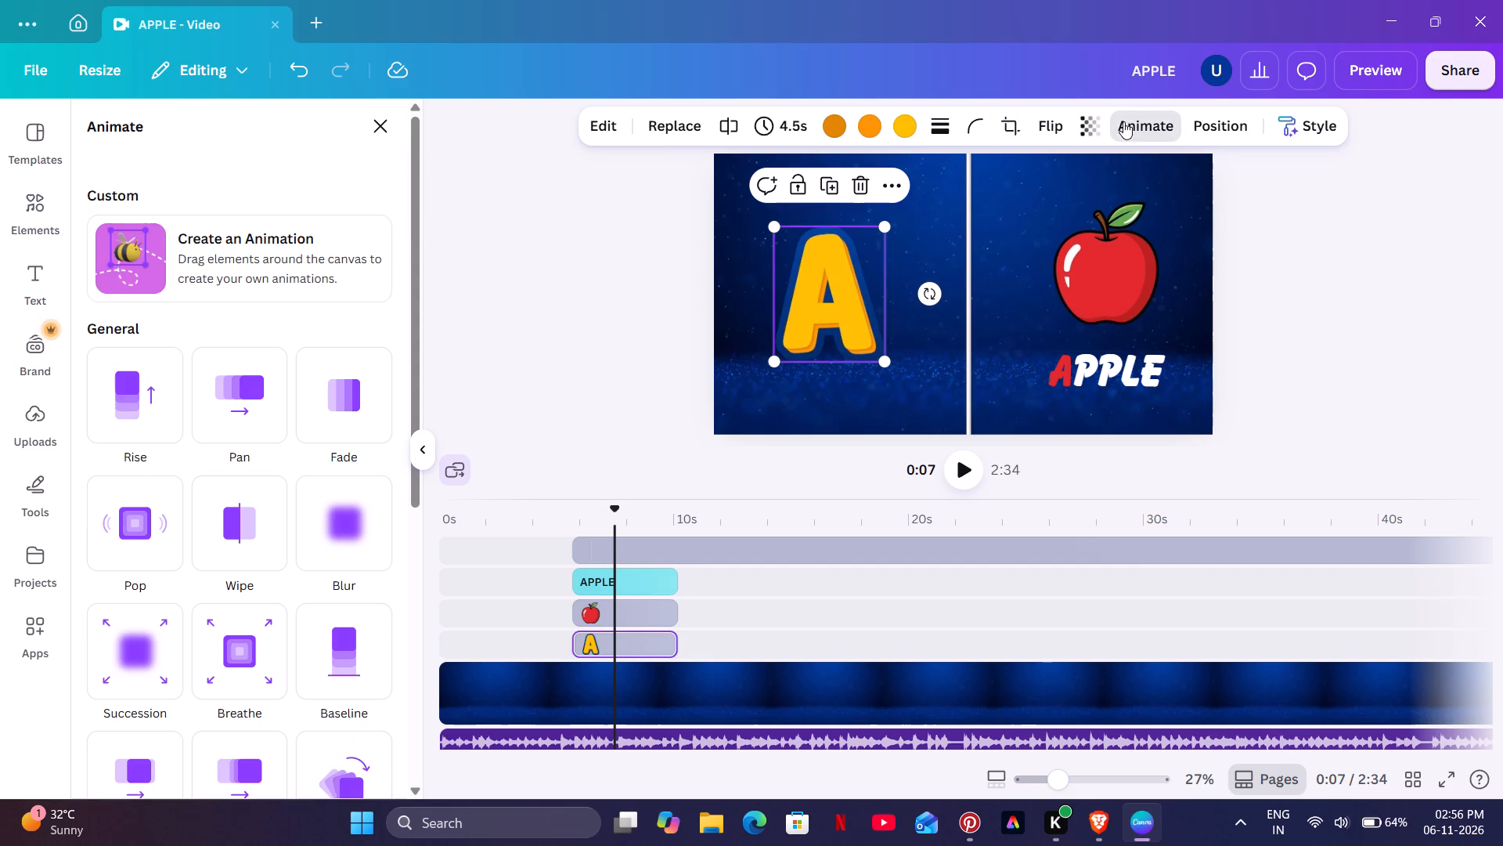
scroll(238, 484, down, 6)
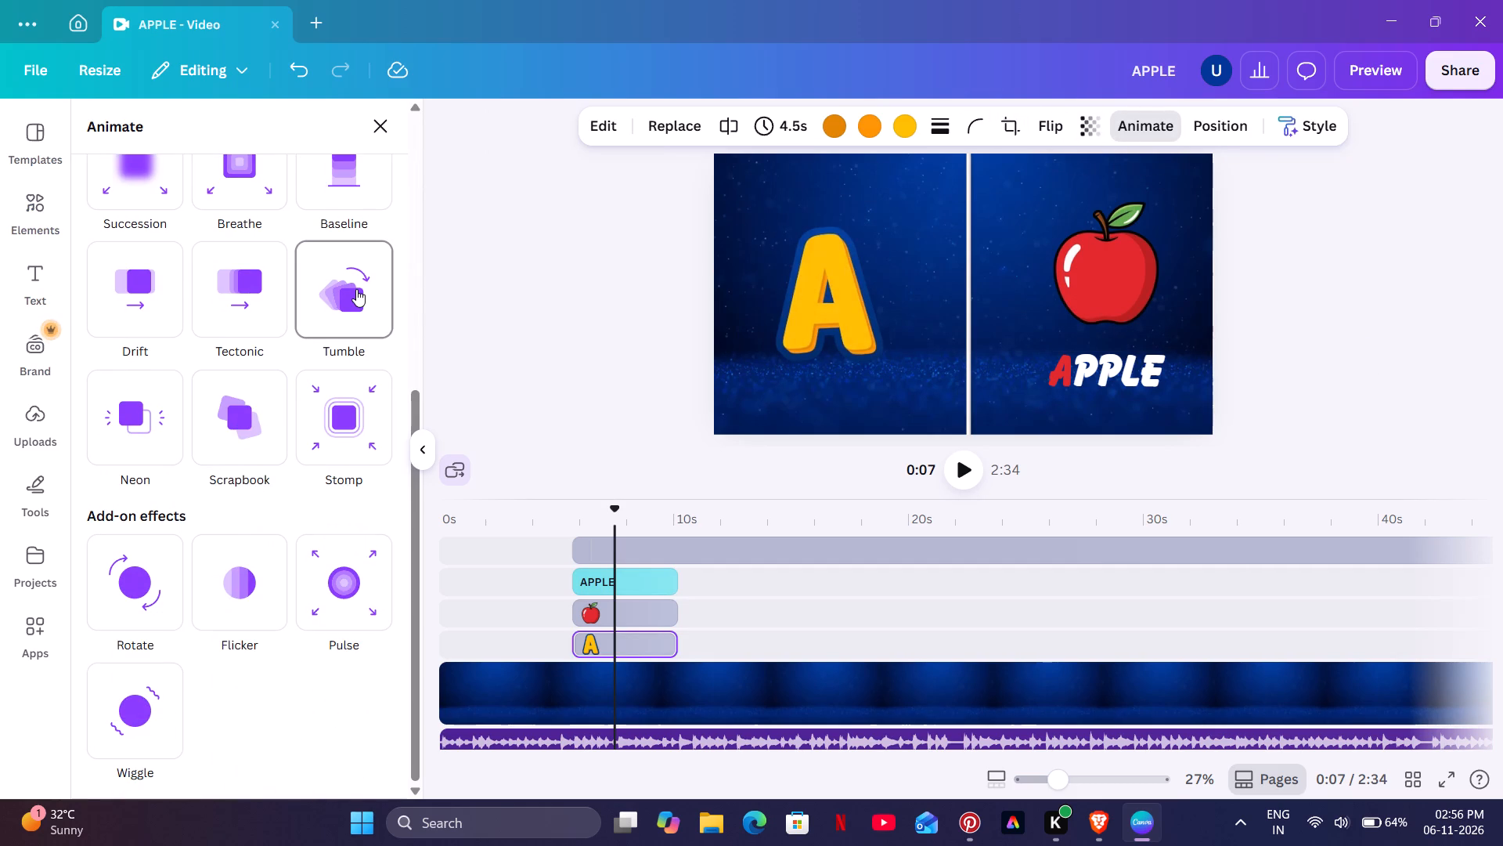
click(356, 289)
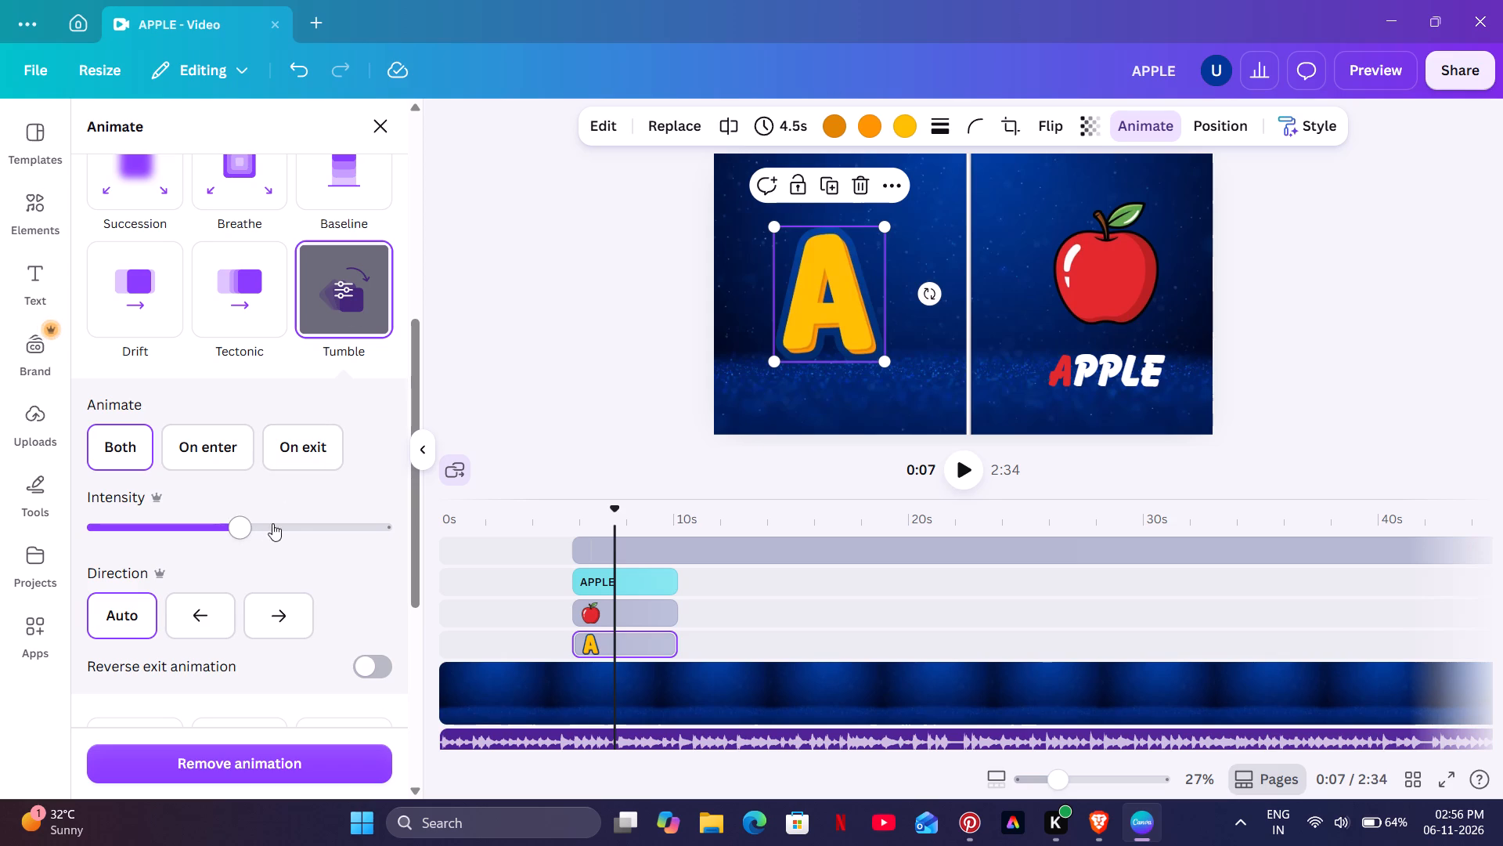
Add the Pulse effect to the letter A and lower its intensity to the minimum.
scroll(190, 540, down, 5)
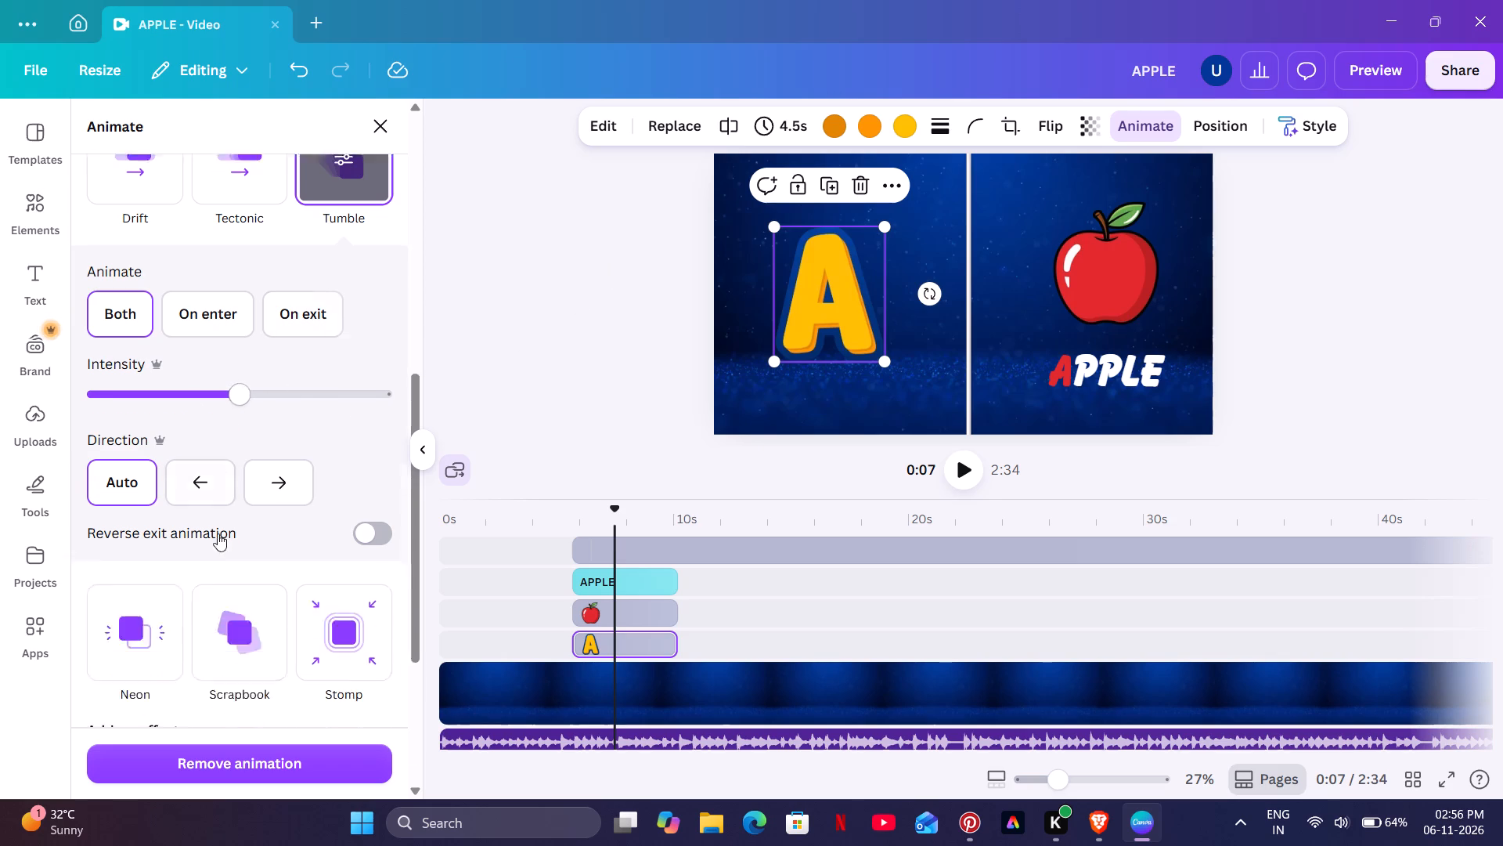
scroll(218, 533, down, 1)
click(314, 523)
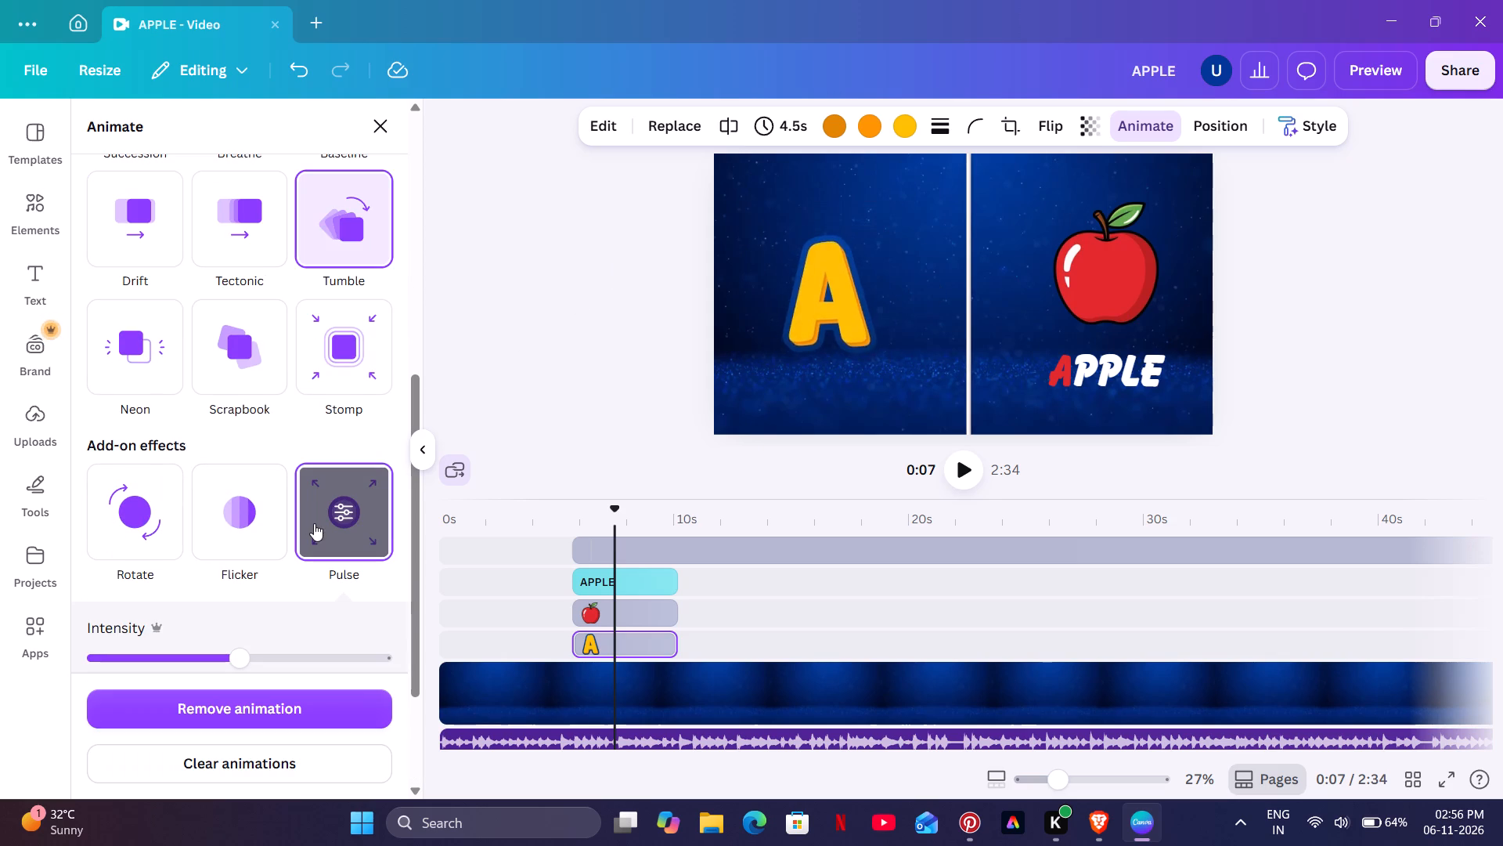
scroll(302, 569, down, 5)
drag(239, 469, 96, 484)
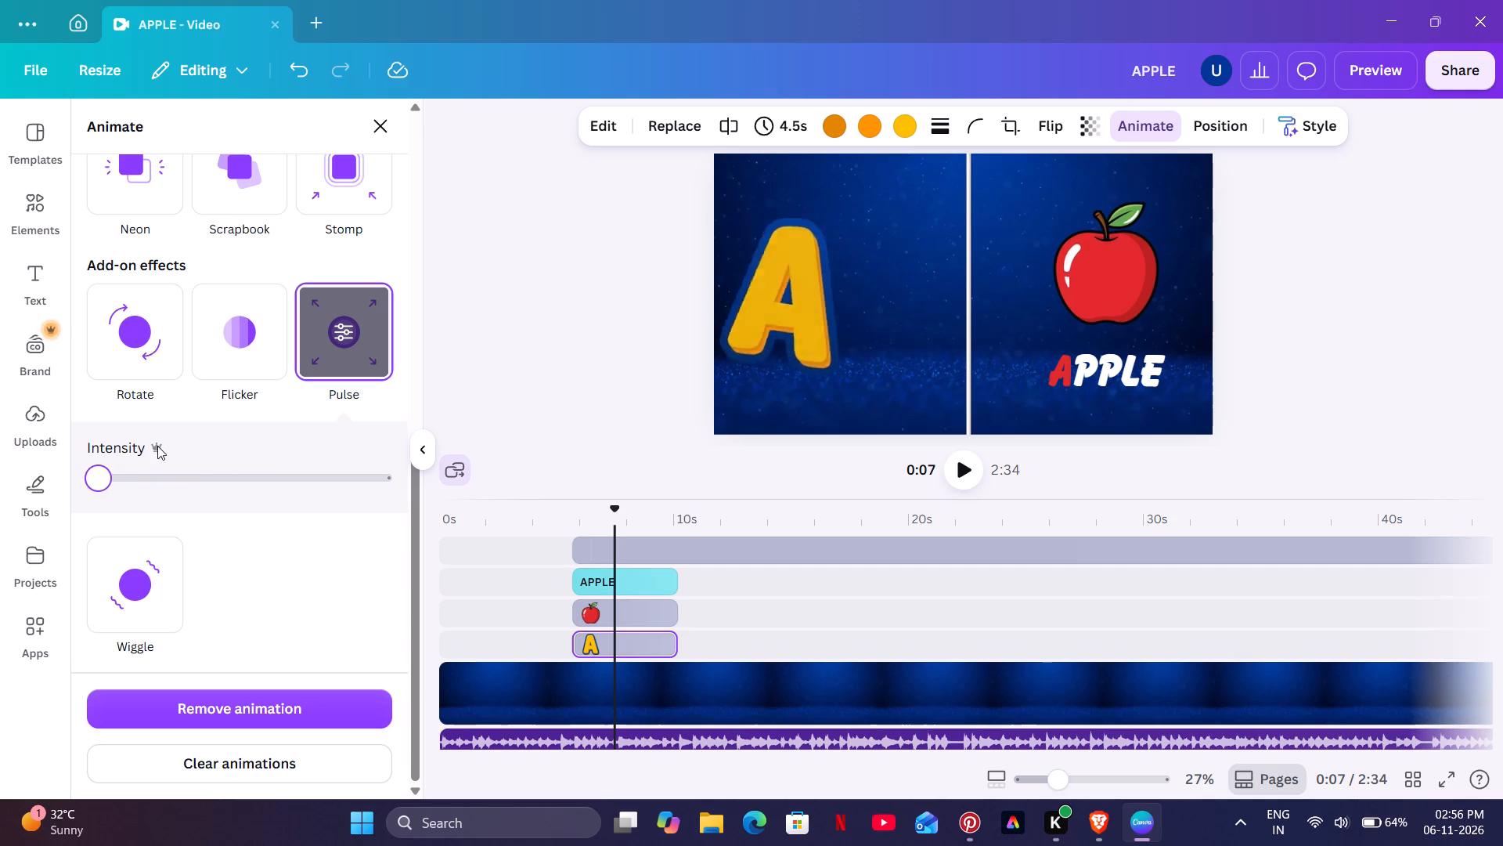
click(584, 293)
Apply the Tumble animation to the apple picture on both enter and exit, with the direction set to left.
click(1118, 258)
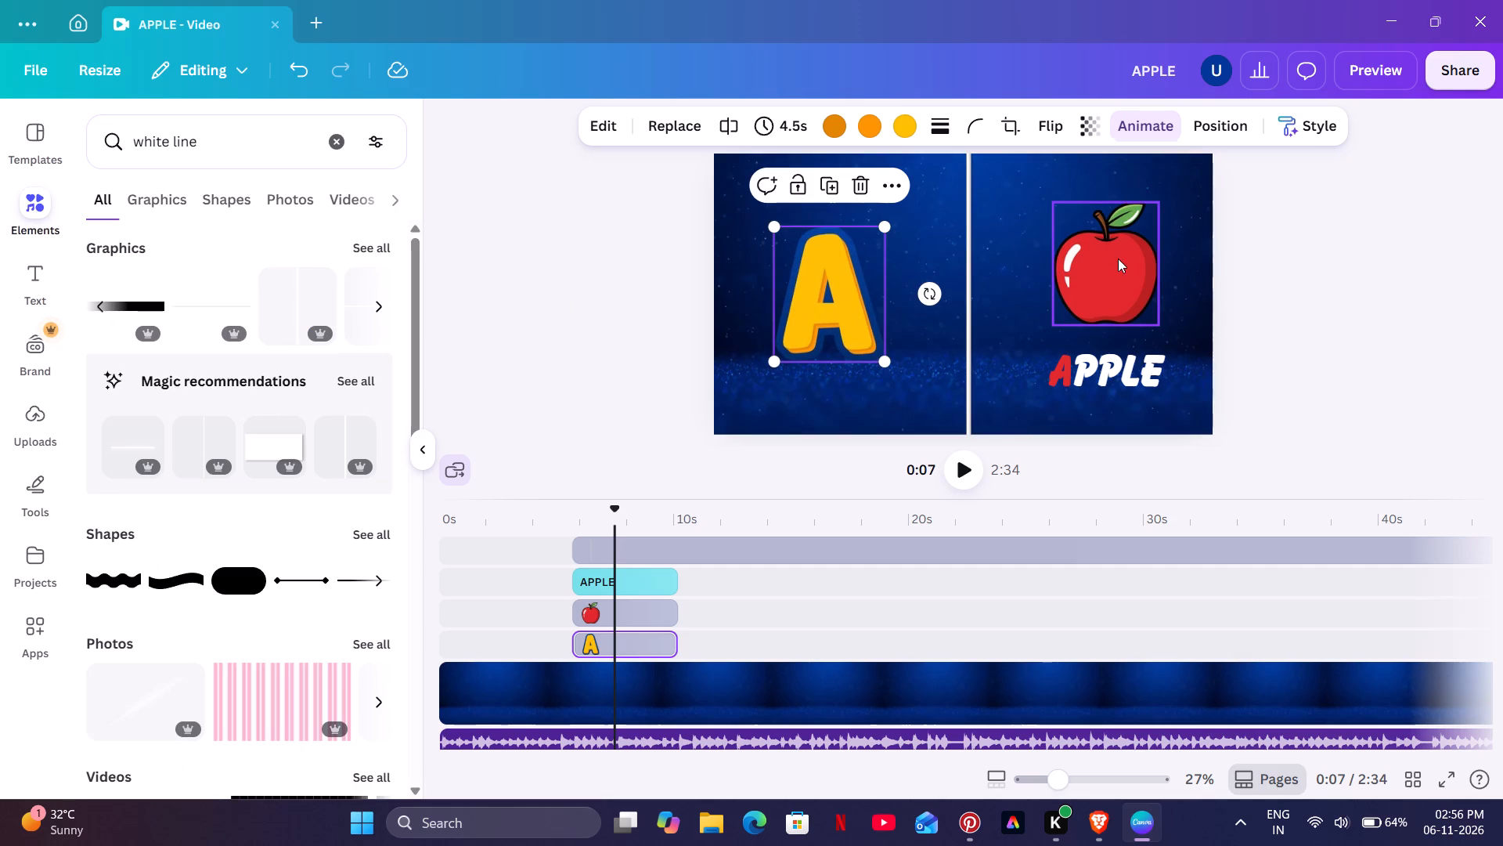
click(1256, 121)
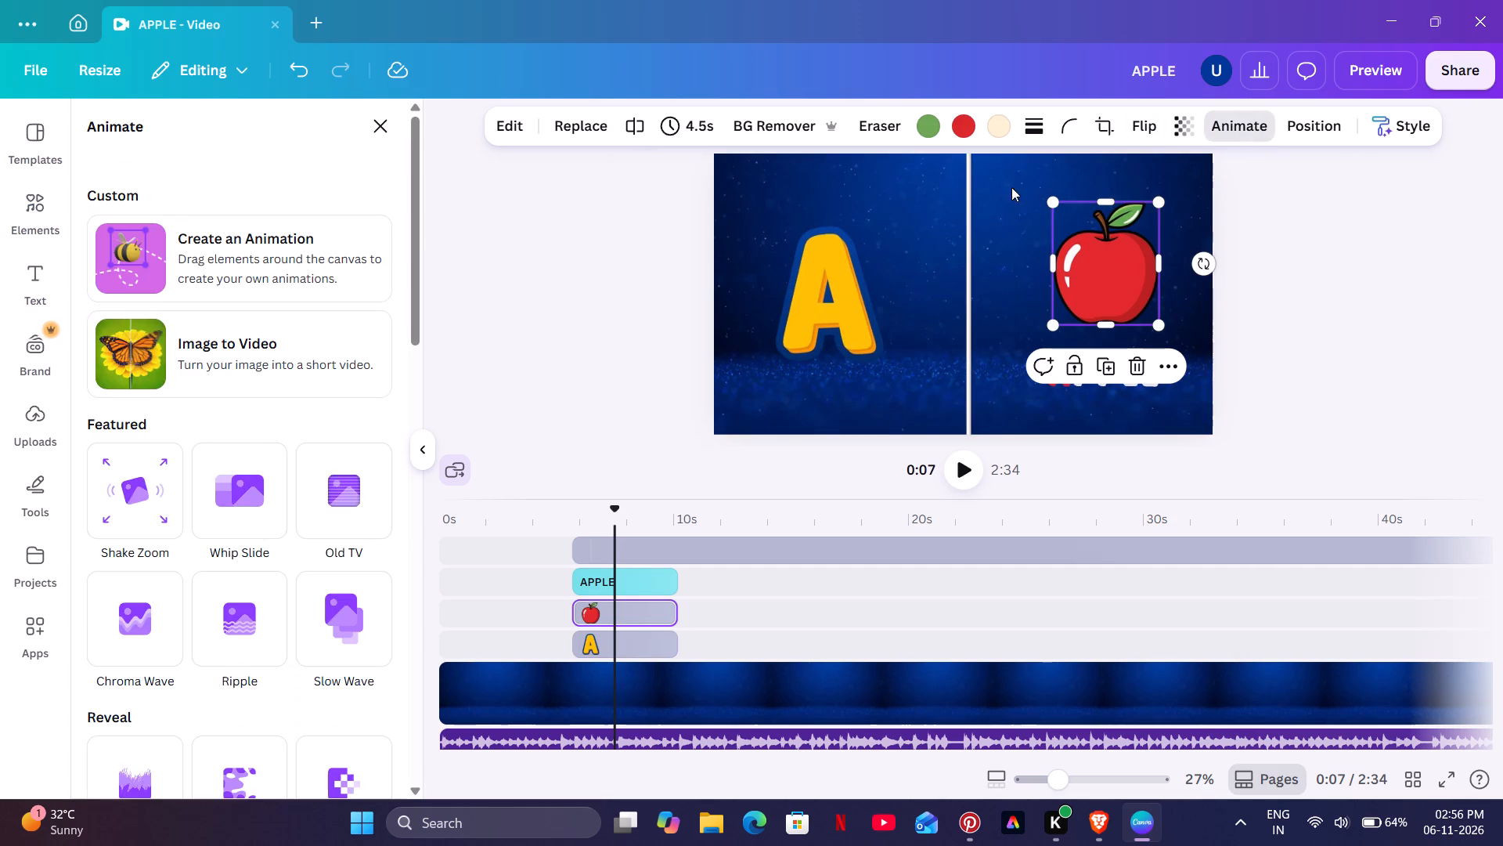
scroll(122, 484, down, 6)
scroll(351, 325, down, 3)
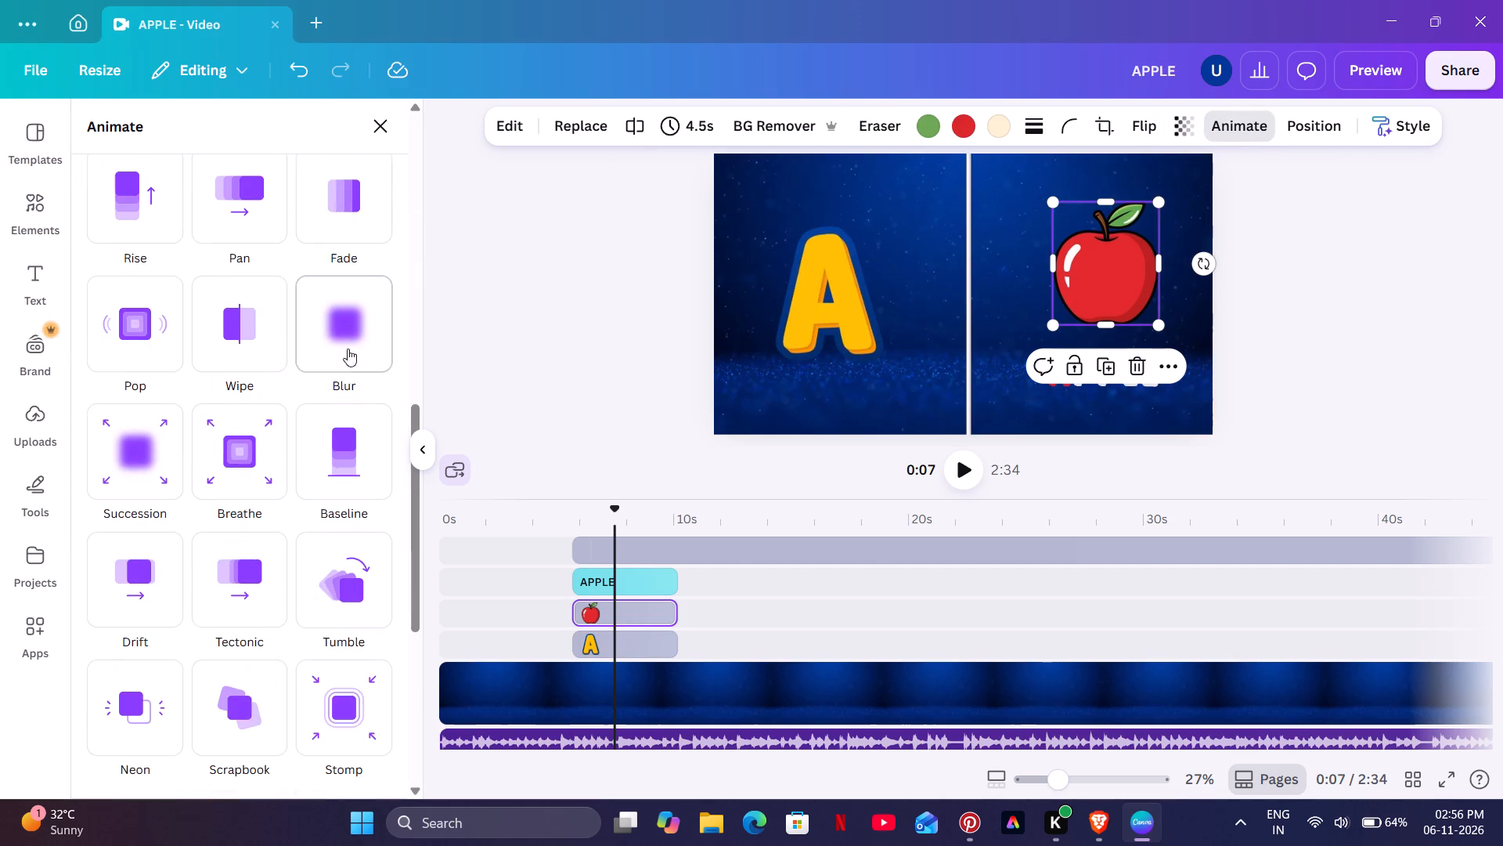
scroll(337, 479, down, 2)
click(347, 411)
scroll(345, 413, down, 3)
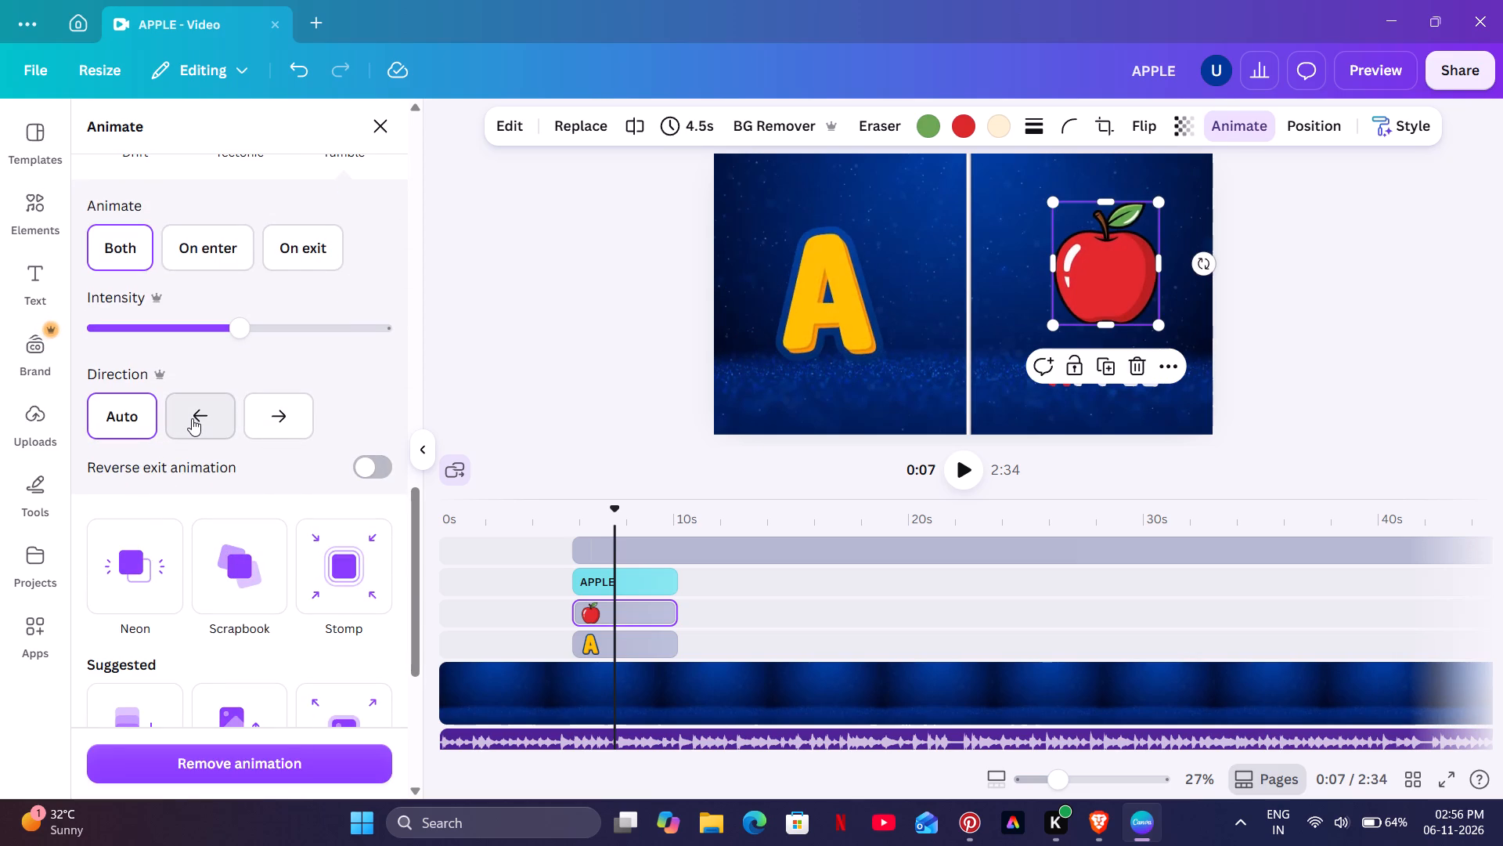
click(192, 418)
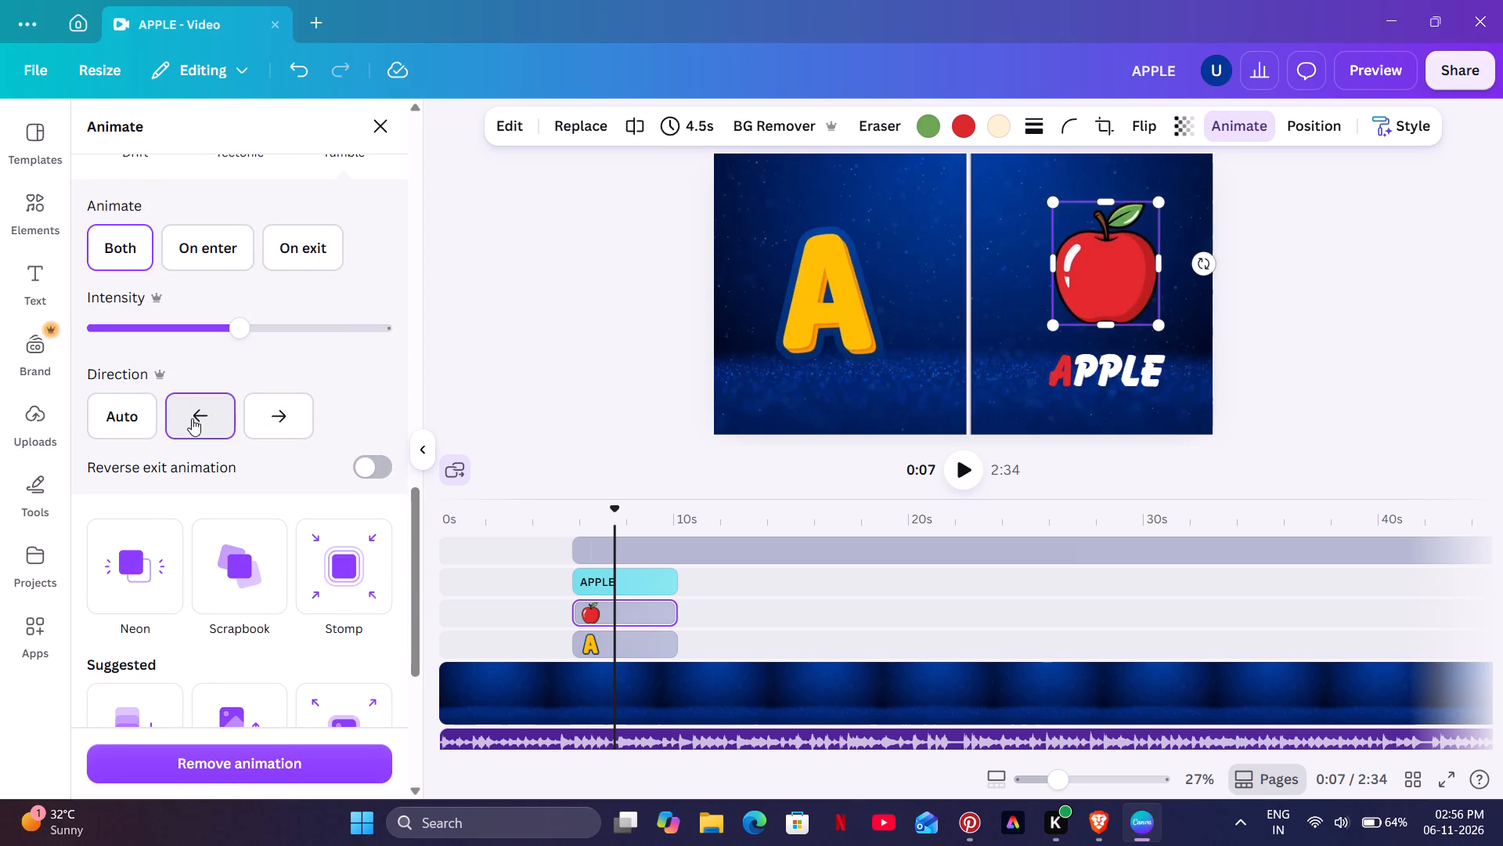
Add the Pulse effect to the apple picture and lower its intensity to the minimum.
scroll(192, 418, down, 6)
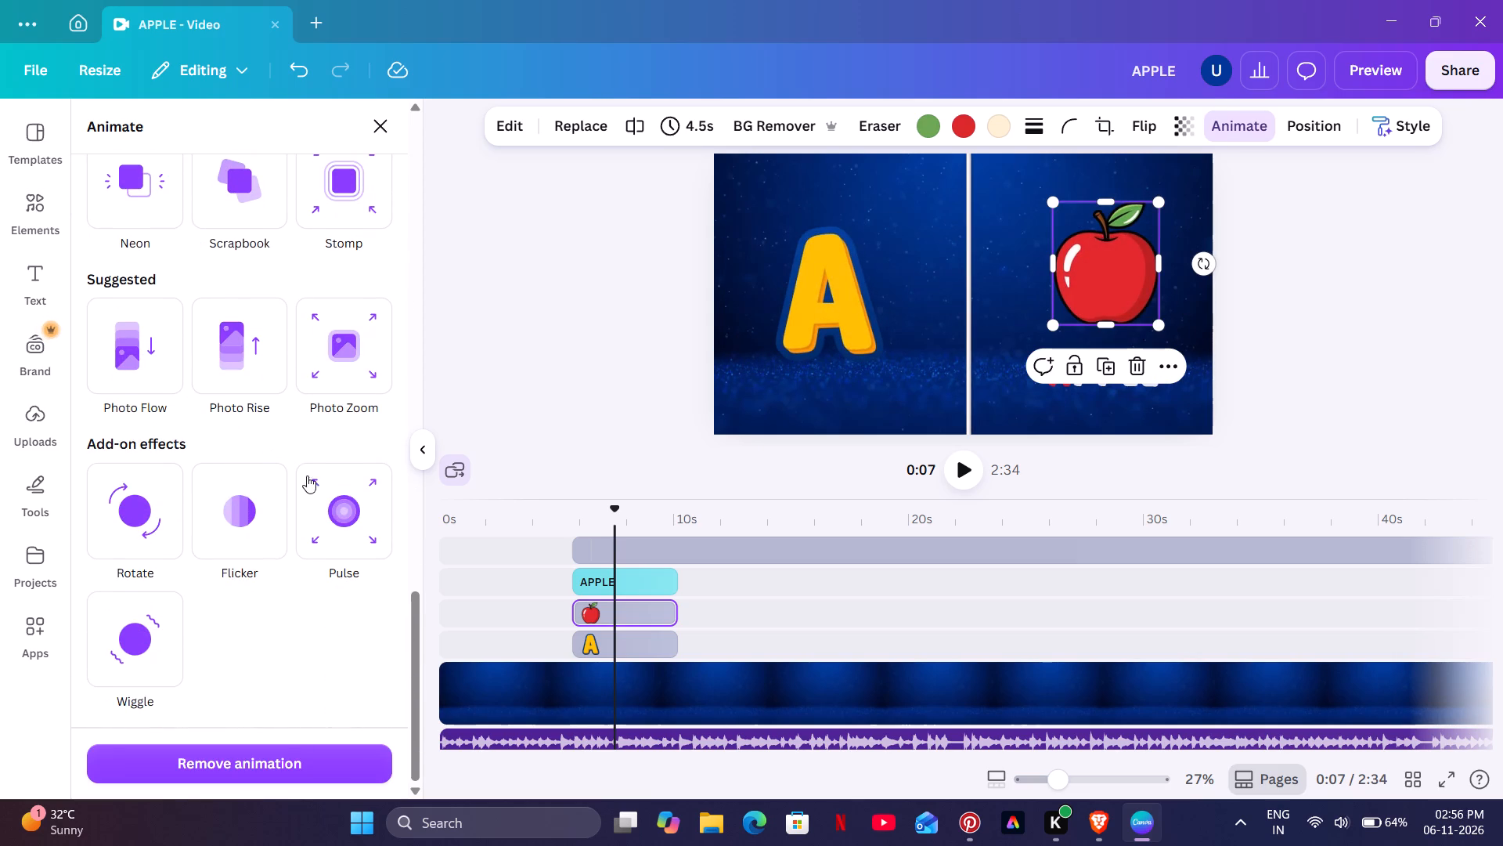
click(309, 476)
scroll(309, 477, down, 3)
drag(234, 472, 193, 483)
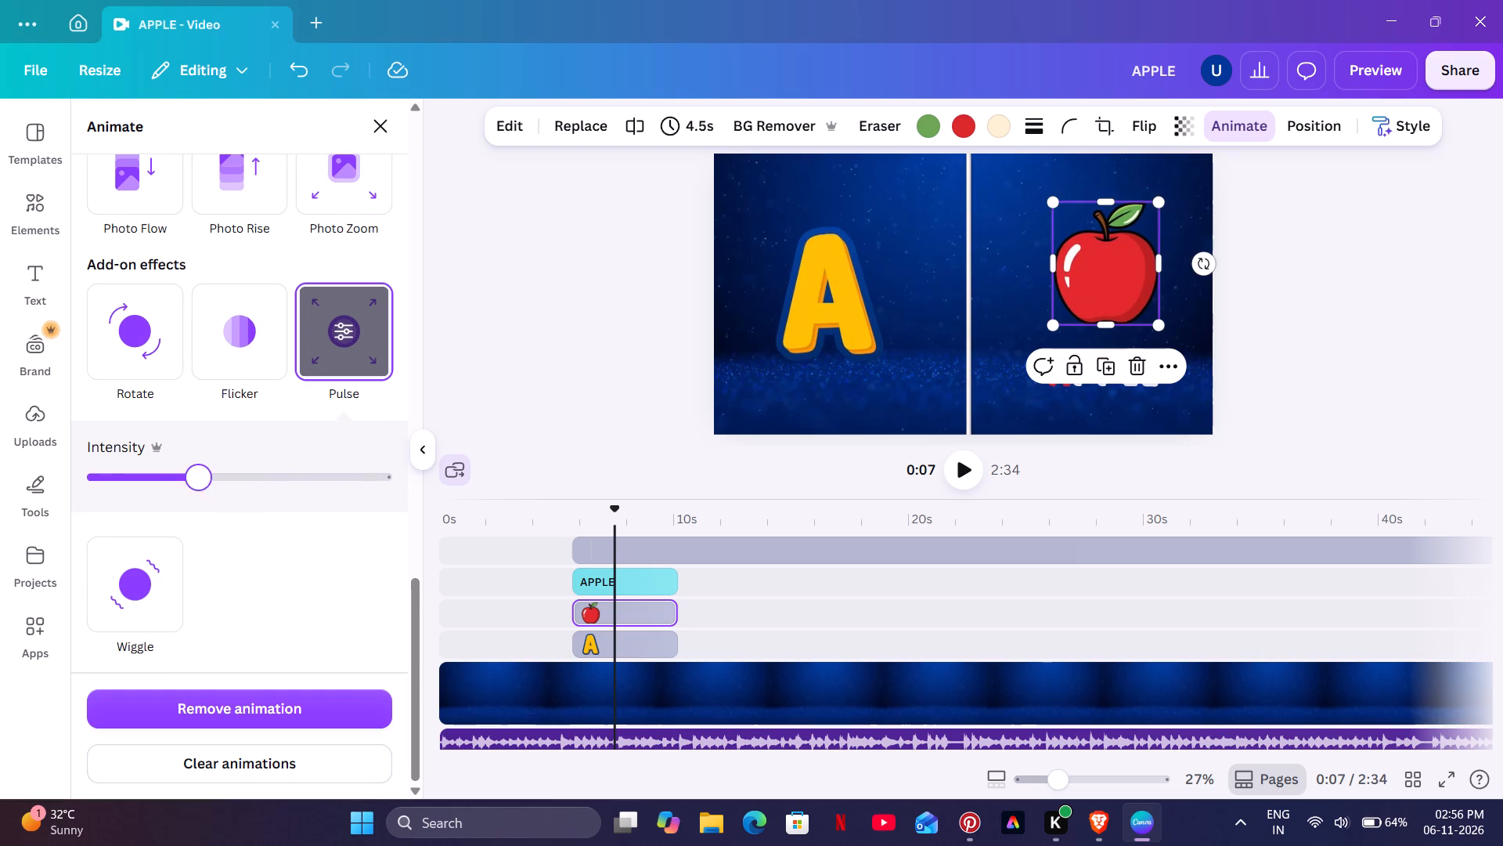
drag(193, 483, 93, 497)
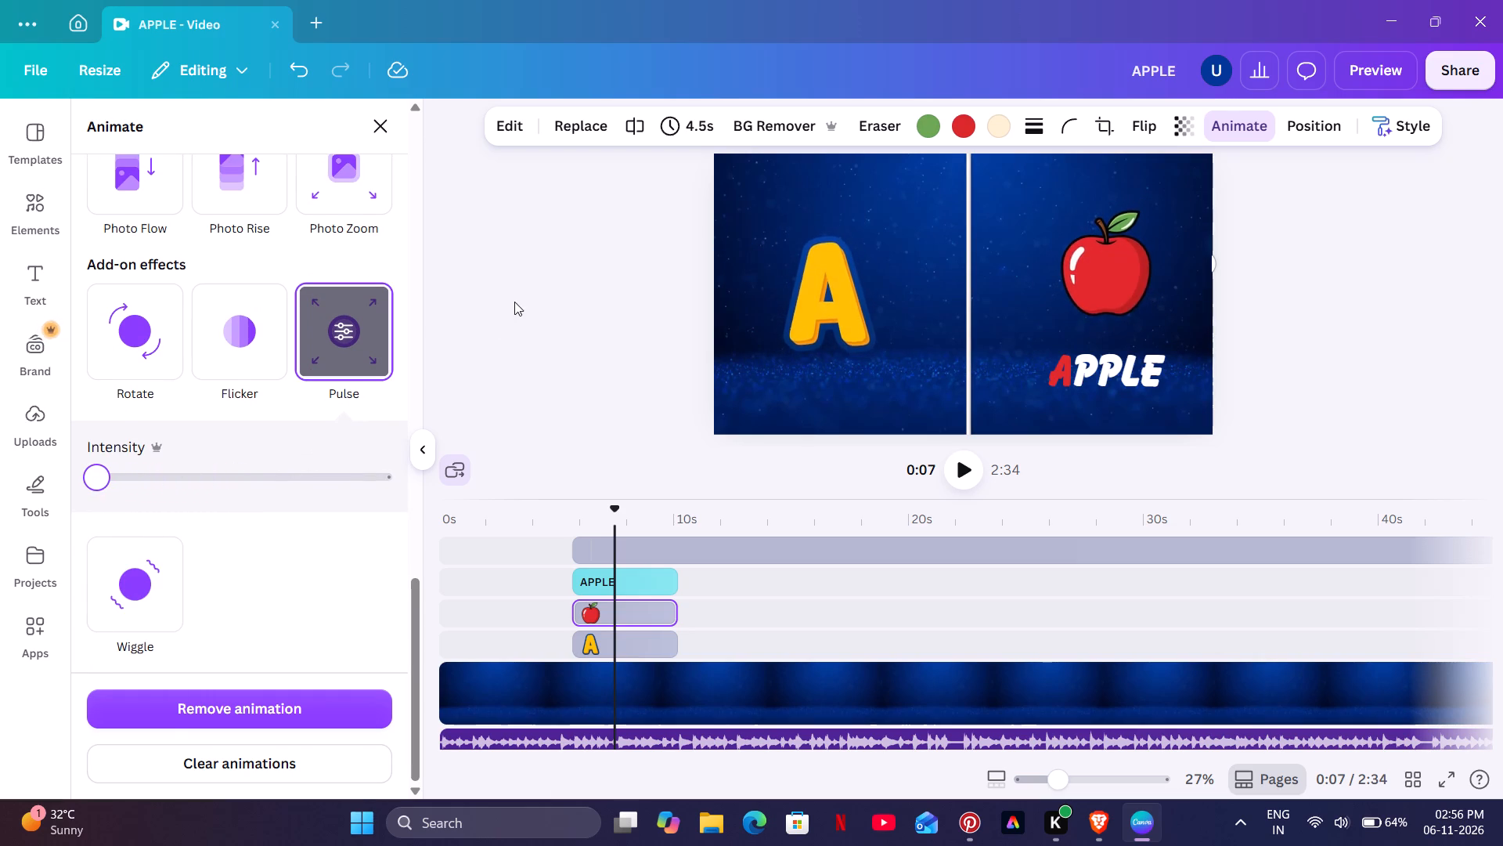
click(514, 302)
Play the opening scene from about 3 and 4 seconds to check the letter A and apple animations.
click(517, 515)
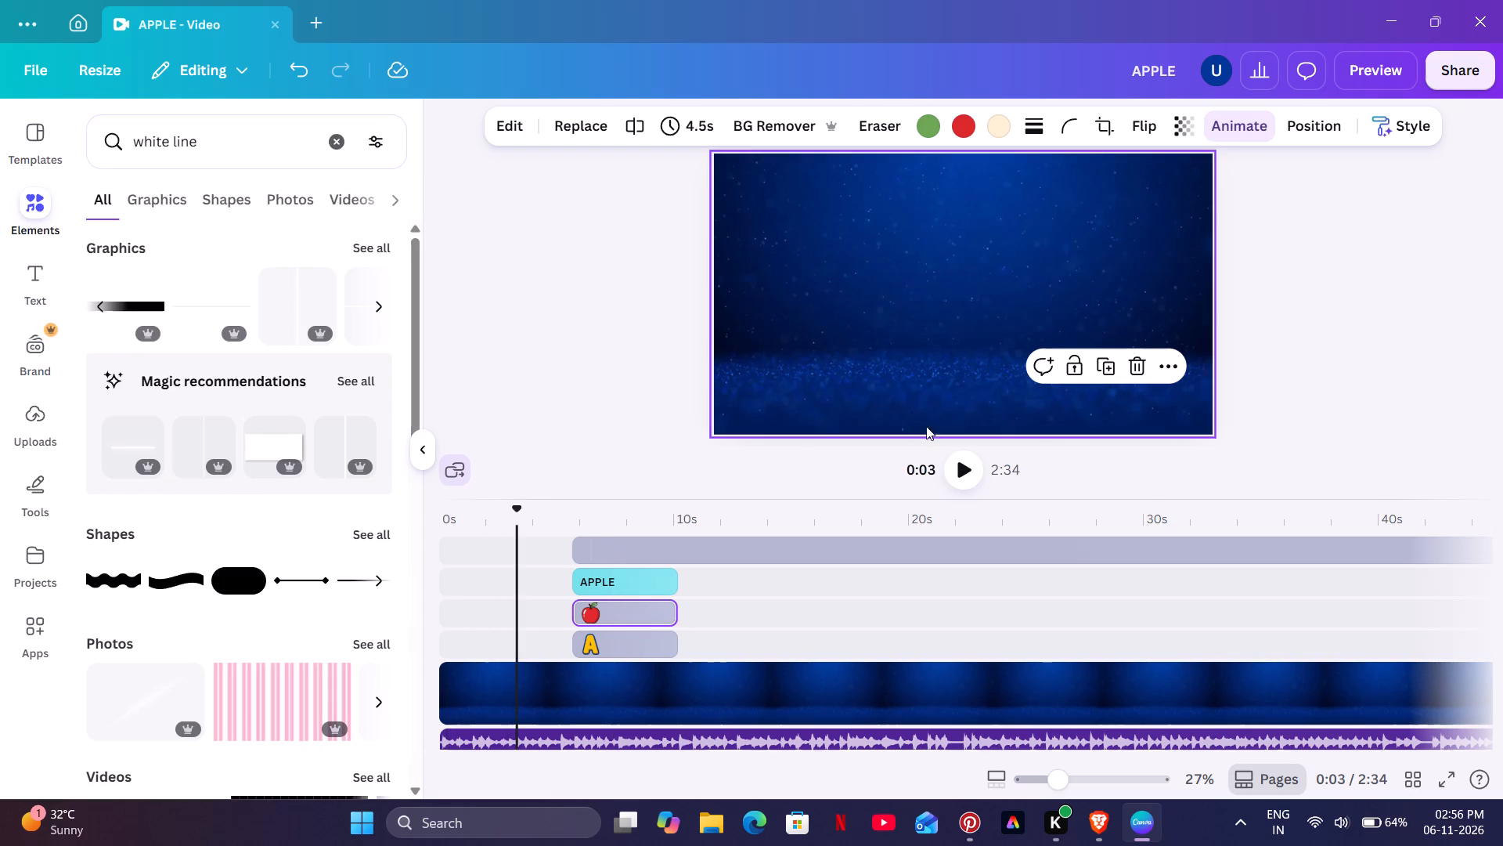
click(959, 475)
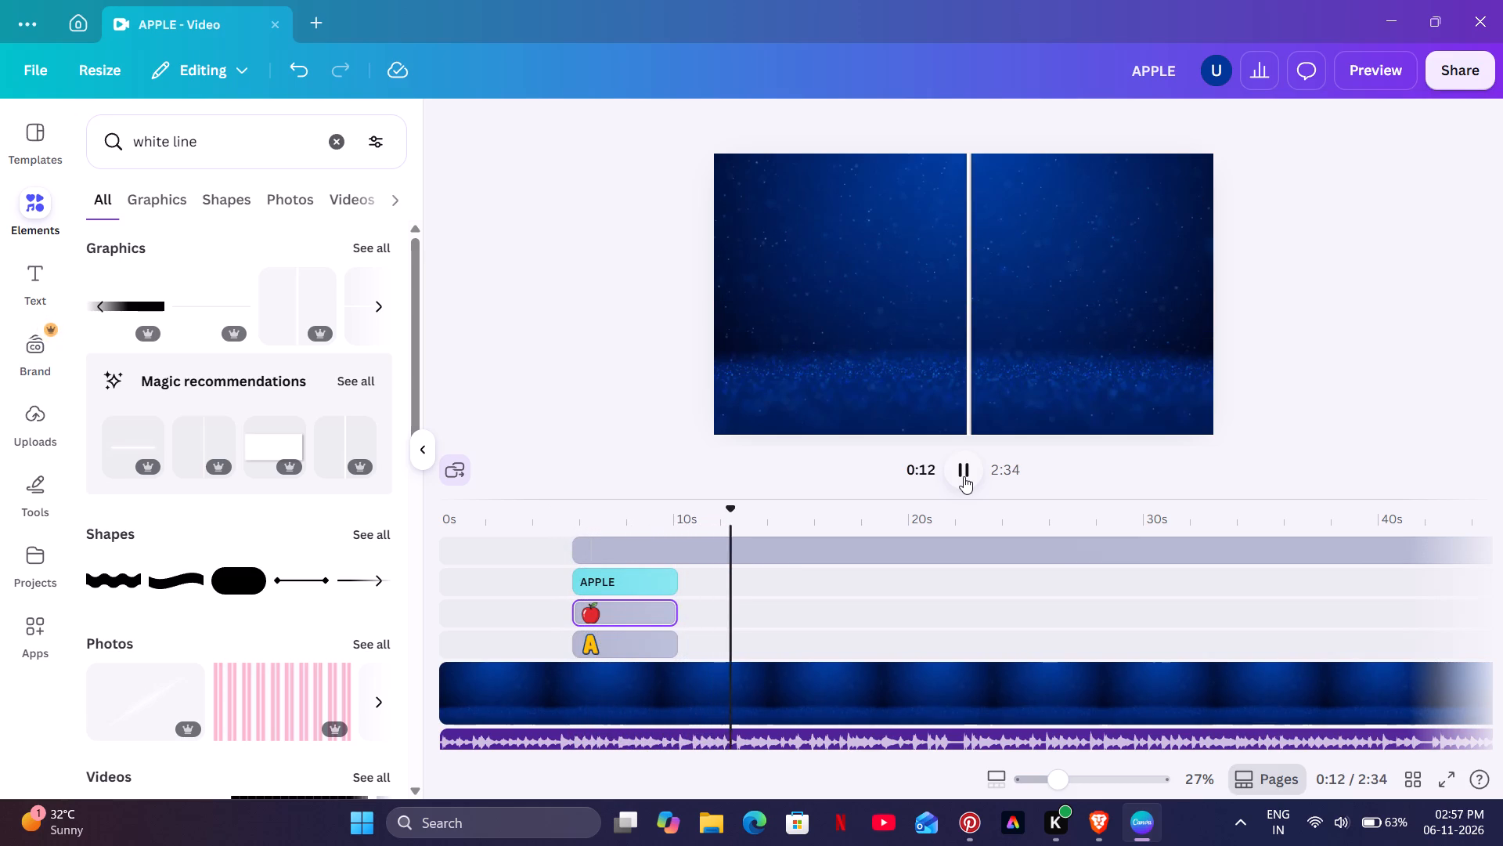
click(539, 555)
click(552, 526)
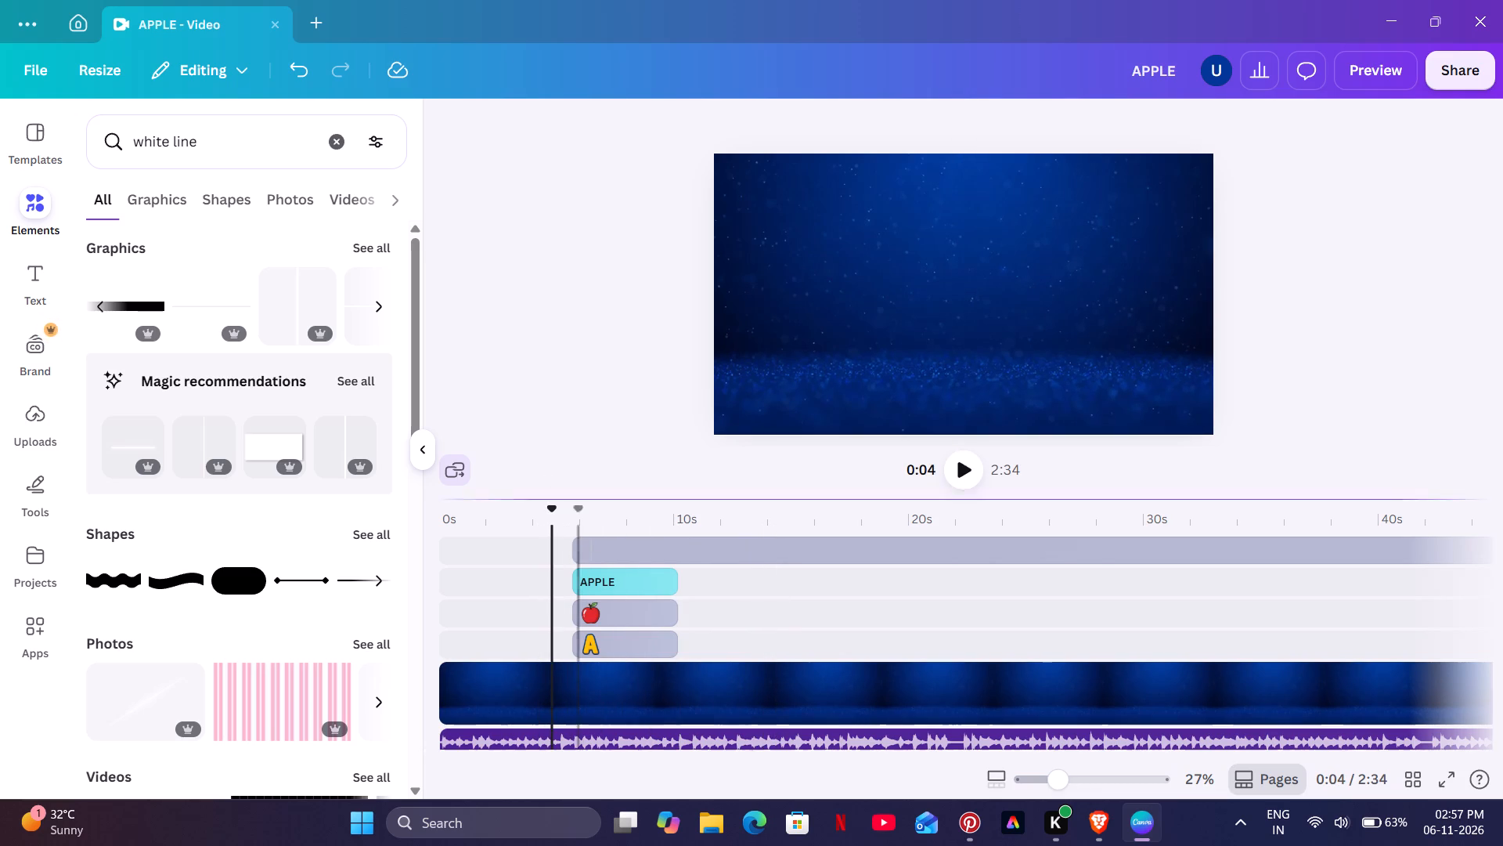
click(969, 463)
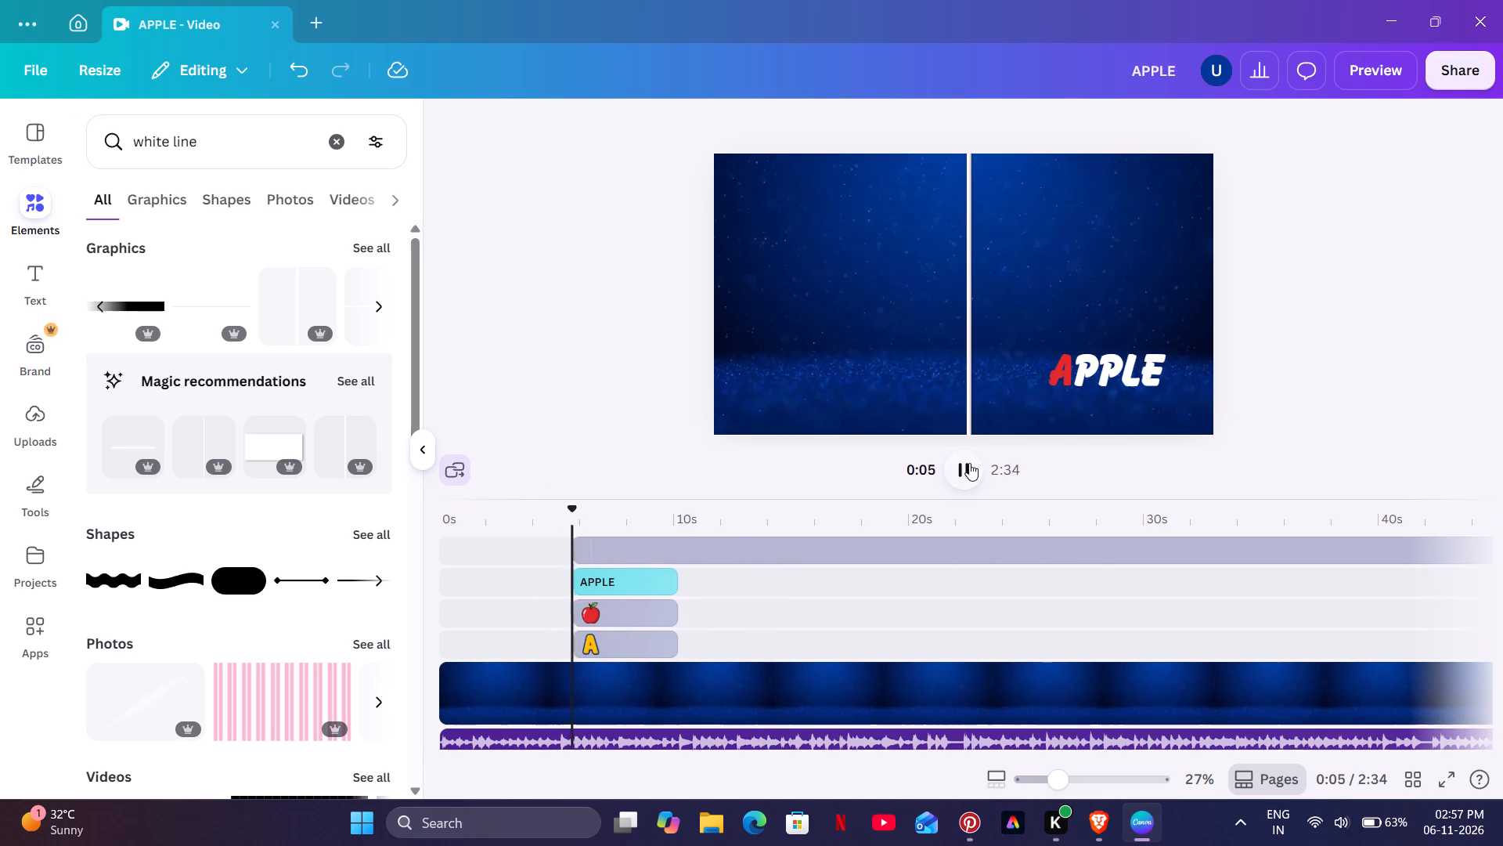
click(969, 463)
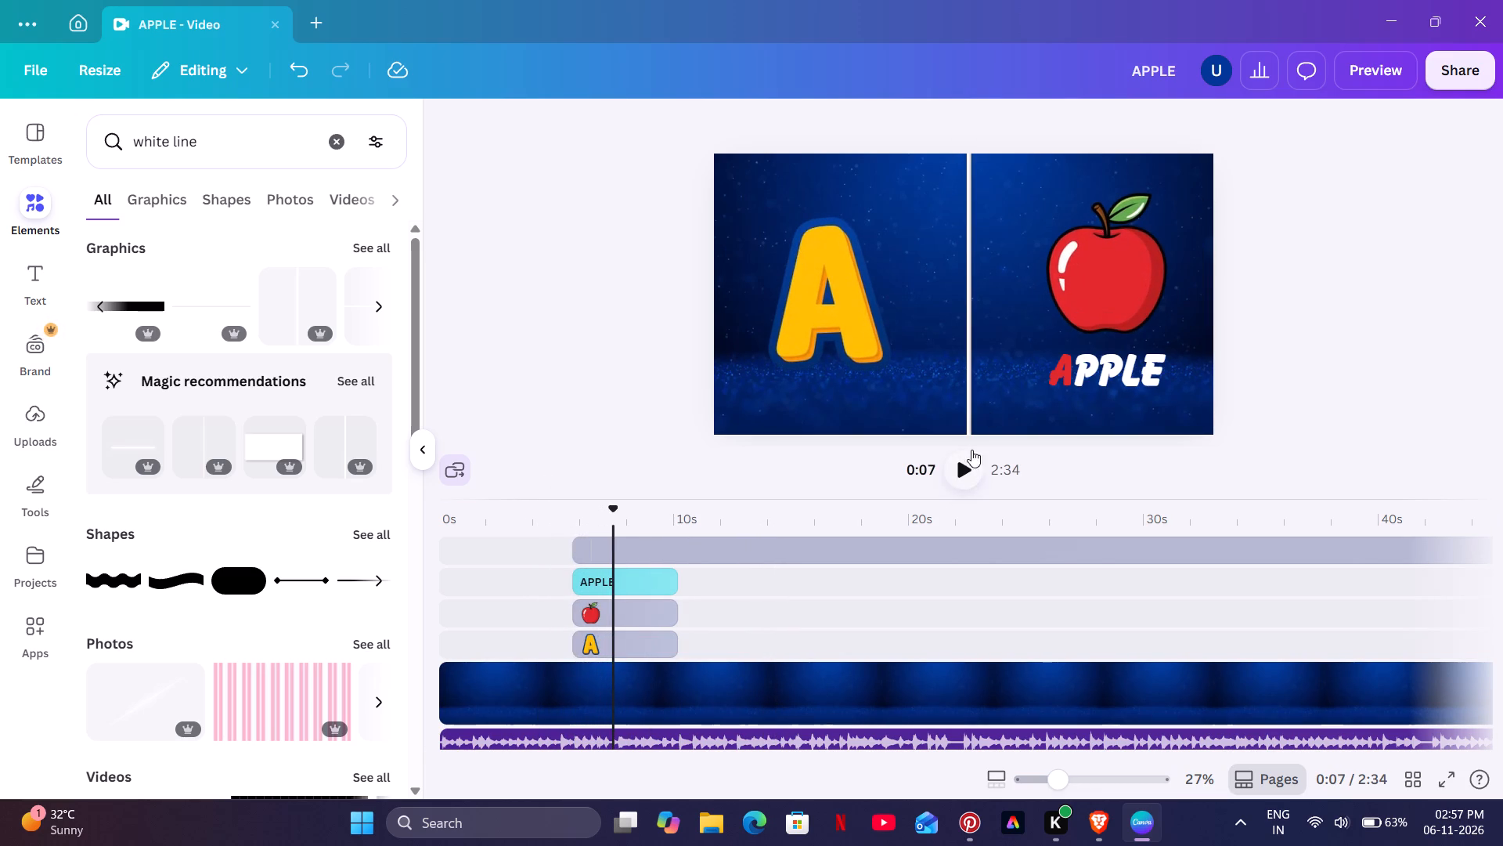
Apply the Skate text animation to the APPLE caption.
click(1075, 367)
click(1288, 135)
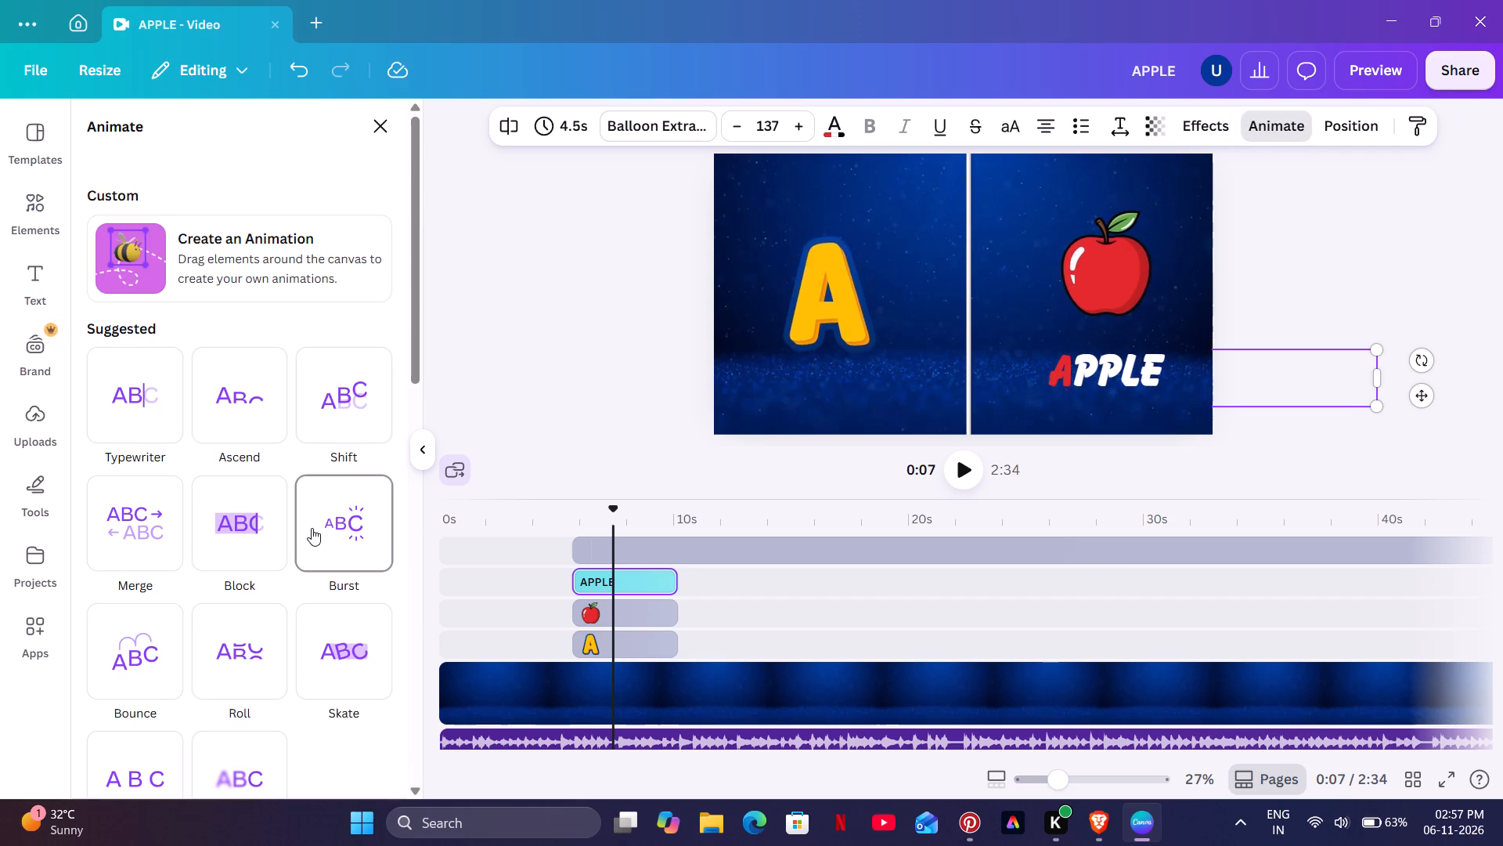
scroll(307, 551, down, 2)
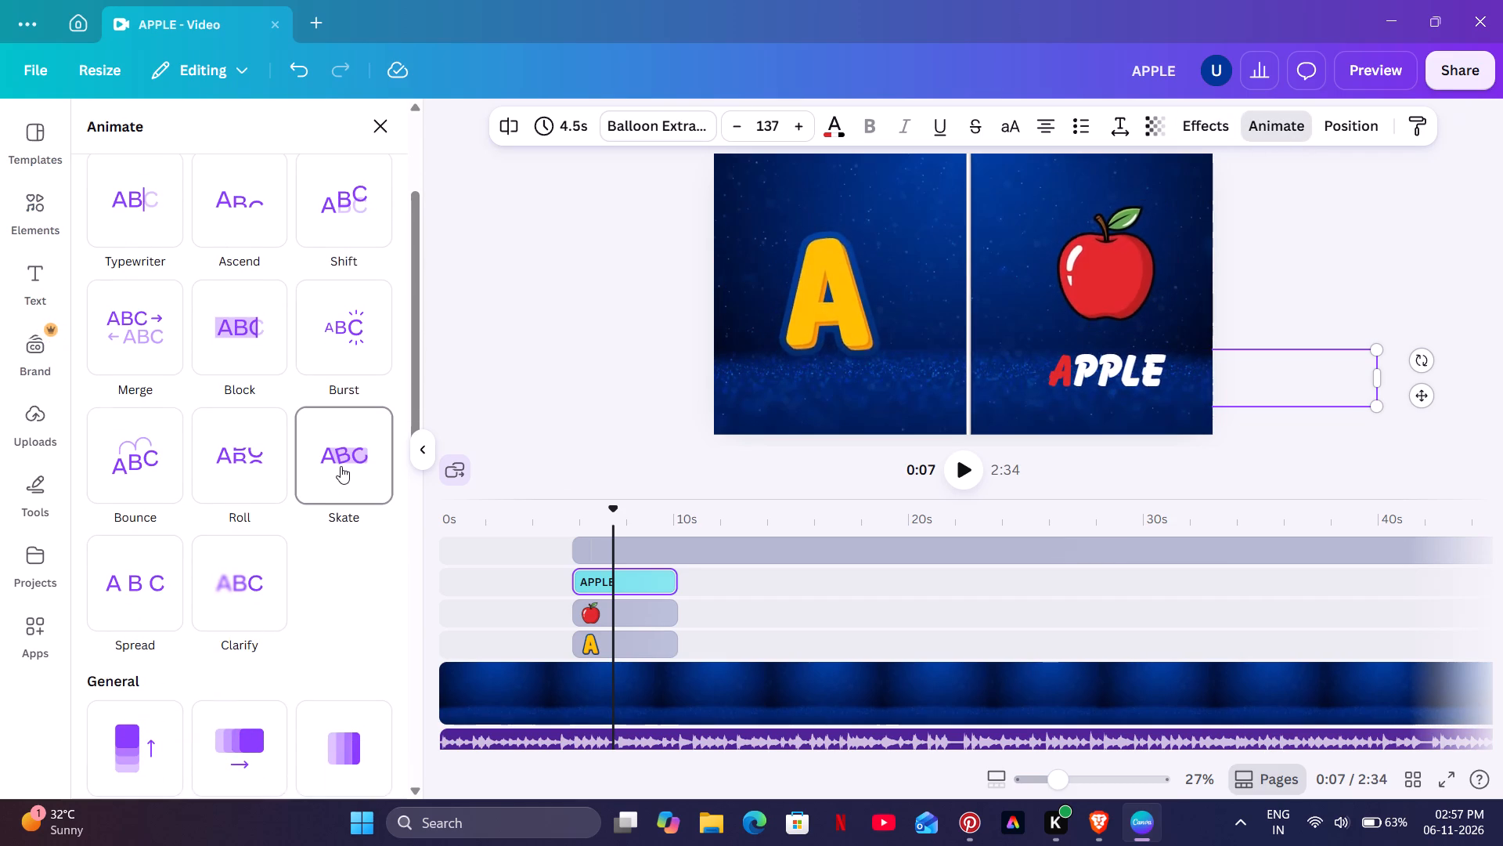
click(341, 466)
click(608, 251)
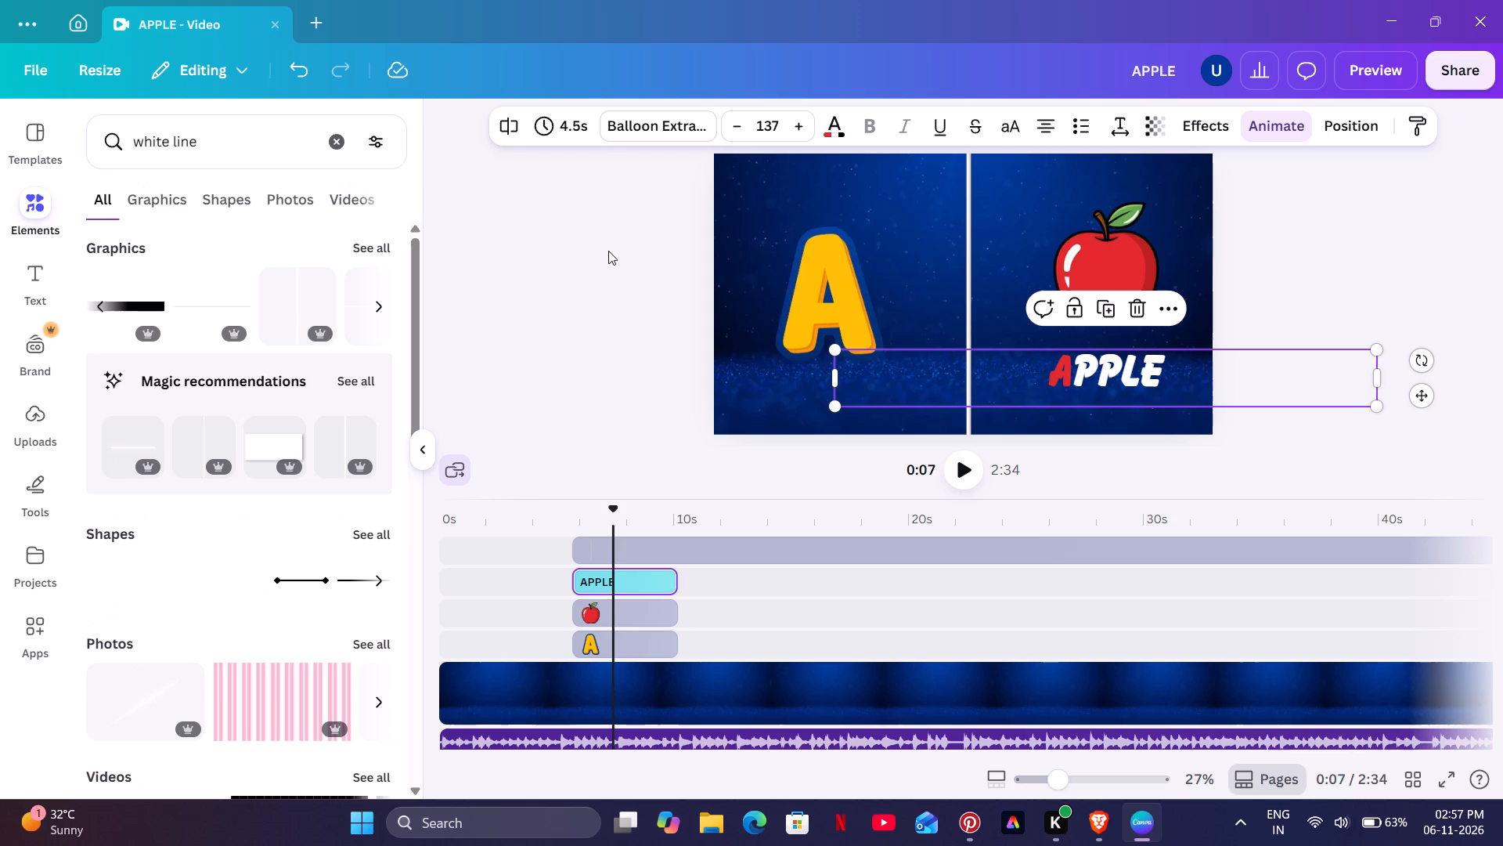
Play the scene from about 4 seconds to check the caption's animation together with the letter and apple.
click(533, 552)
click(953, 474)
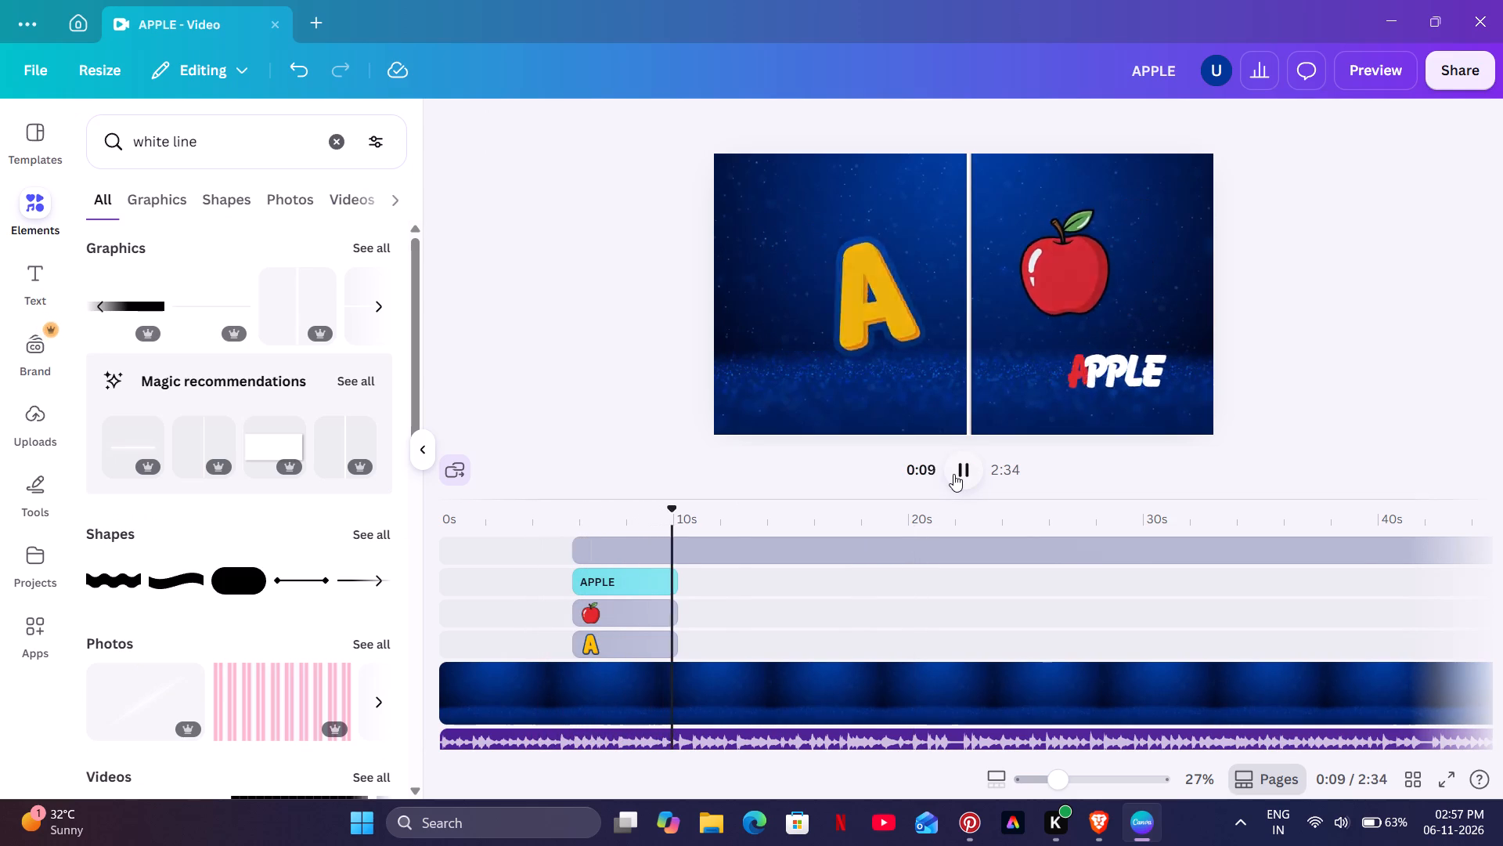
click(953, 474)
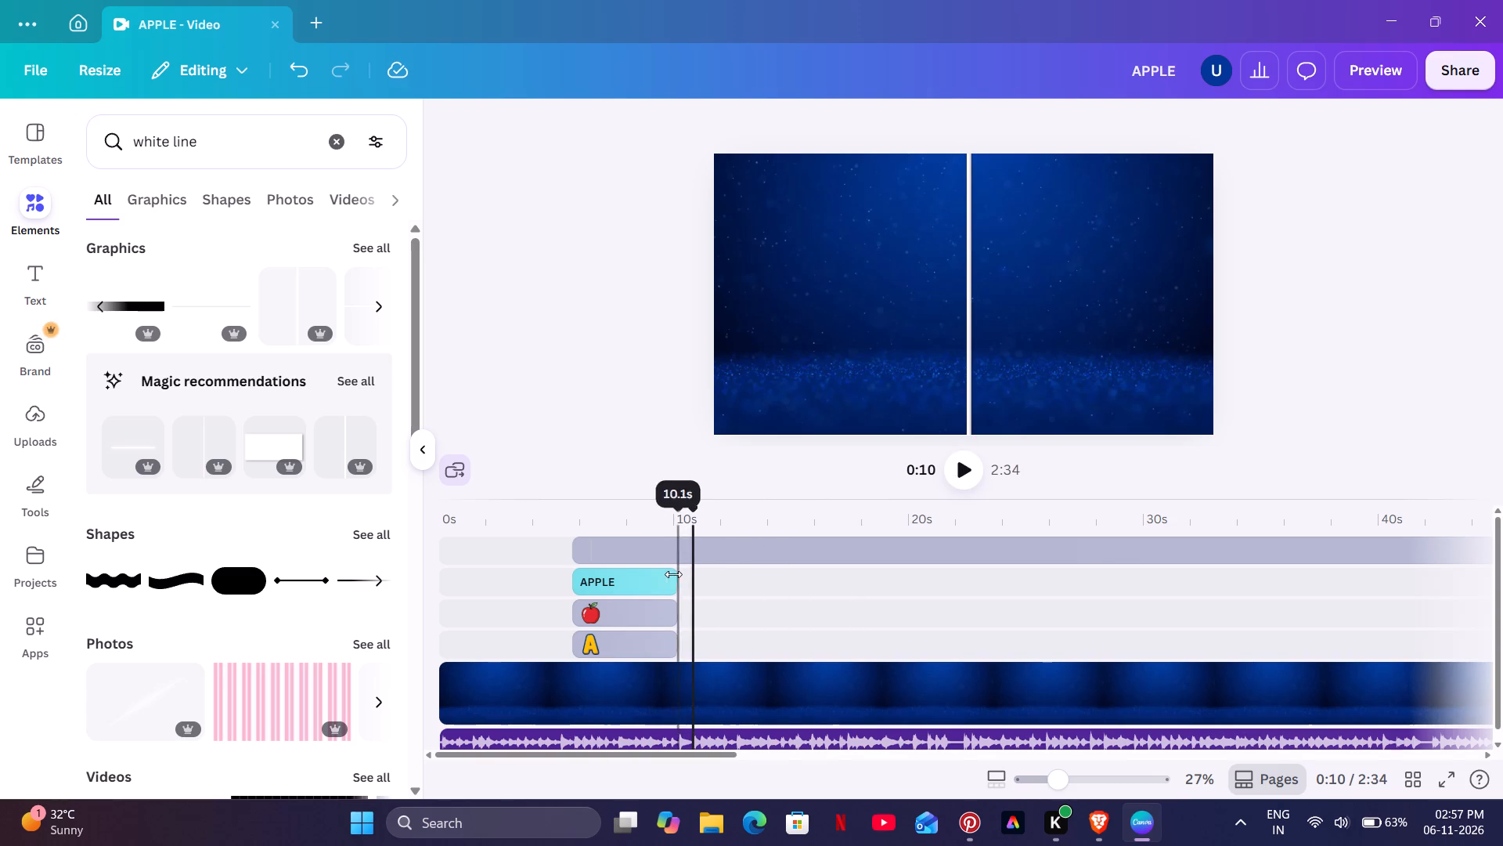
Extend the APPLE caption, apple picture and letter A clips on the timeline to 4.7 s each.
click(673, 574)
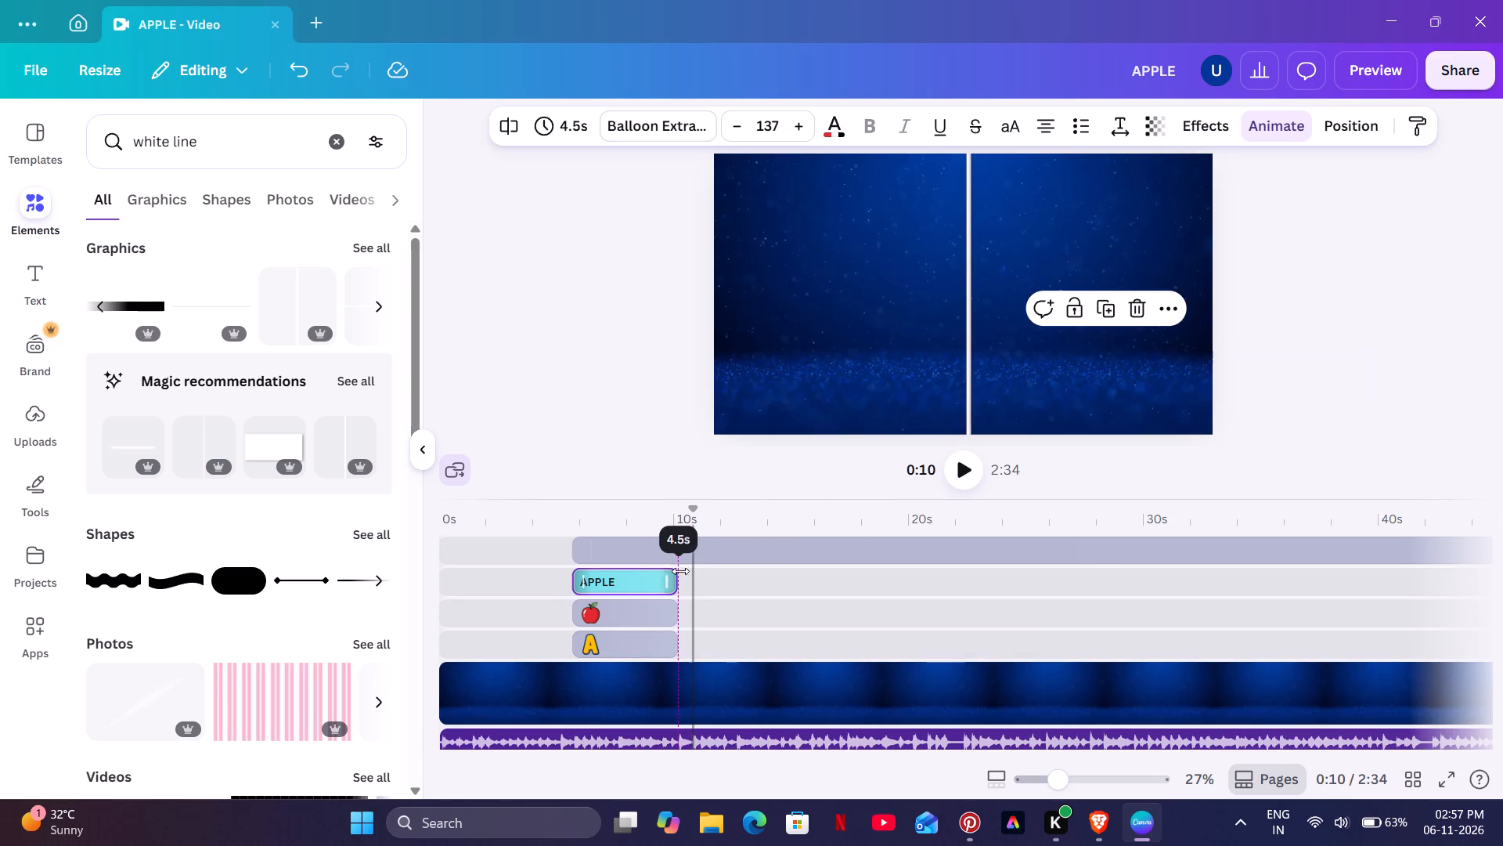
click(669, 610)
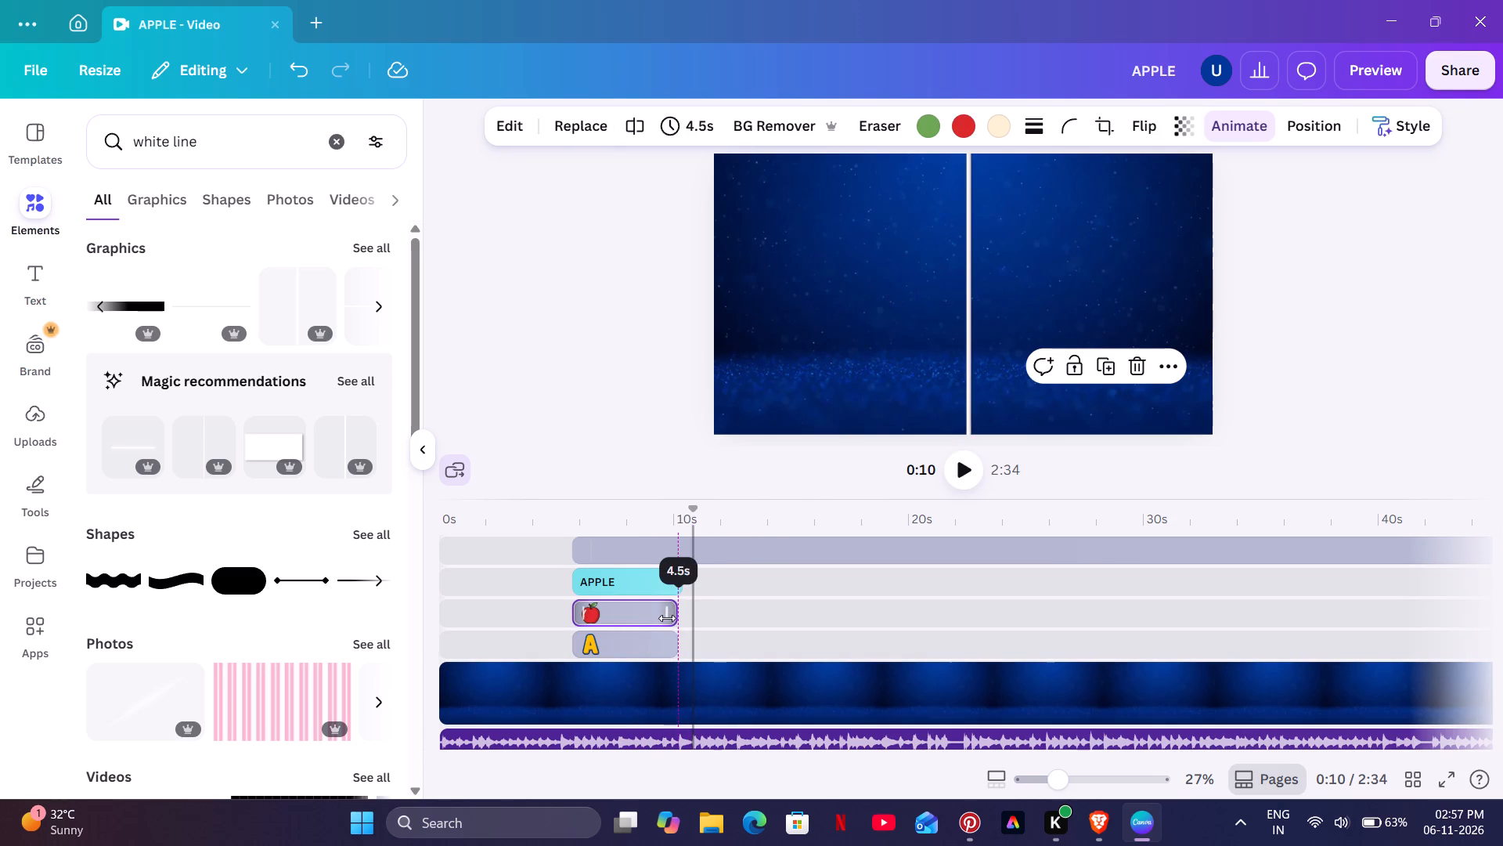
click(675, 639)
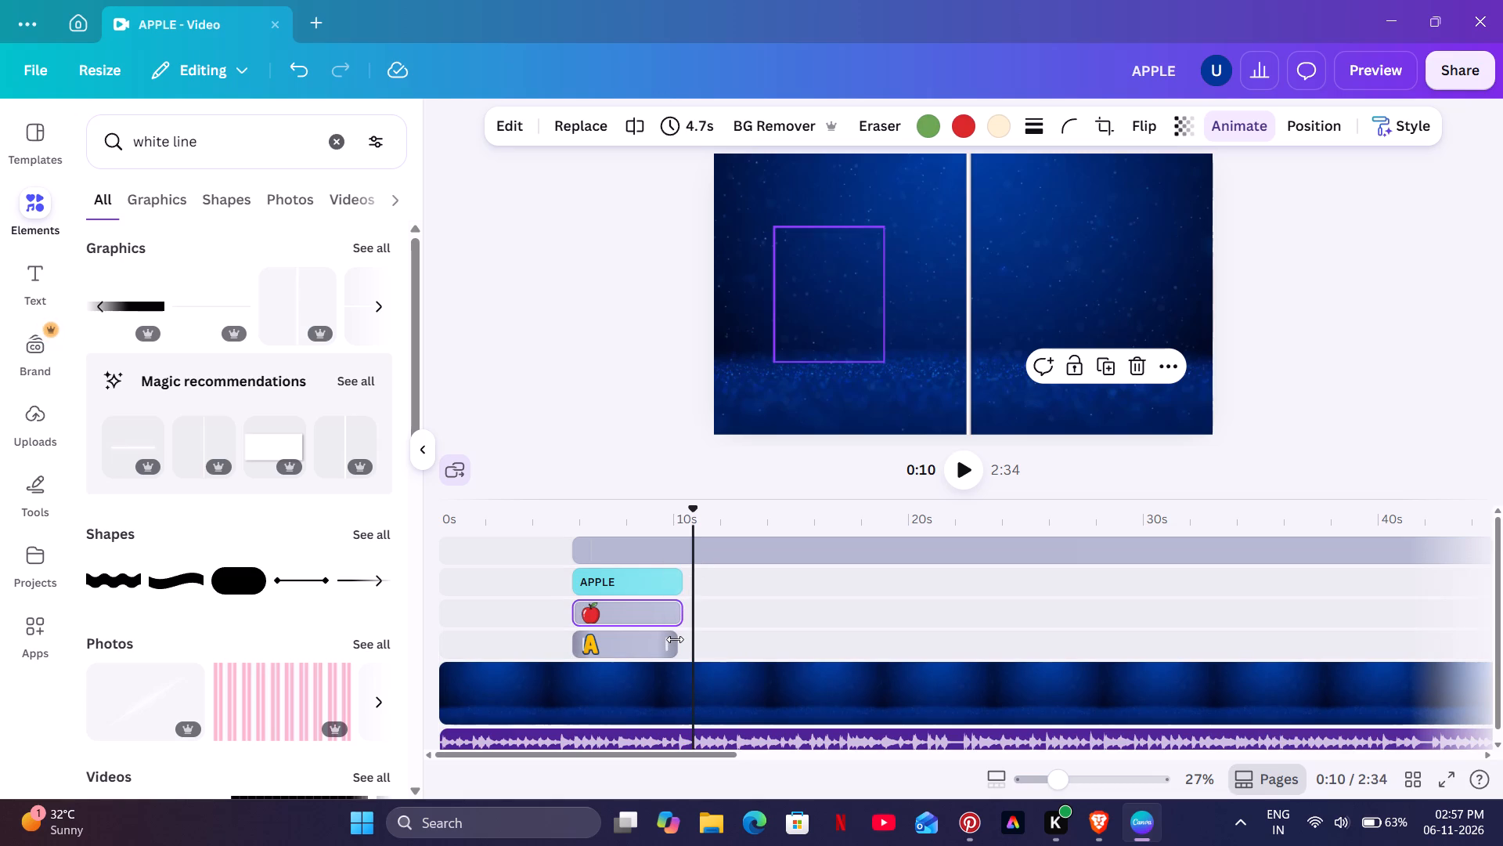
Move the white divider line slightly left on the blue frame.
click(633, 554)
click(953, 469)
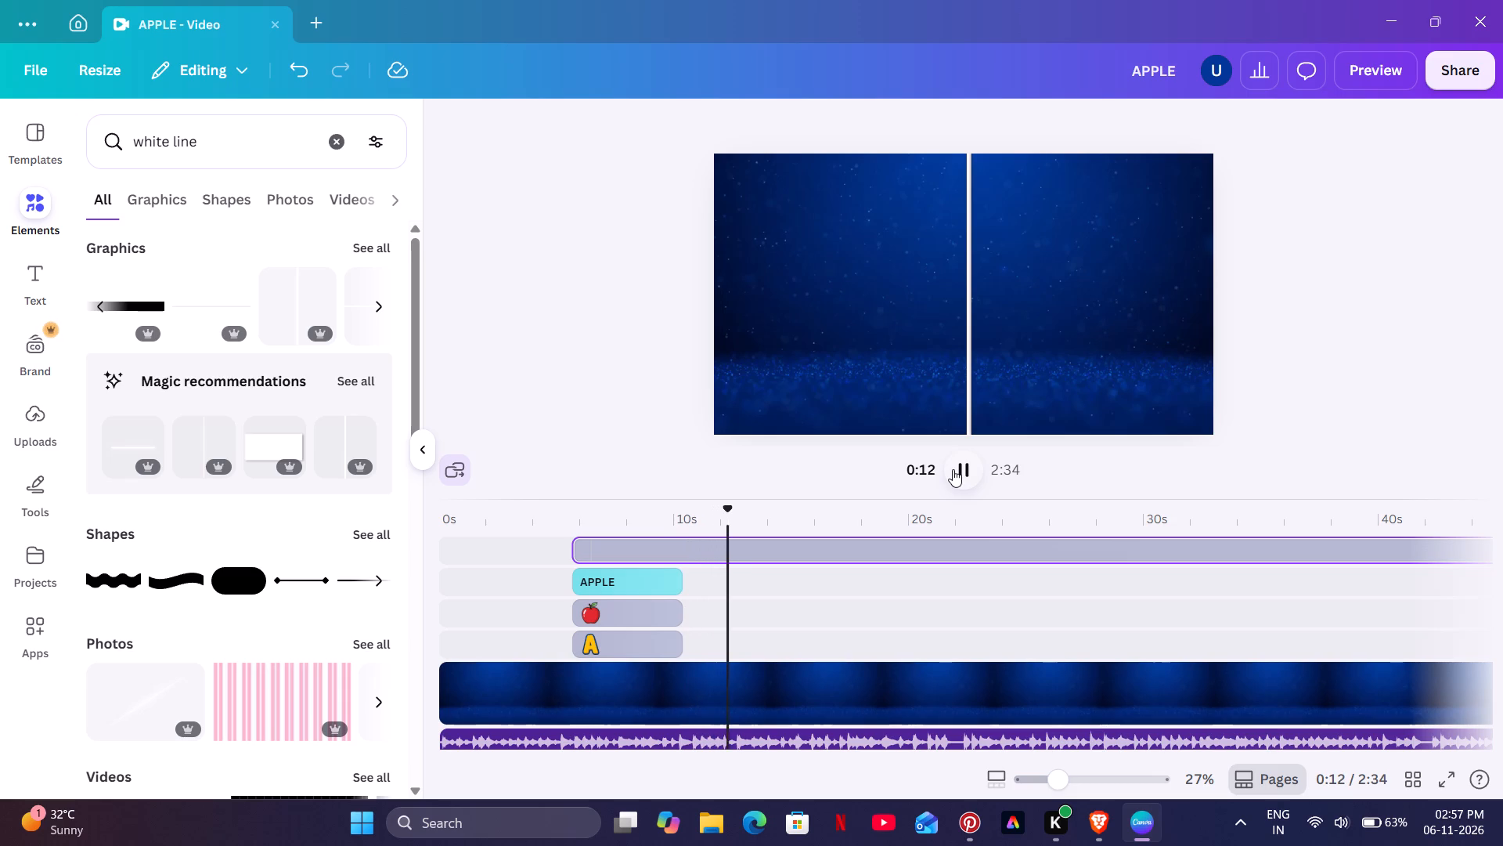
click(964, 343)
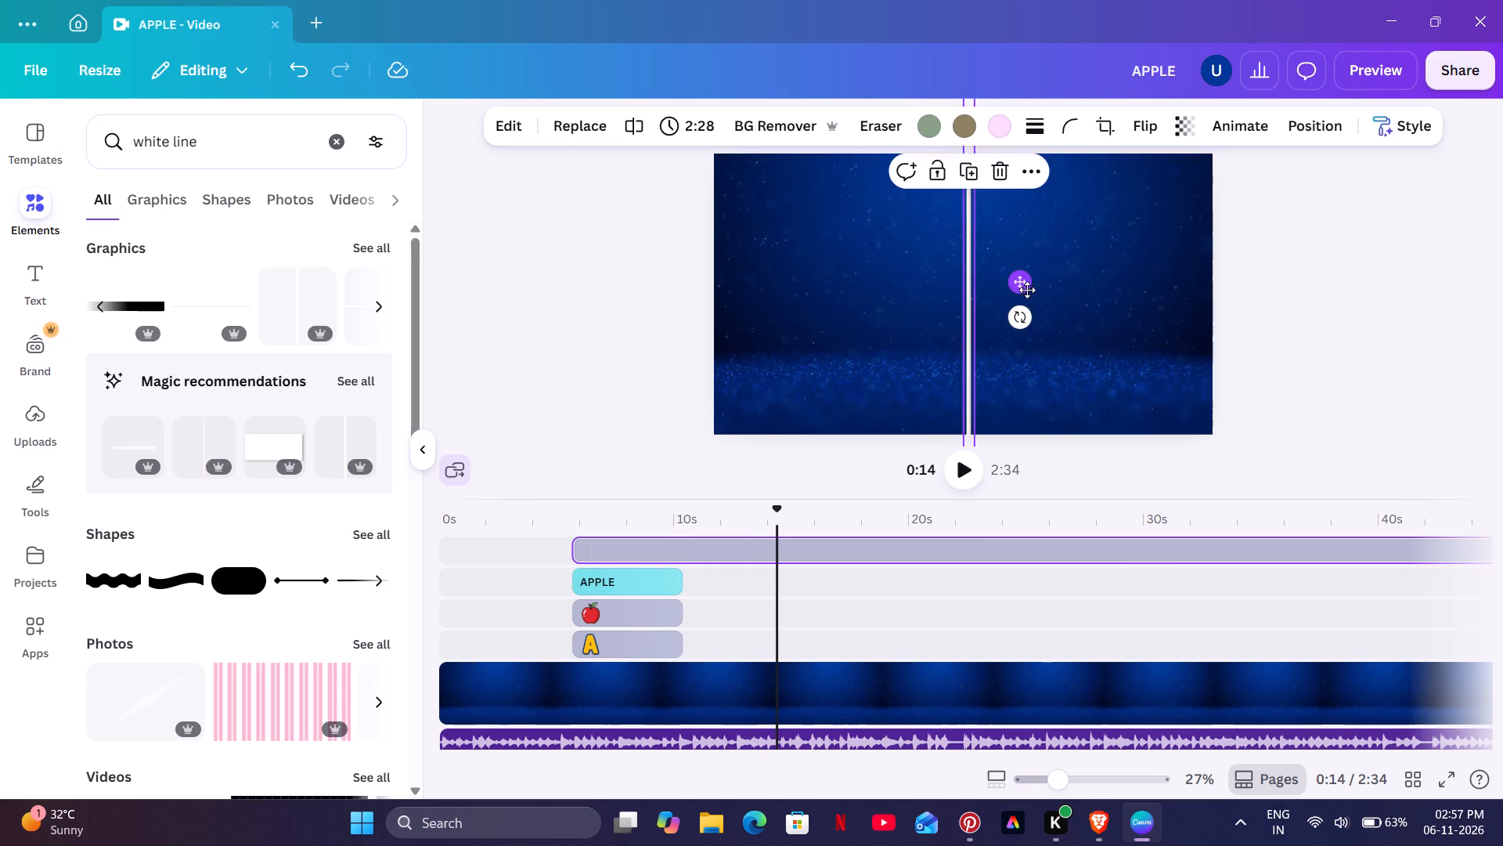
click(1025, 290)
double_click(1019, 290)
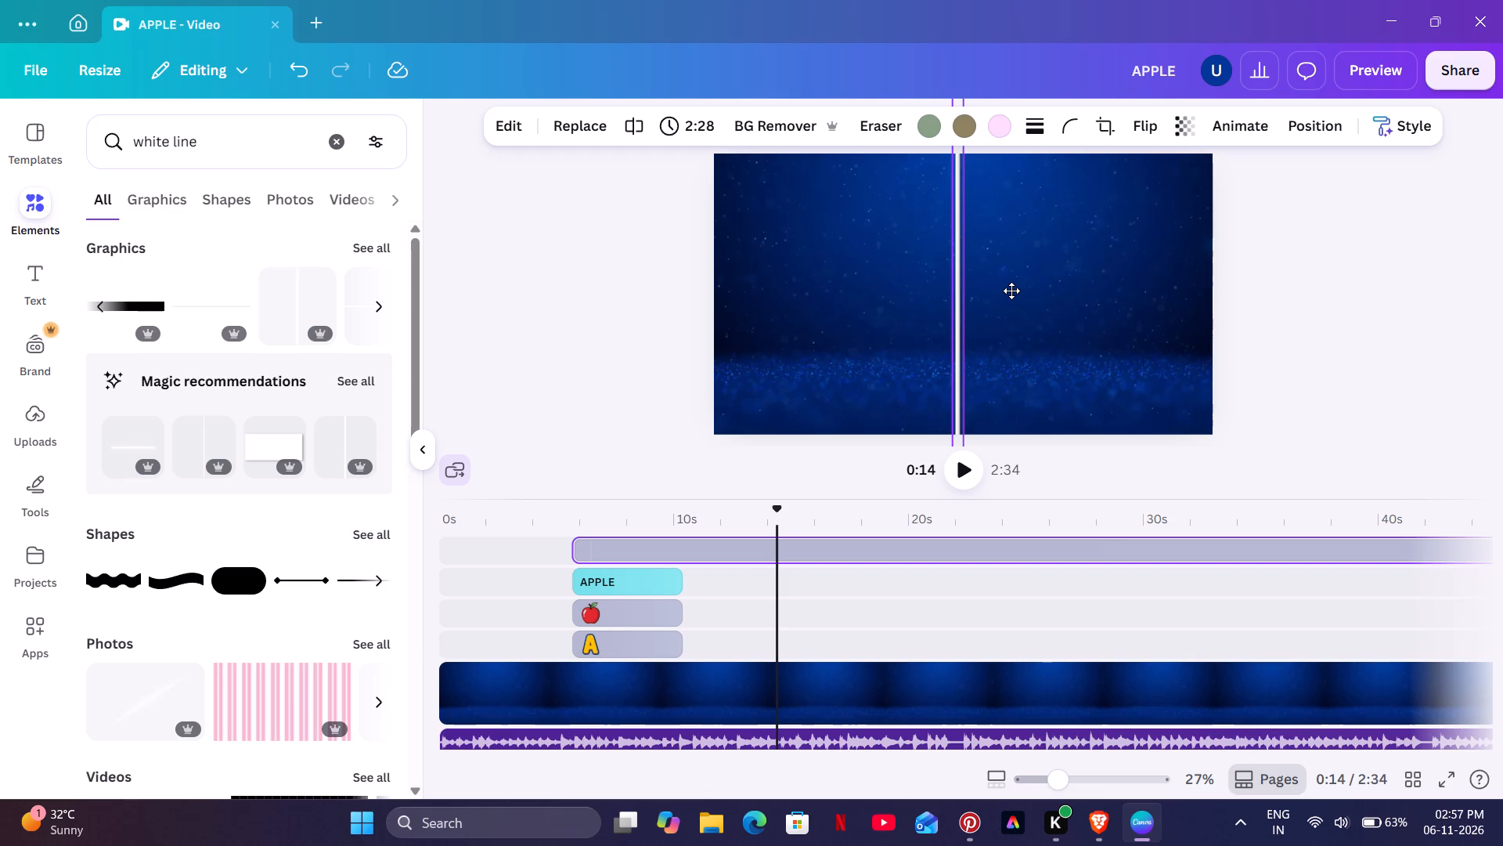
click(1182, 284)
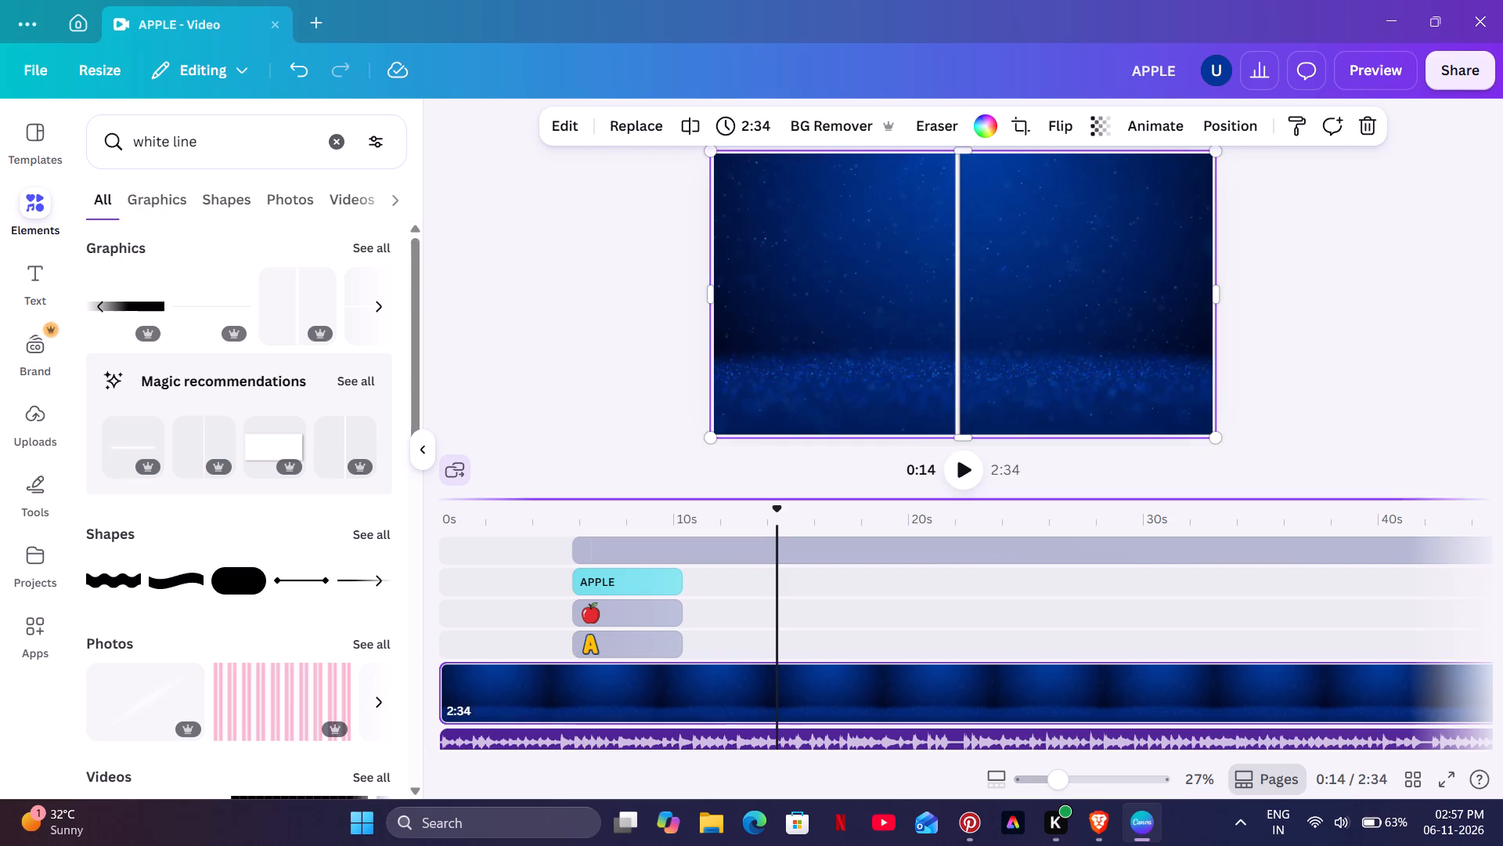
Play the scene from about 5 seconds to check the divider's new position with the letter, apple and caption.
click(554, 534)
click(961, 467)
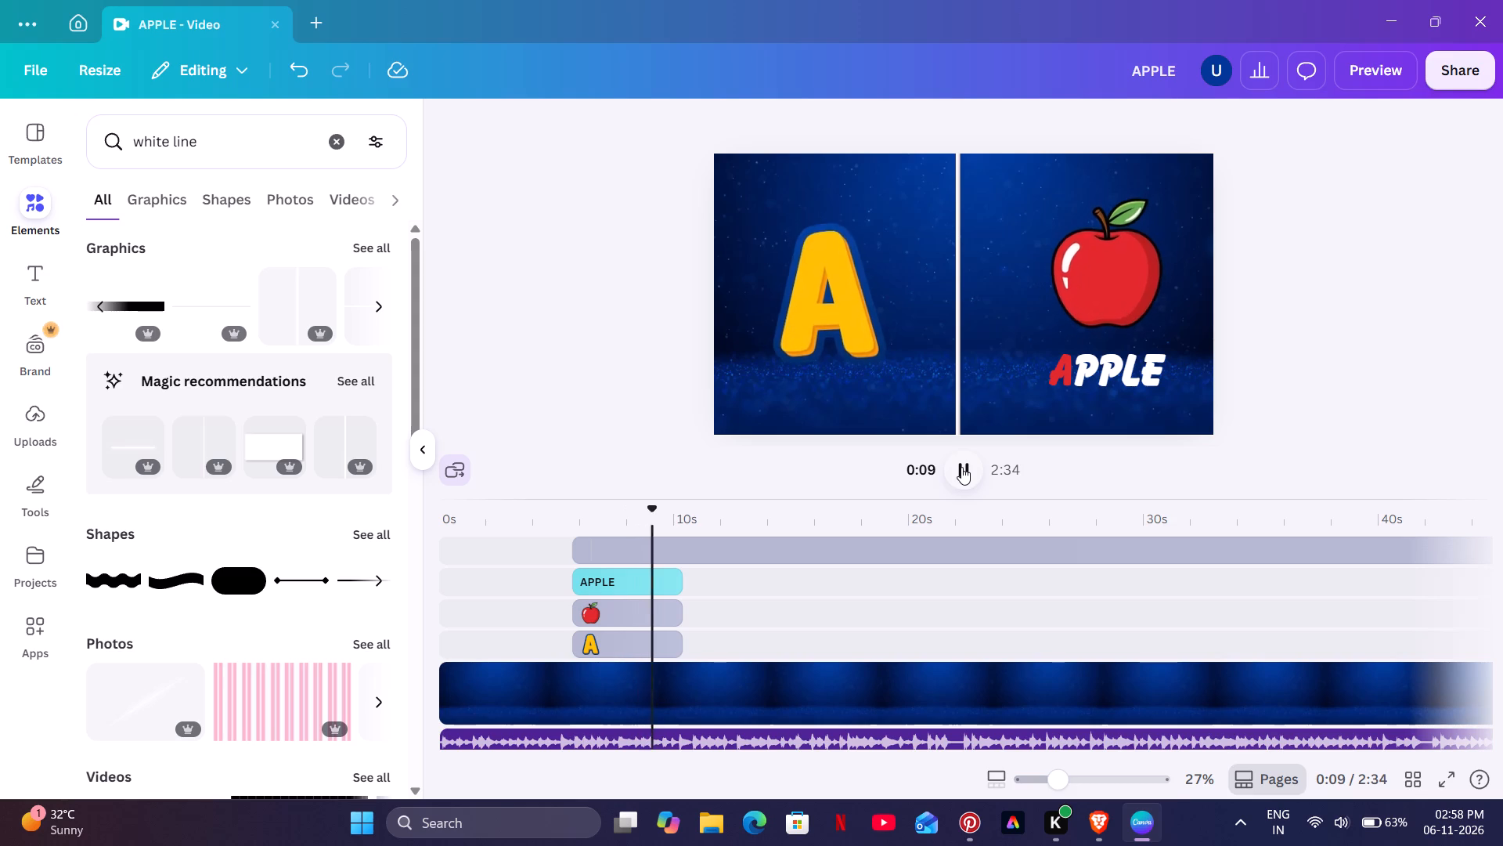
click(957, 470)
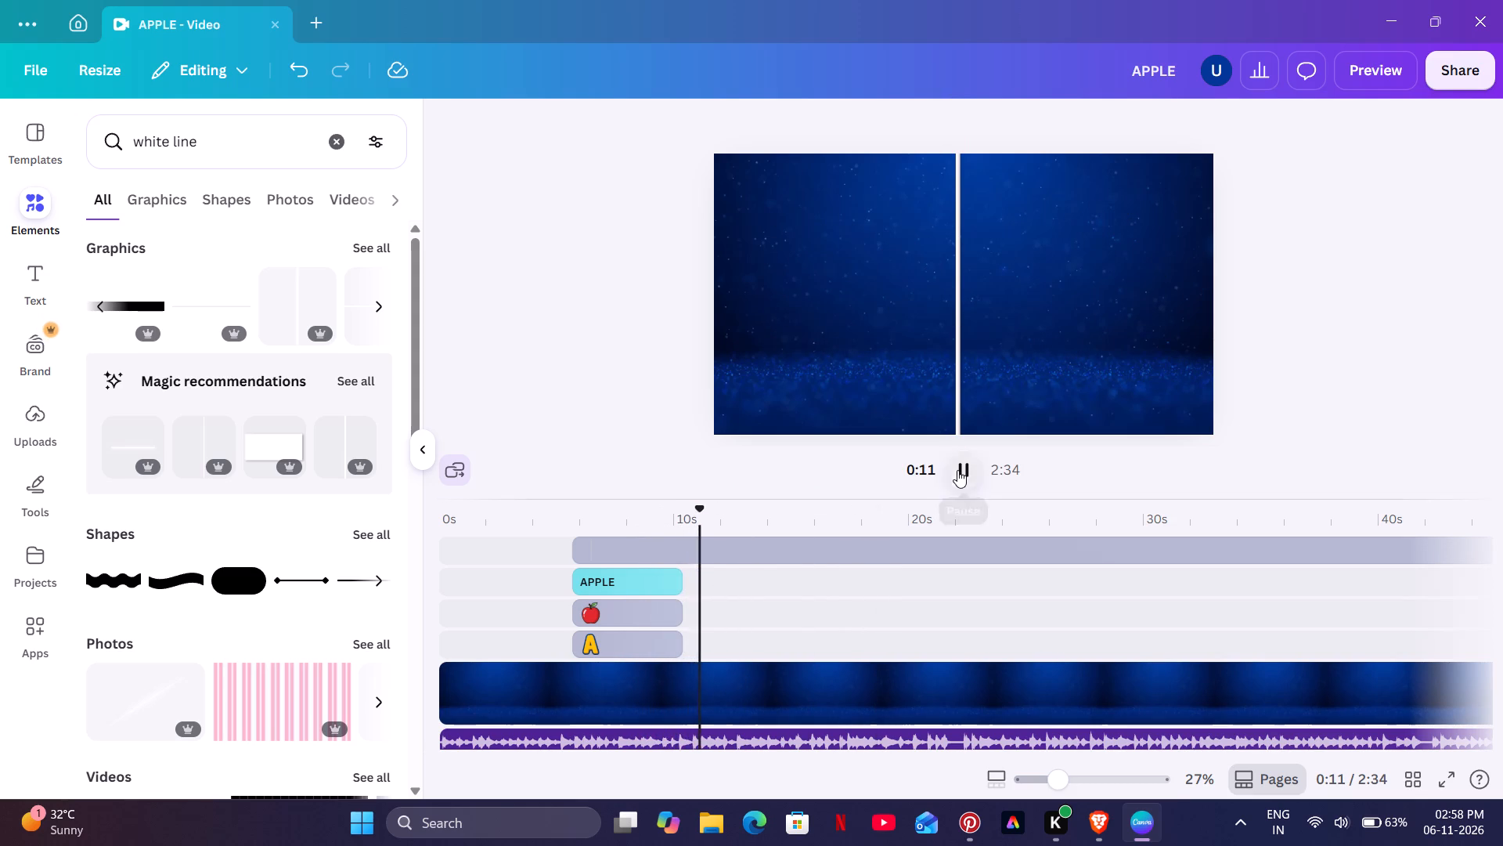
Extend the start of the white divider's clip slightly earlier, just ahead of the APPLE, apple and letter A clips.
click(611, 550)
click(575, 553)
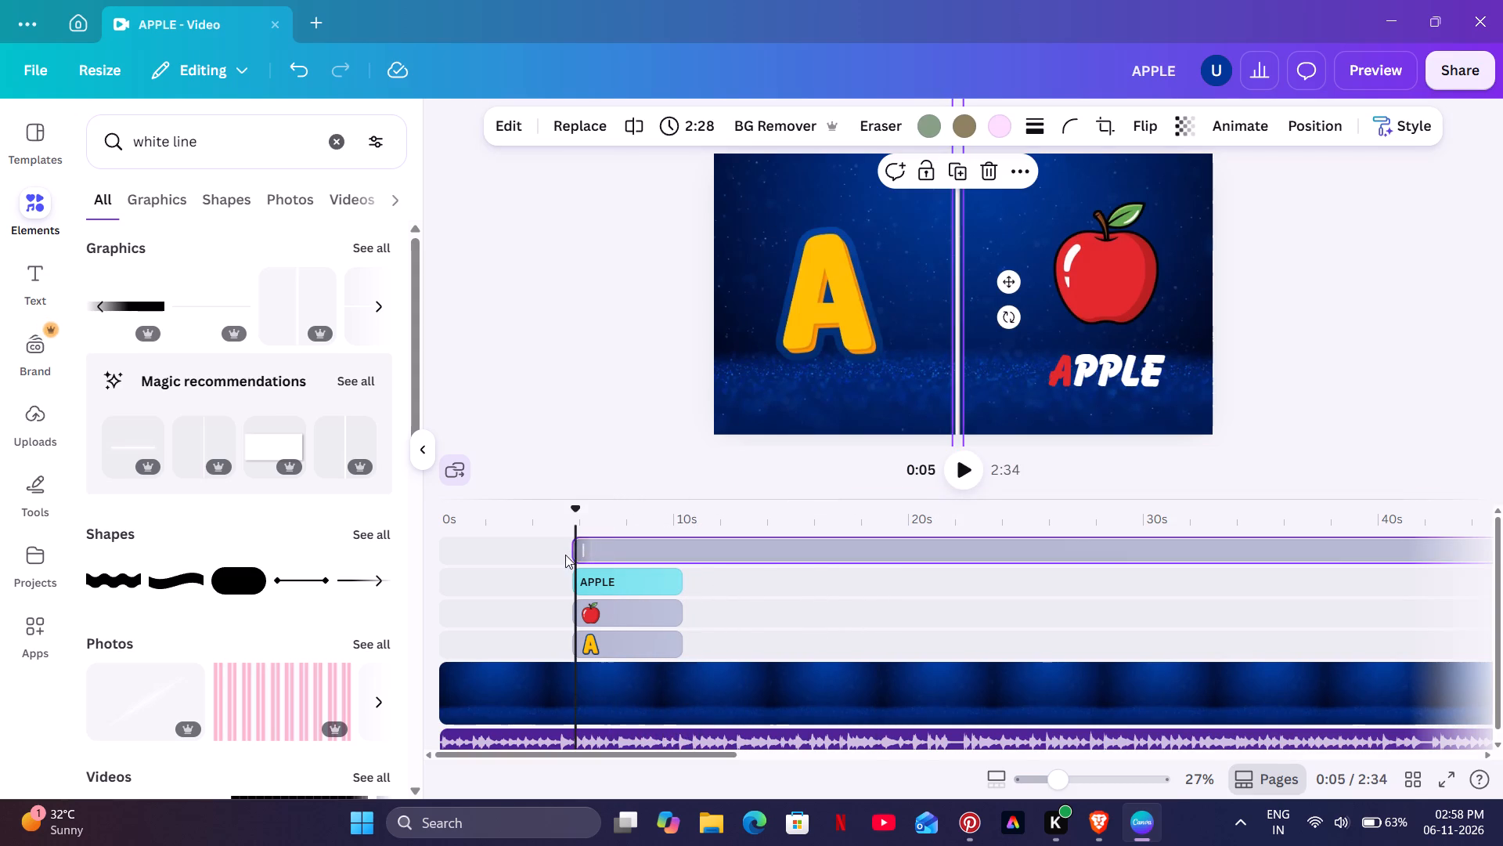
click(565, 555)
click(582, 550)
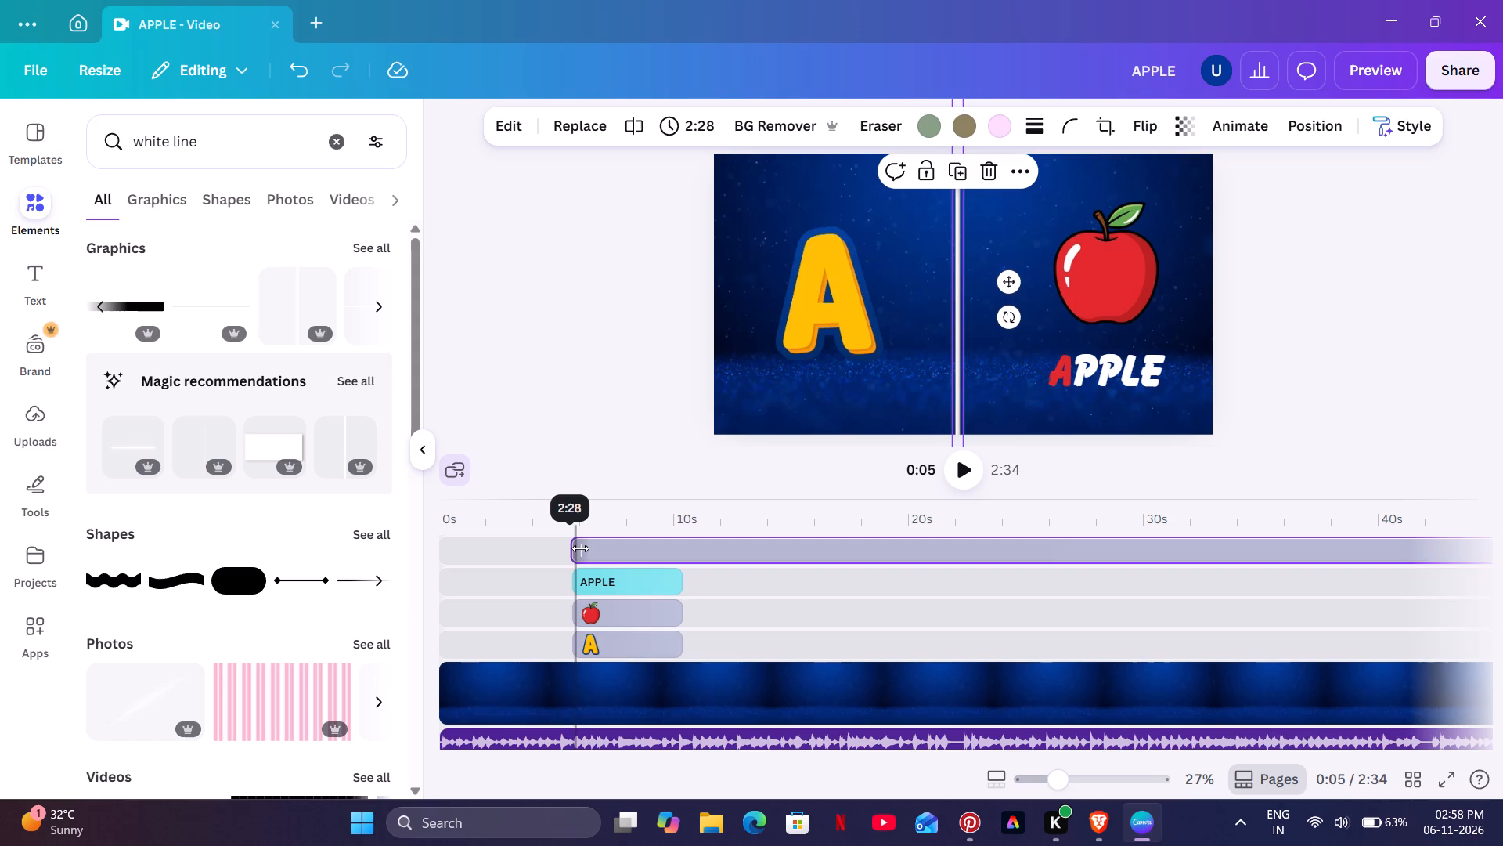
Play the scene twice from about 5 seconds to check the divider's timing against the letter, apple and caption.
click(557, 550)
click(958, 465)
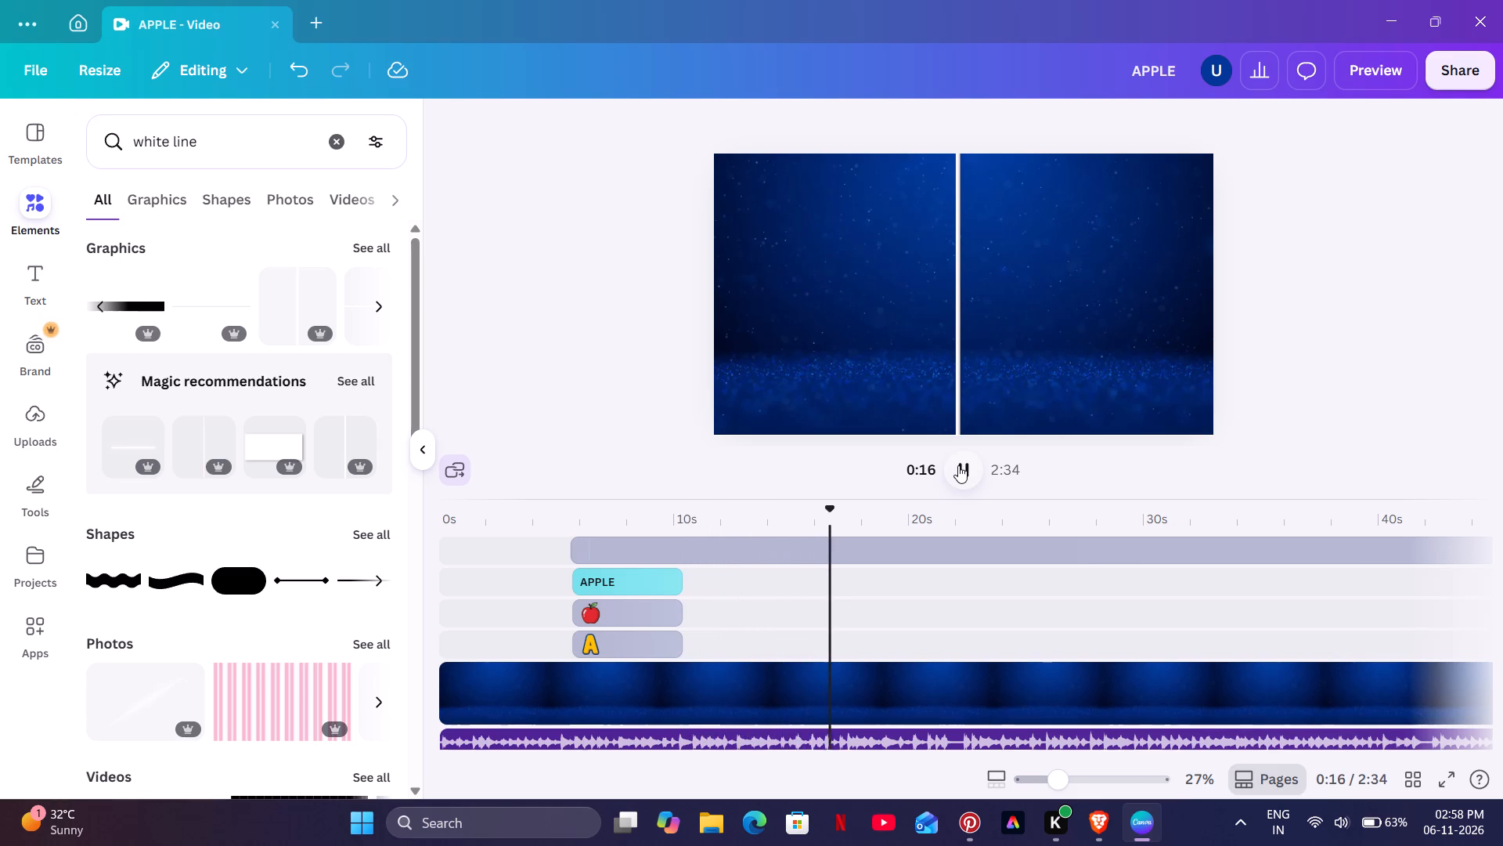
click(958, 465)
click(577, 530)
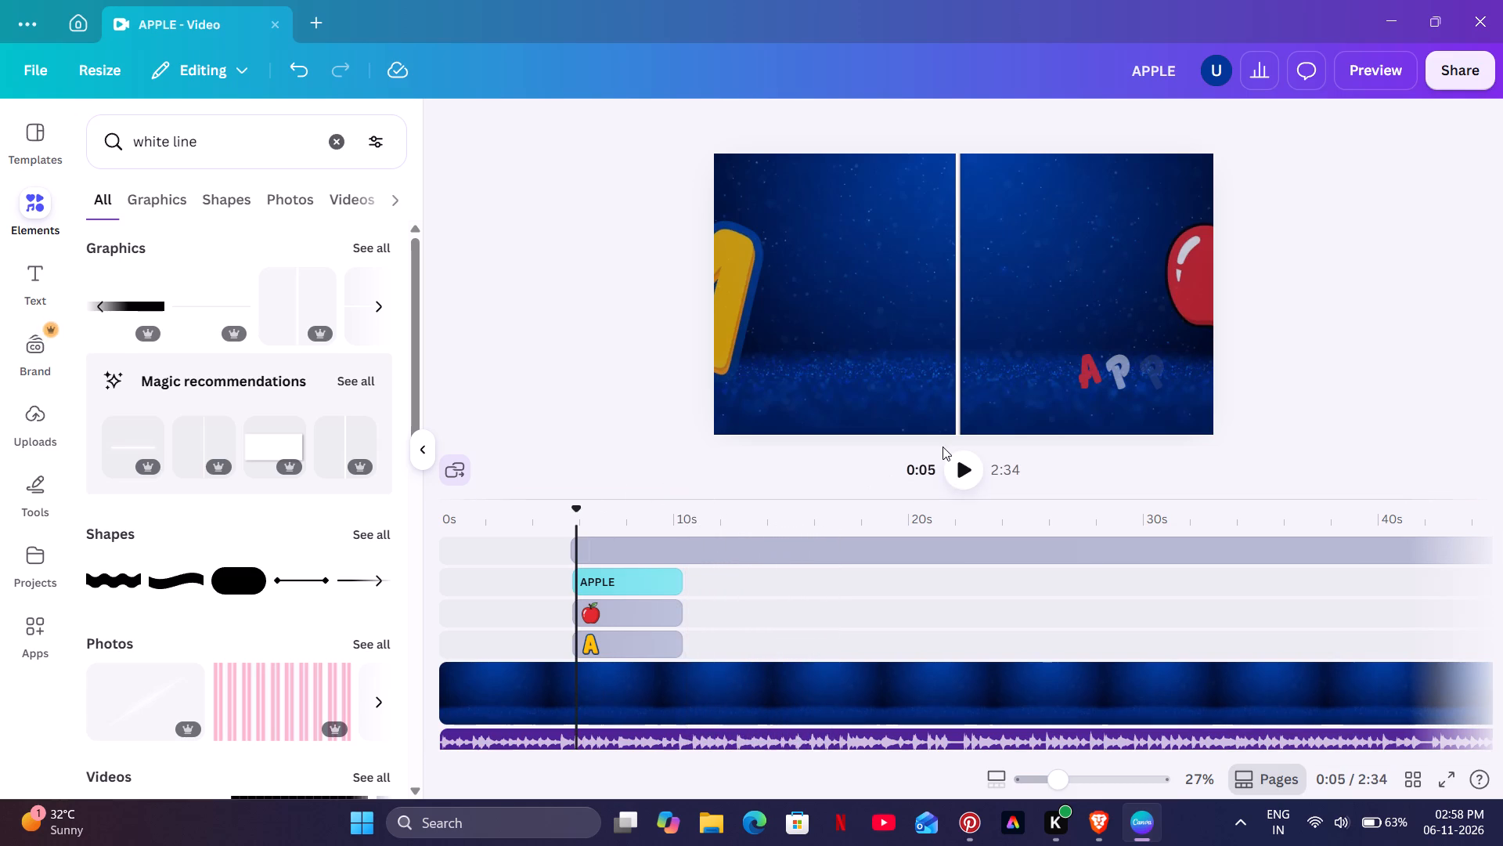
click(950, 469)
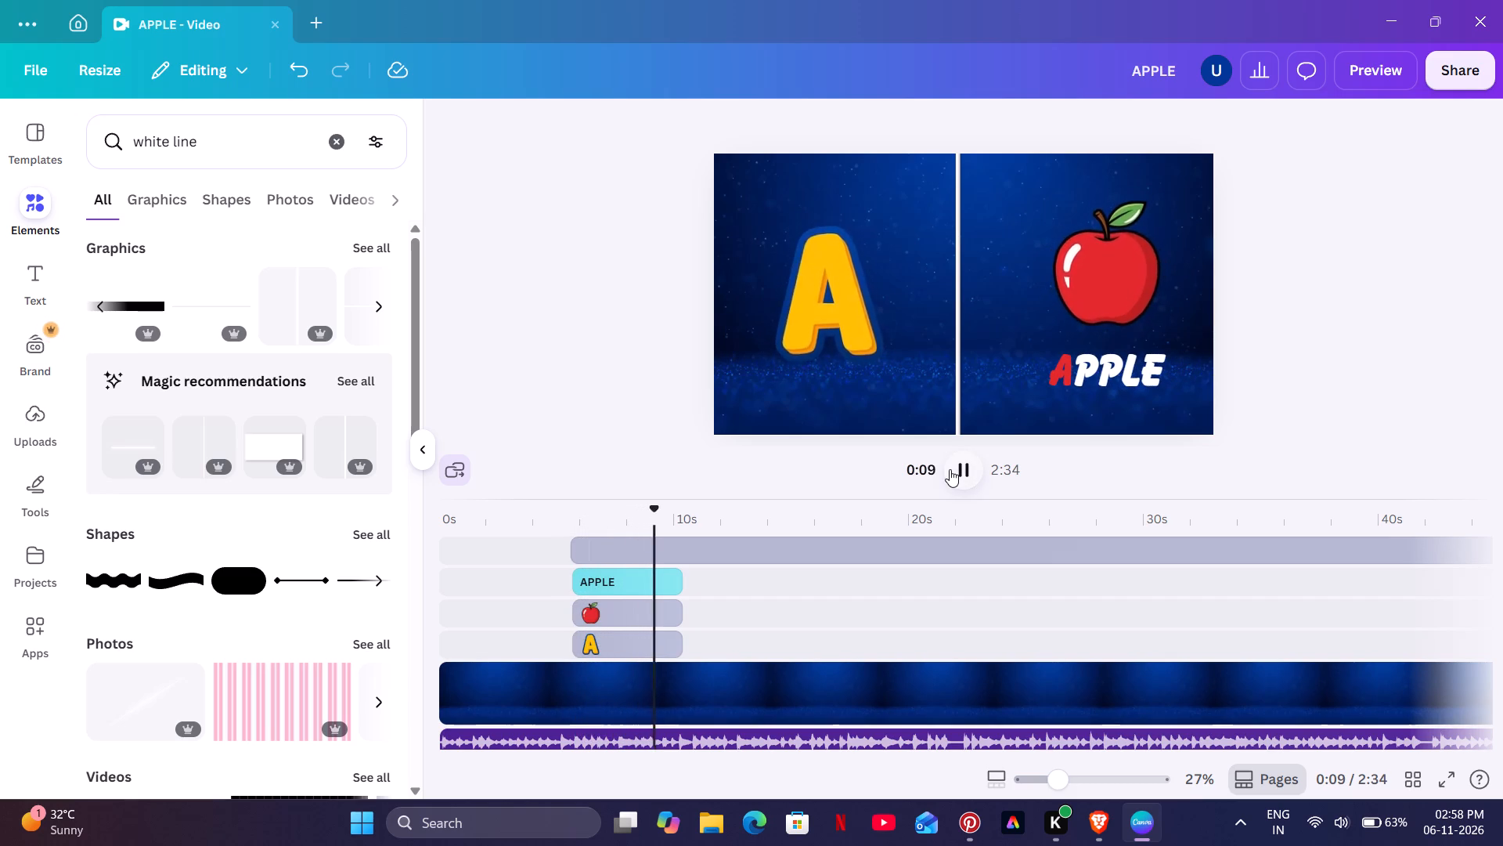
click(950, 469)
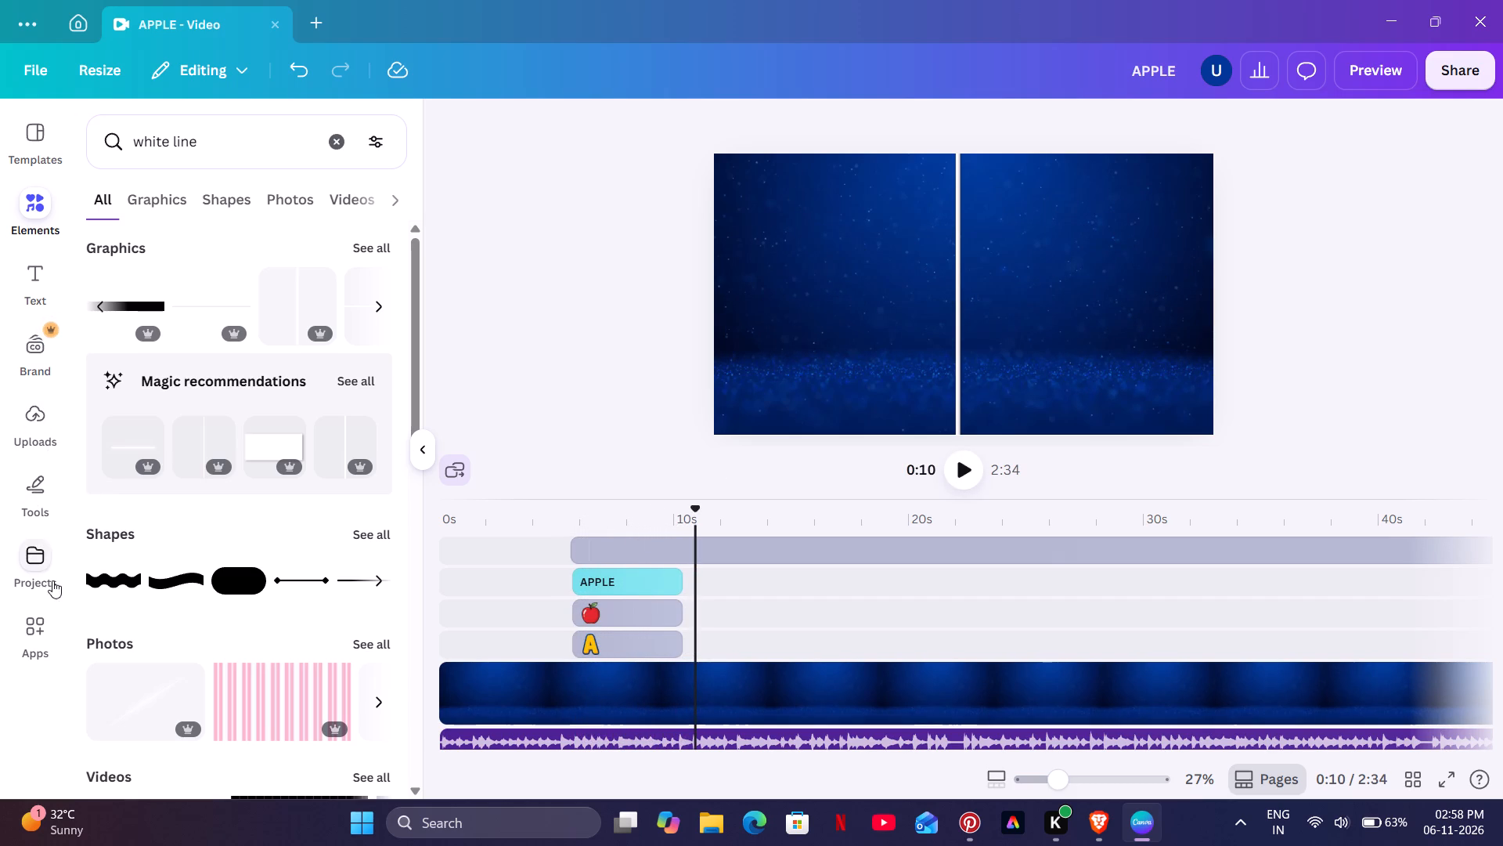
Add the uploaded Sparkle ABC Land logo with the bunny and bear, and place it on its own track above the divider.
click(38, 438)
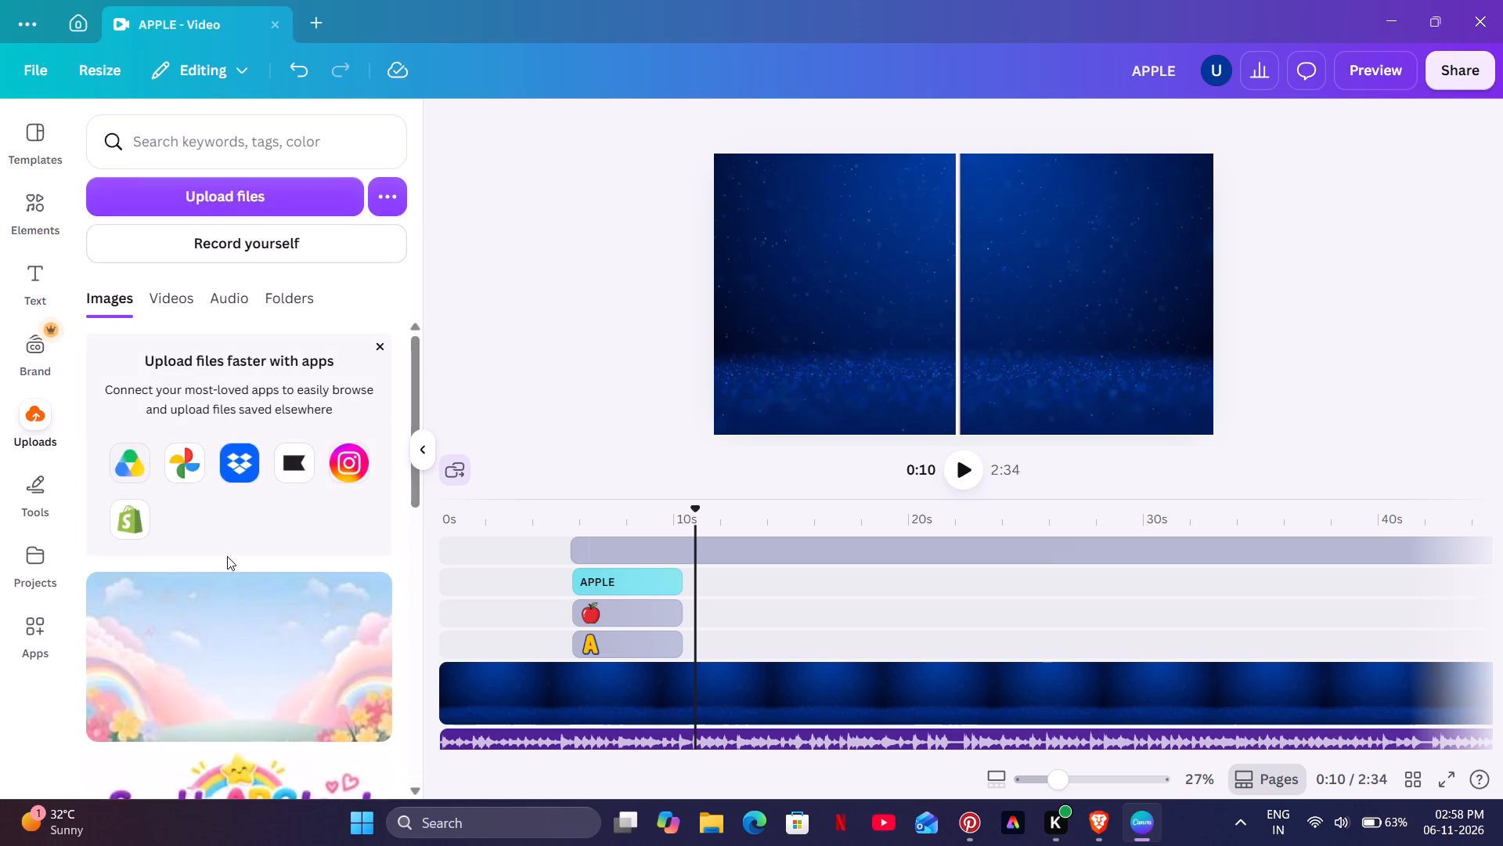
scroll(293, 637, down, 3)
click(134, 603)
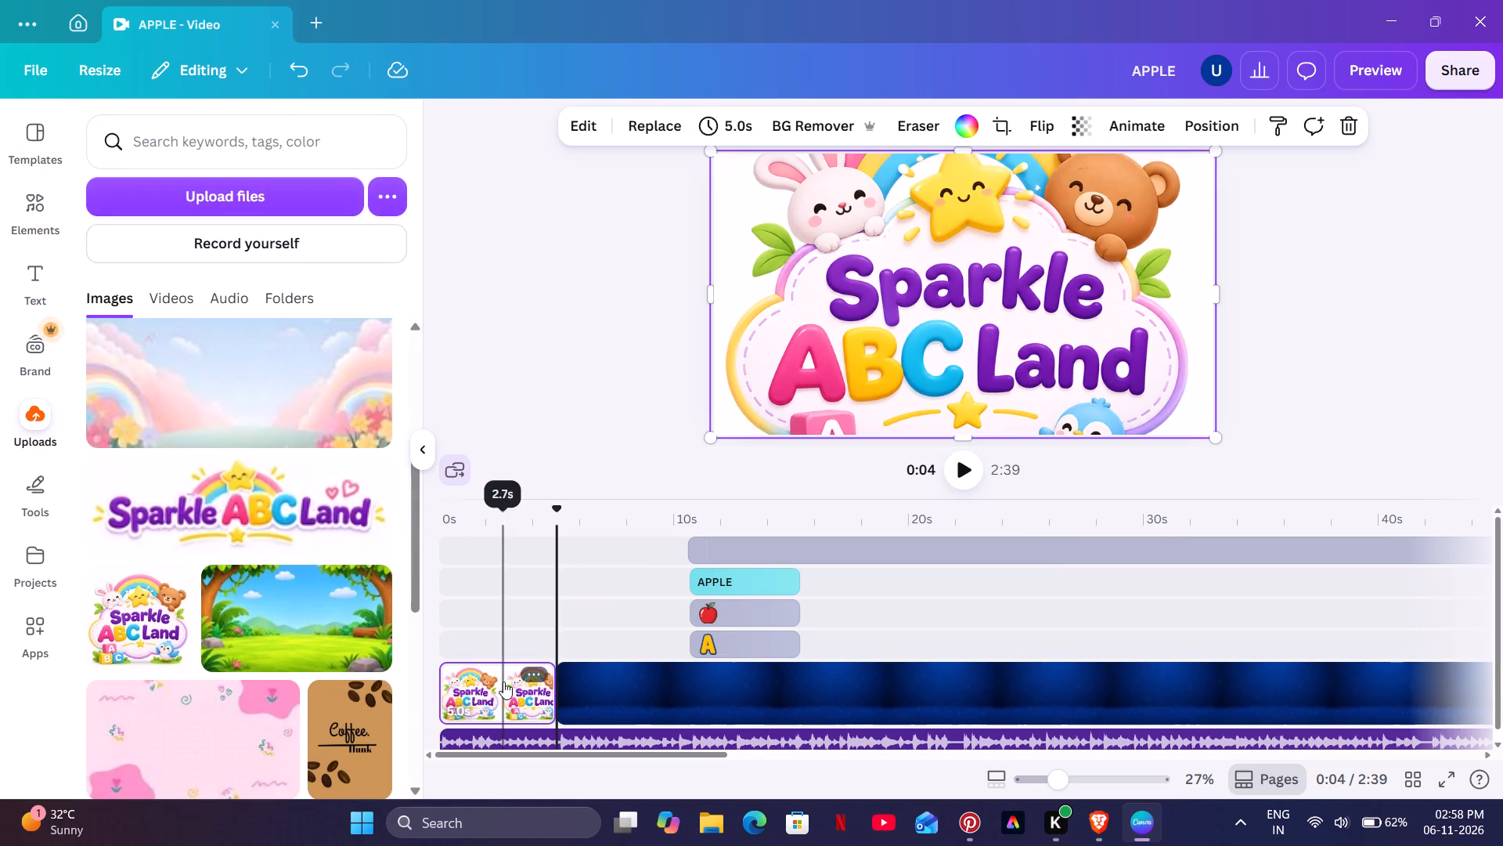
drag(503, 681, 605, 548)
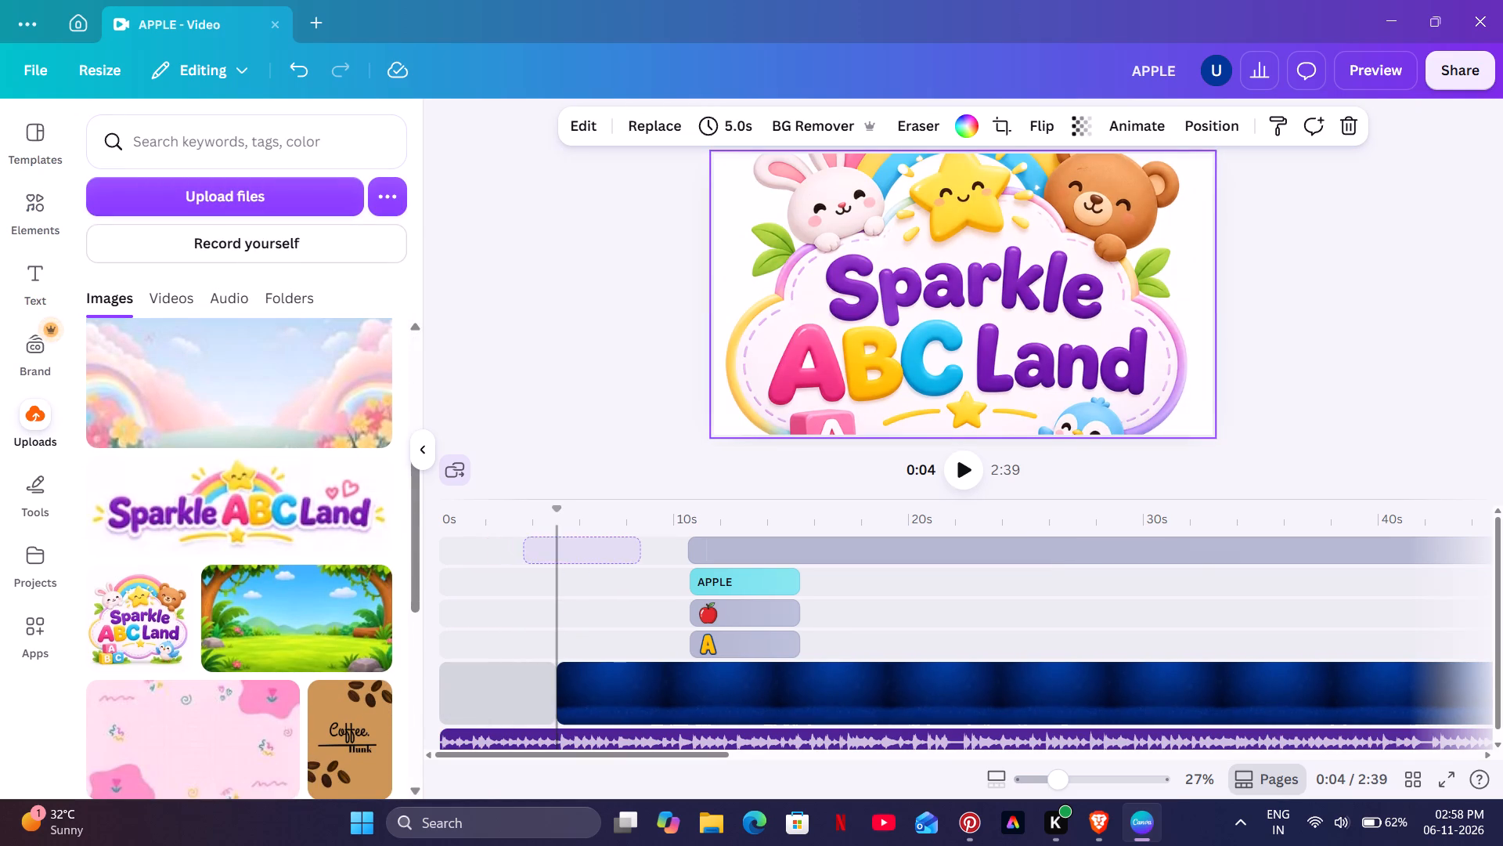
drag(605, 548, 656, 540)
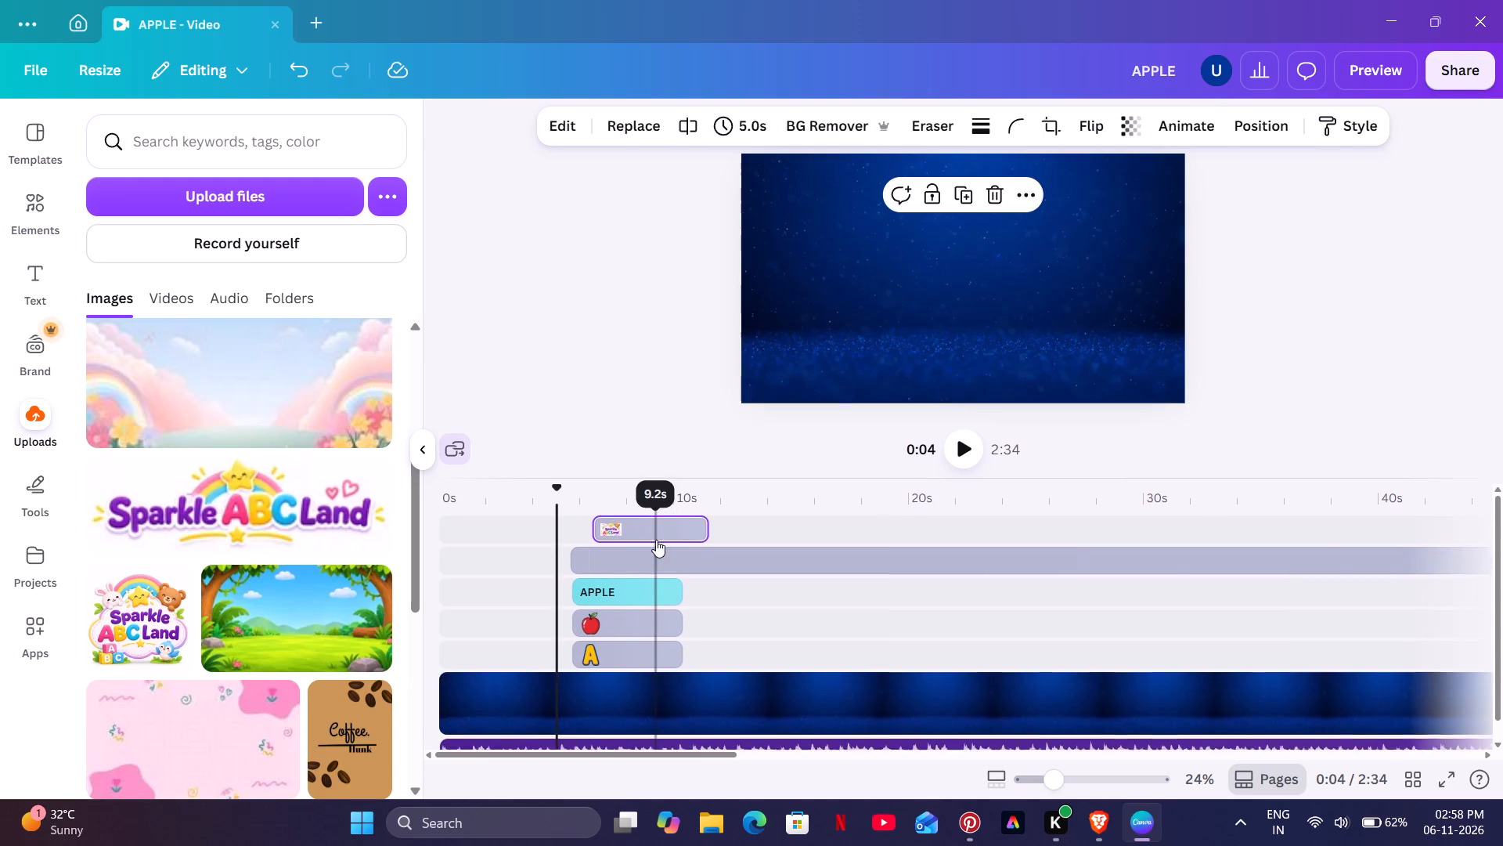
Move the logo clip to the start of the timeline and extend it to 9.8 s.
drag(644, 521, 497, 521)
drag(552, 516, 666, 519)
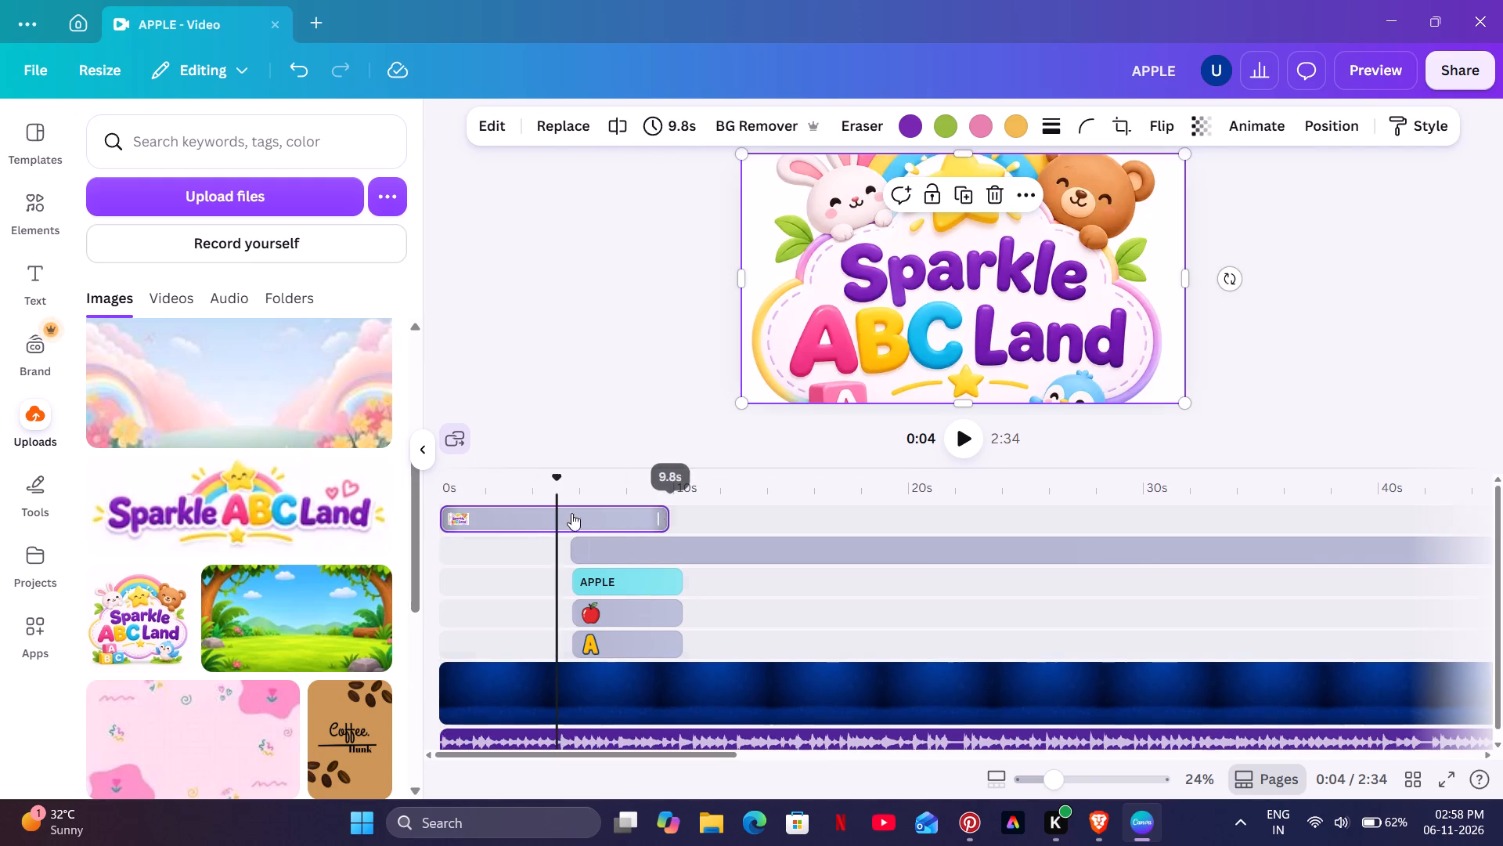
Remove the background of the Sparkle ABC Land logo.
click(768, 120)
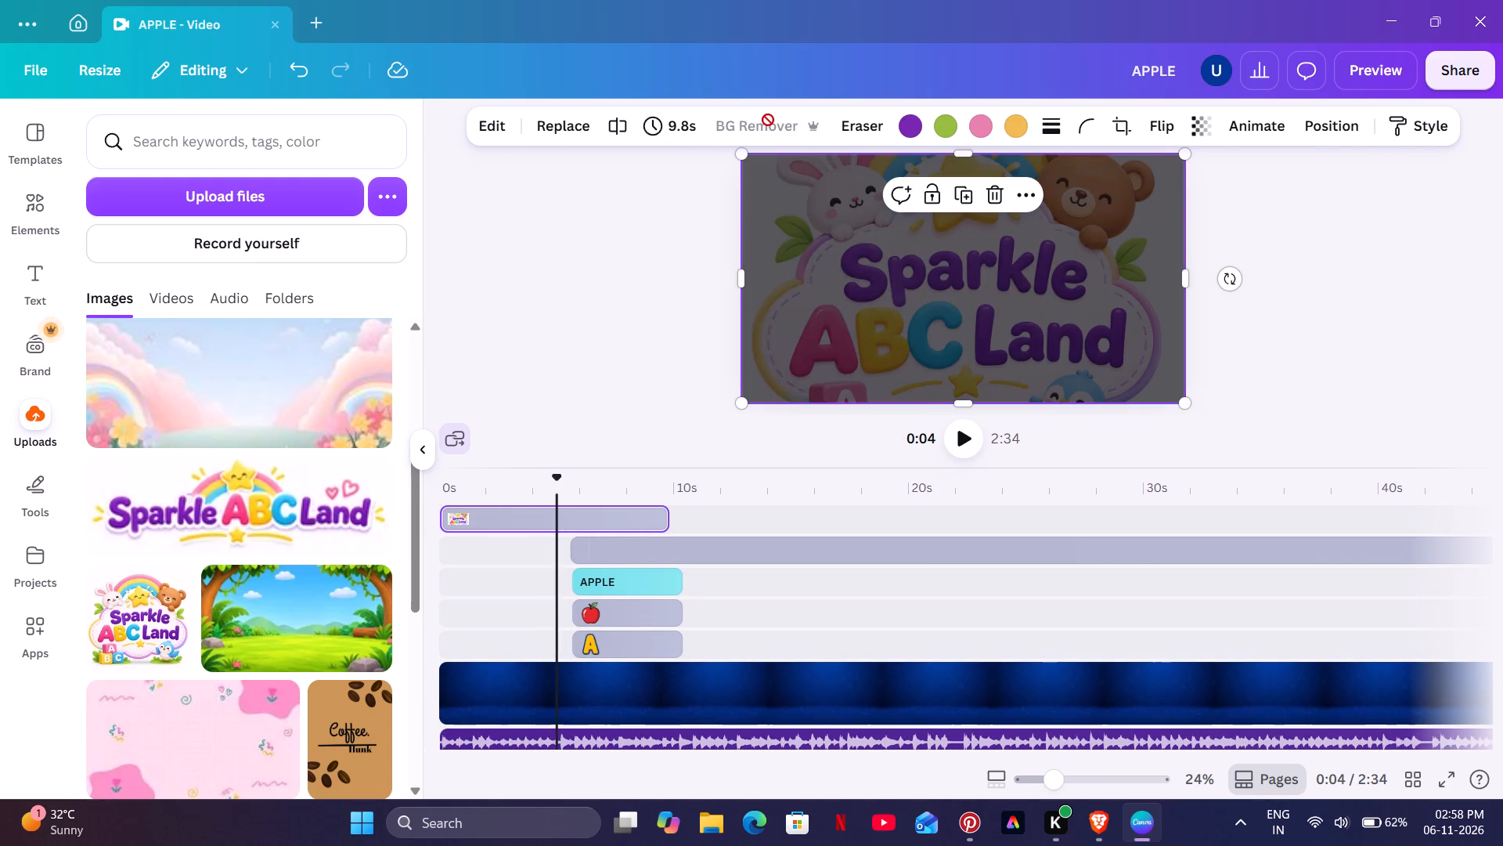
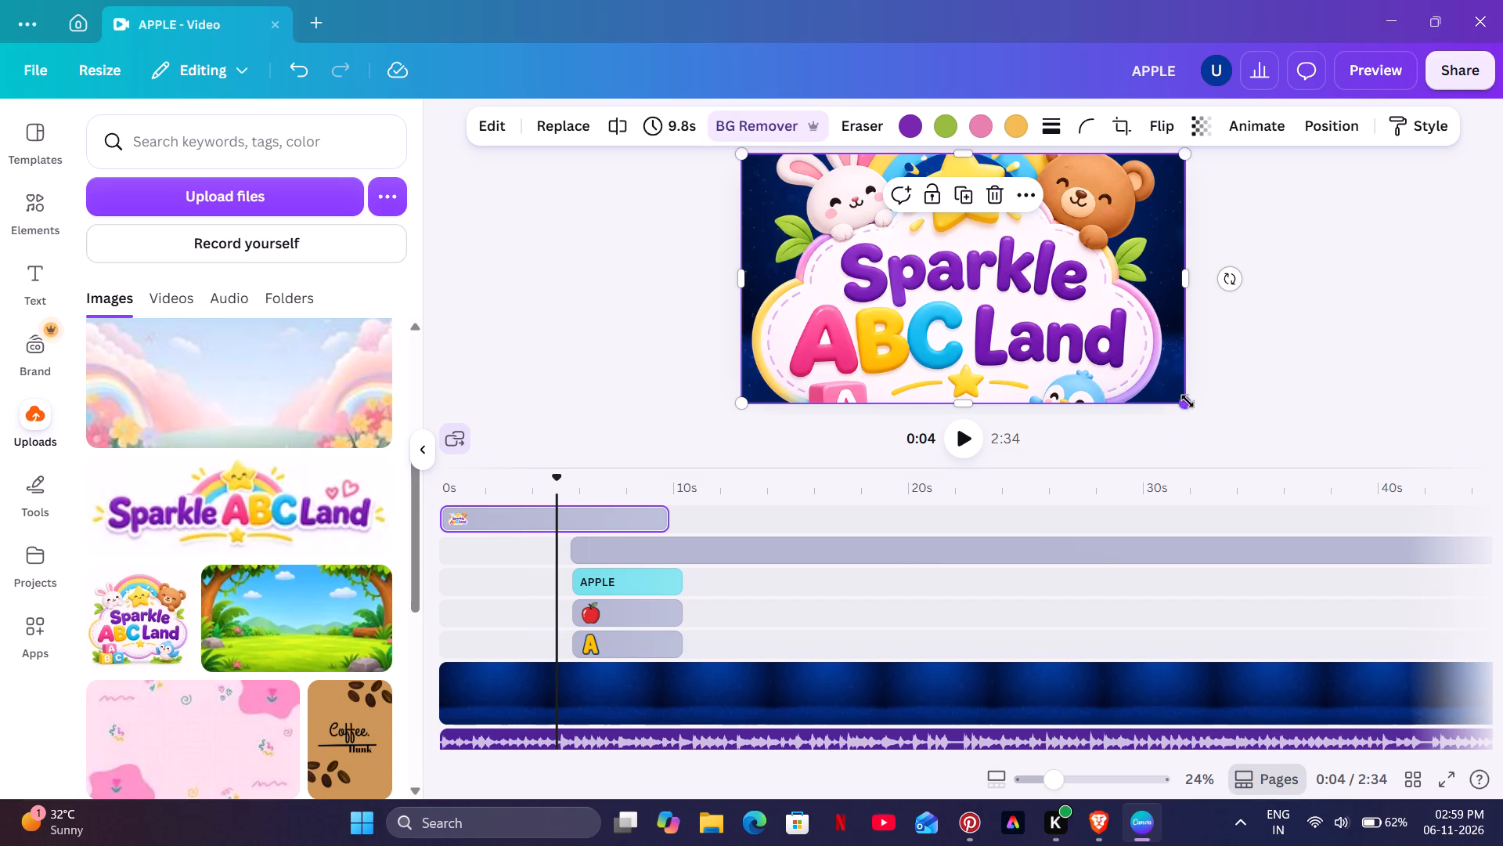
Shrink the logo to a small badge in the scene's top-left corner, extending its crop so the rainbow top shows.
drag(1188, 401, 934, 226)
drag(824, 201, 840, 254)
drag(839, 305, 844, 342)
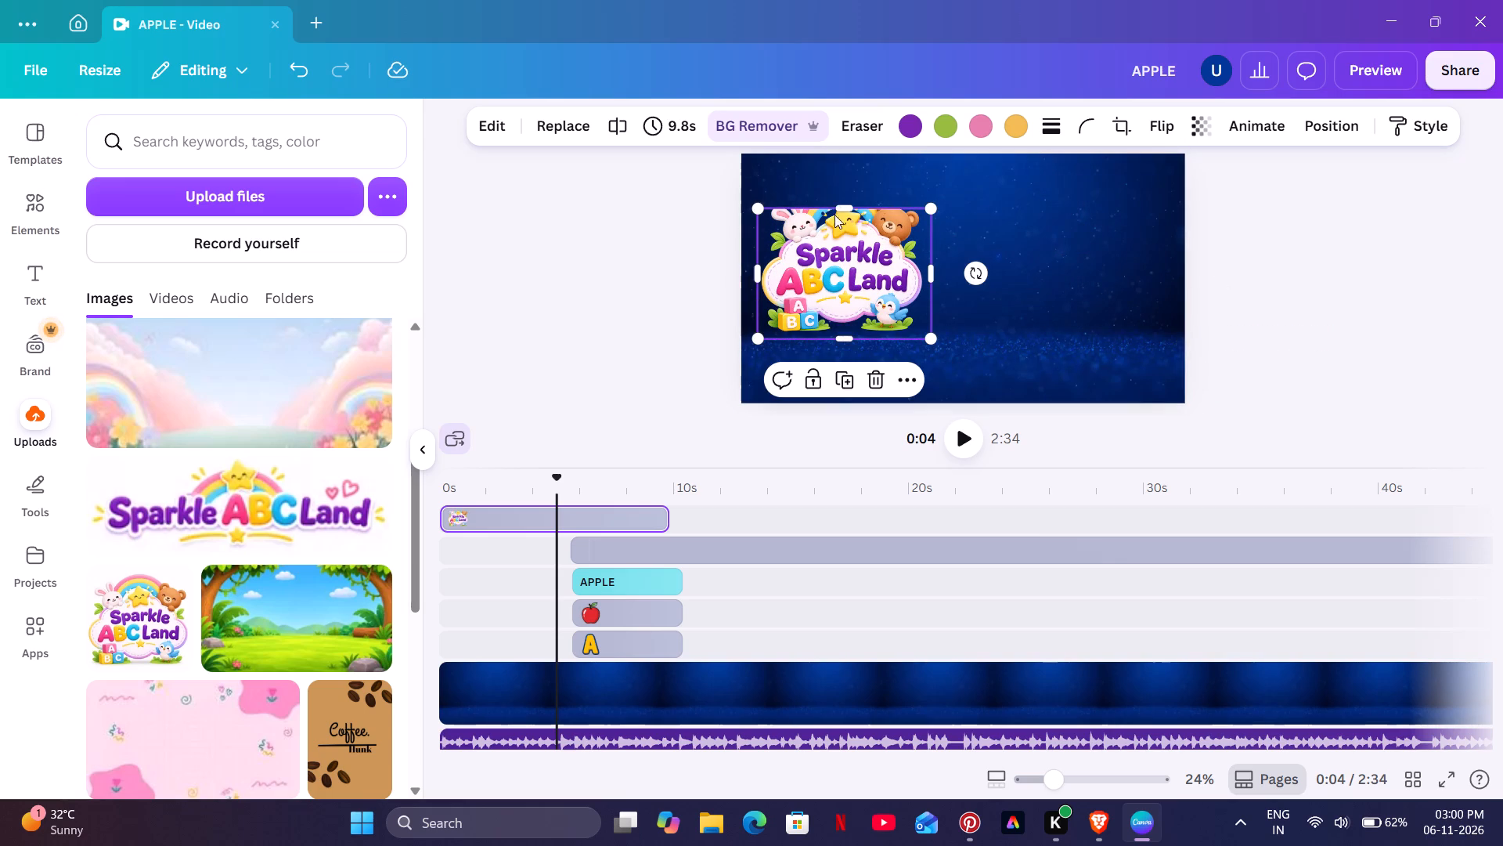
drag(839, 208, 842, 177)
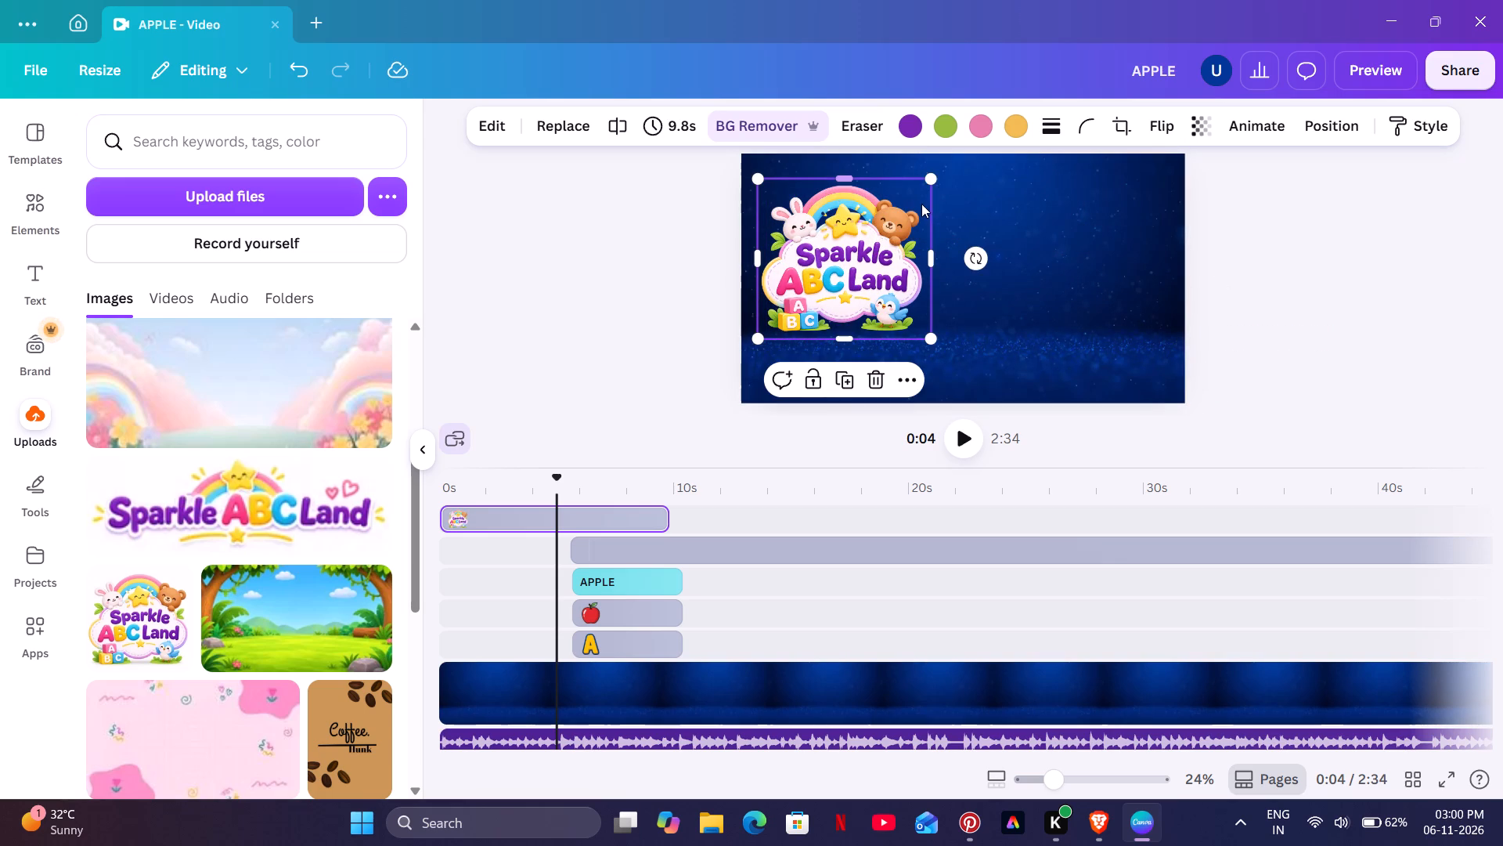
drag(931, 184, 870, 302)
drag(843, 344, 822, 313)
drag(790, 298, 782, 197)
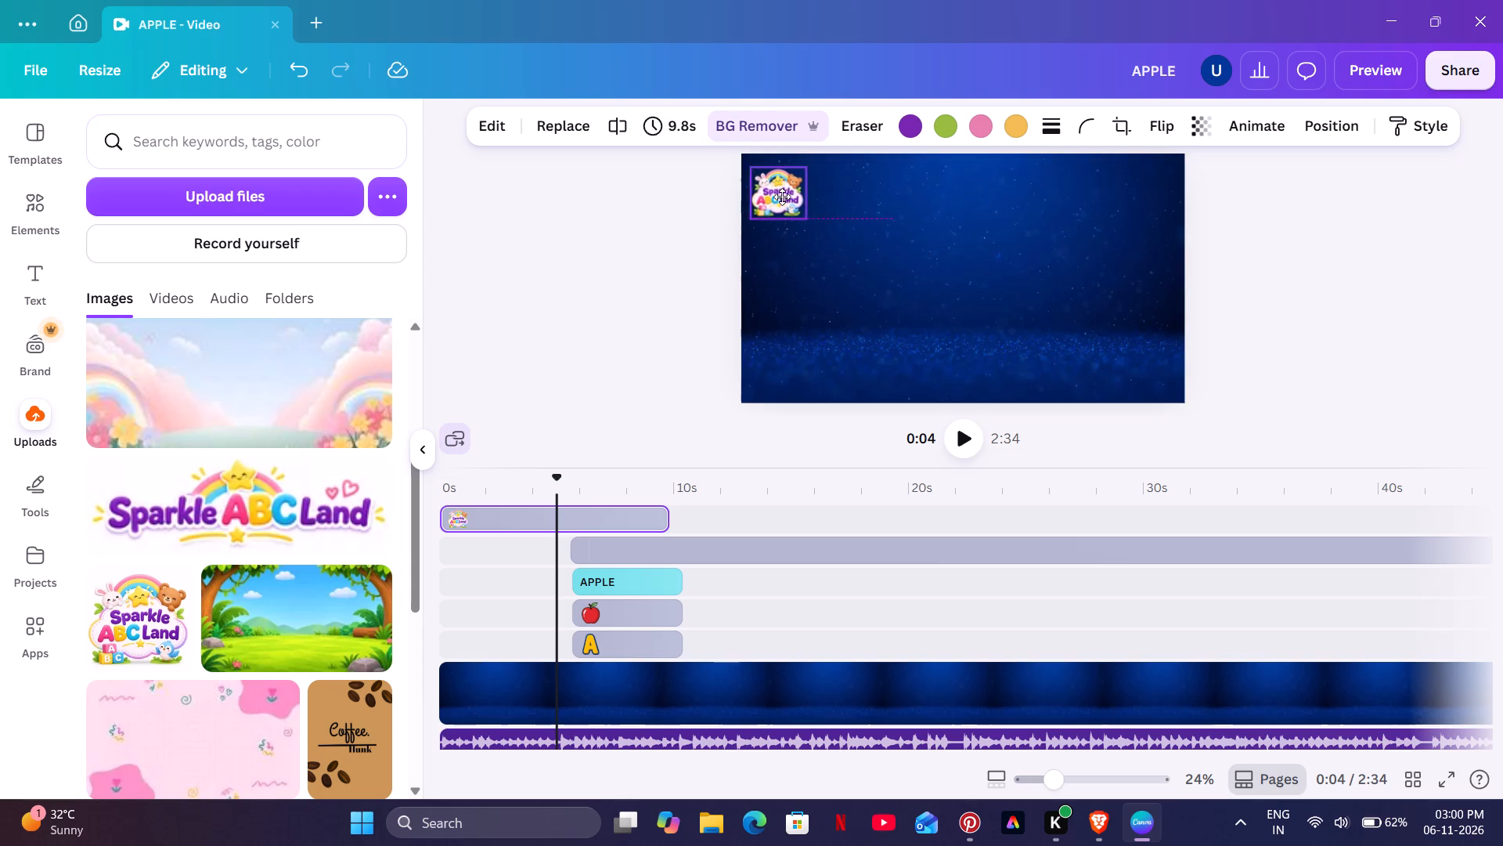
drag(782, 197, 778, 190)
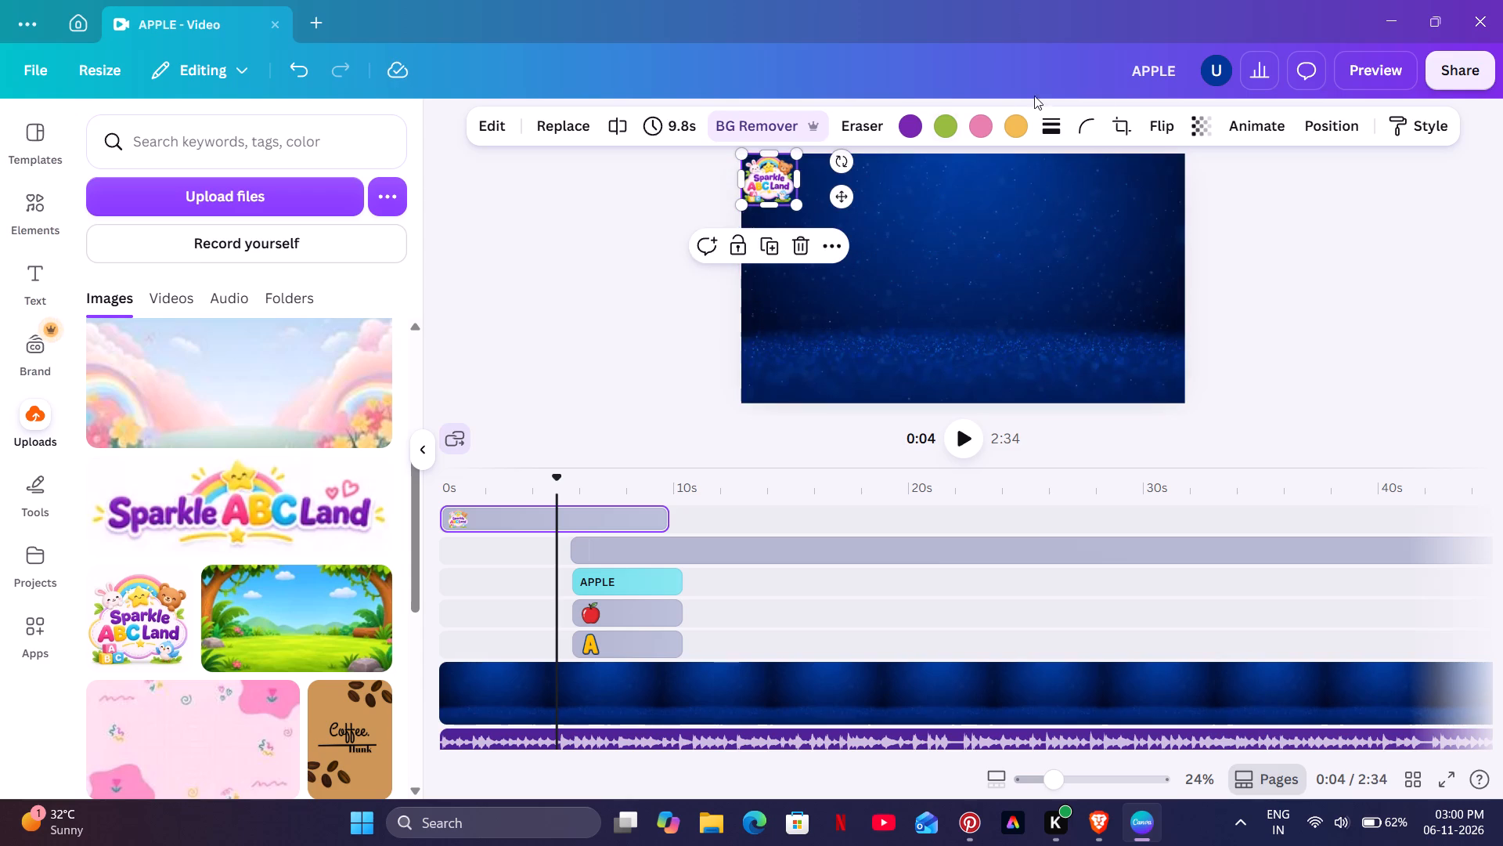
Set the logo's transparency to about 65.
click(1210, 127)
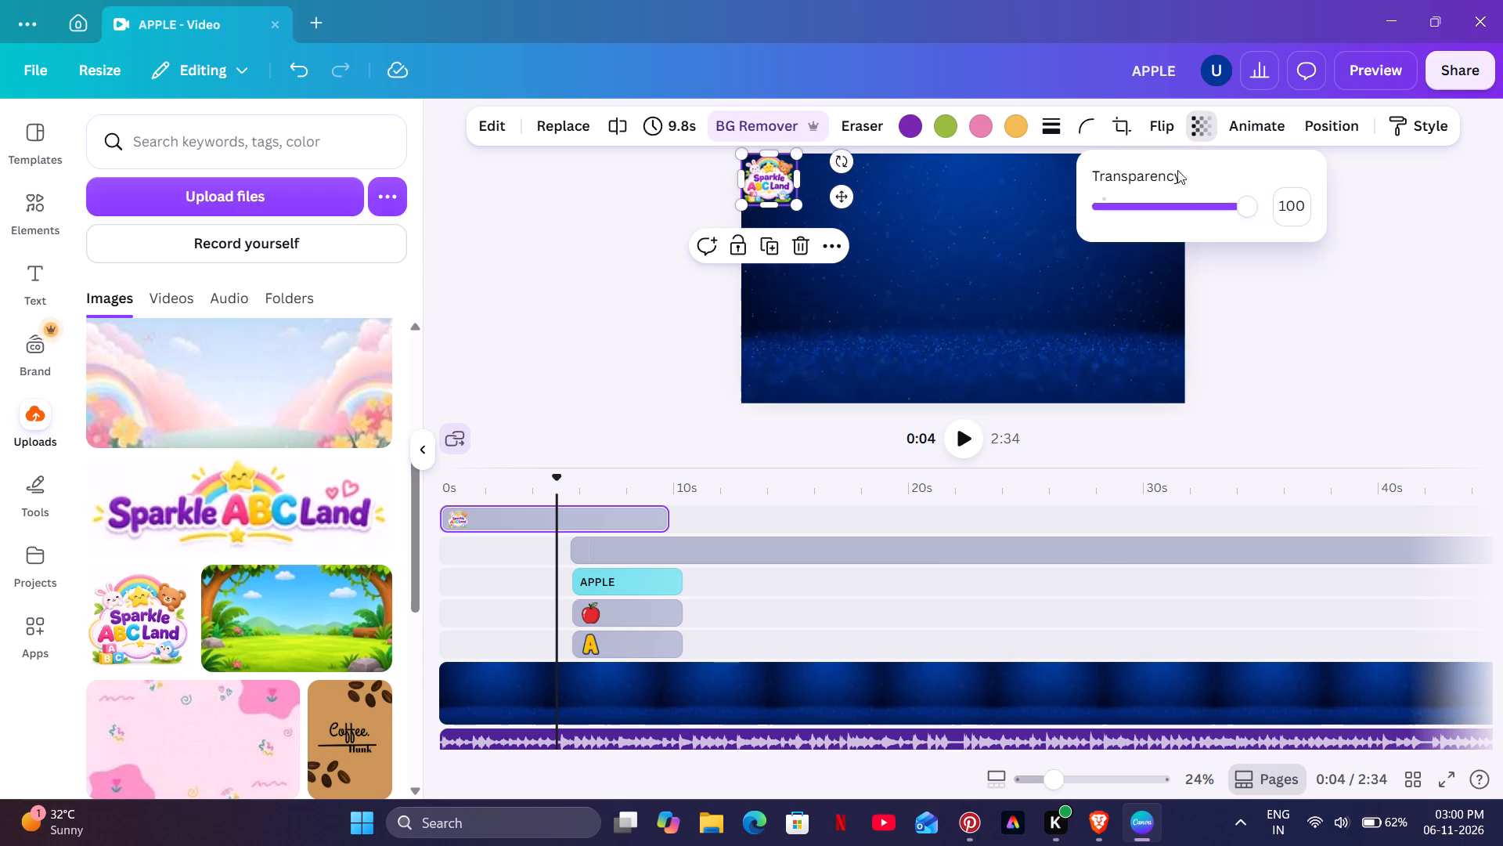
drag(1237, 199, 1197, 210)
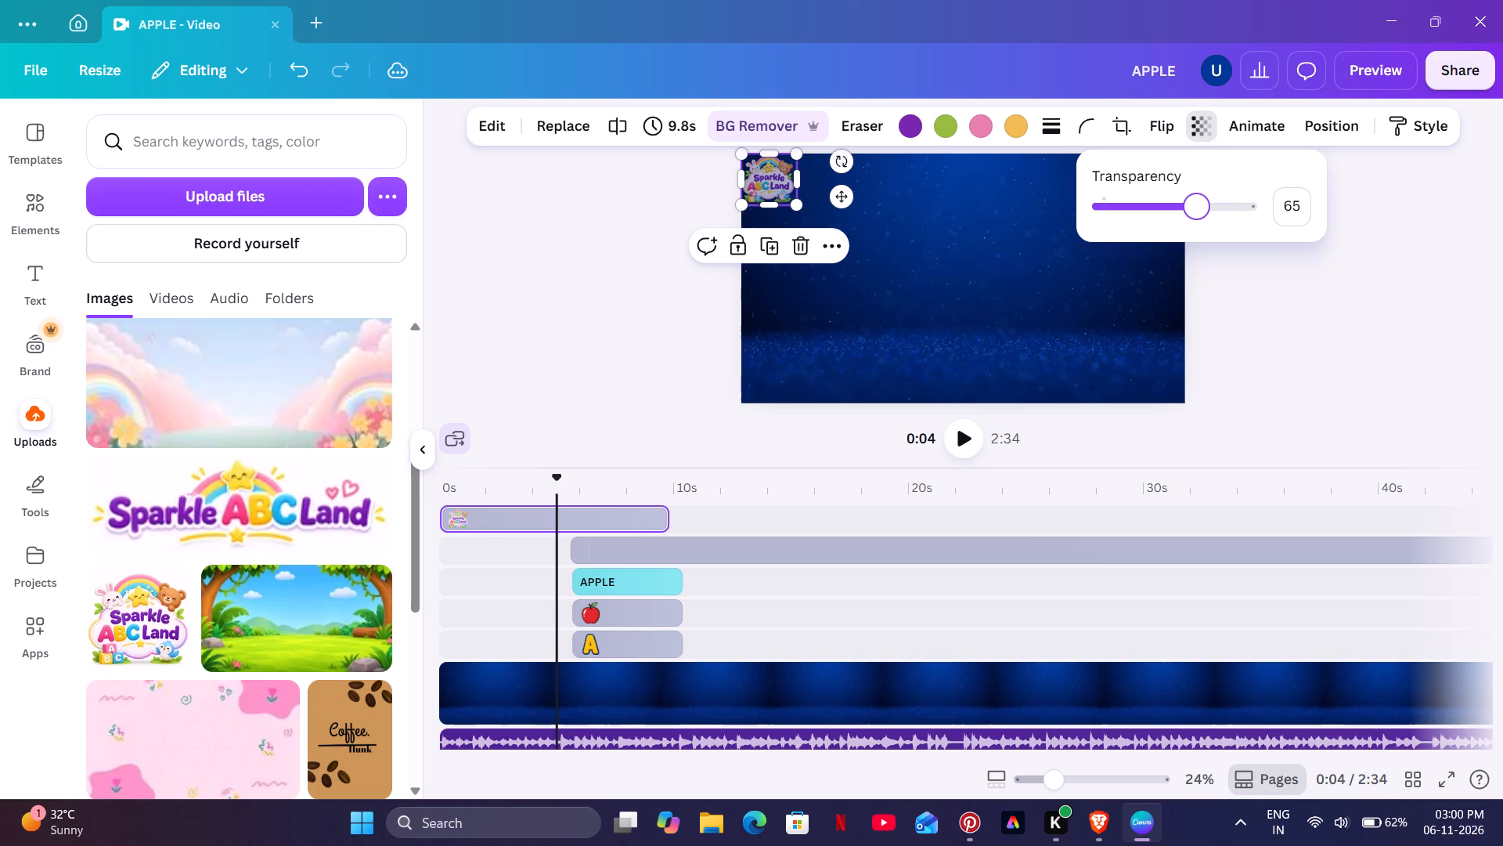
drag(1197, 210, 1195, 208)
click(671, 244)
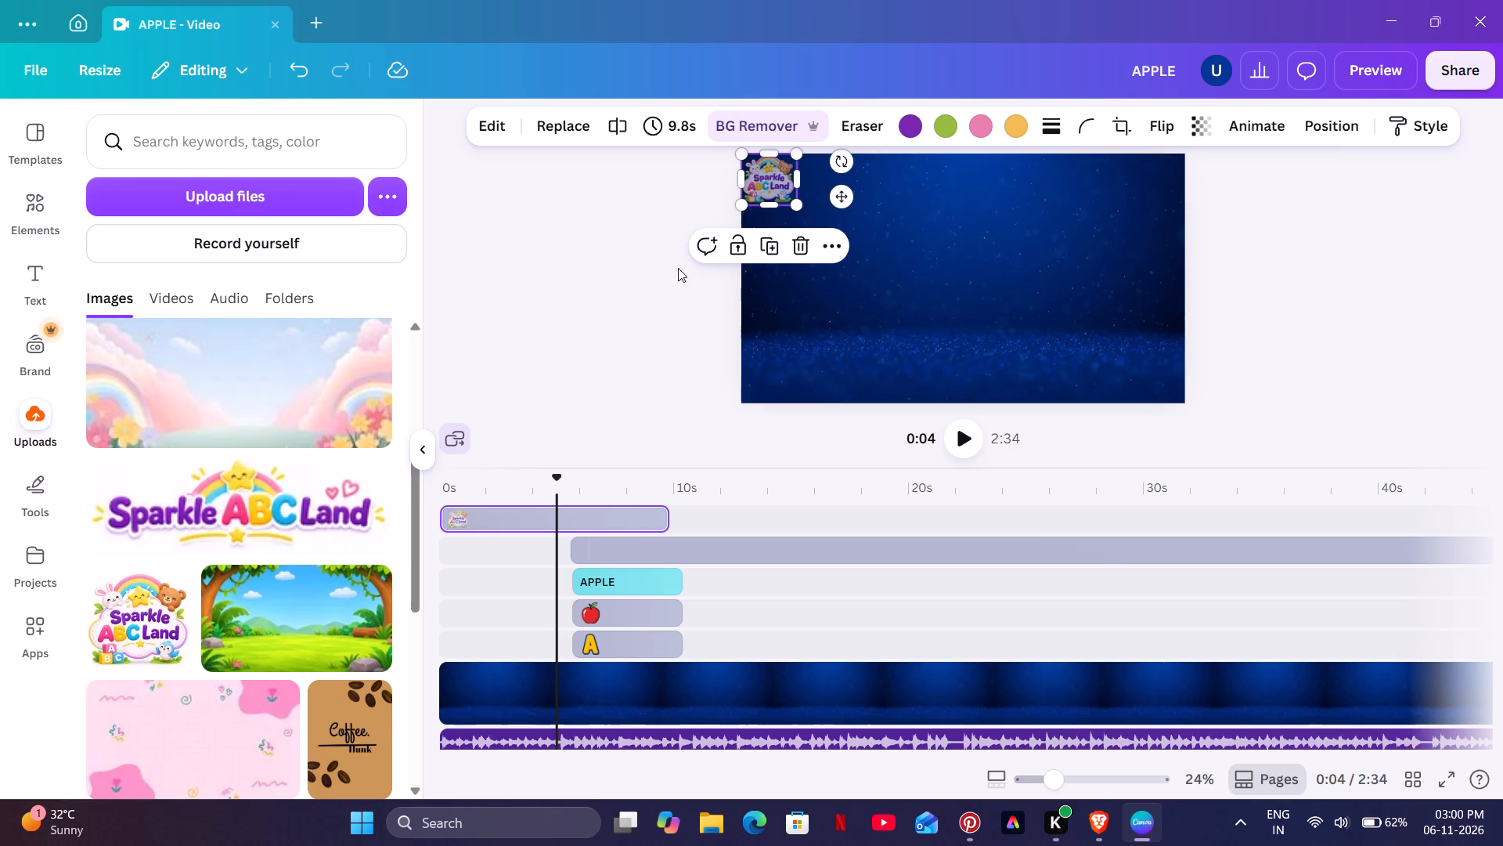
Extend the logo clip to the end of the video at 2:34, level with the divider clip.
drag(661, 517, 1132, 508)
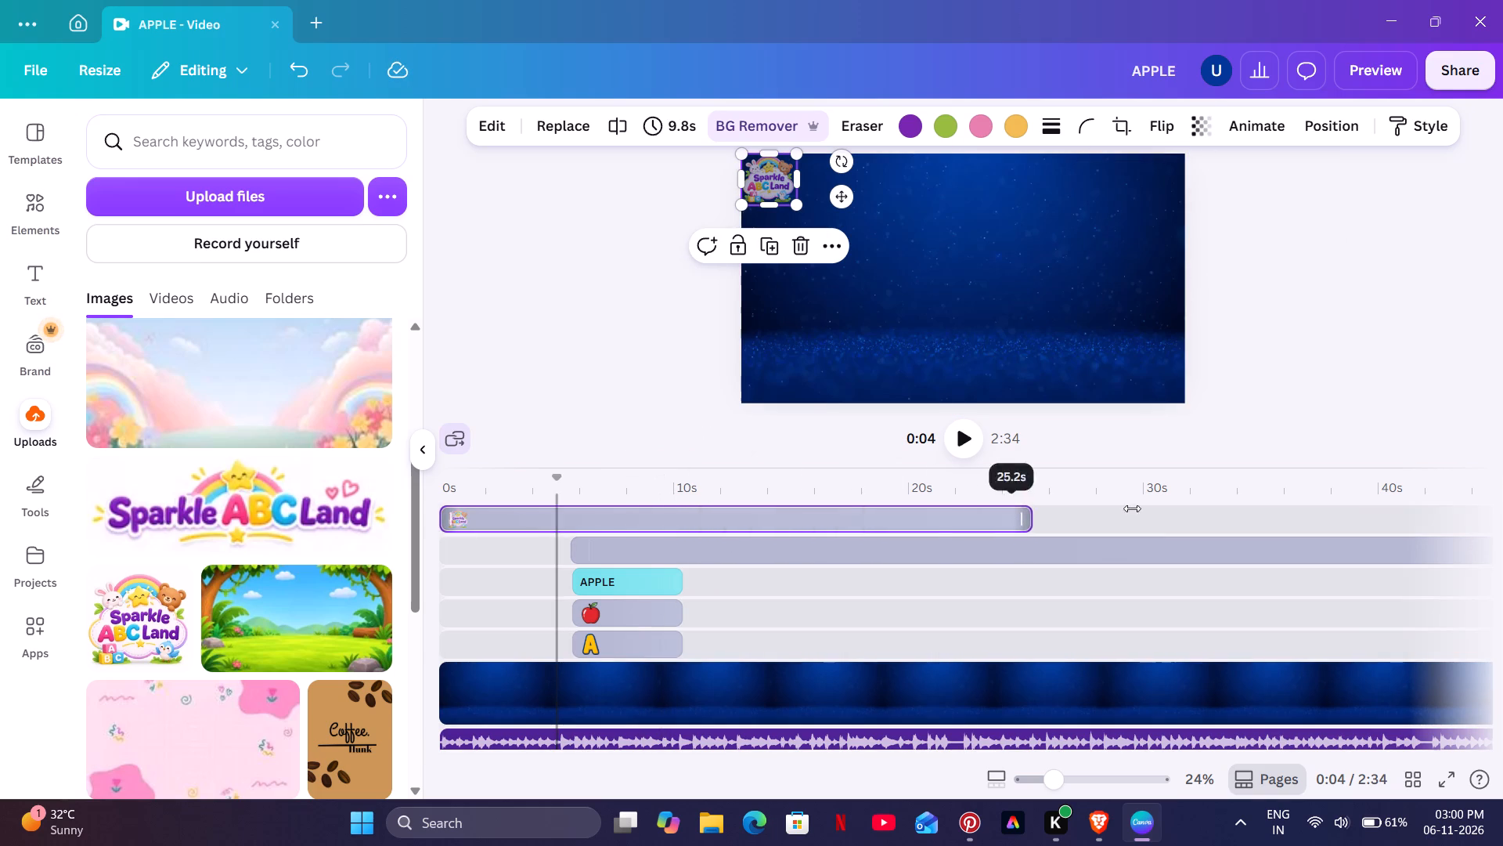
drag(1132, 508, 1469, 520)
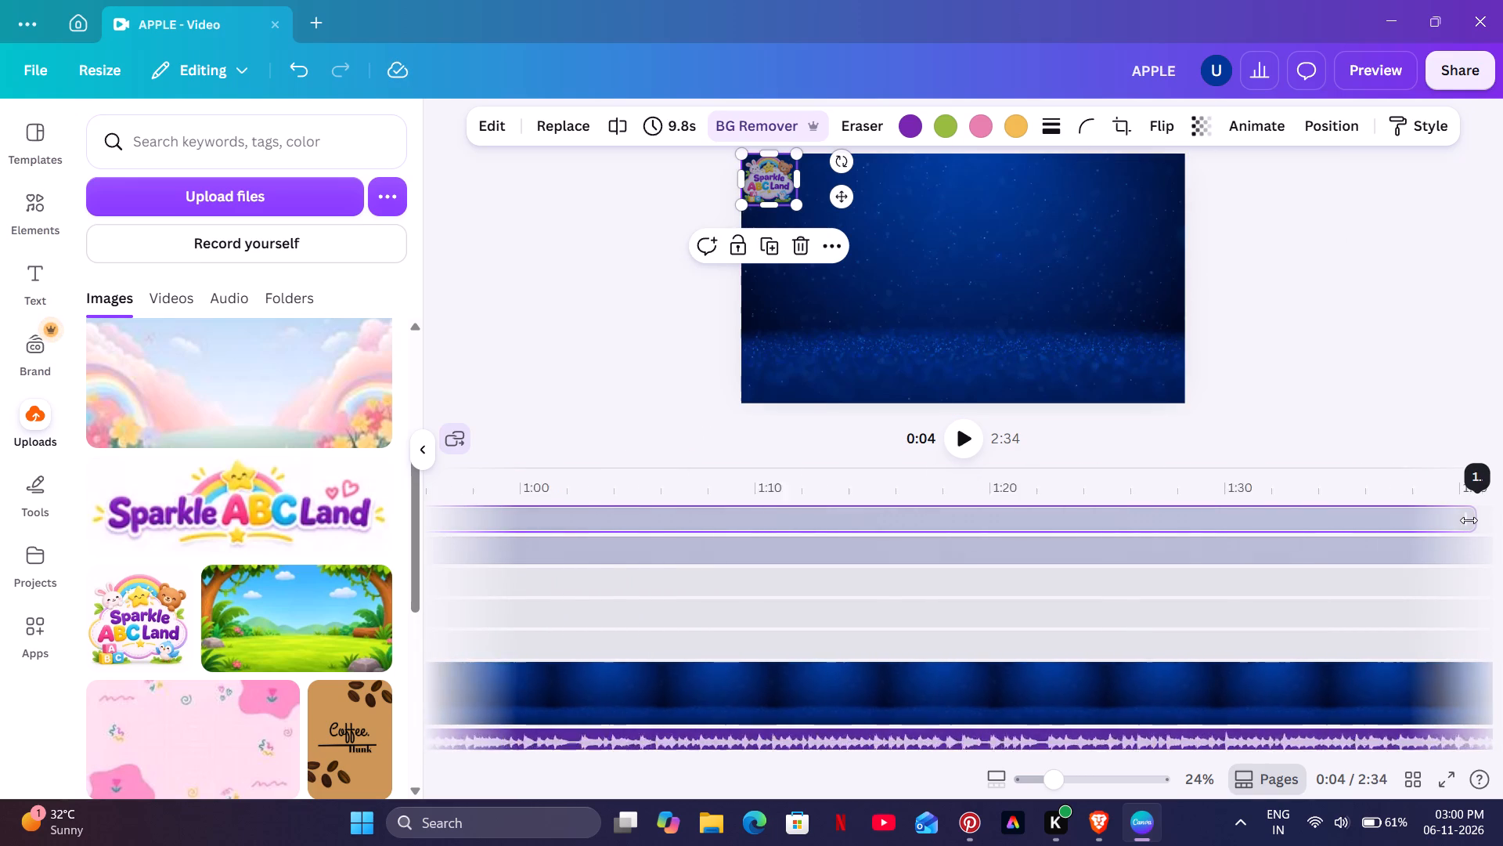
drag(1469, 520, 1457, 525)
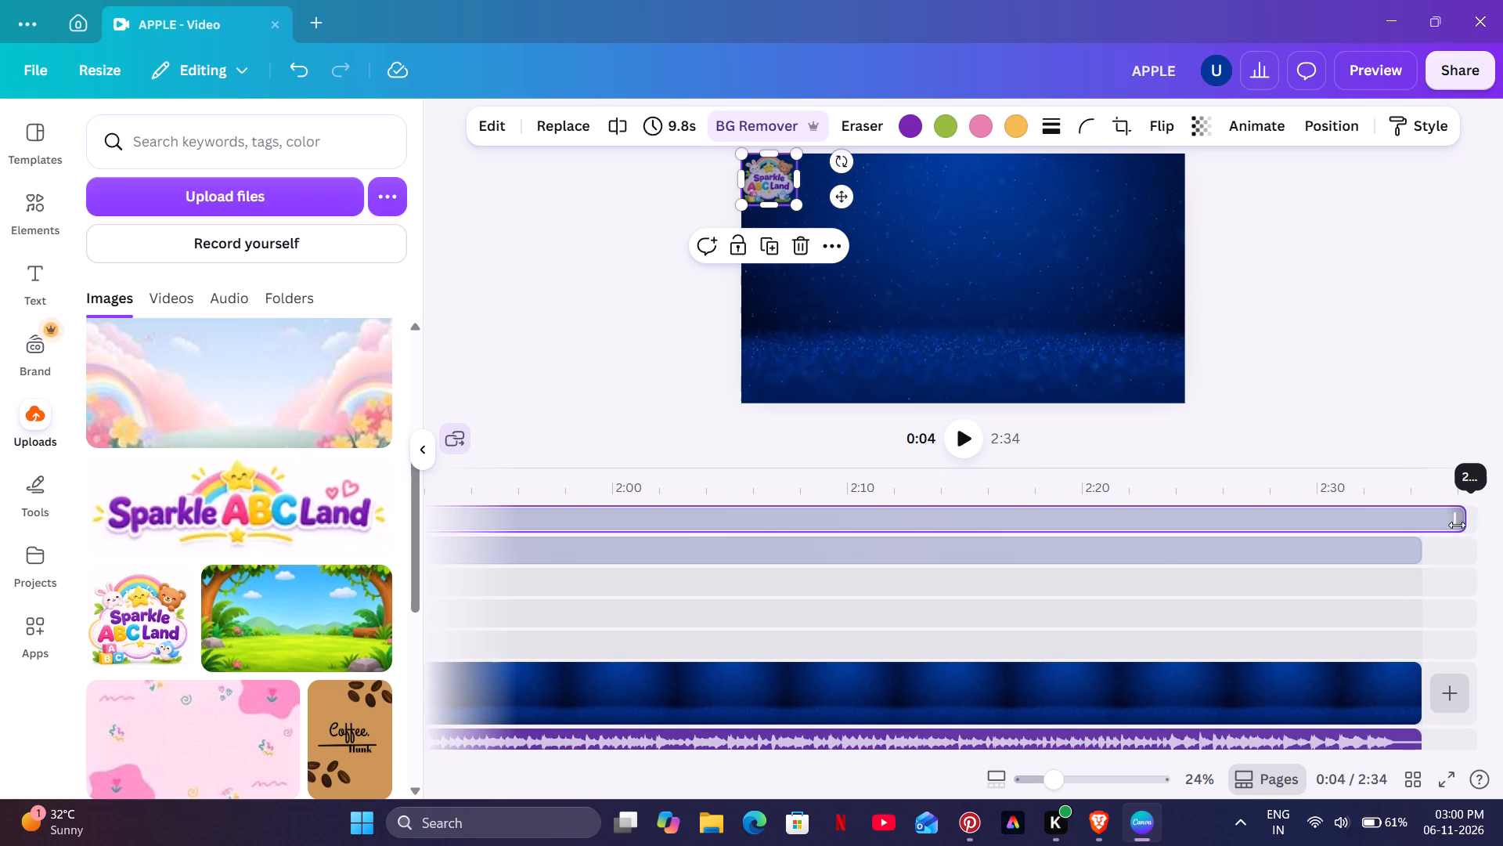
drag(1457, 525, 1418, 544)
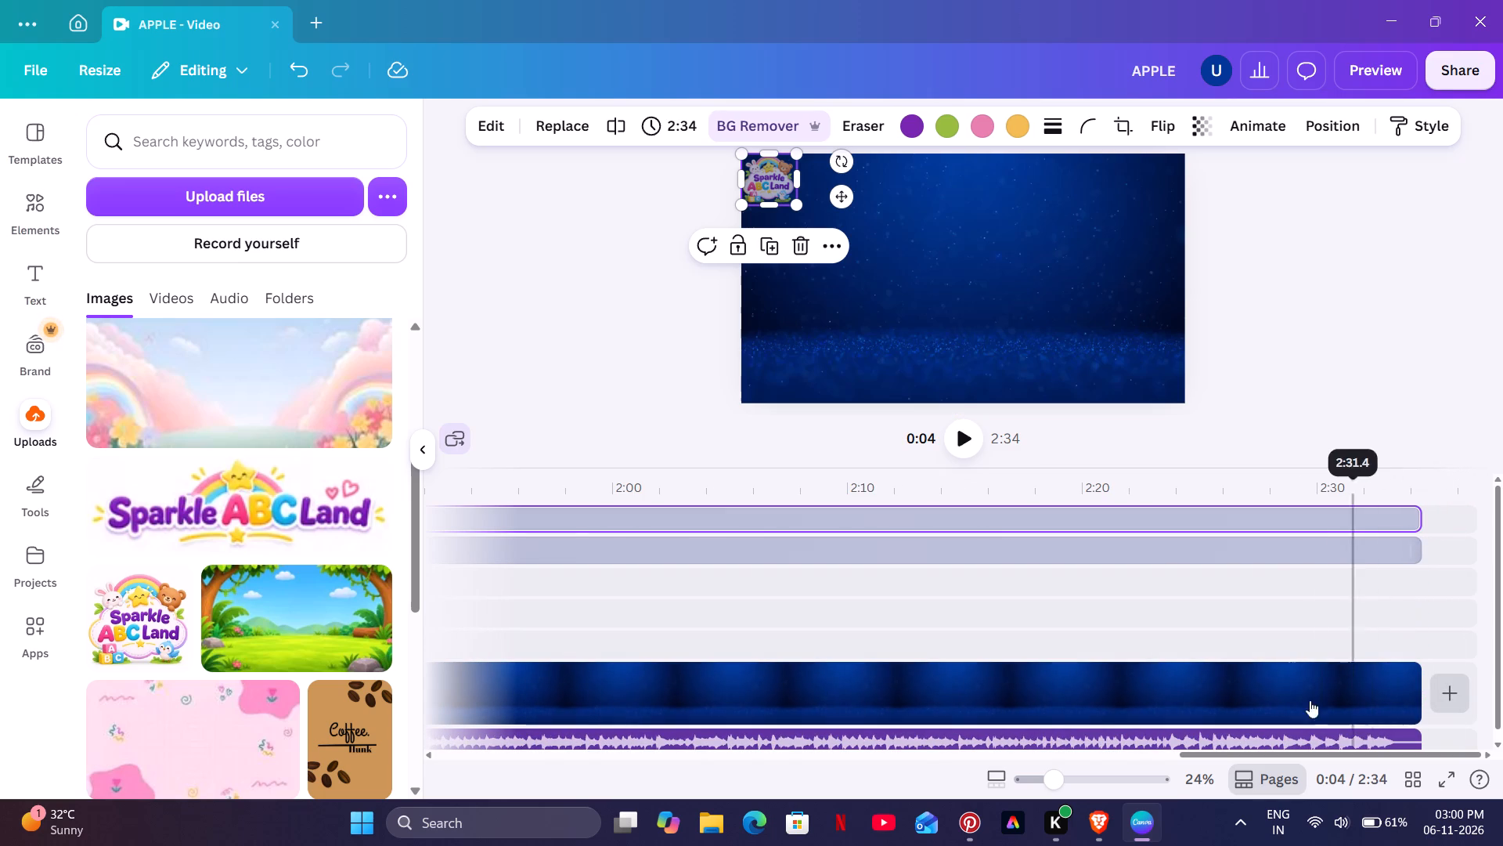
Play the scene from about 4 seconds to 12 seconds to check the logo with the letter, apple and divider.
drag(1278, 753, 595, 732)
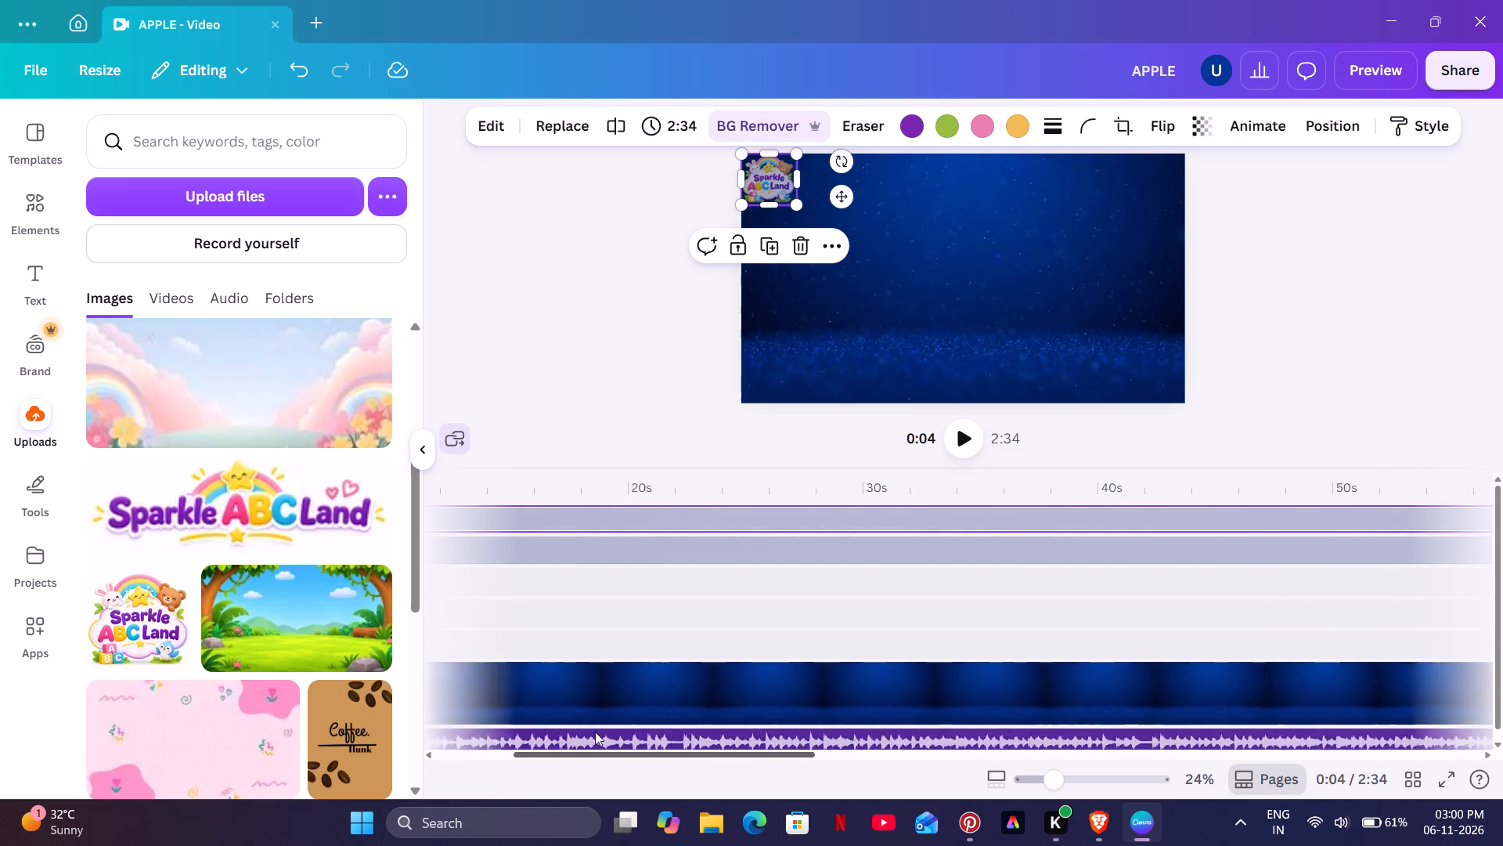
drag(595, 732, 482, 722)
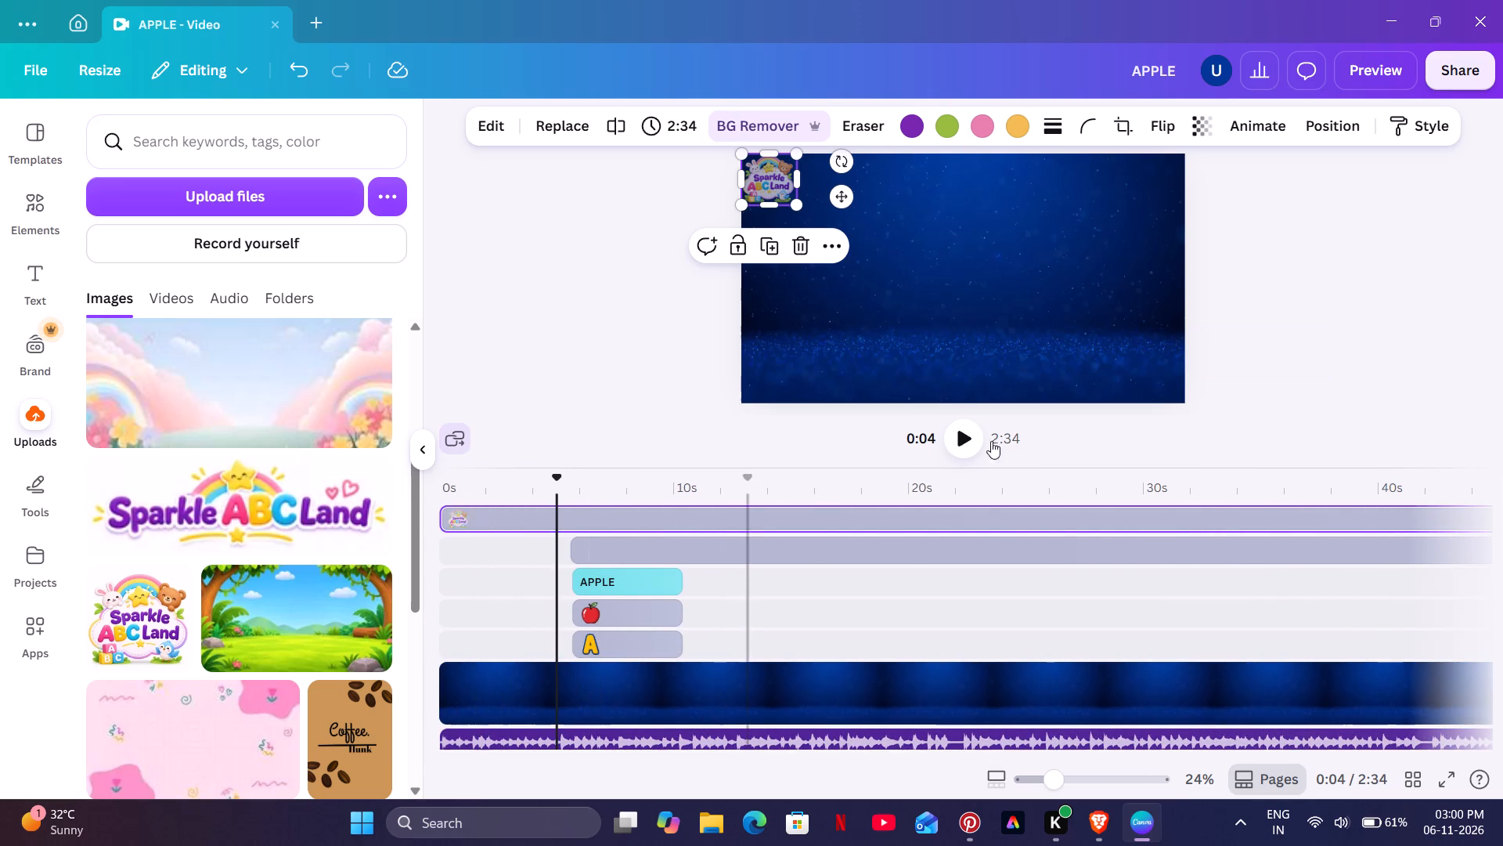
click(973, 439)
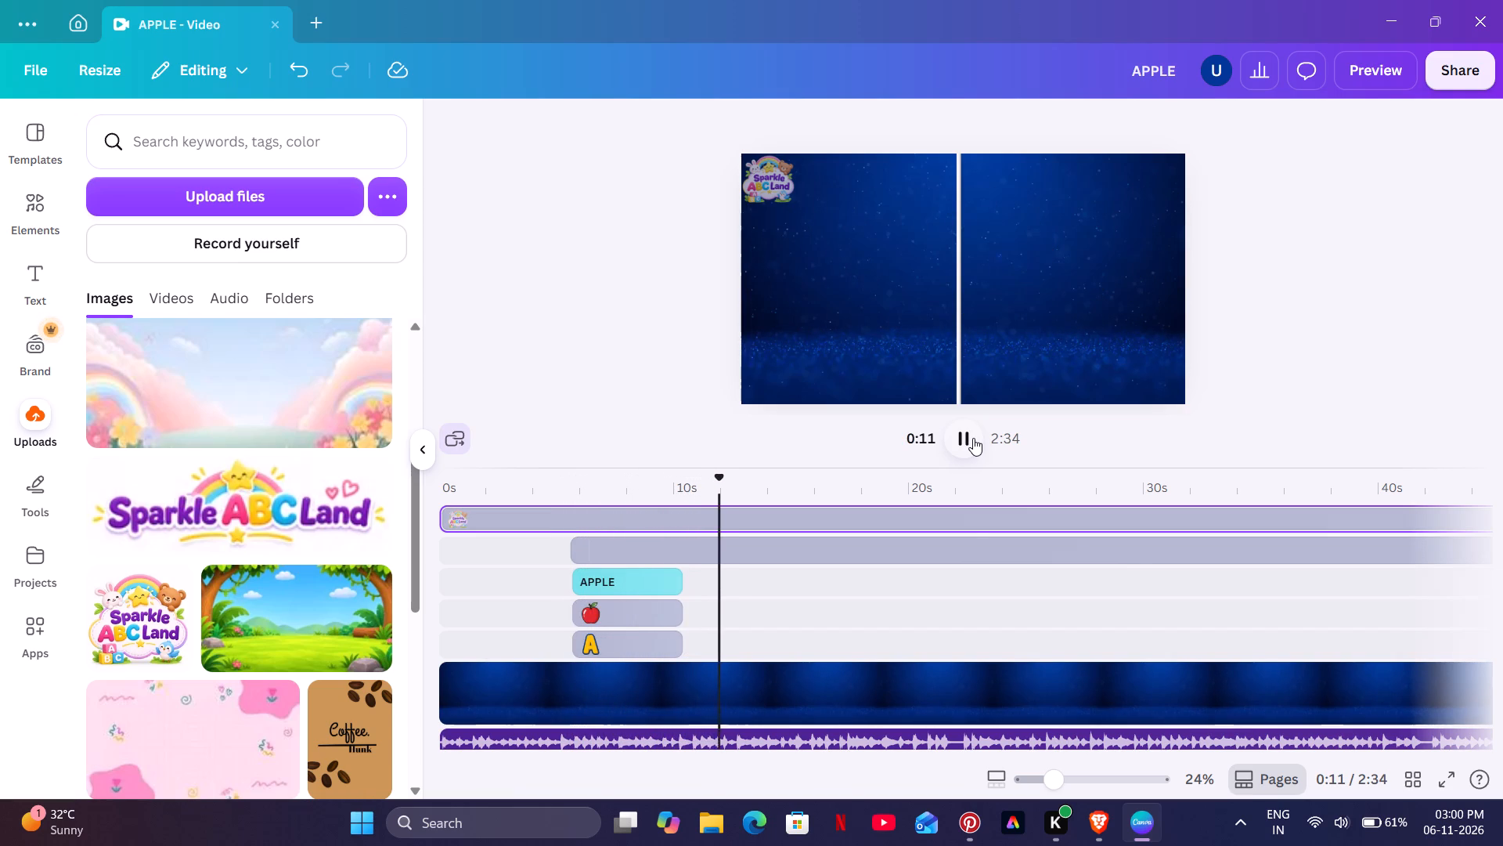
click(973, 438)
Add the yellow letter B from the set:nAGYeyAANi8 letter collection to the scene at about 12 seconds.
click(11, 211)
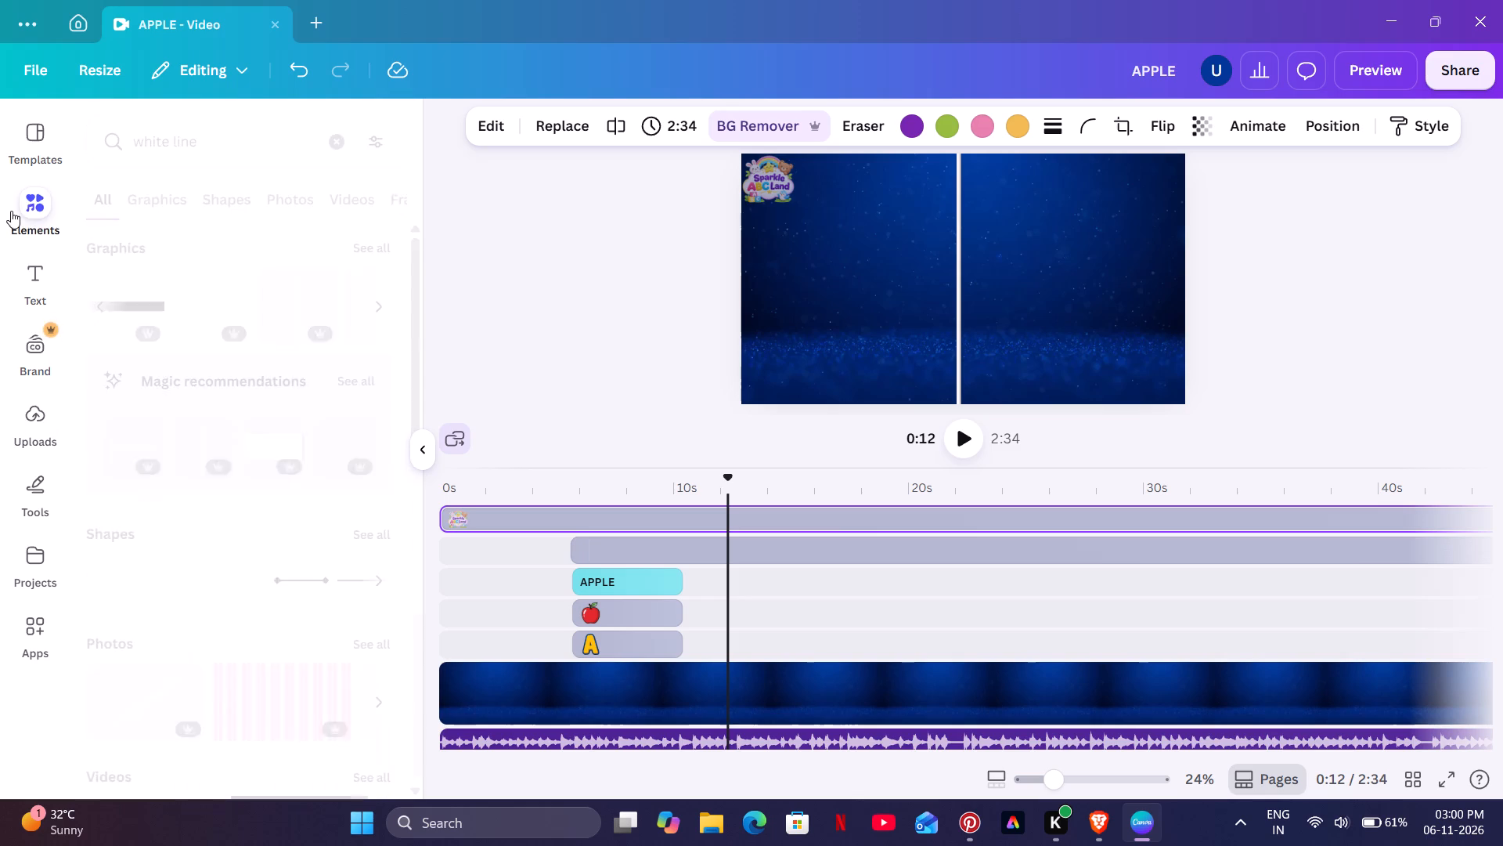
click(348, 139)
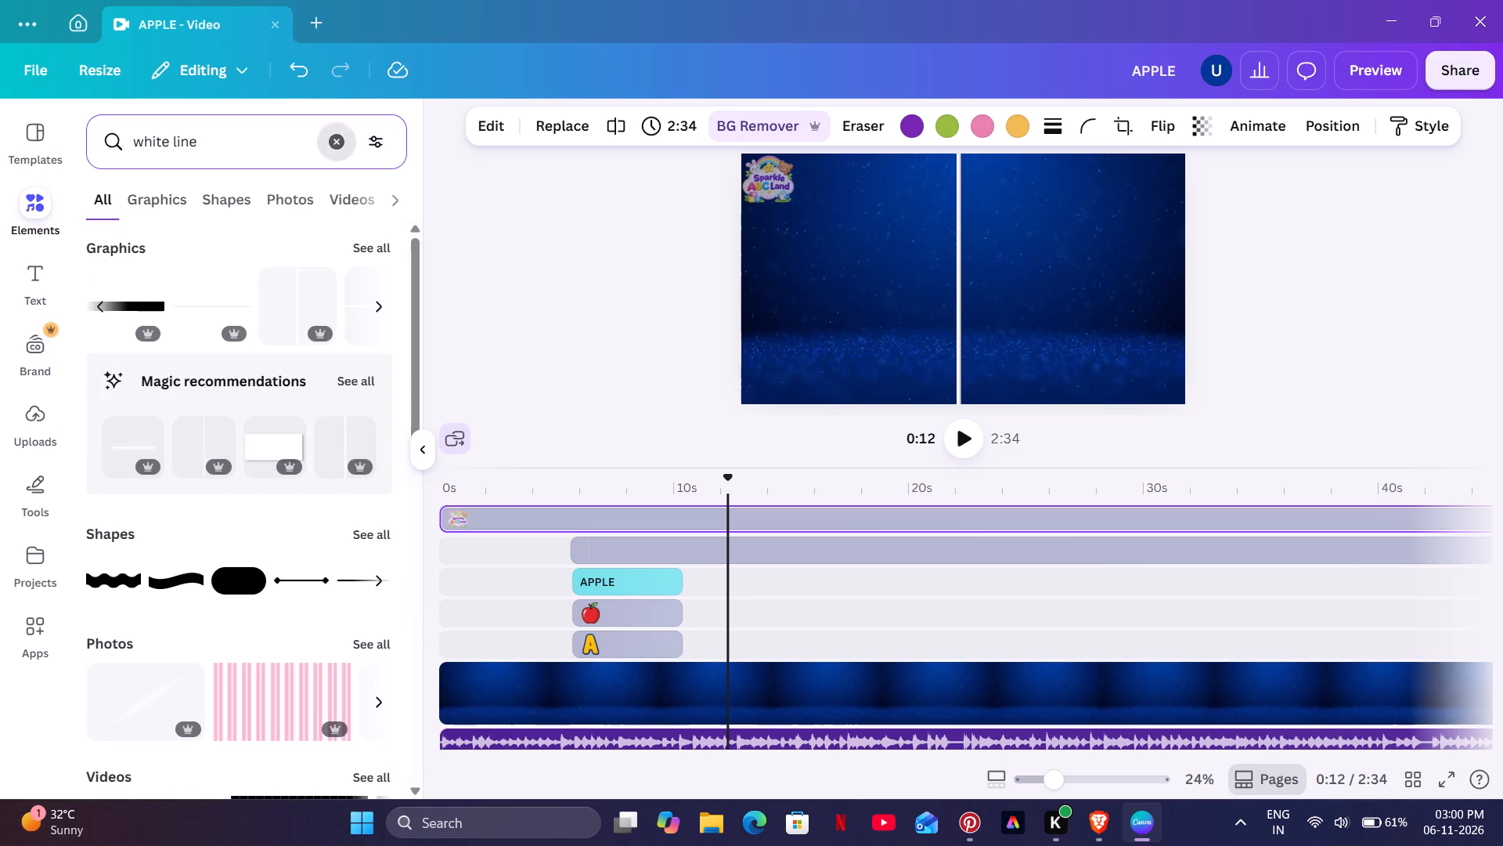
click(265, 317)
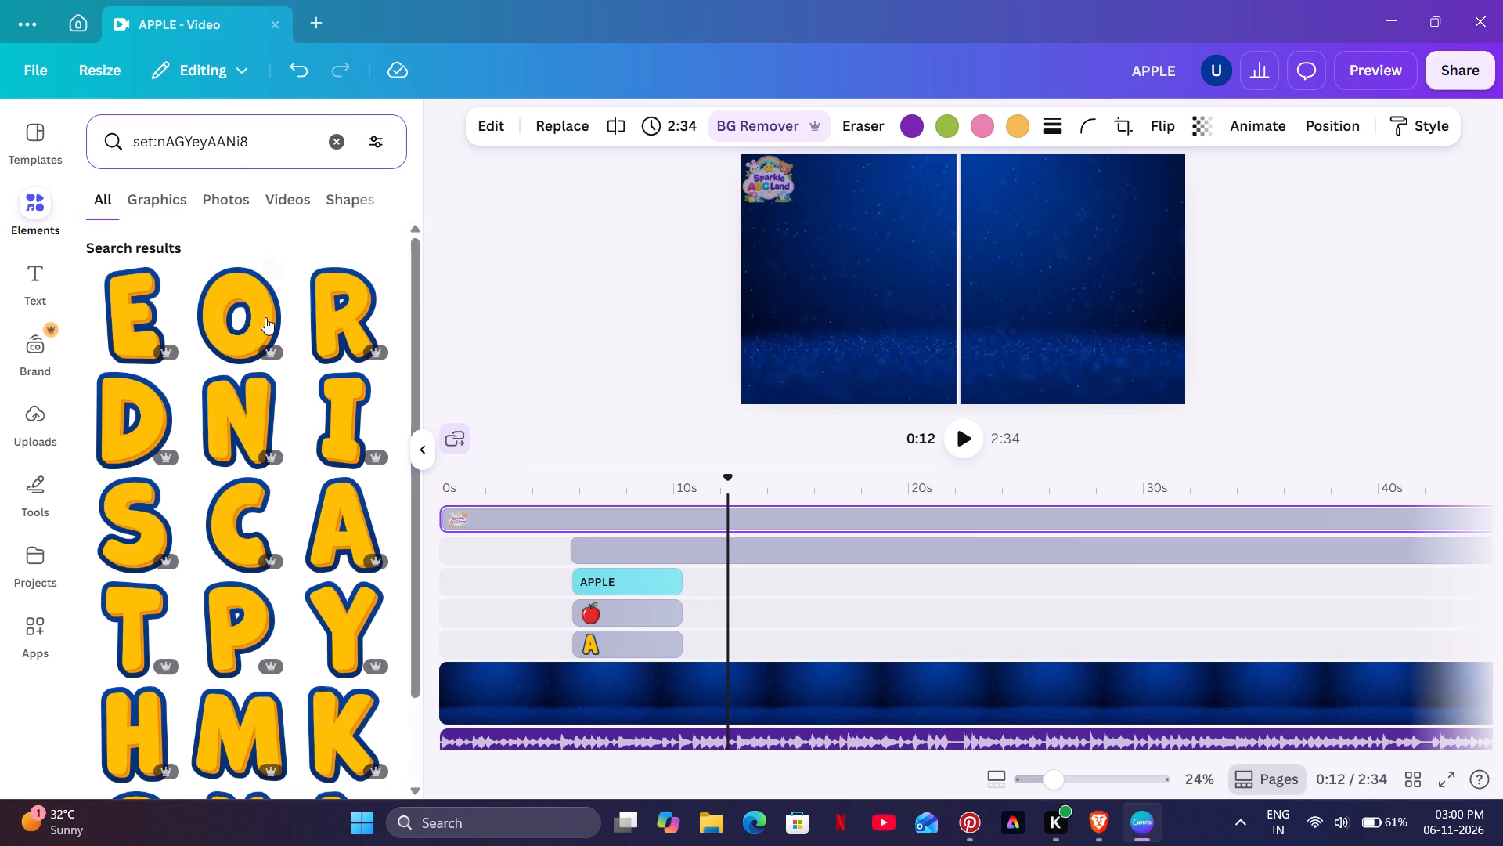
scroll(289, 348, down, 3)
scroll(289, 353, up, 2)
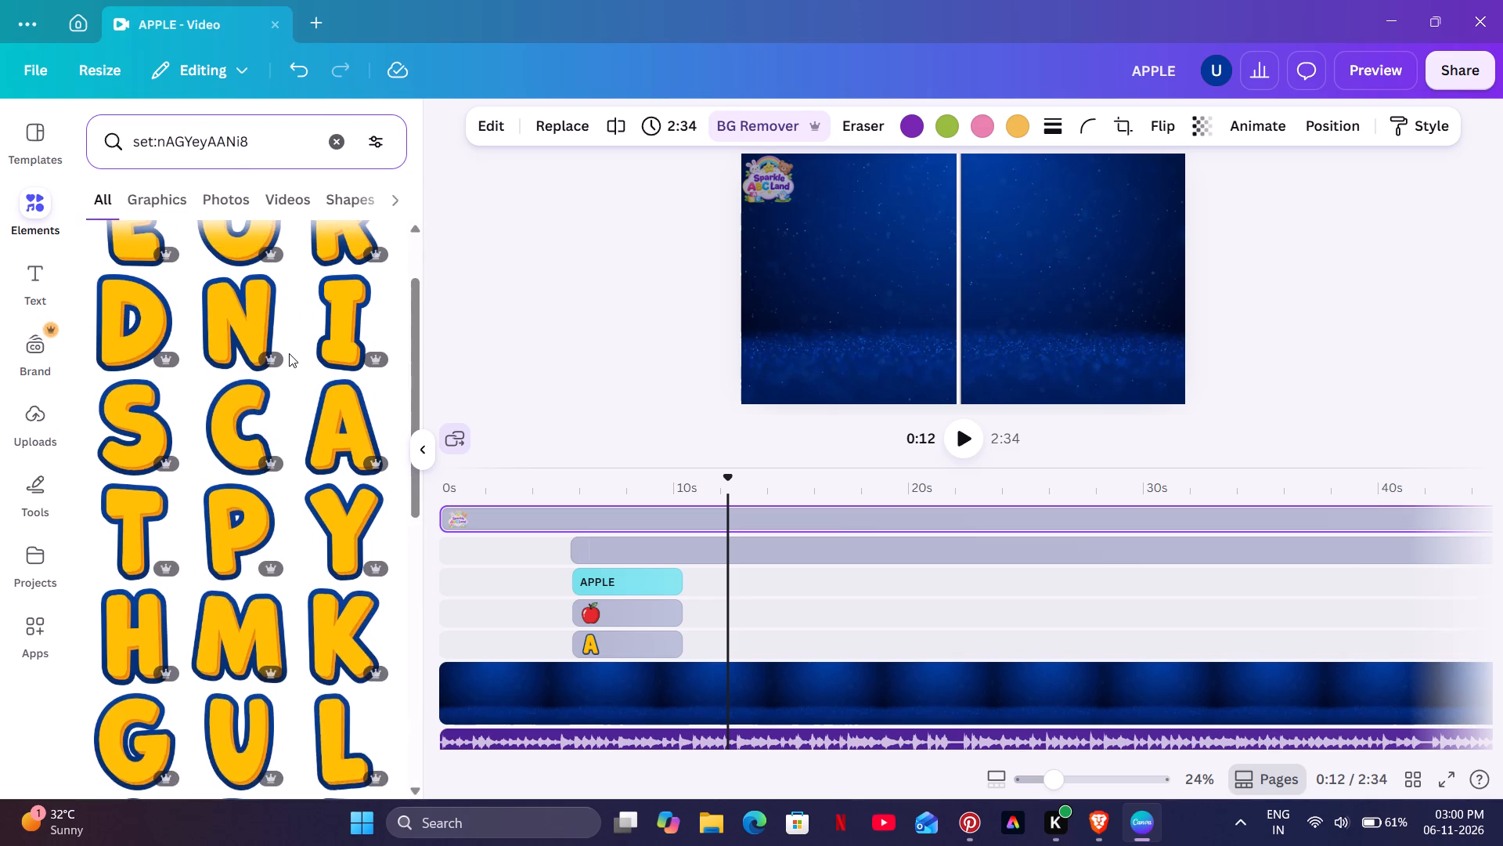
scroll(289, 353, up, 2)
scroll(297, 346, down, 4)
scroll(313, 334, up, 3)
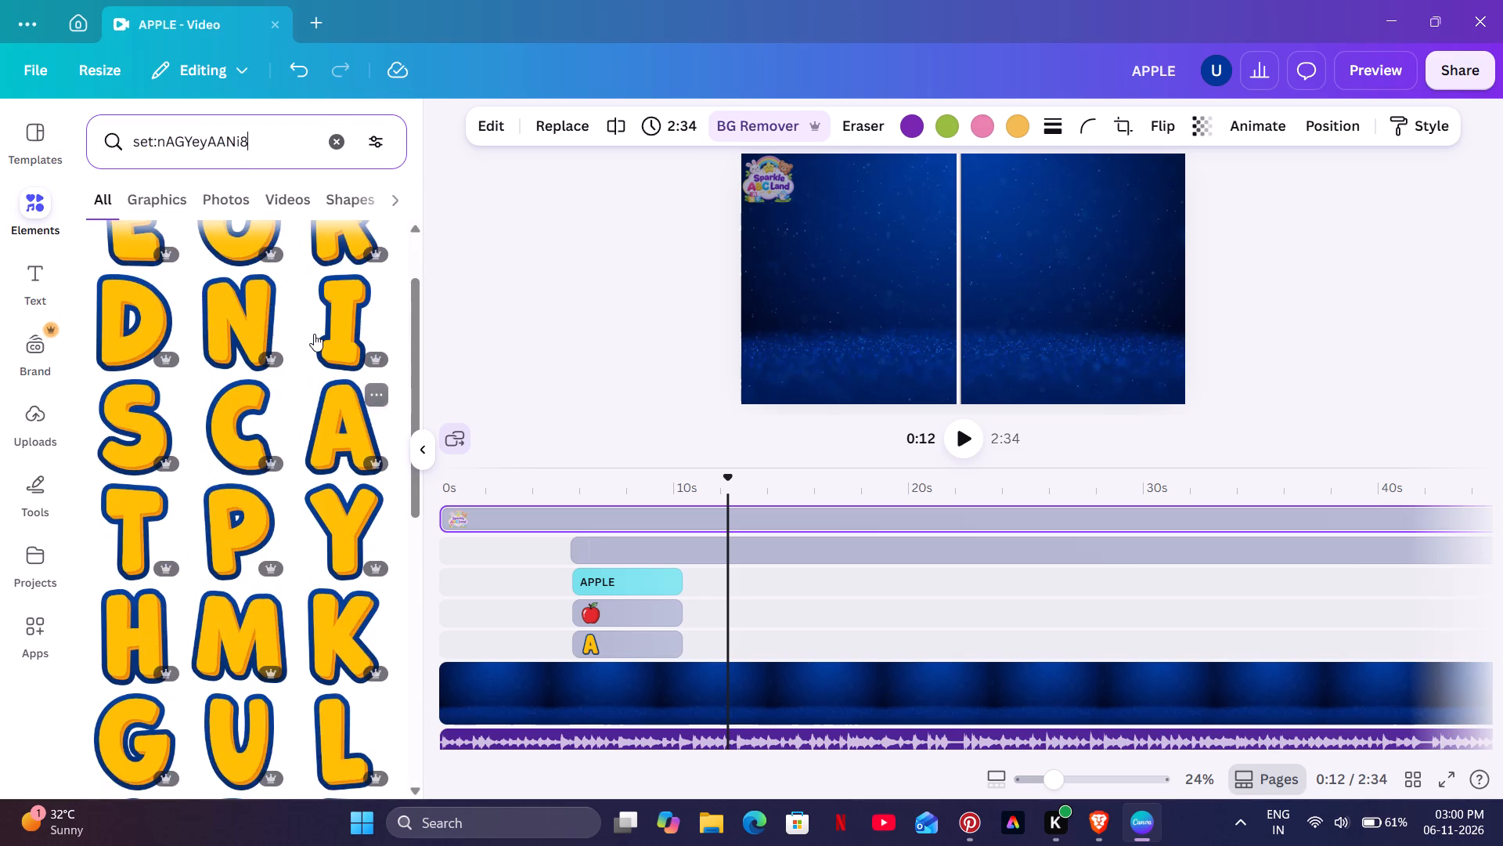
scroll(314, 334, down, 4)
click(229, 462)
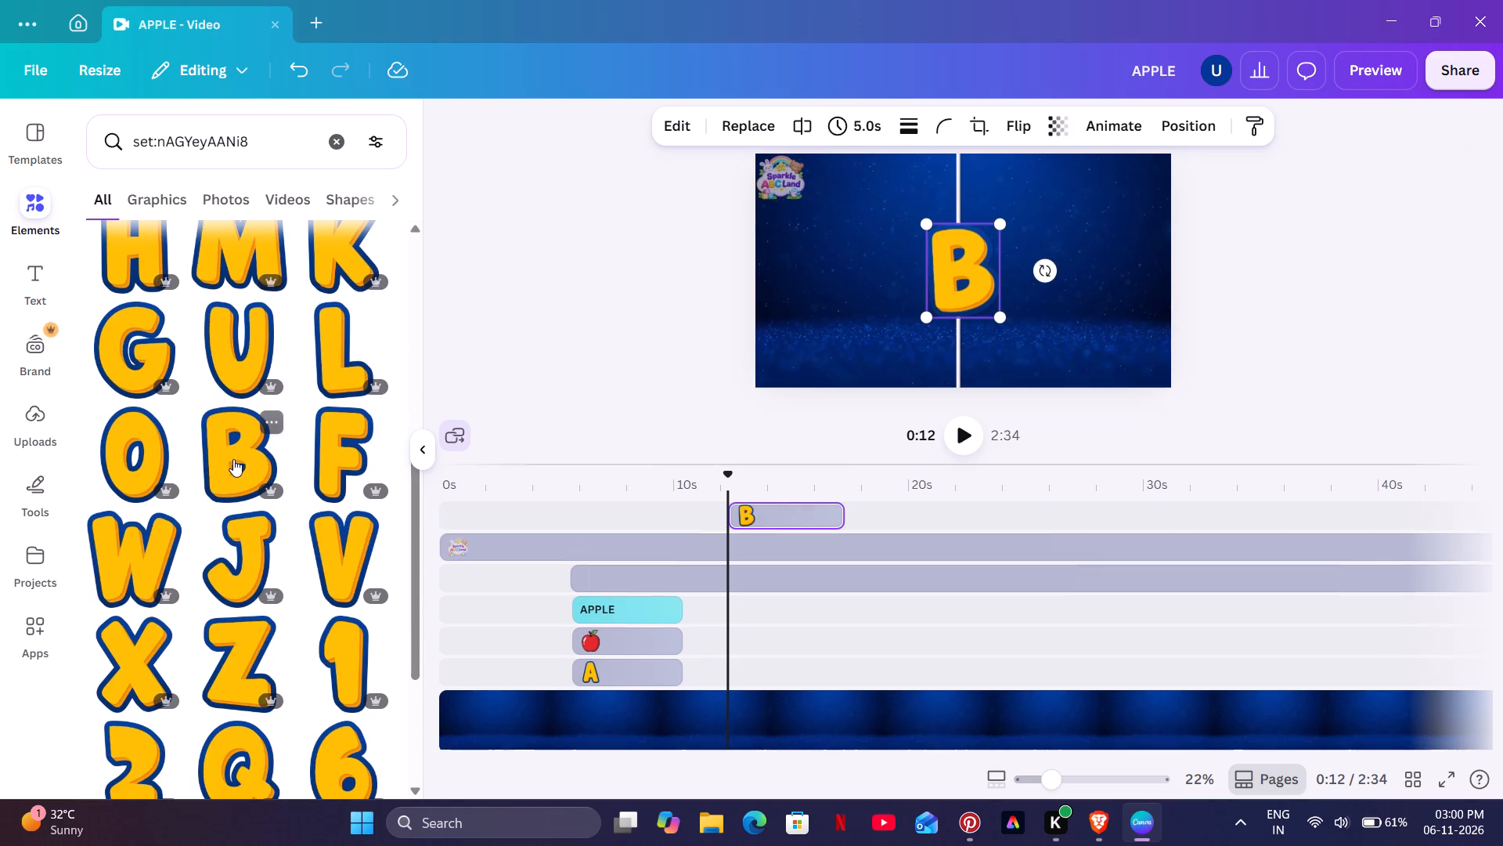
Enlarge the letter B and place it in the scene's left half, beside the divider.
click(1007, 310)
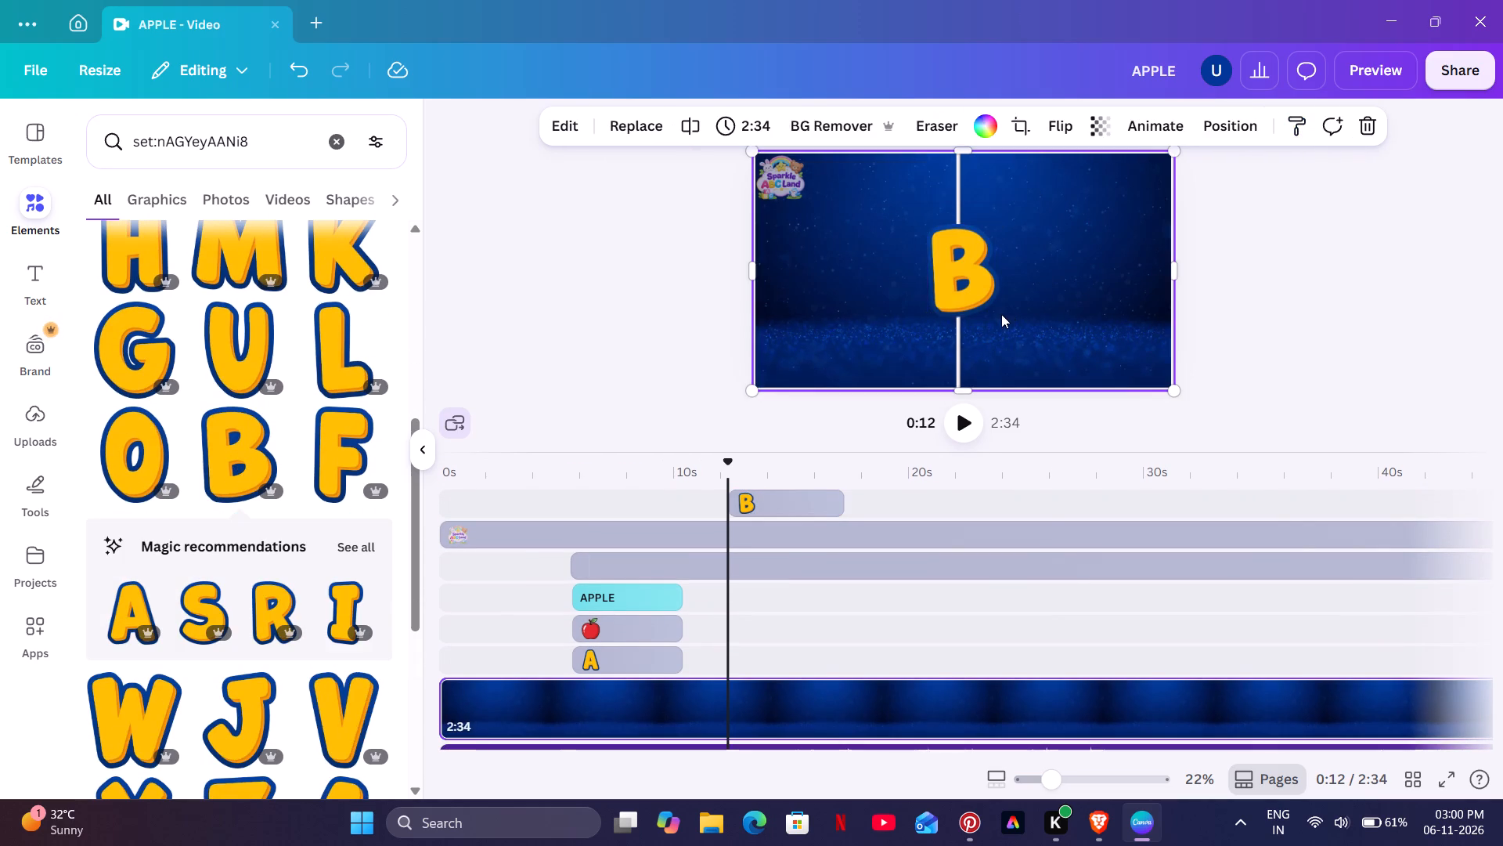
click(970, 291)
drag(1003, 321, 1029, 346)
drag(995, 312, 901, 314)
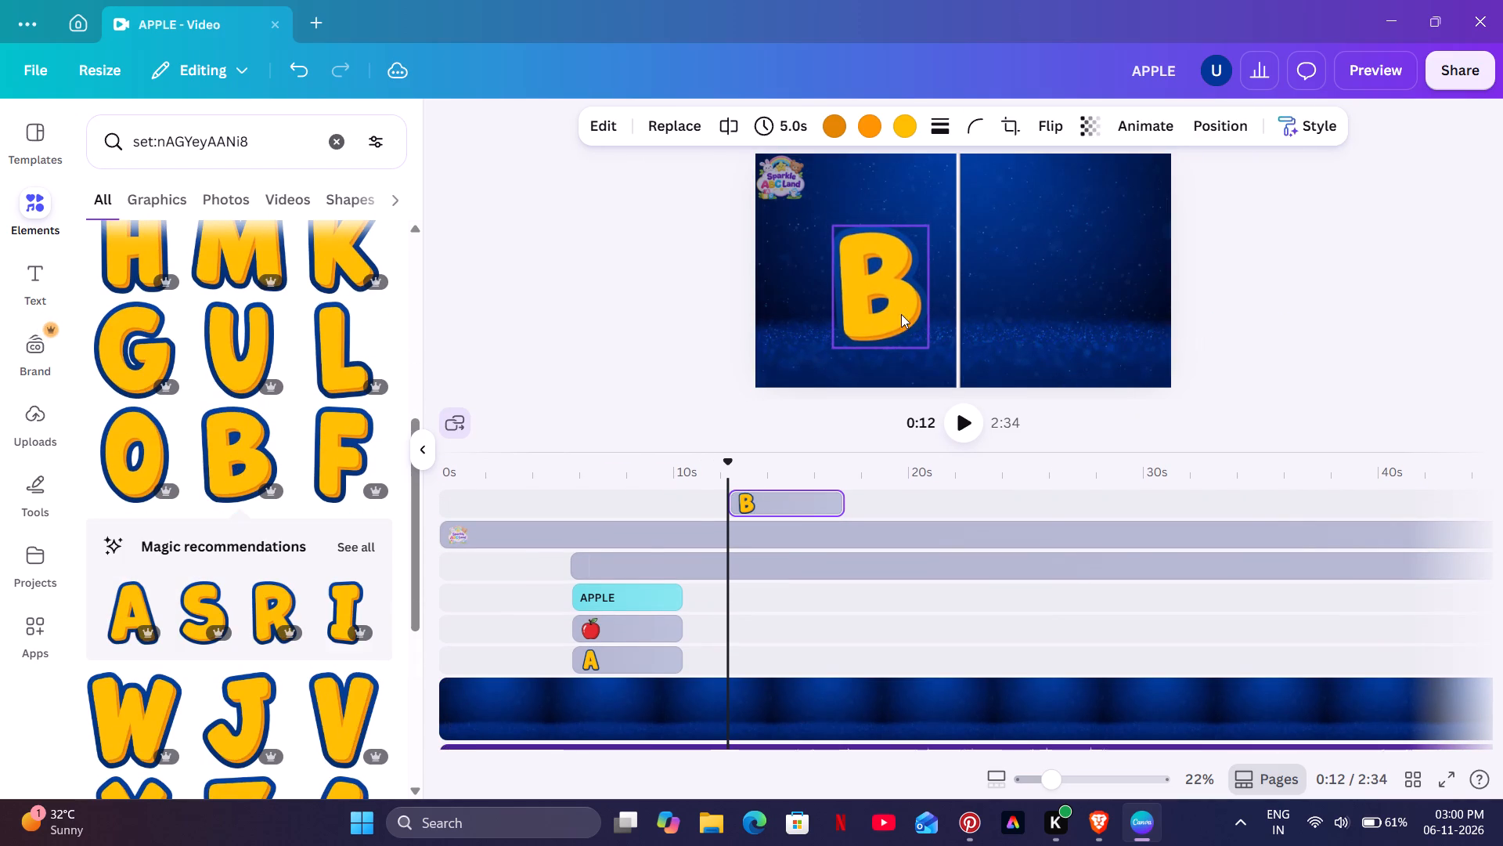
Go back to about 8 seconds and check the letter A's placement and available options.
click(649, 511)
click(856, 307)
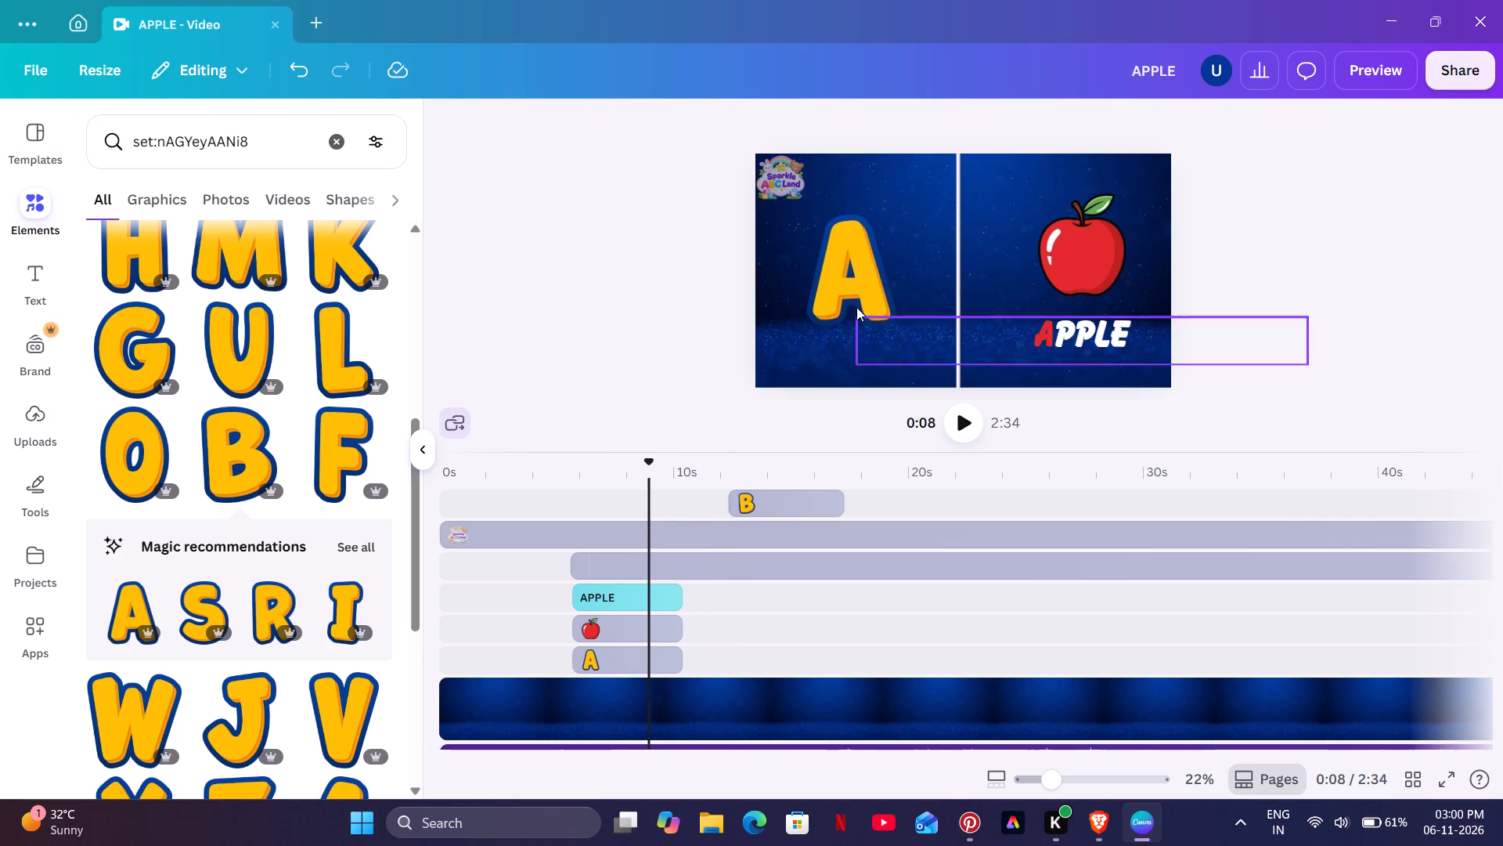
click(863, 272)
click(921, 169)
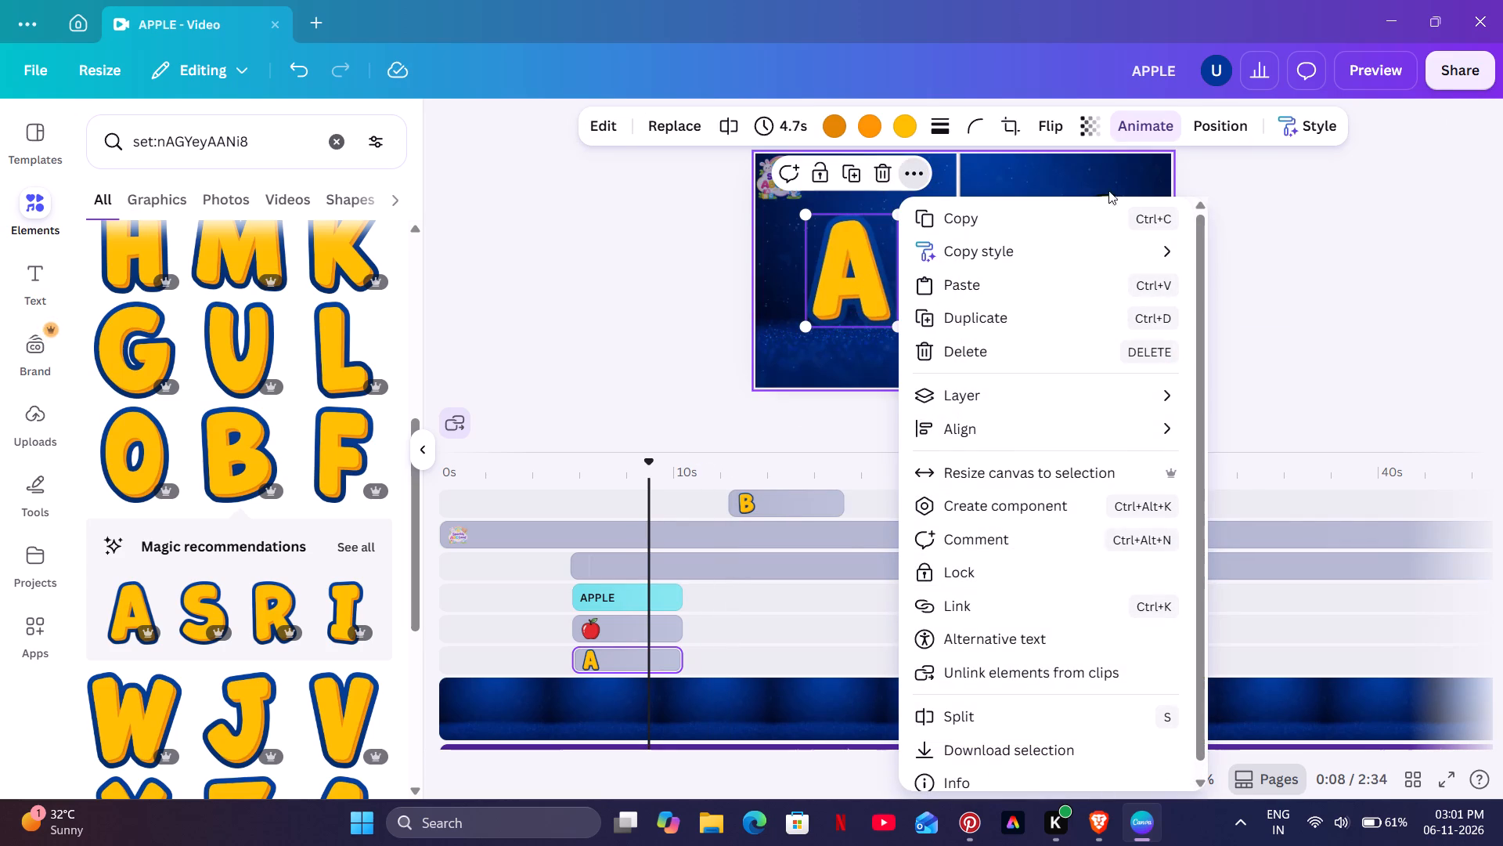
click(1325, 202)
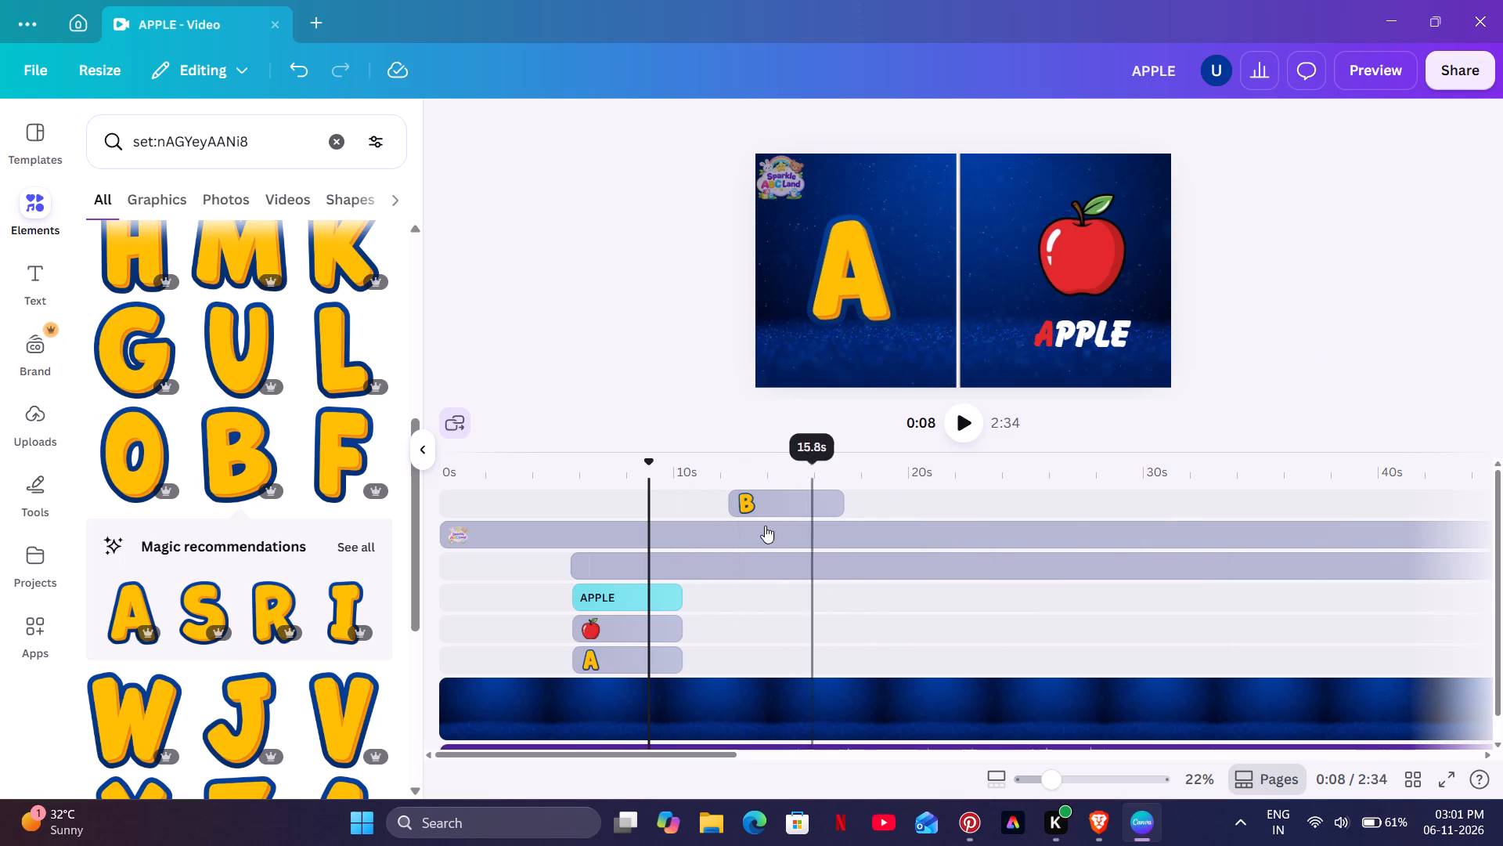
At about 15 seconds, slightly shrink the letter B and nudge it left, away from the divider.
click(794, 485)
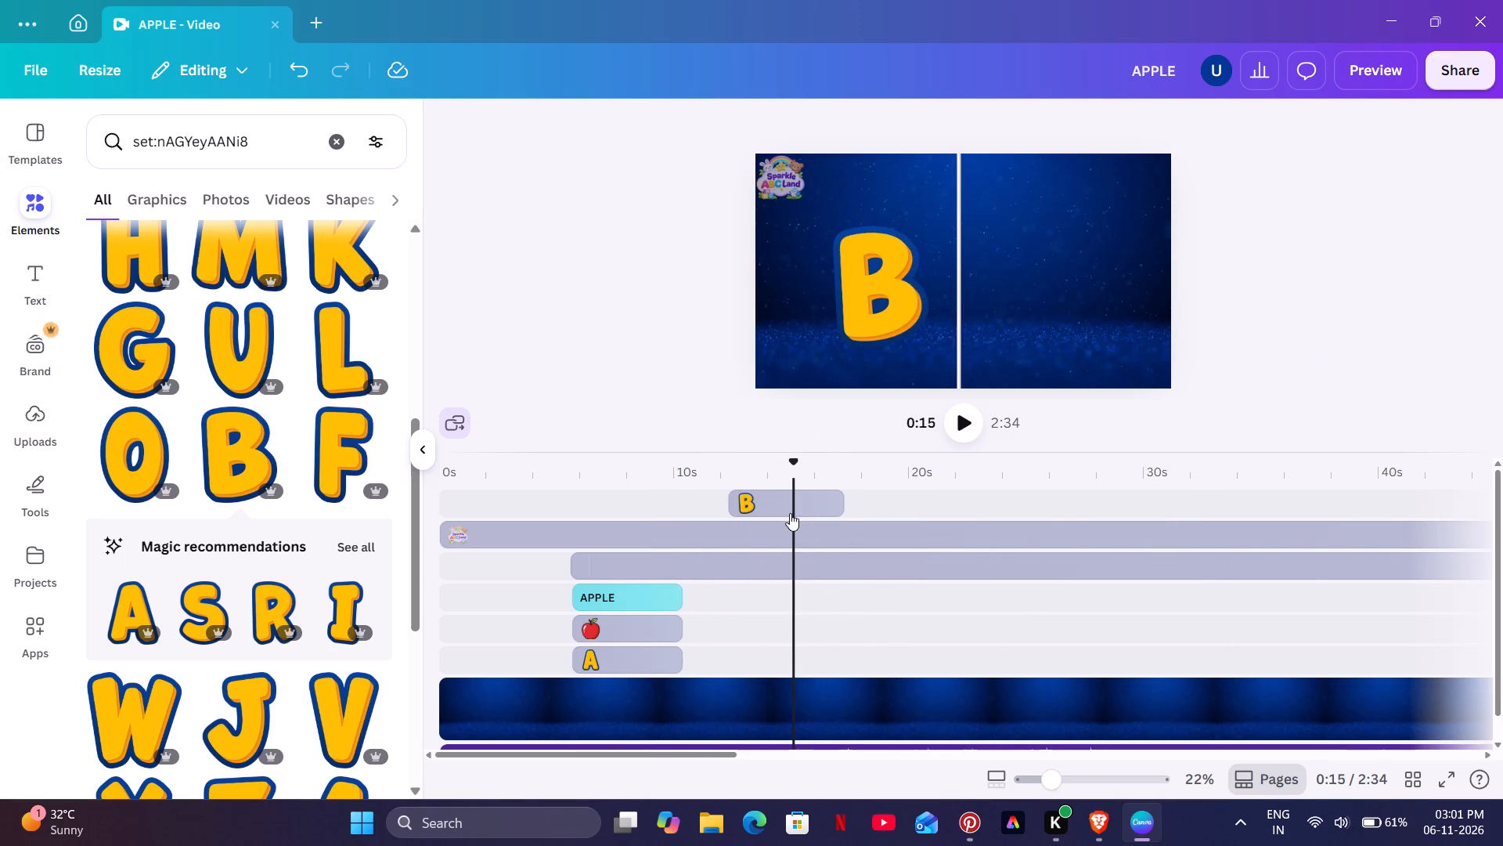
click(869, 315)
drag(930, 350, 922, 340)
drag(904, 311, 896, 311)
click(687, 300)
Move the letter B clip onto the letter A's track, starting directly after the A clip.
drag(806, 492, 795, 526)
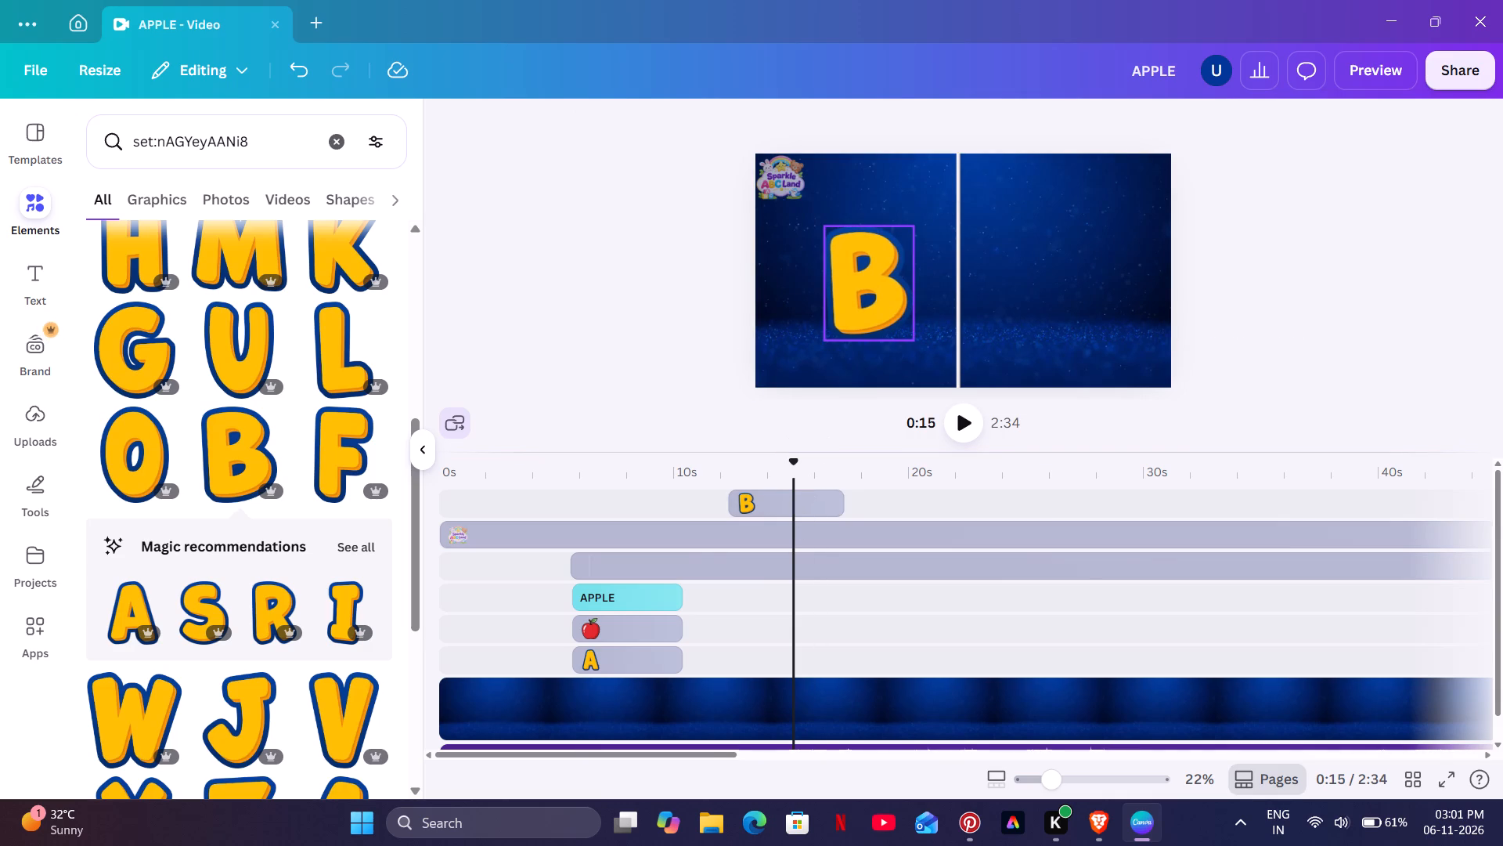
drag(795, 526, 770, 652)
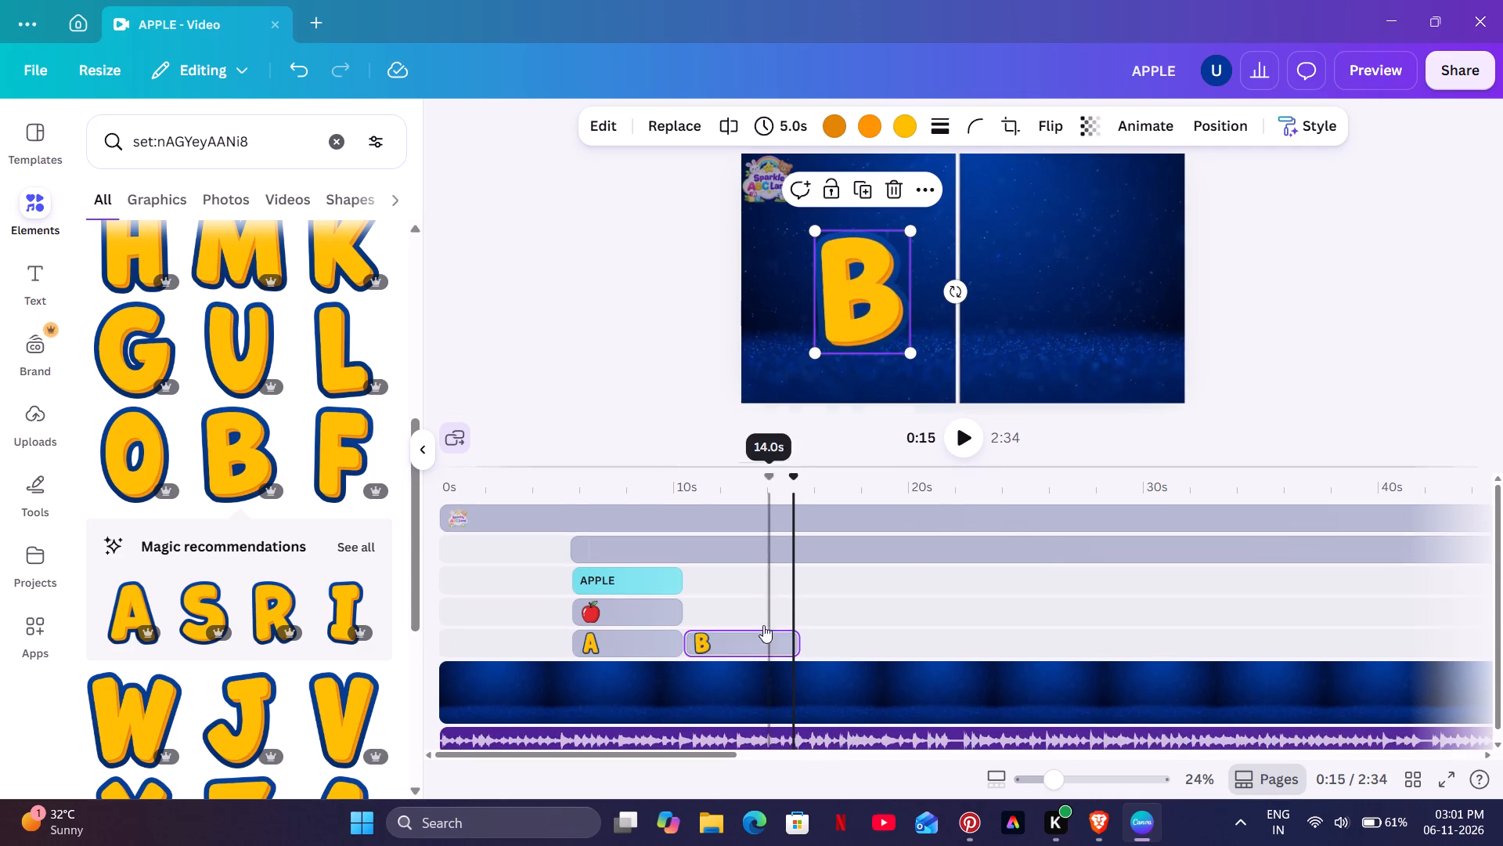
Play the change from A to B from about 8 seconds and check the letter B's size.
click(628, 496)
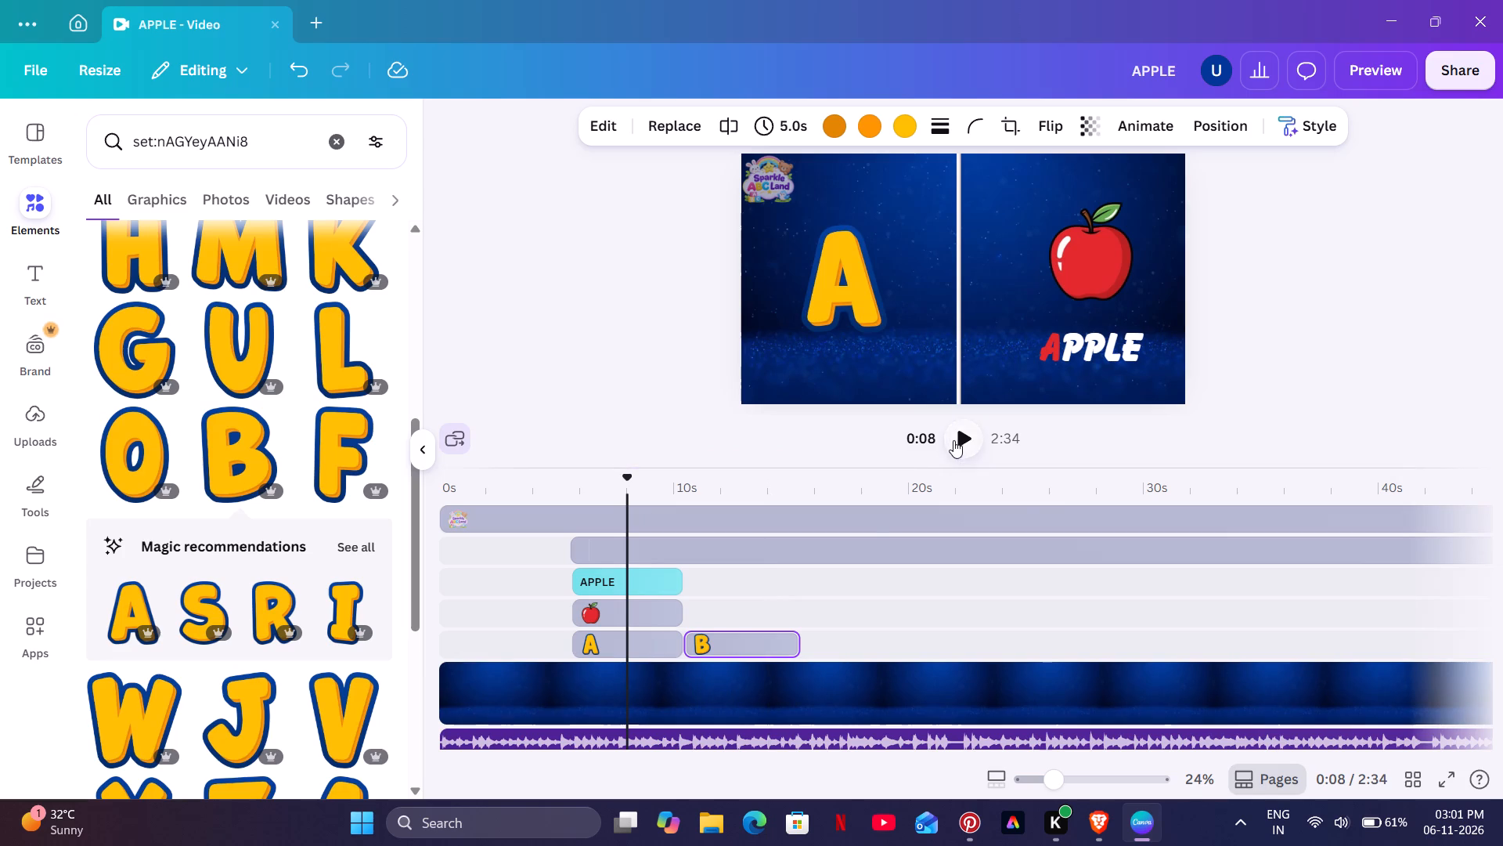
click(953, 439)
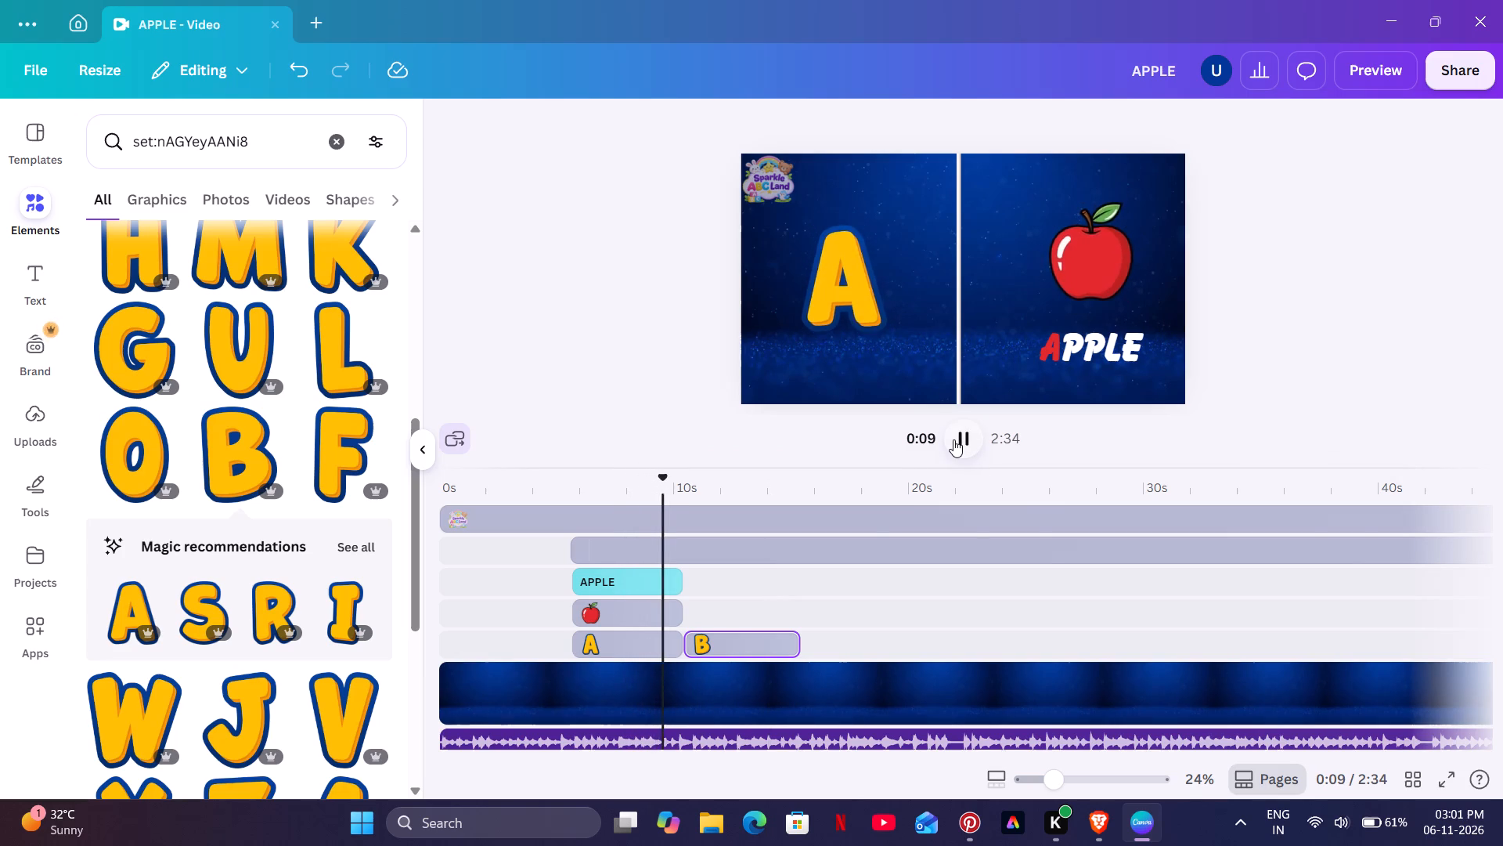
click(953, 439)
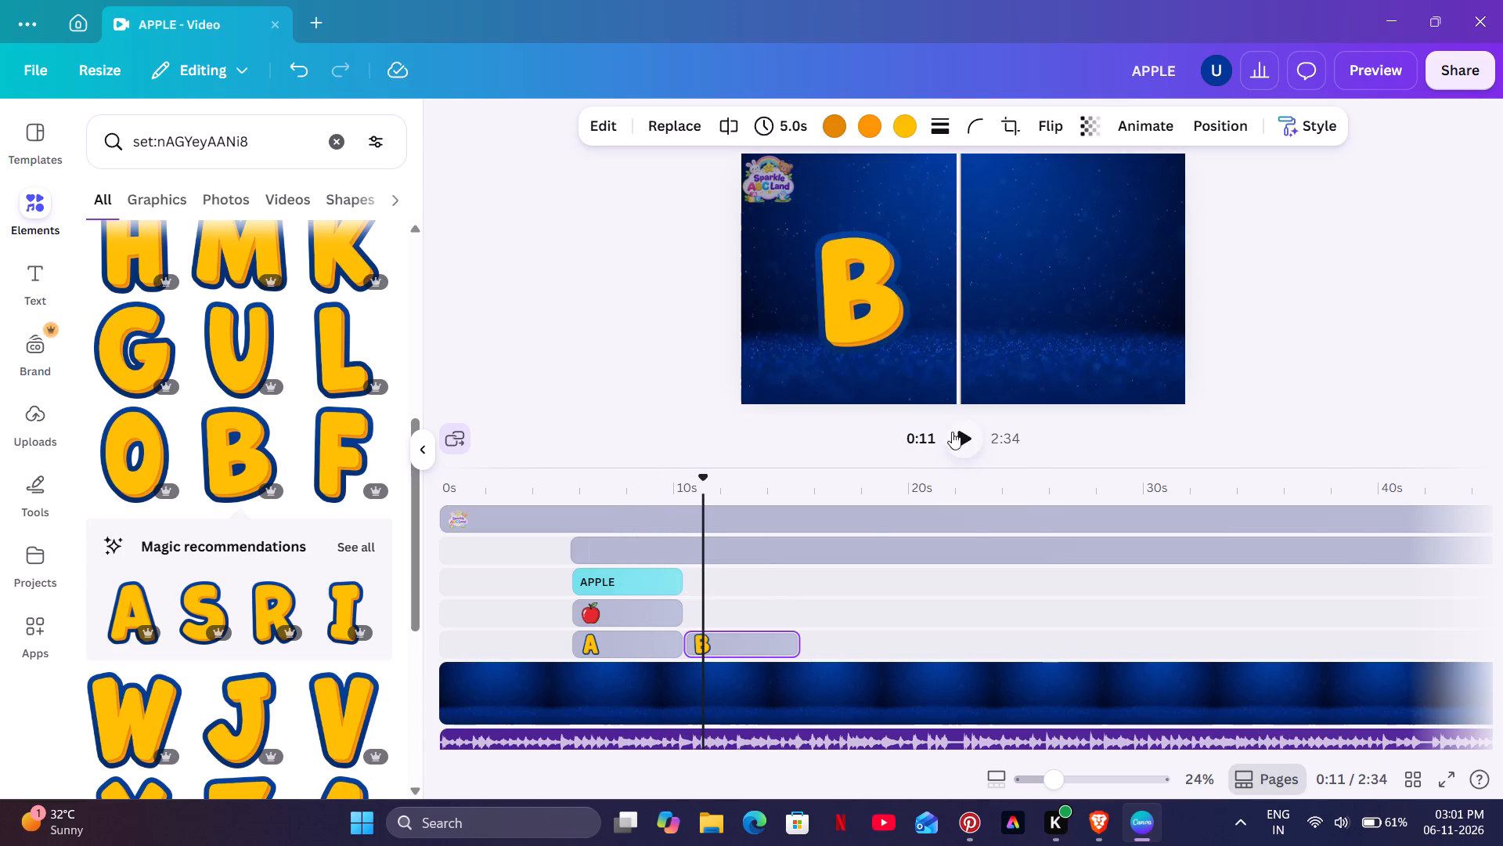
click(874, 295)
click(898, 333)
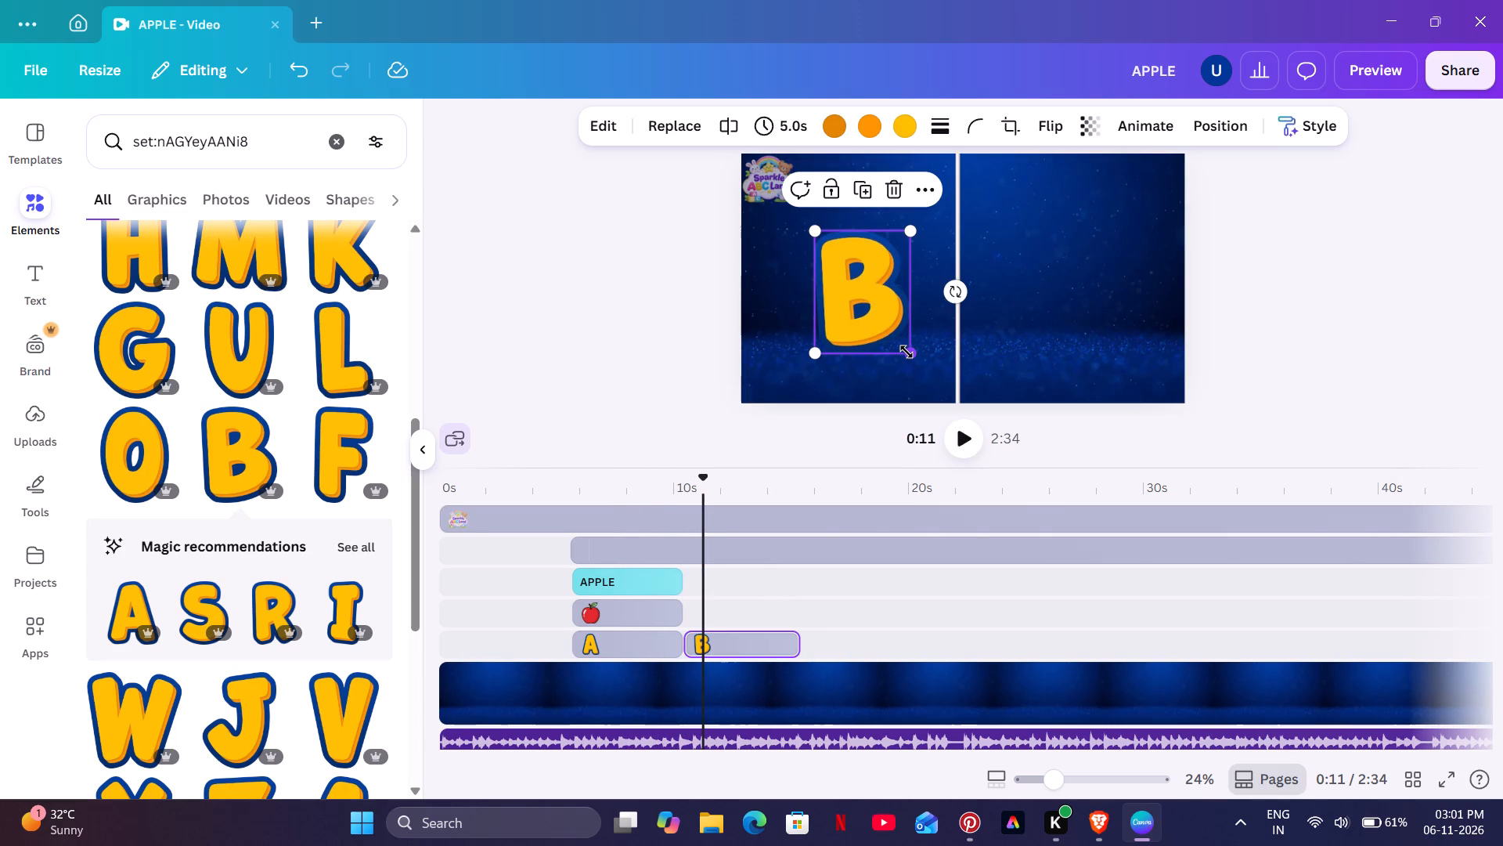
click(906, 352)
click(906, 349)
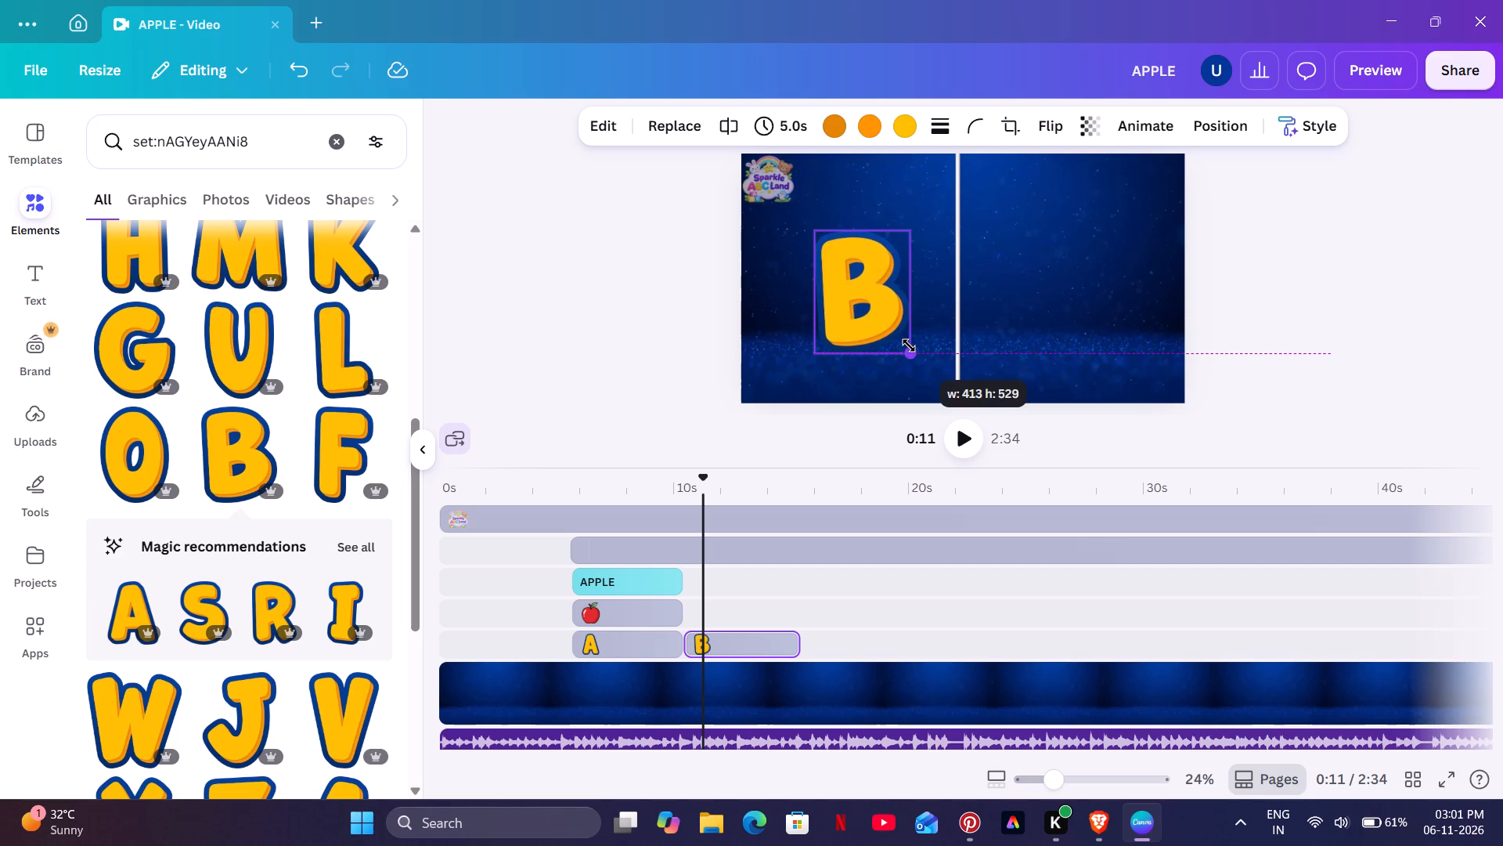
click(886, 320)
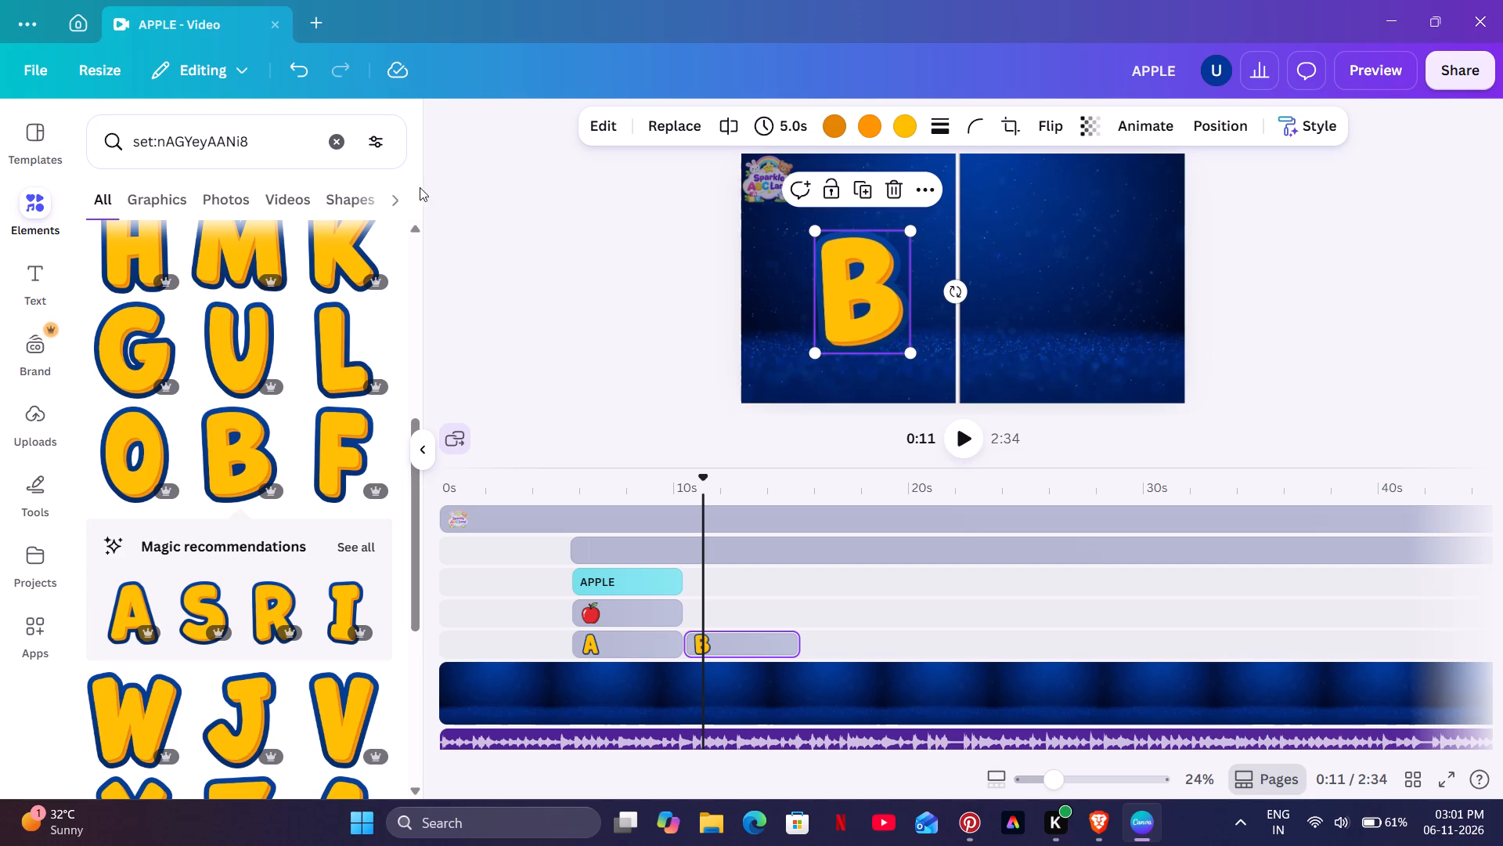
Search the elements for butterfly and add the orange monarch butterfly graphic to the B scene.
click(342, 136)
text(butter)
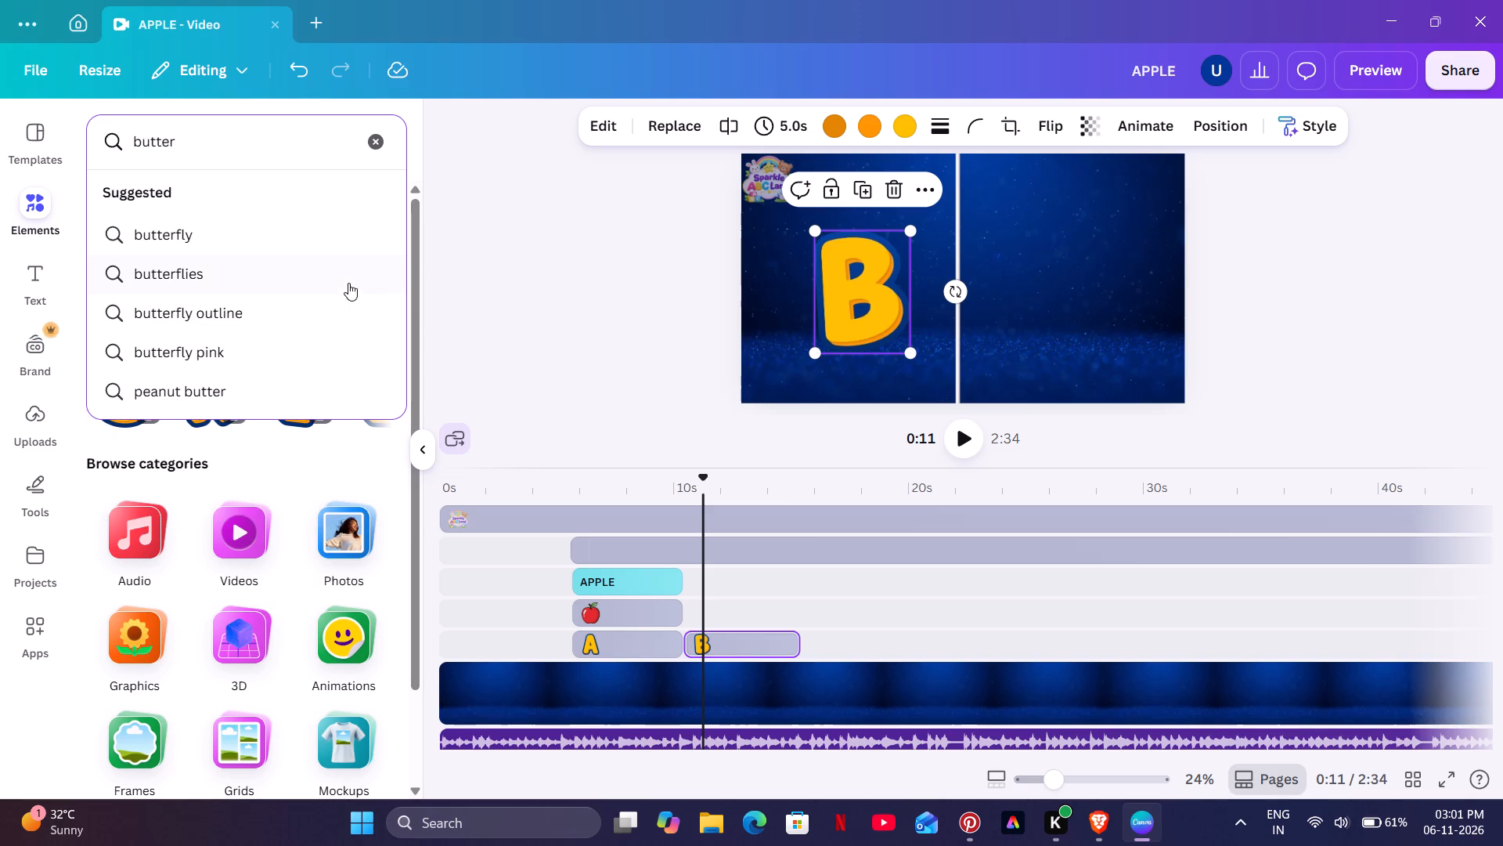
click(355, 217)
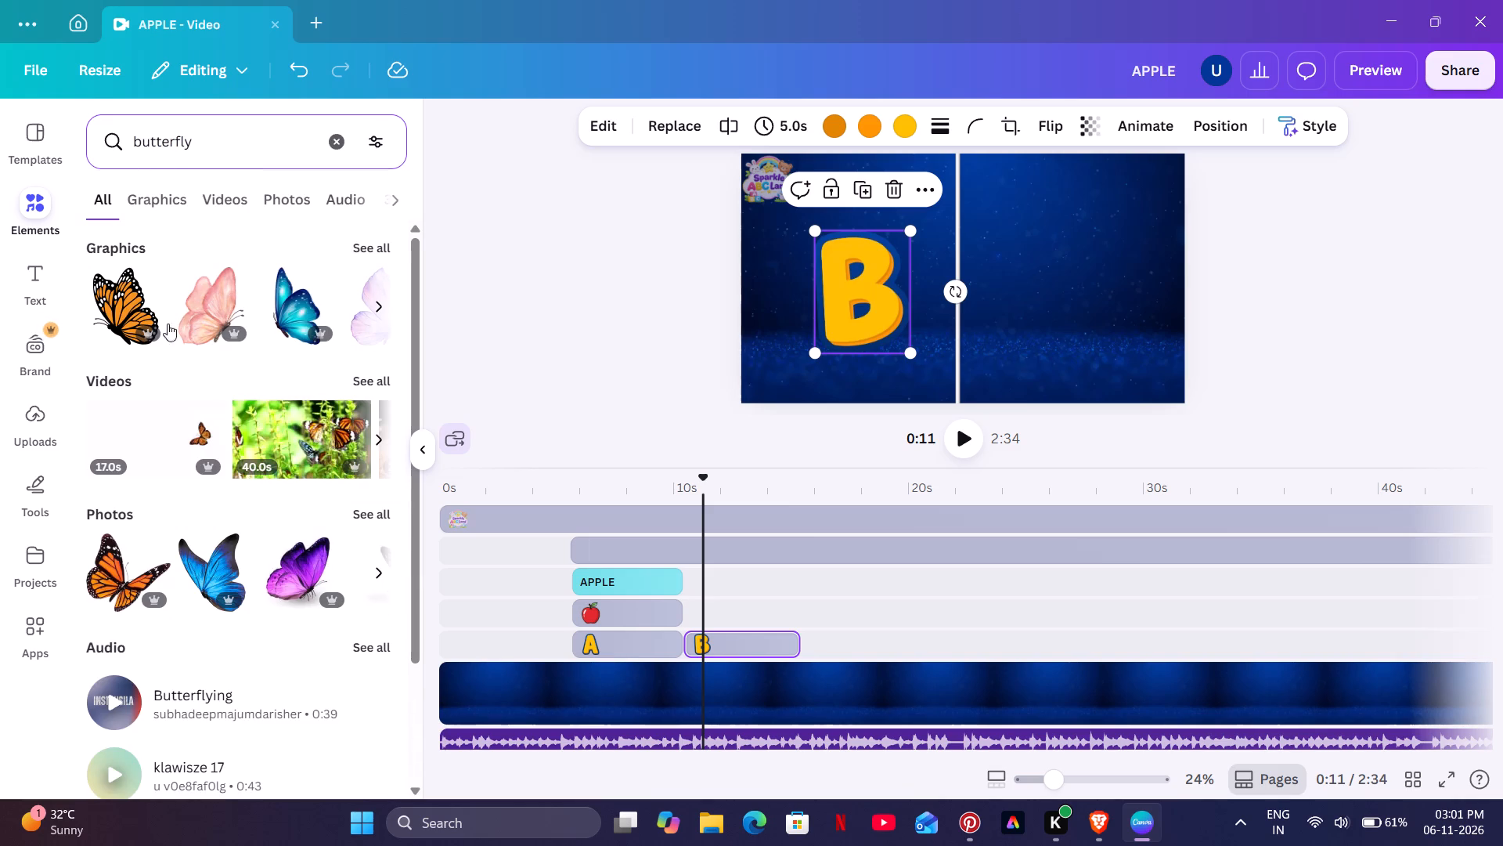
click(125, 304)
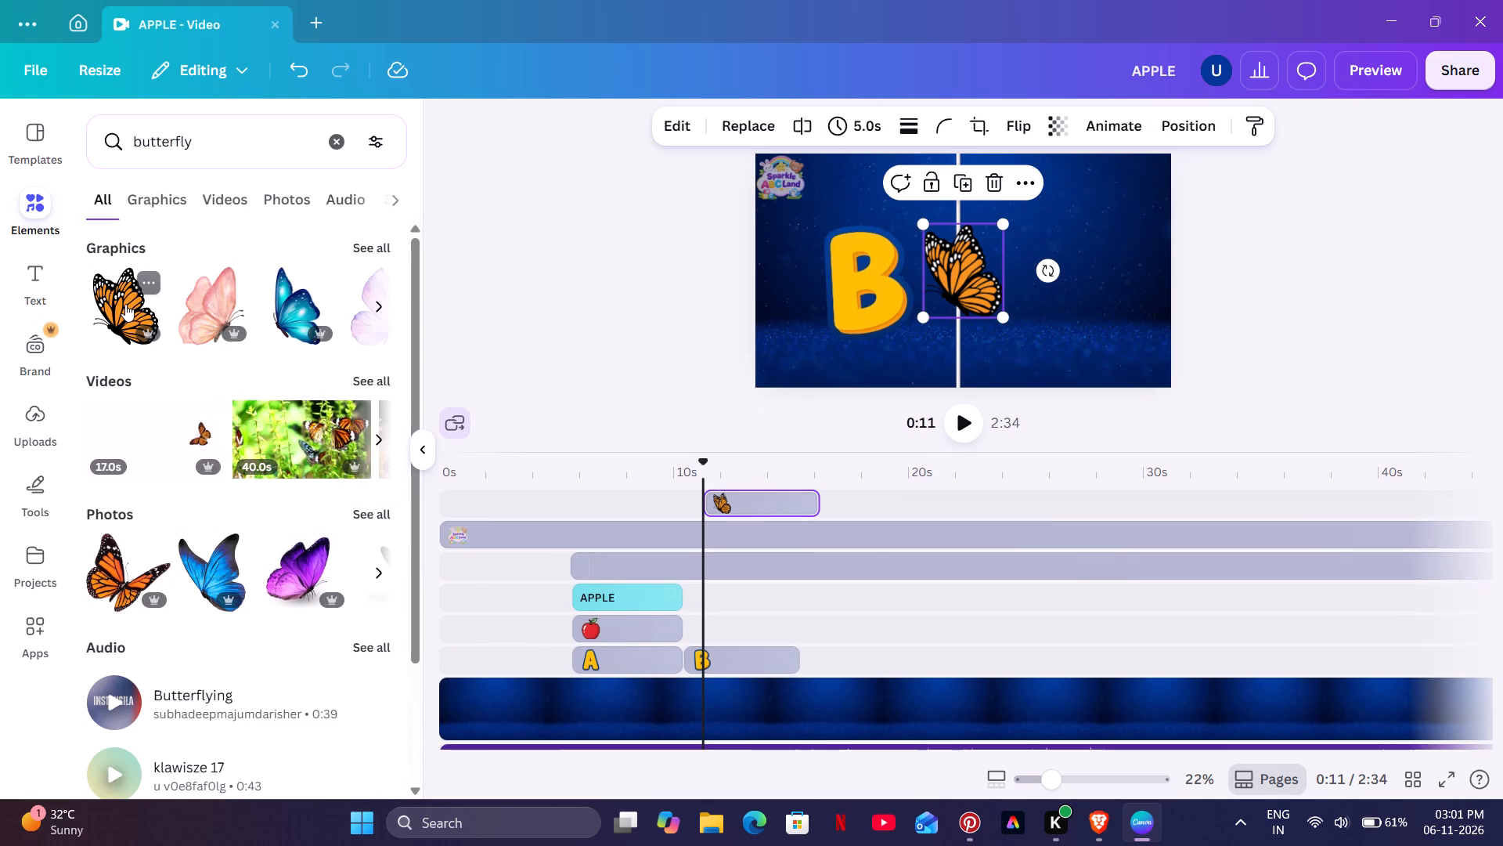
Move the butterfly clip onto the apple's track, starting directly after the apple clip.
click(604, 573)
click(690, 519)
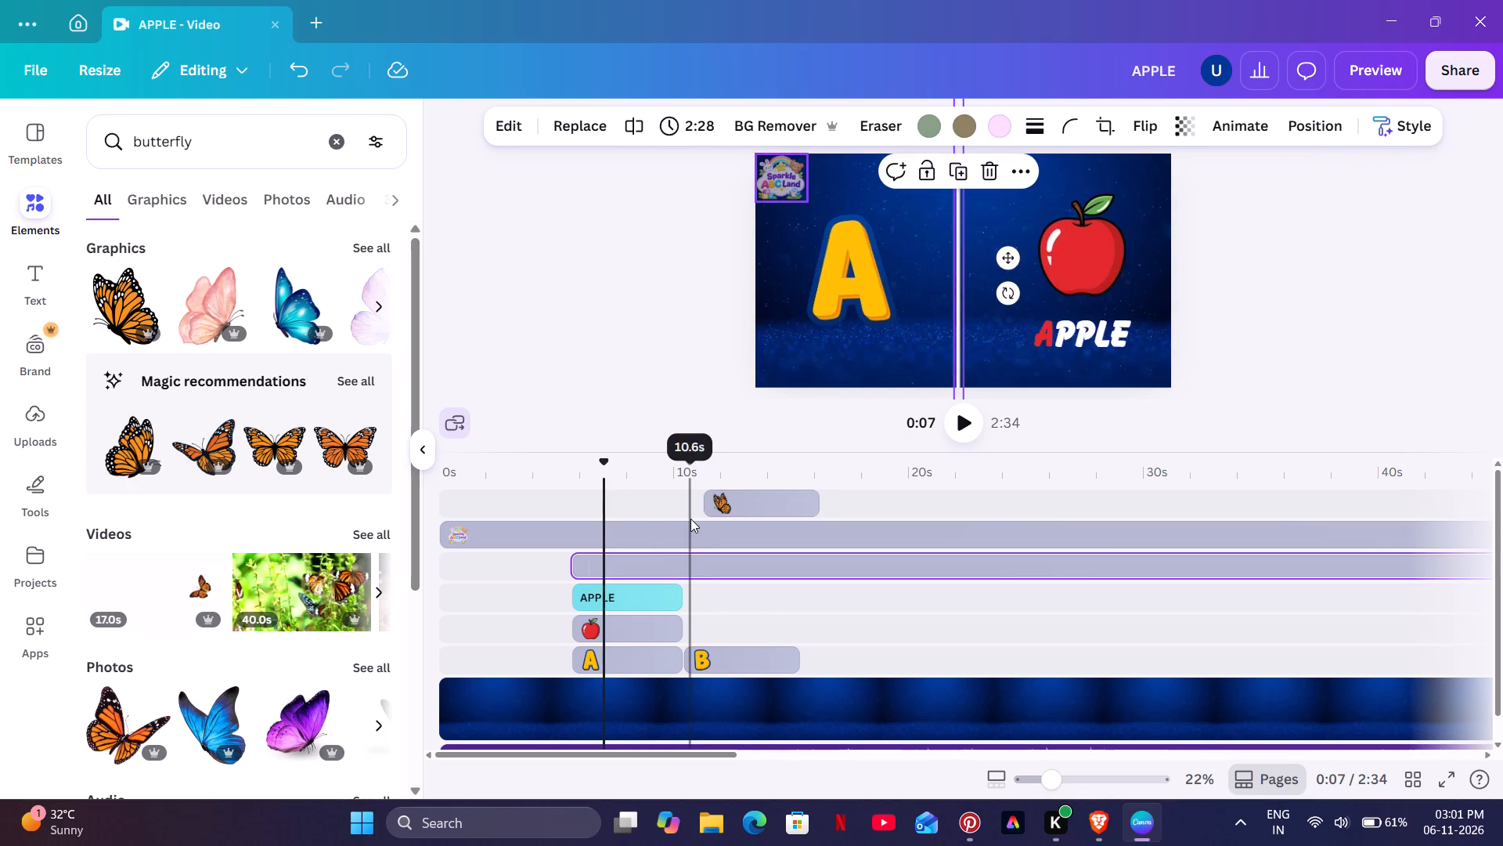
drag(733, 506, 719, 624)
Place the butterfly in the middle of the frame's right half and enlarge it slightly.
drag(993, 269, 1108, 250)
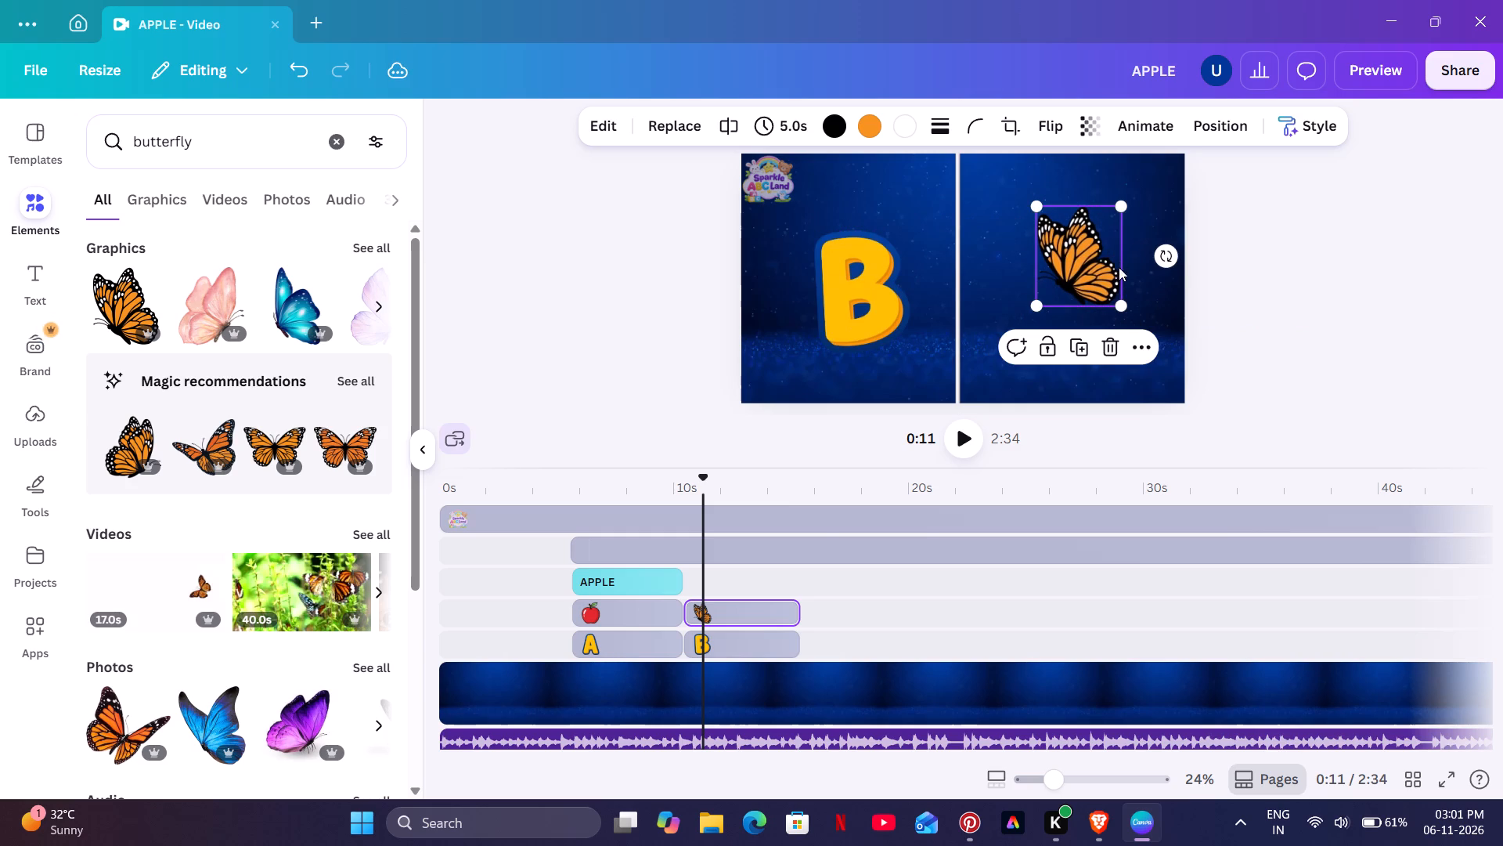
drag(1122, 302, 1131, 313)
click(1103, 297)
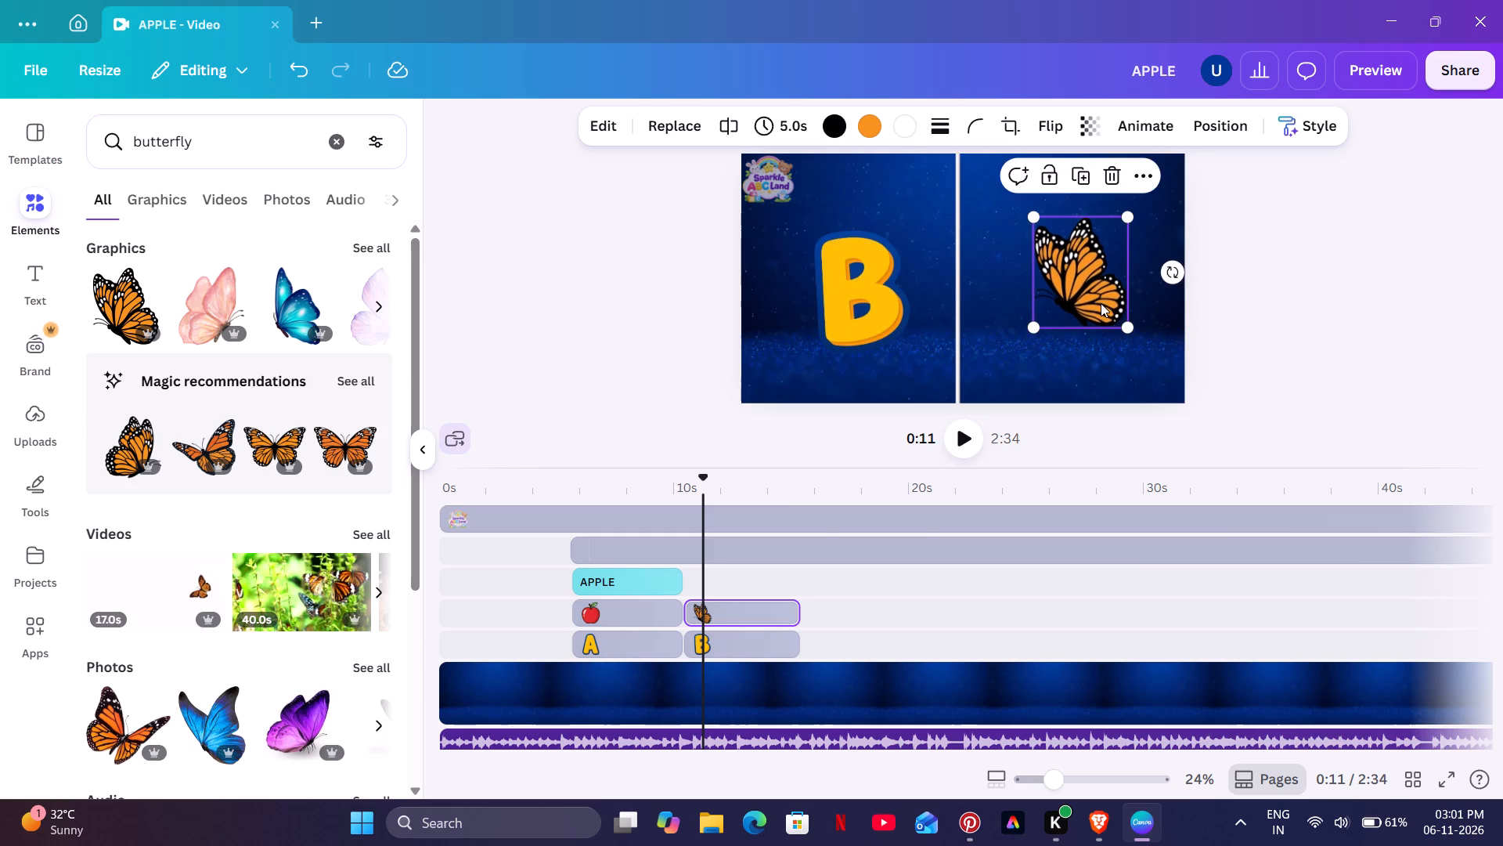
click(1245, 277)
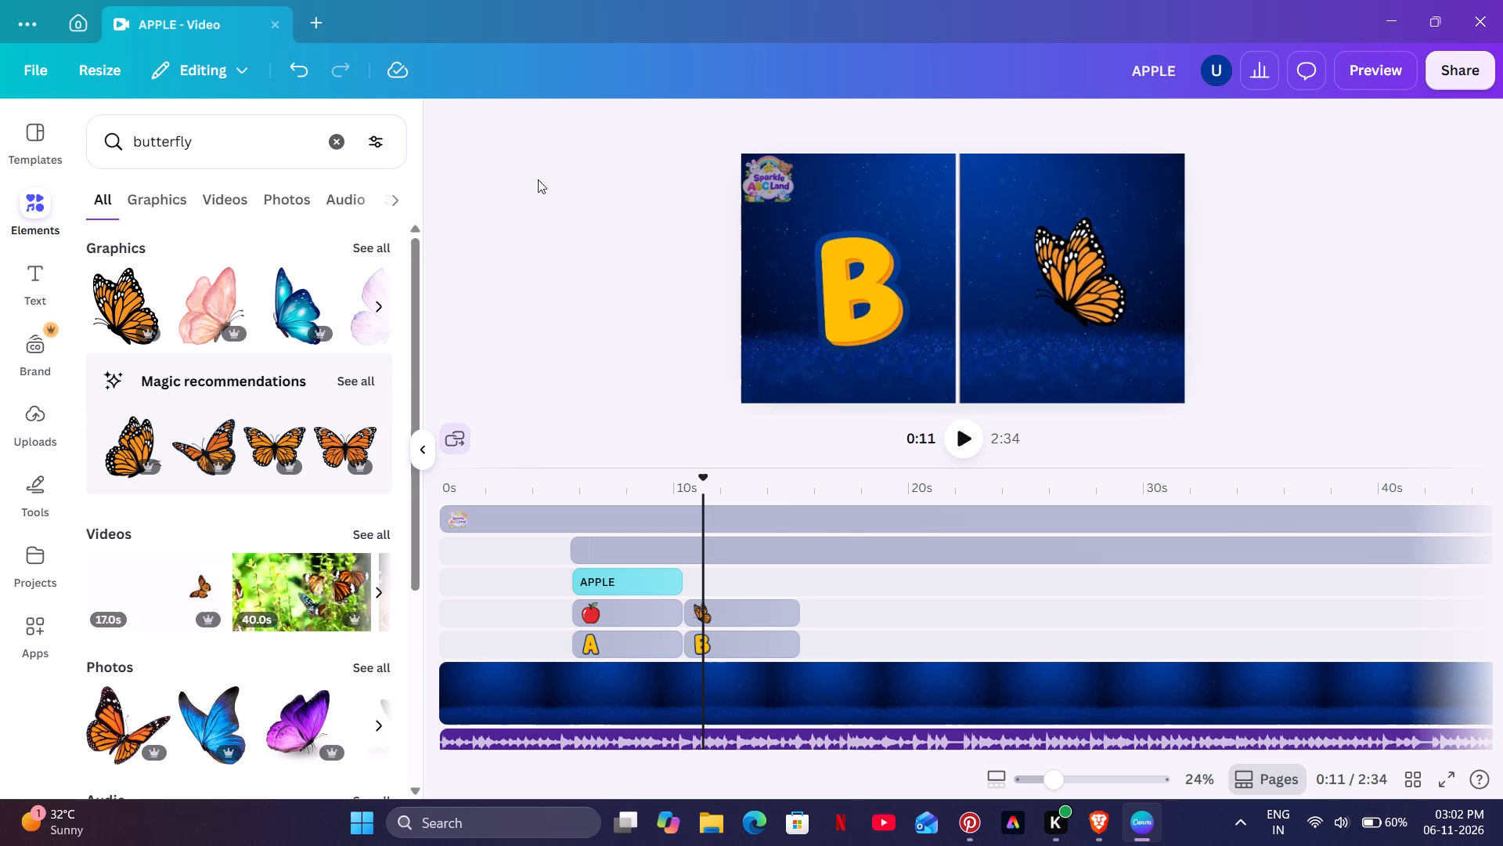
Duplicate the APPLE caption and place the copy on the same track directly after the original clip.
click(630, 515)
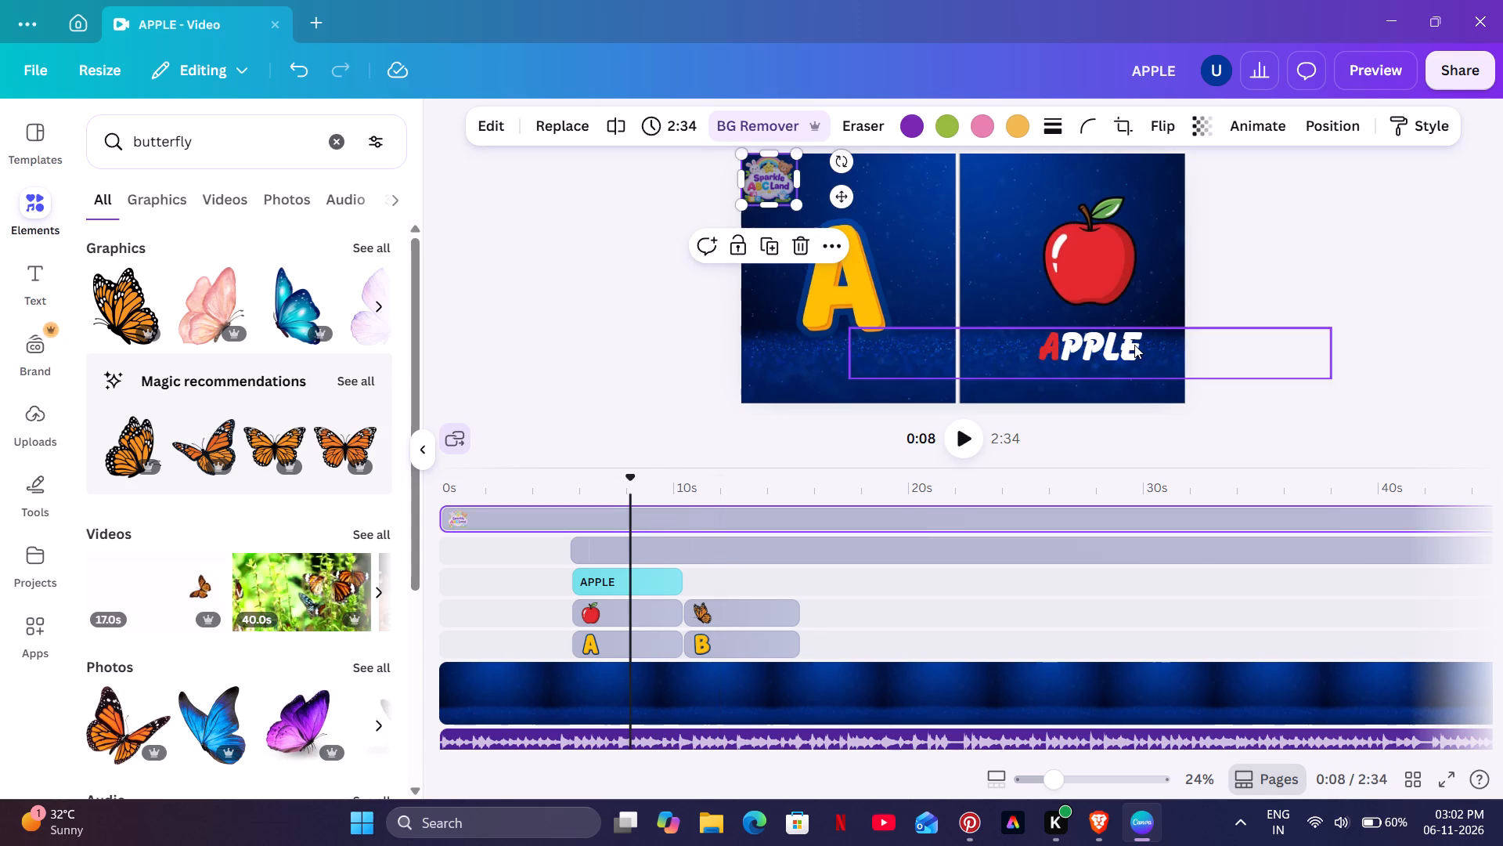
click(1134, 345)
click(1091, 294)
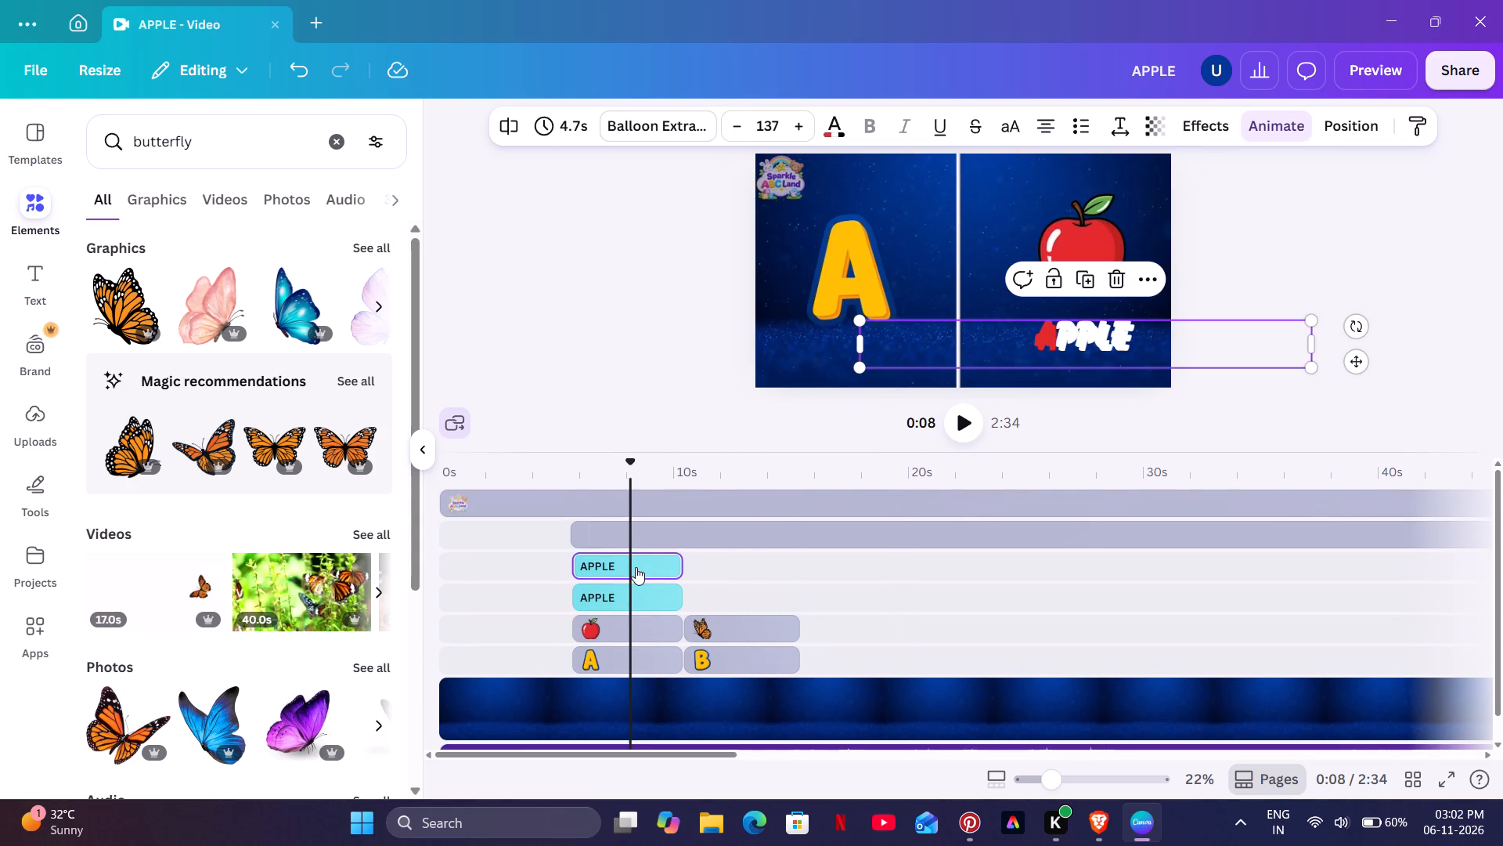
drag(636, 567, 753, 591)
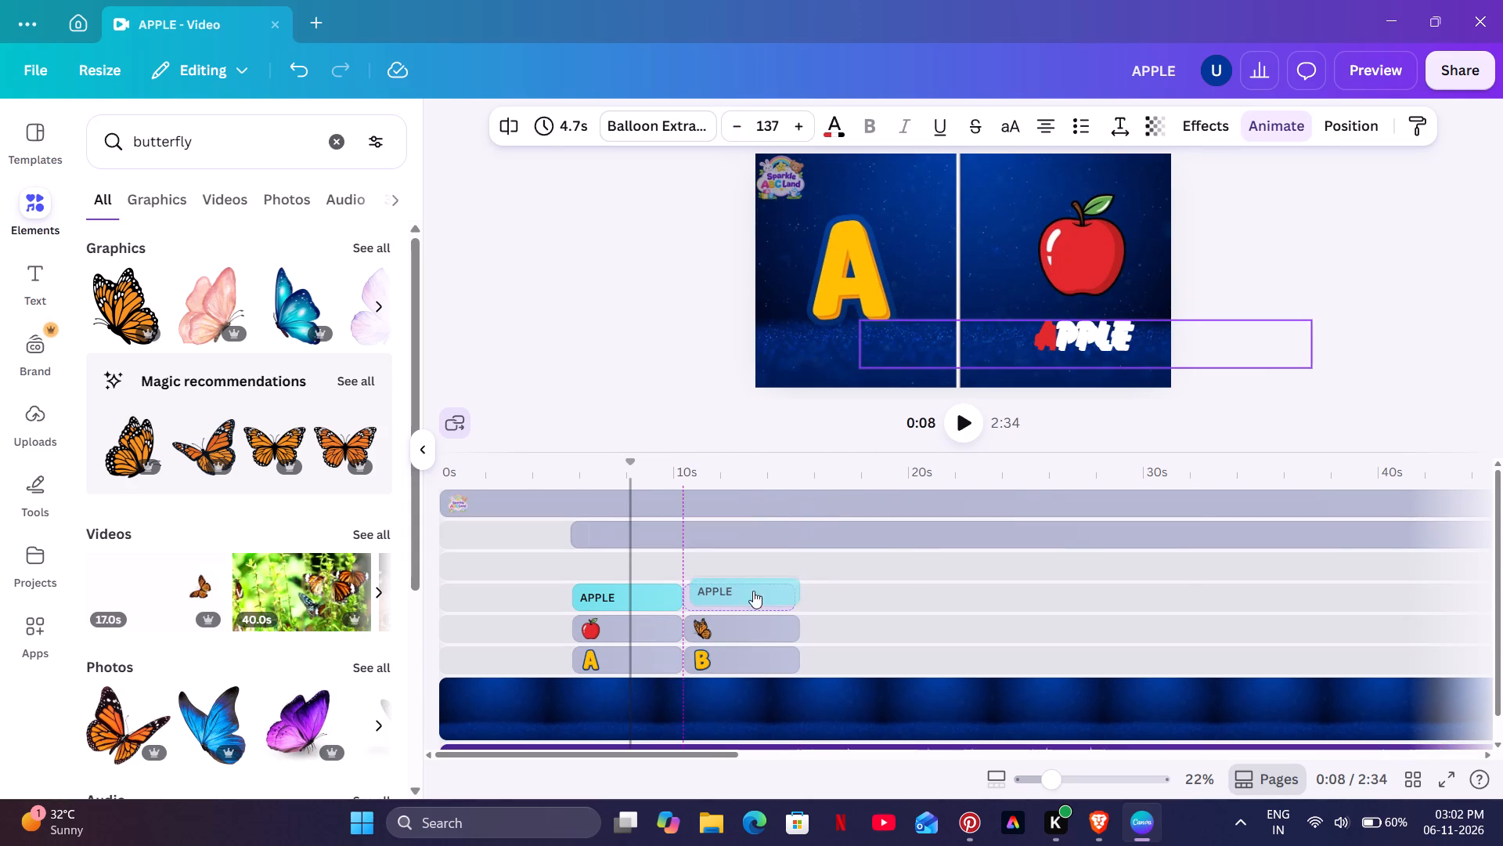
Replace the copied caption's text with butterfly at about 13 seconds.
click(755, 548)
drag(1101, 349, 1095, 357)
click(1095, 357)
key(BackSpace)
text(bu)
text(tter)
text(fly)
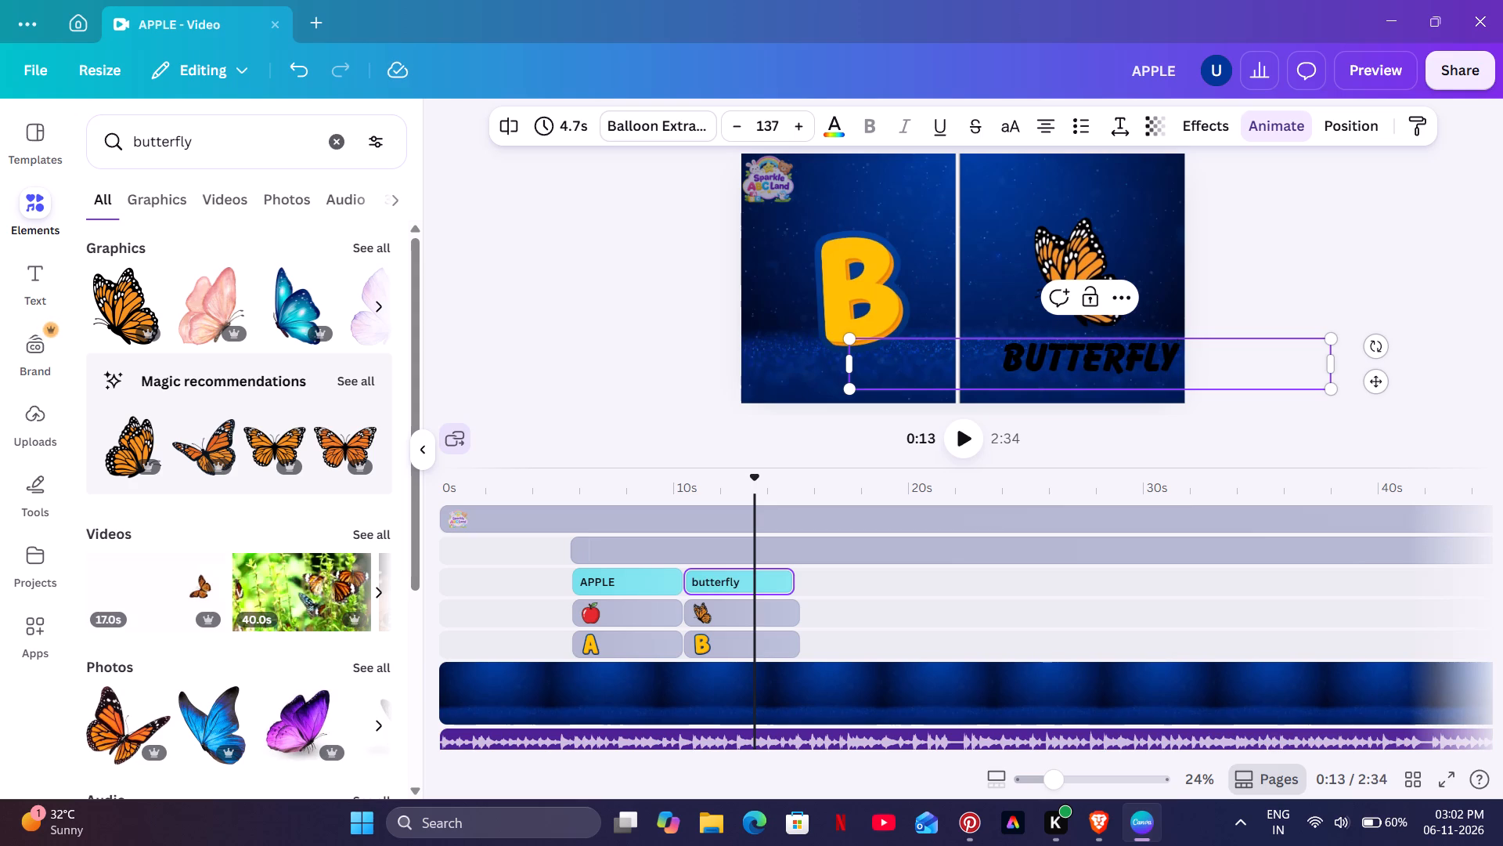
Move the BUTTERFLY caption slightly left and down so it sits centred below the butterfly.
drag(1377, 387, 1371, 391)
drag(1371, 391, 1361, 395)
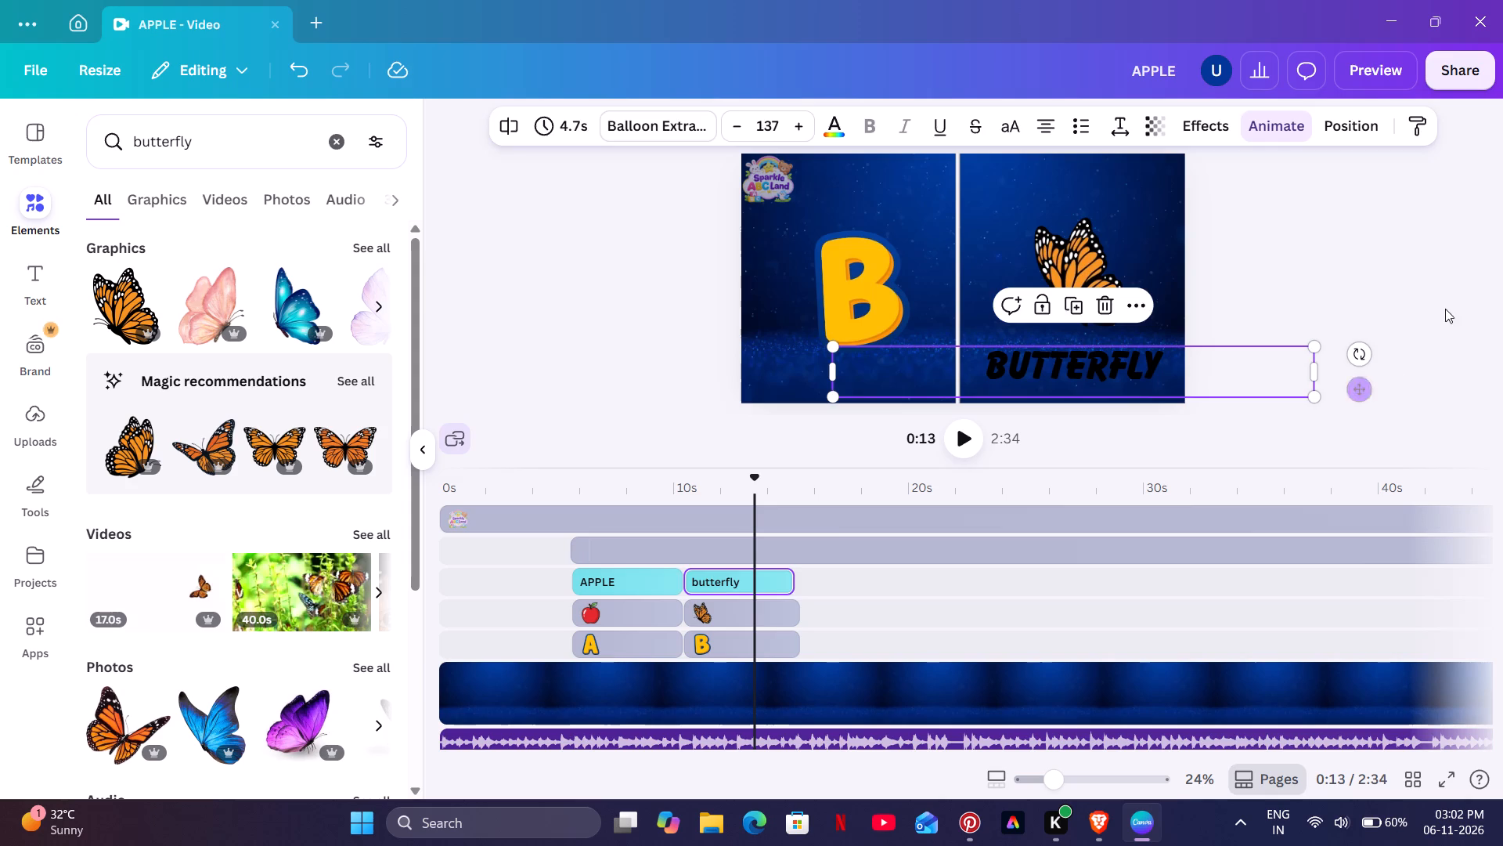
click(1445, 309)
Colour the letters UTTERFLY of the caption white.
click(1166, 363)
click(1163, 363)
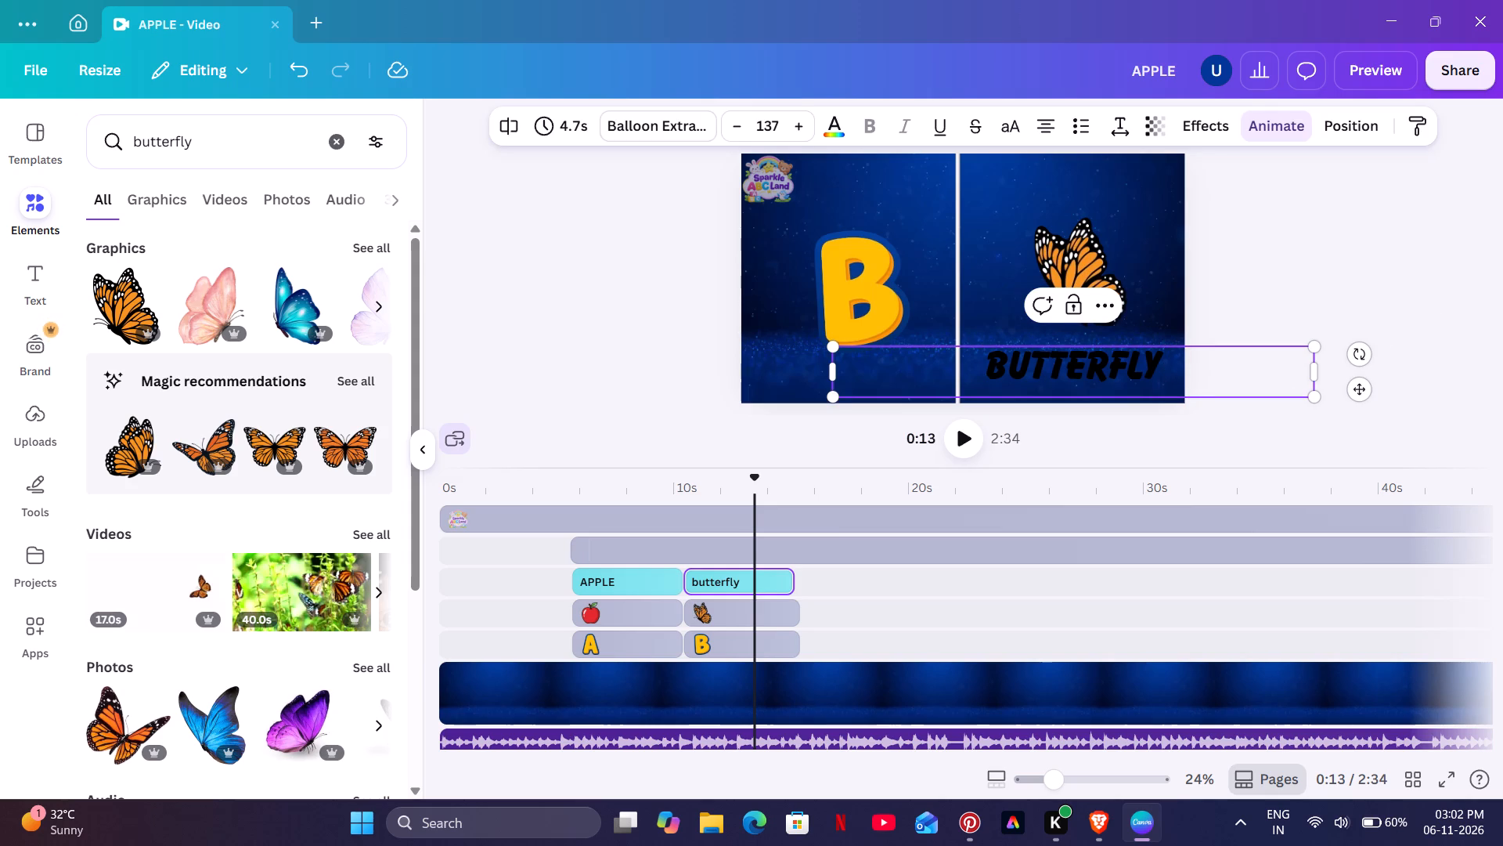
drag(1163, 363, 1022, 378)
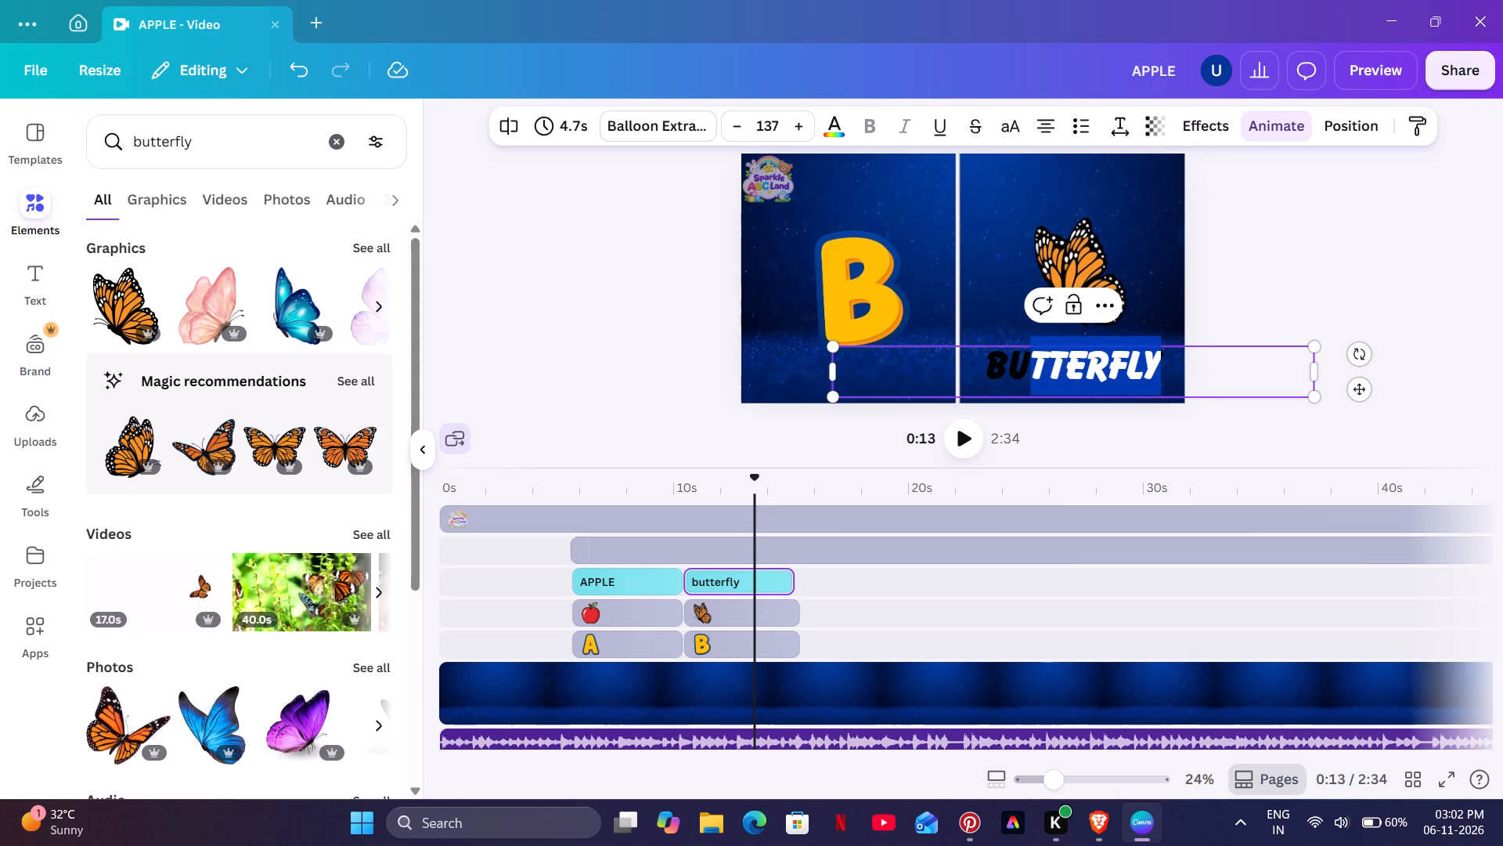
drag(1022, 378, 1017, 381)
click(850, 132)
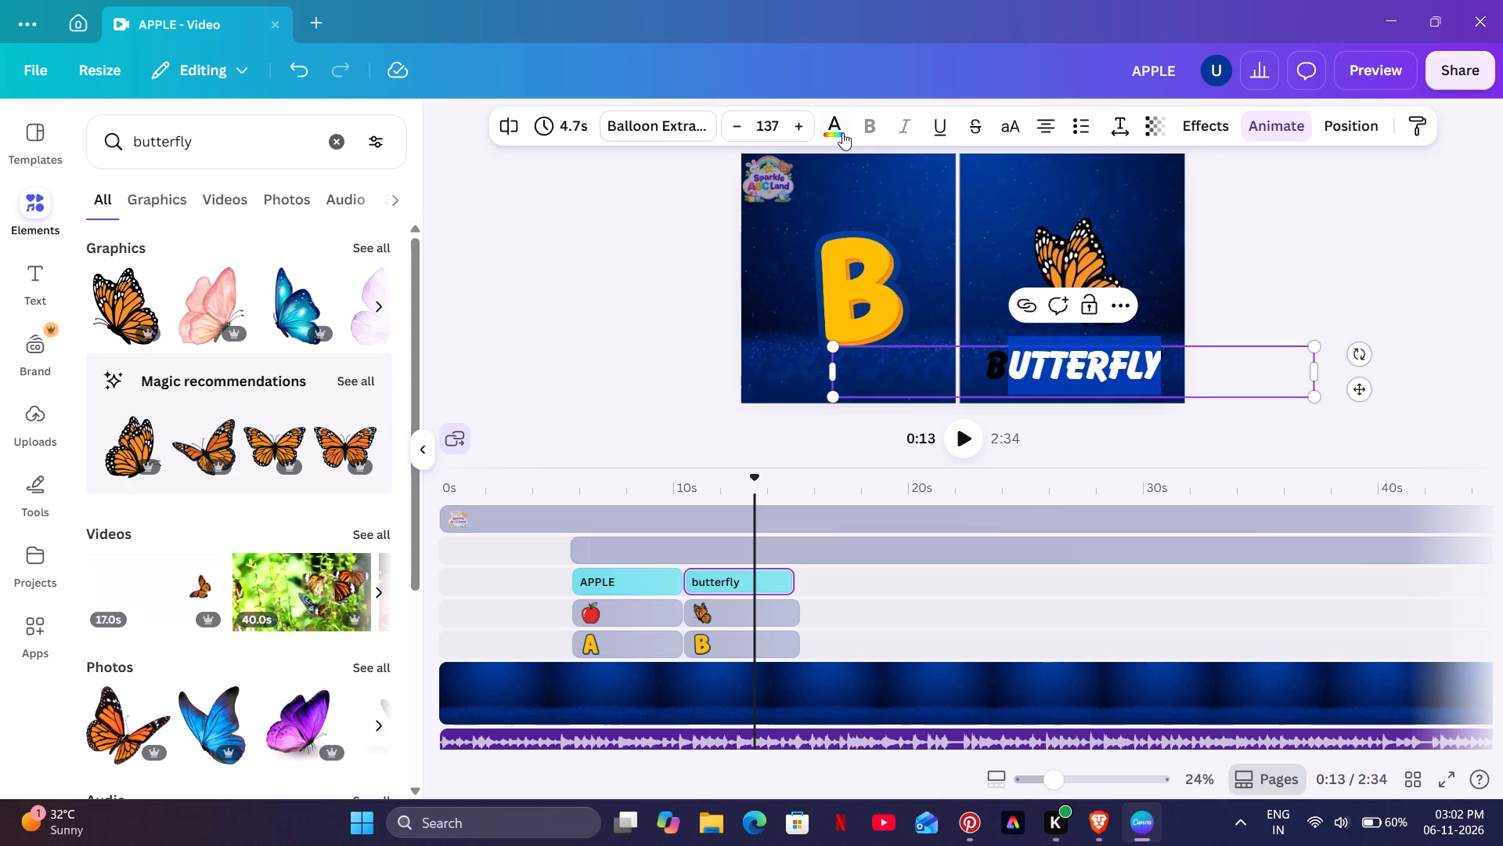
click(842, 132)
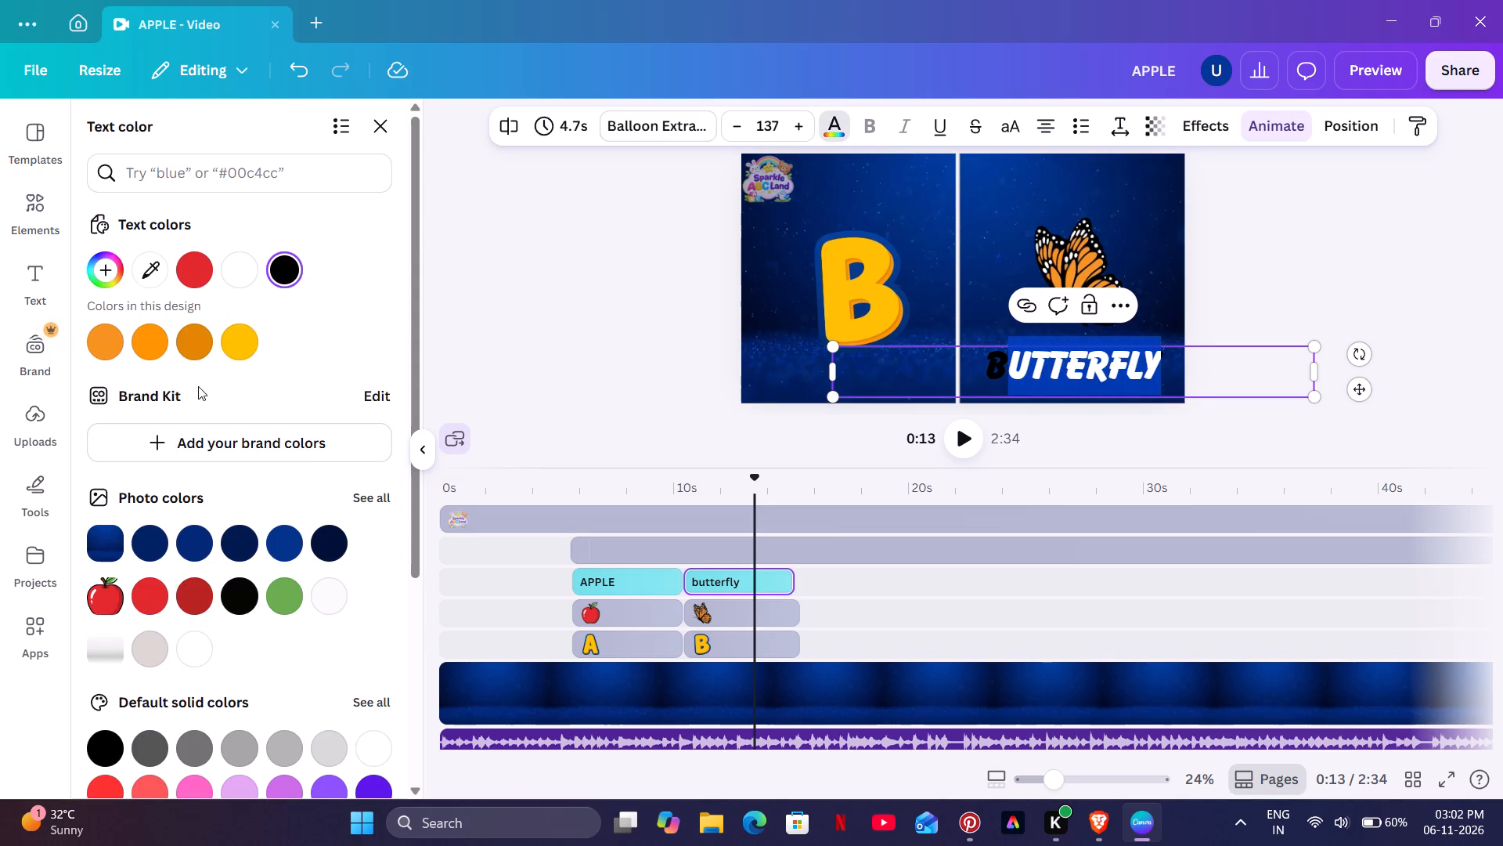
click(317, 601)
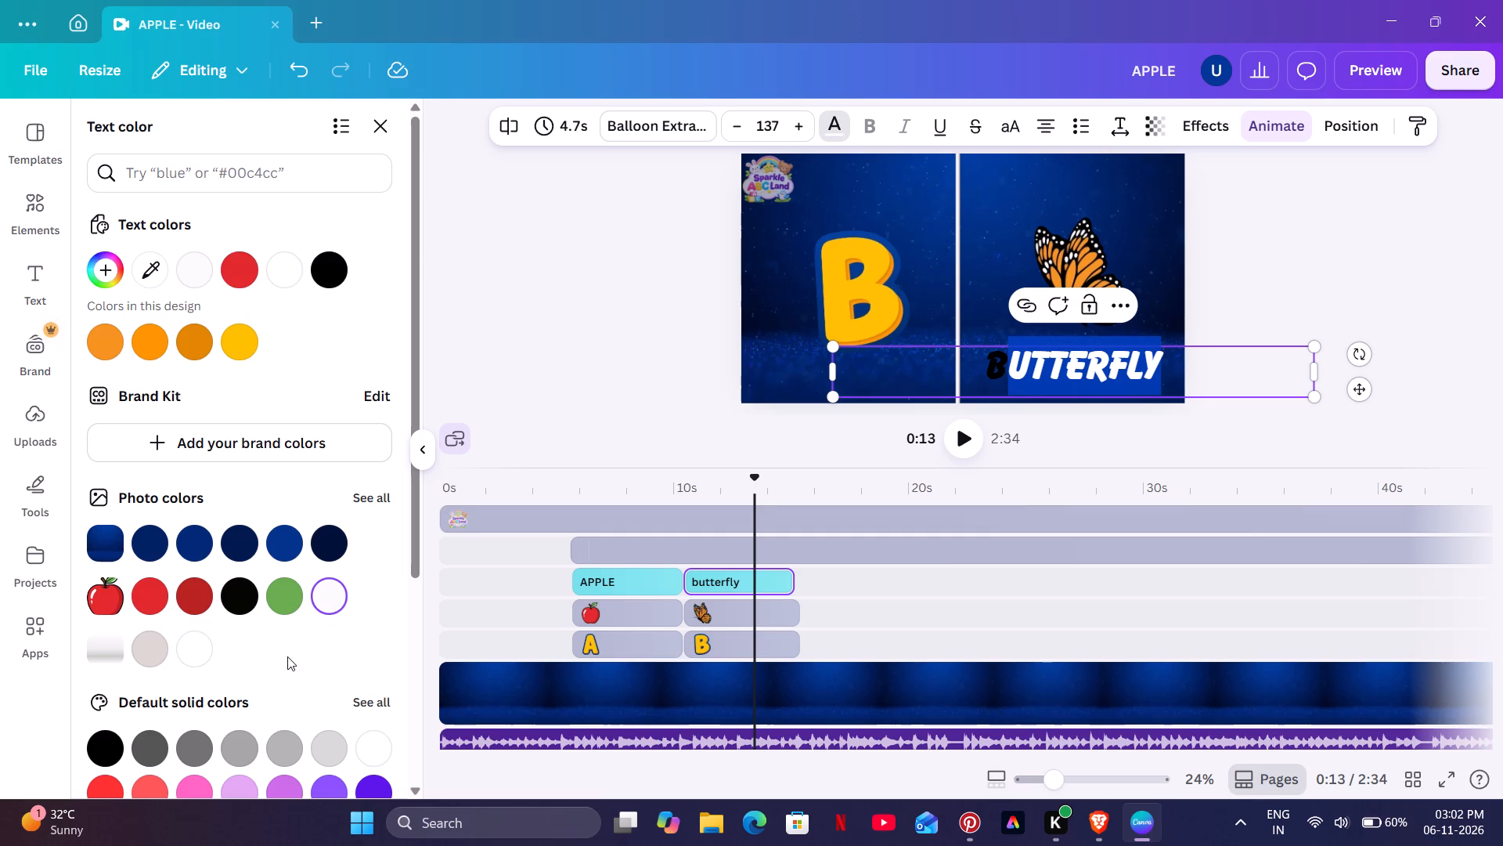
click(787, 295)
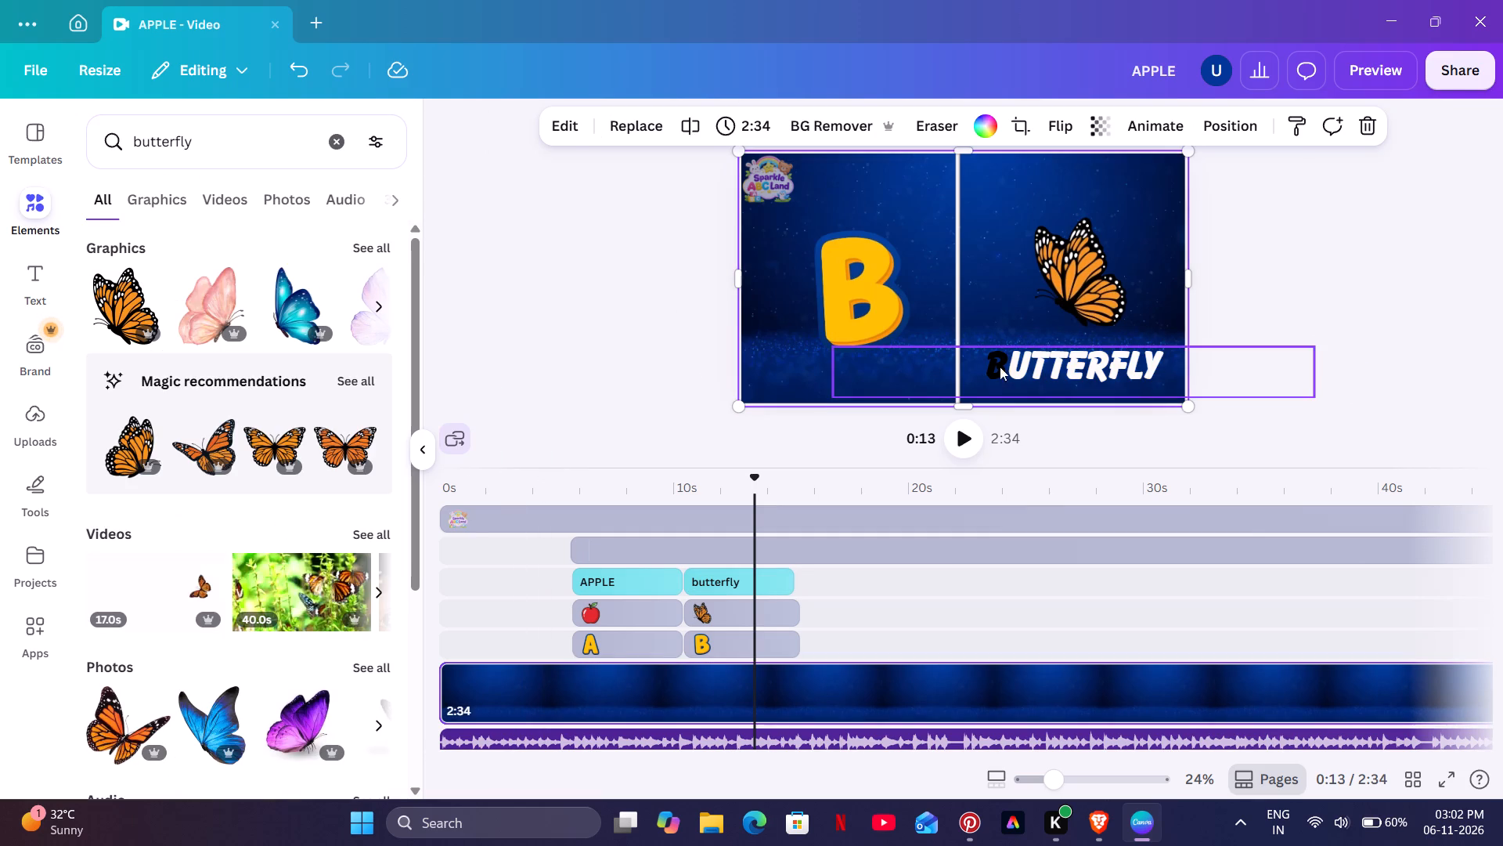
Colour the caption's first letter B light purple from the default solid colours.
click(1003, 371)
click(1004, 362)
drag(1004, 362, 961, 364)
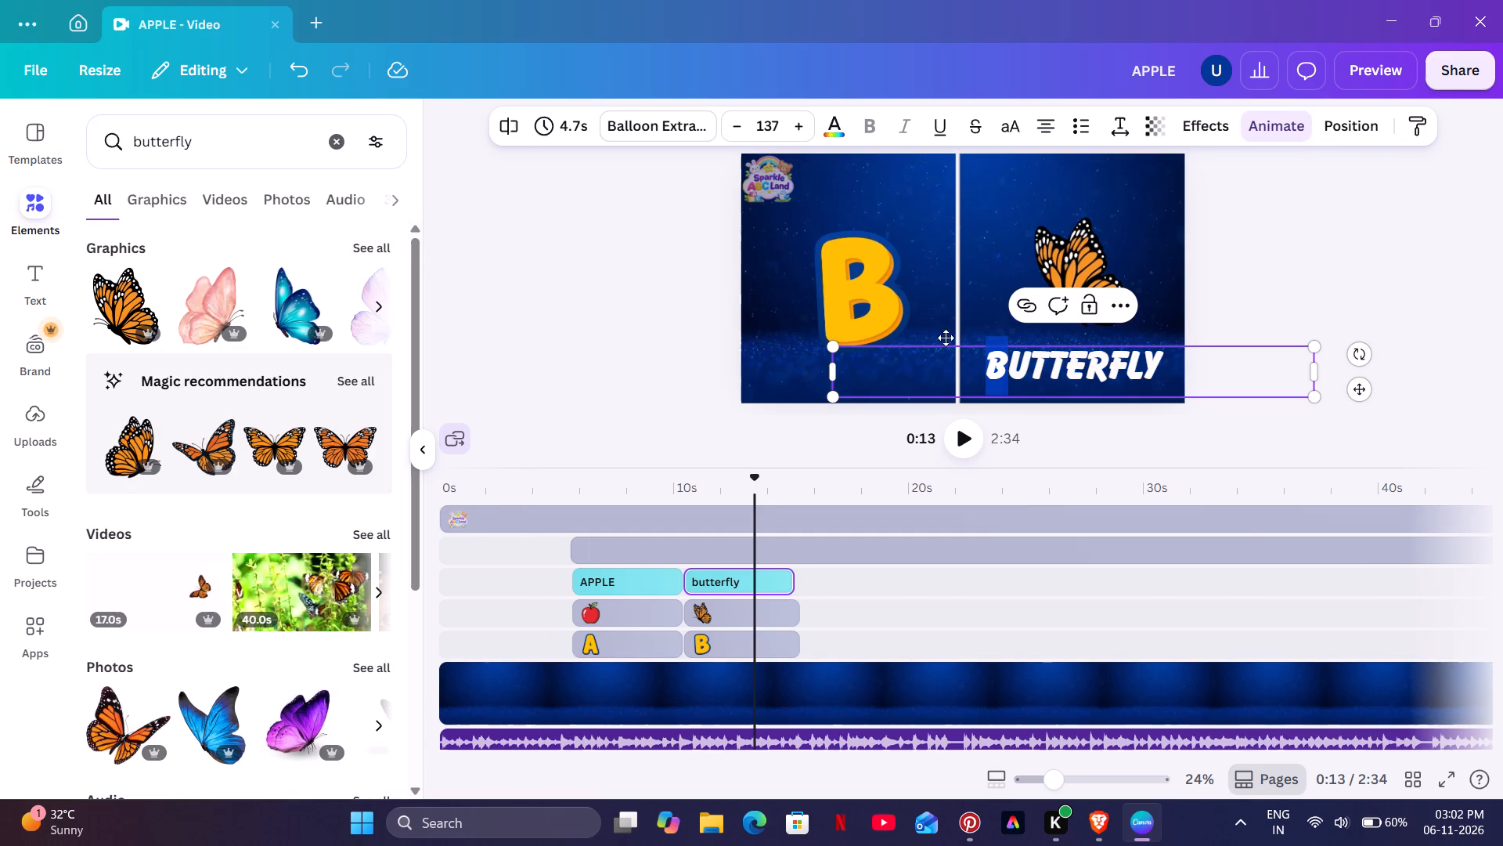
click(845, 137)
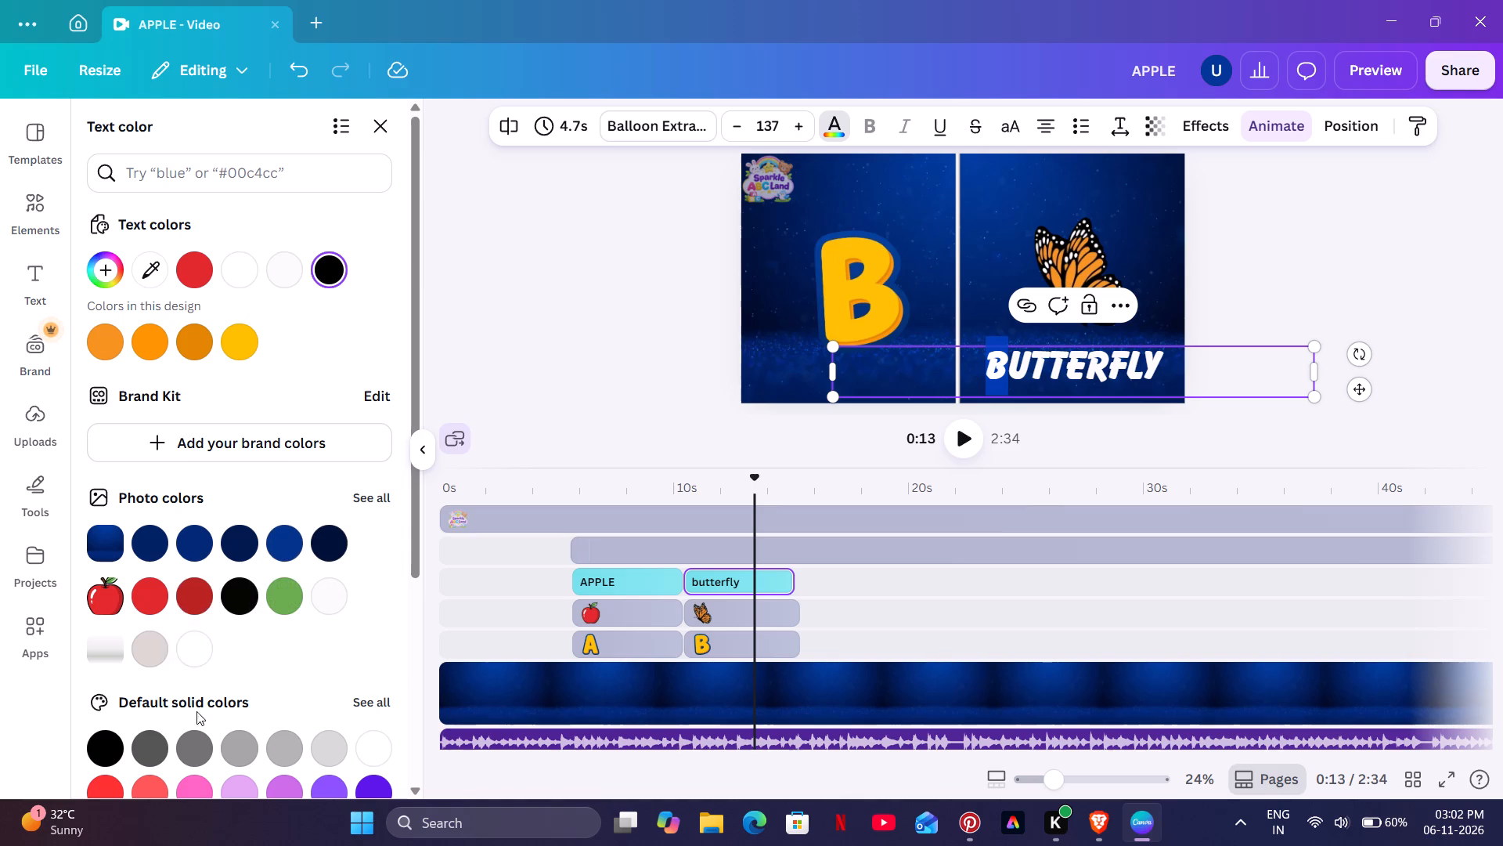
scroll(199, 715, down, 2)
click(240, 602)
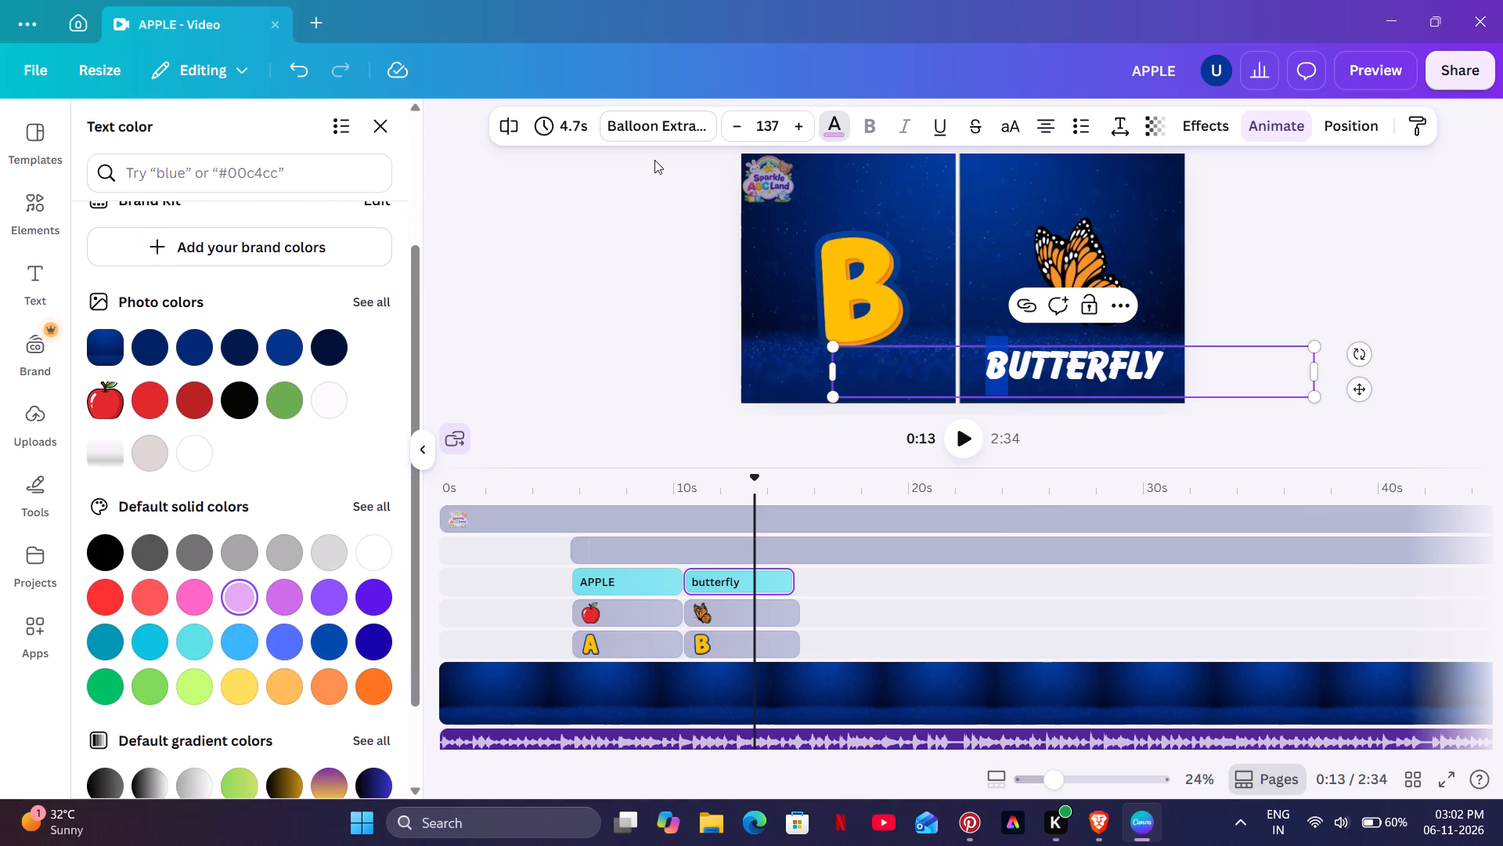
click(654, 160)
click(654, 160)
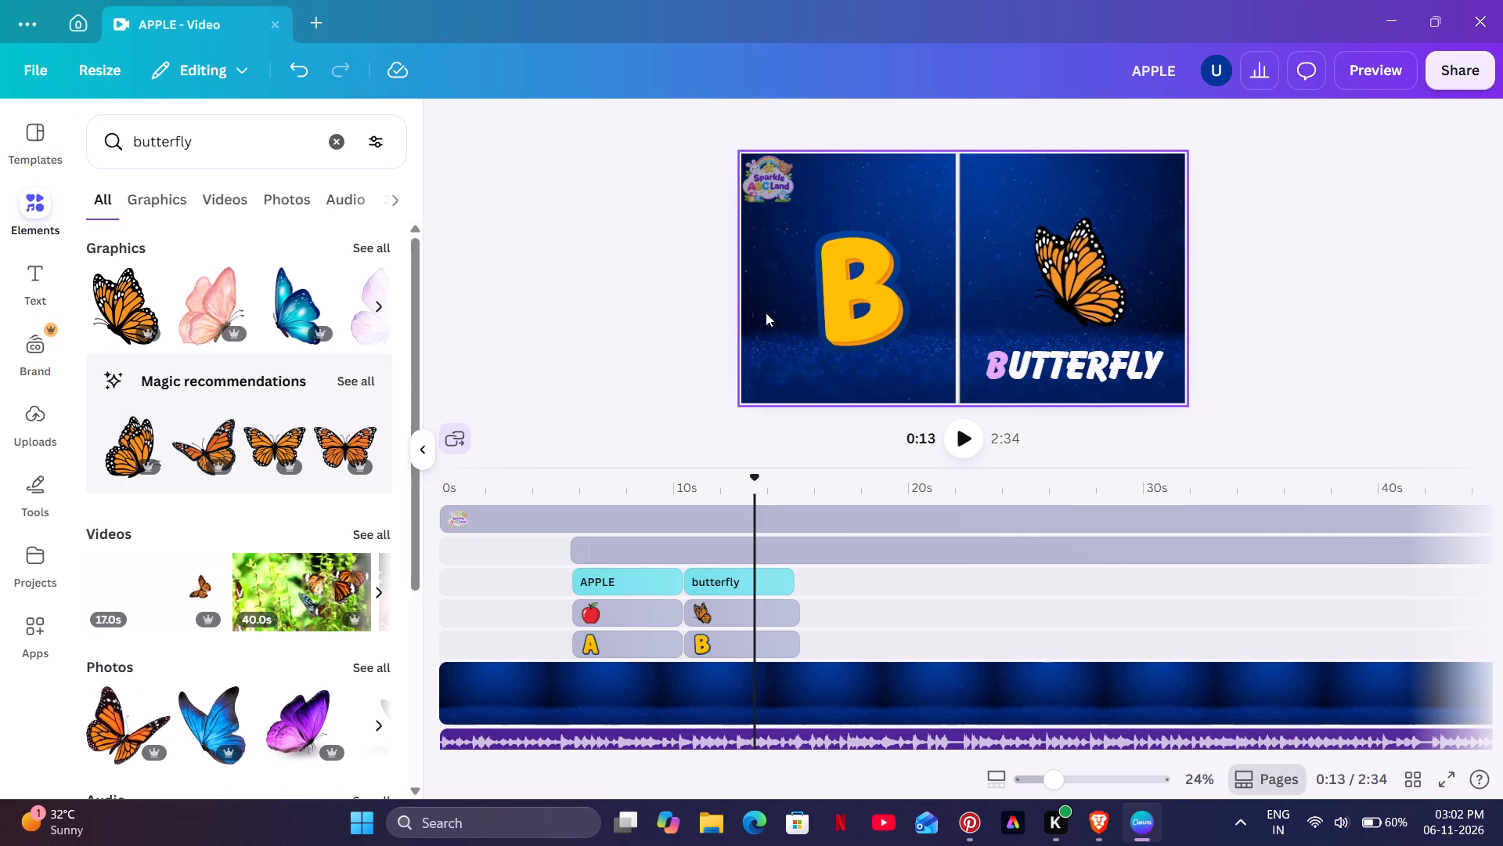
Nudge the butterfly picture and its caption slightly upward, keeping only one copy of the butterfly.
click(946, 279)
click(1068, 369)
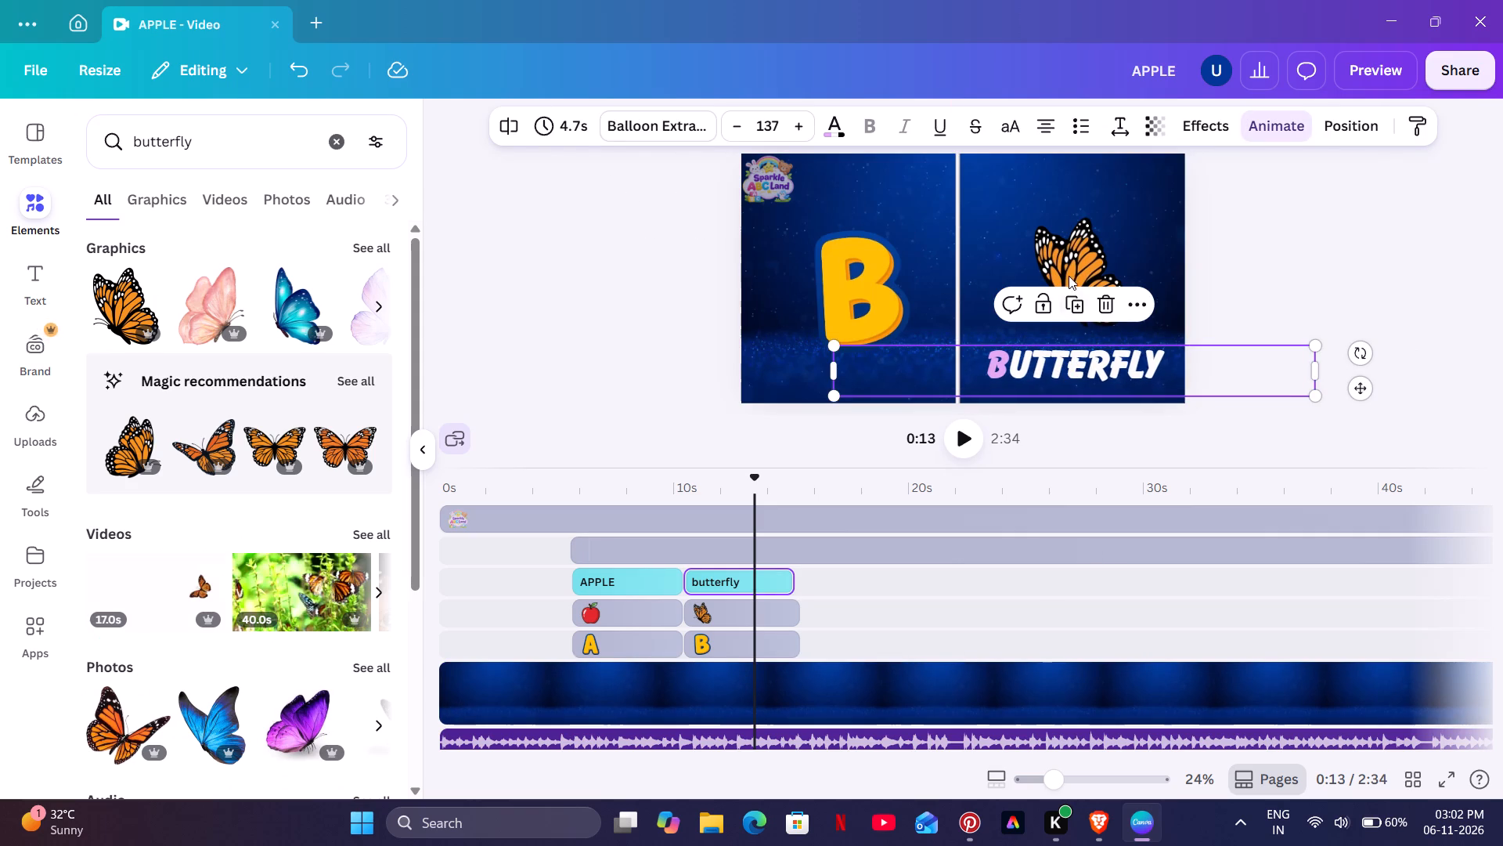
drag(1070, 266, 1070, 250)
click(1075, 368)
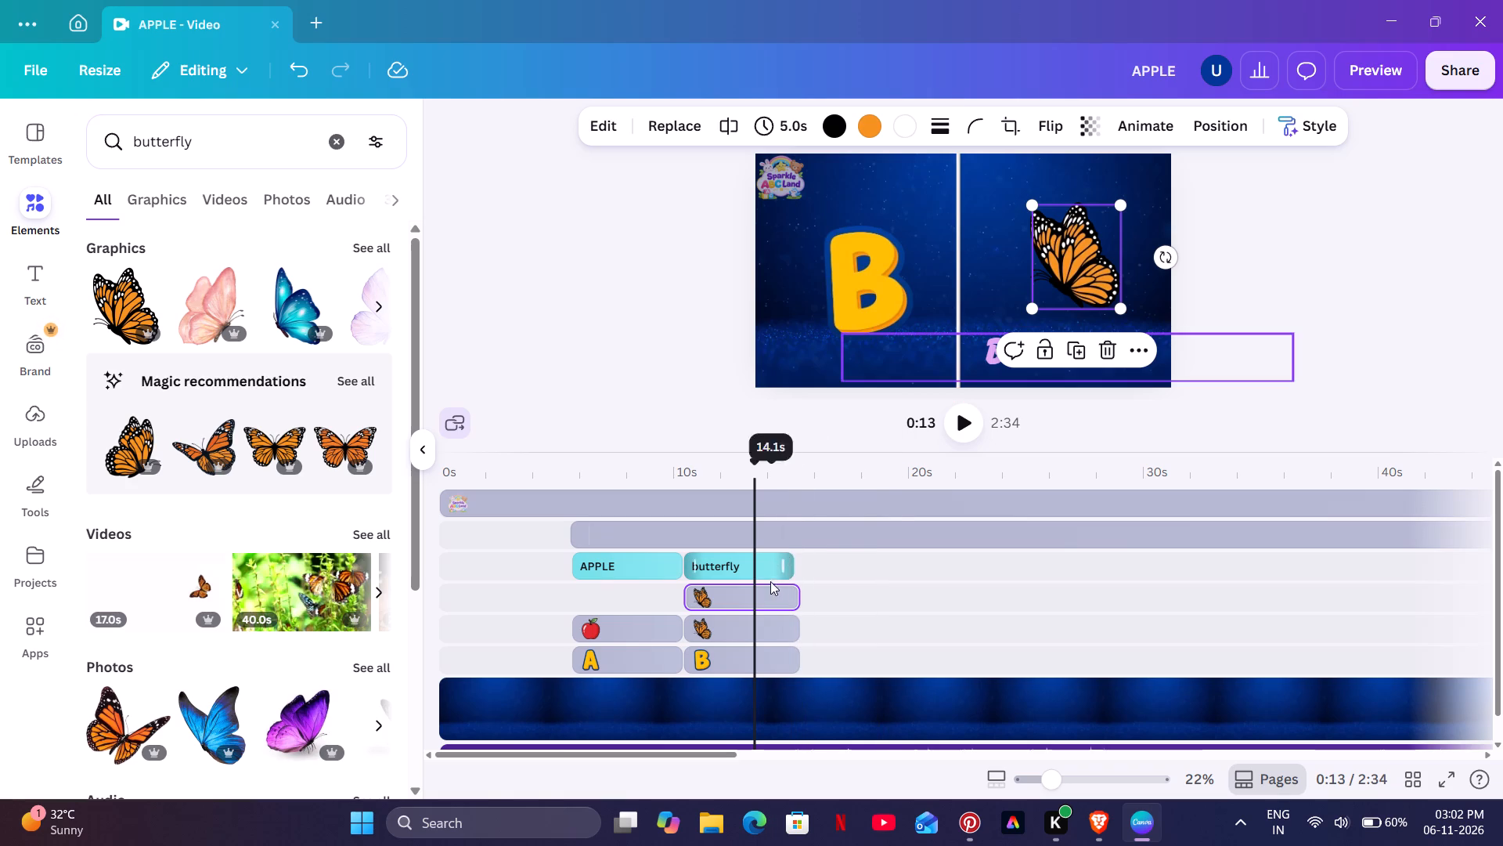
click(1112, 341)
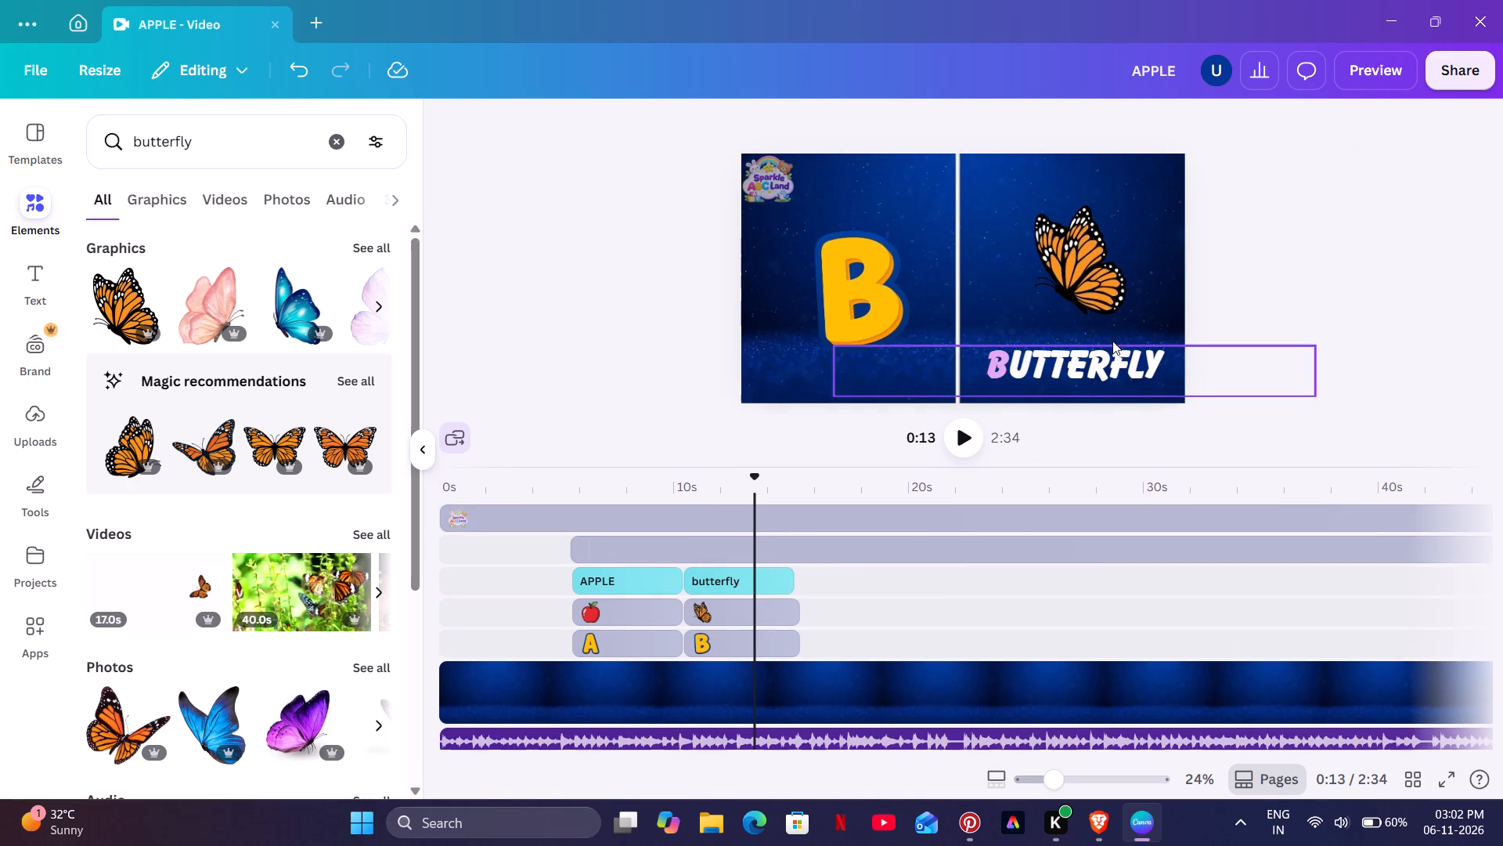
drag(1049, 368, 1050, 358)
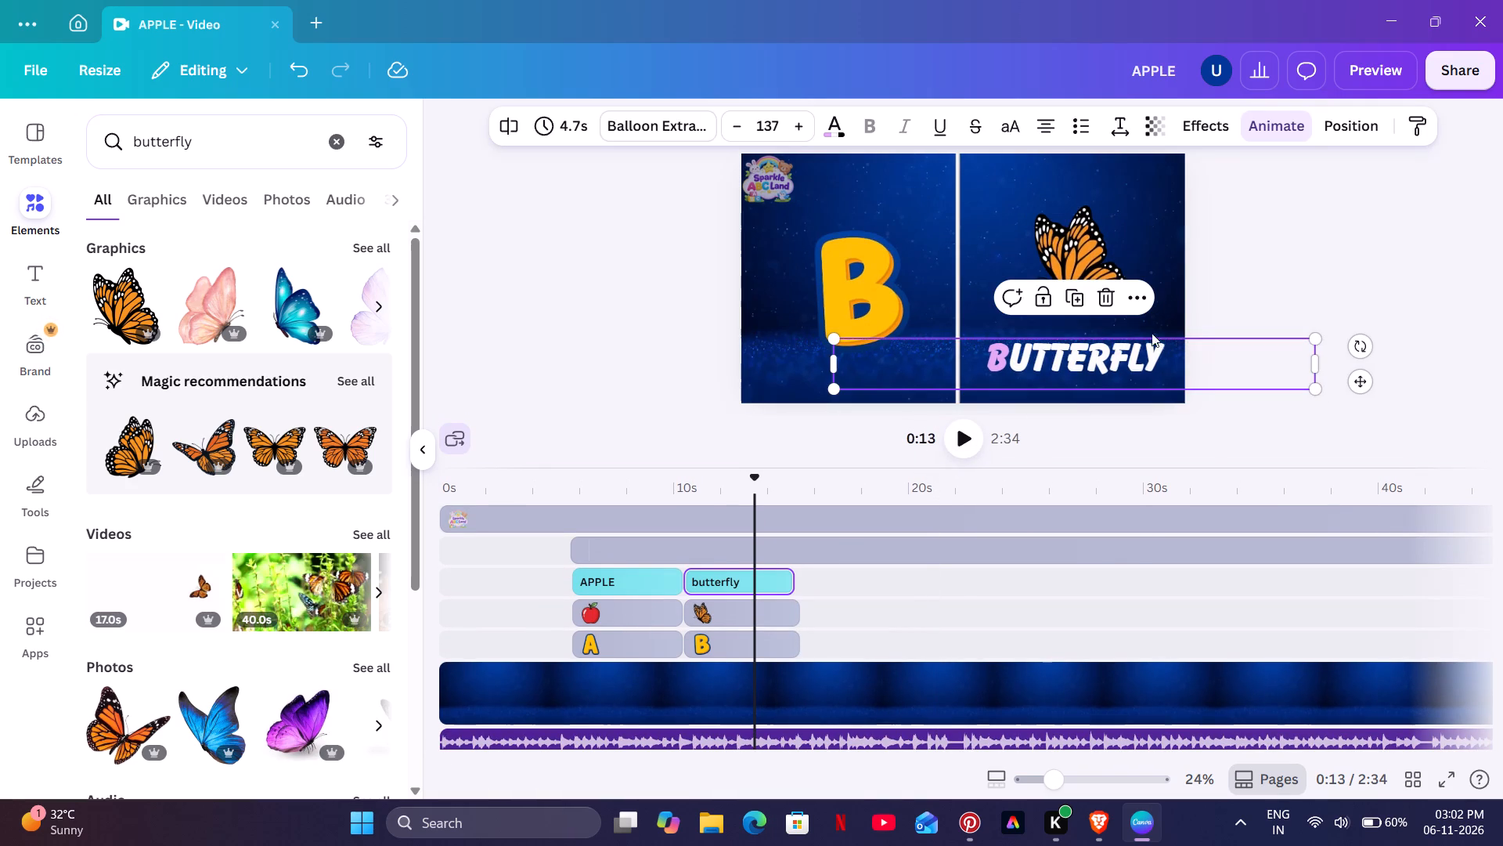
click(1371, 218)
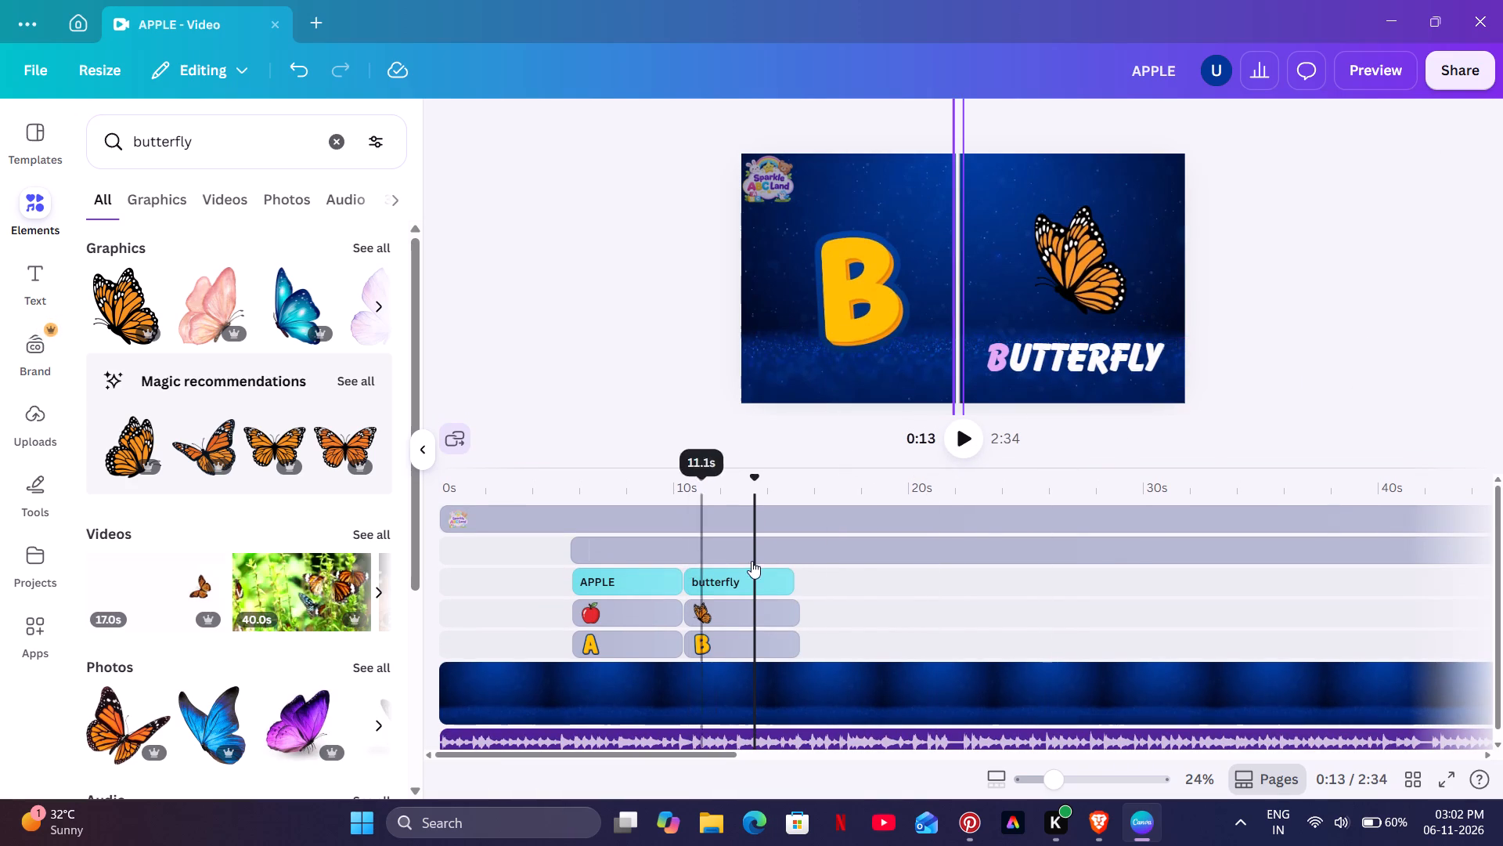
Extend the BUTTERFLY caption clip to 5.0 seconds so it ends together with the B and butterfly clips.
drag(788, 583, 802, 580)
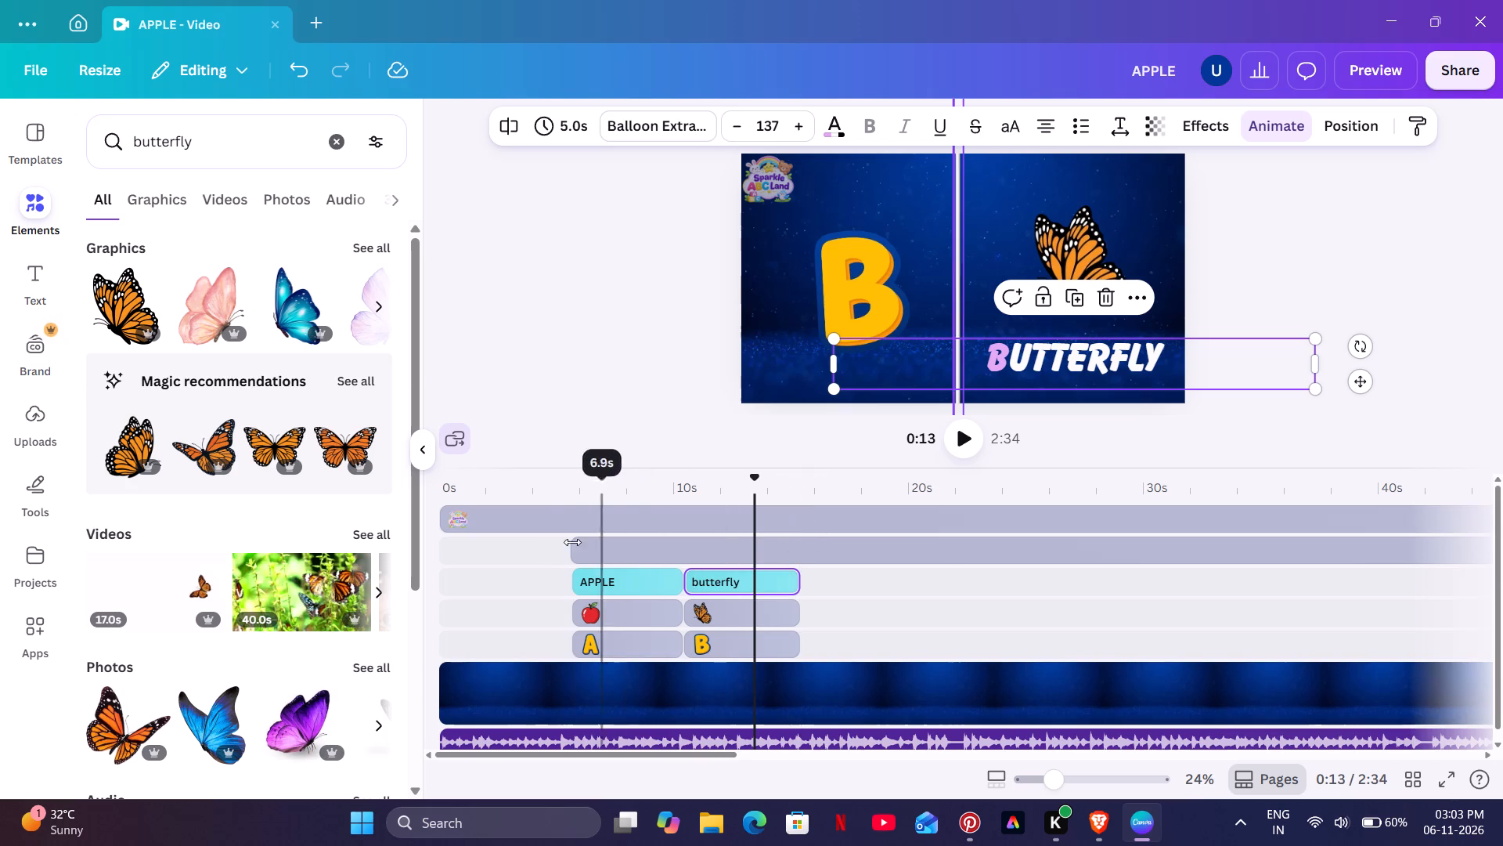
click(543, 540)
click(769, 532)
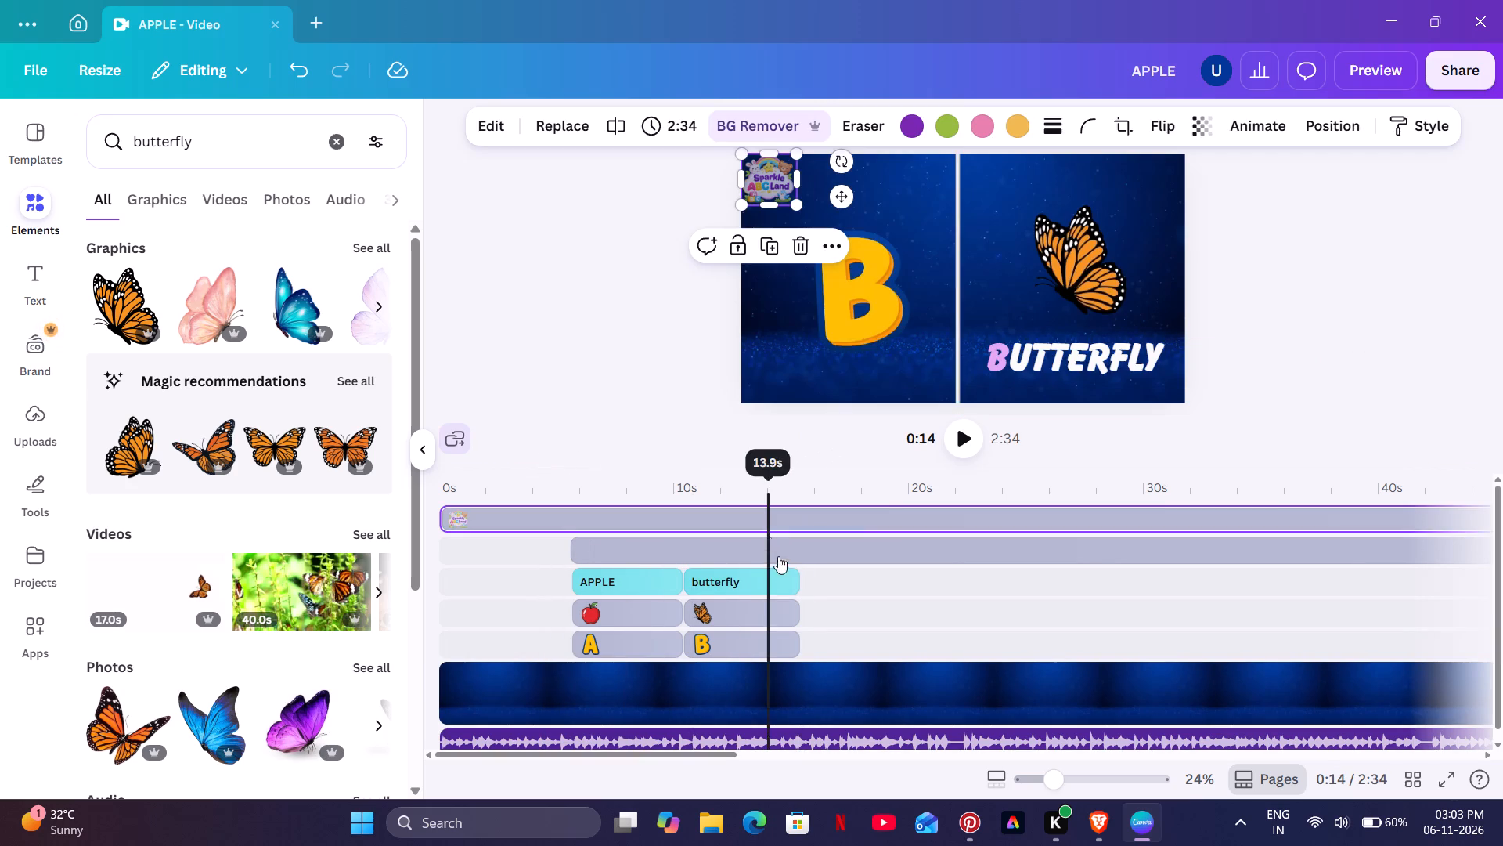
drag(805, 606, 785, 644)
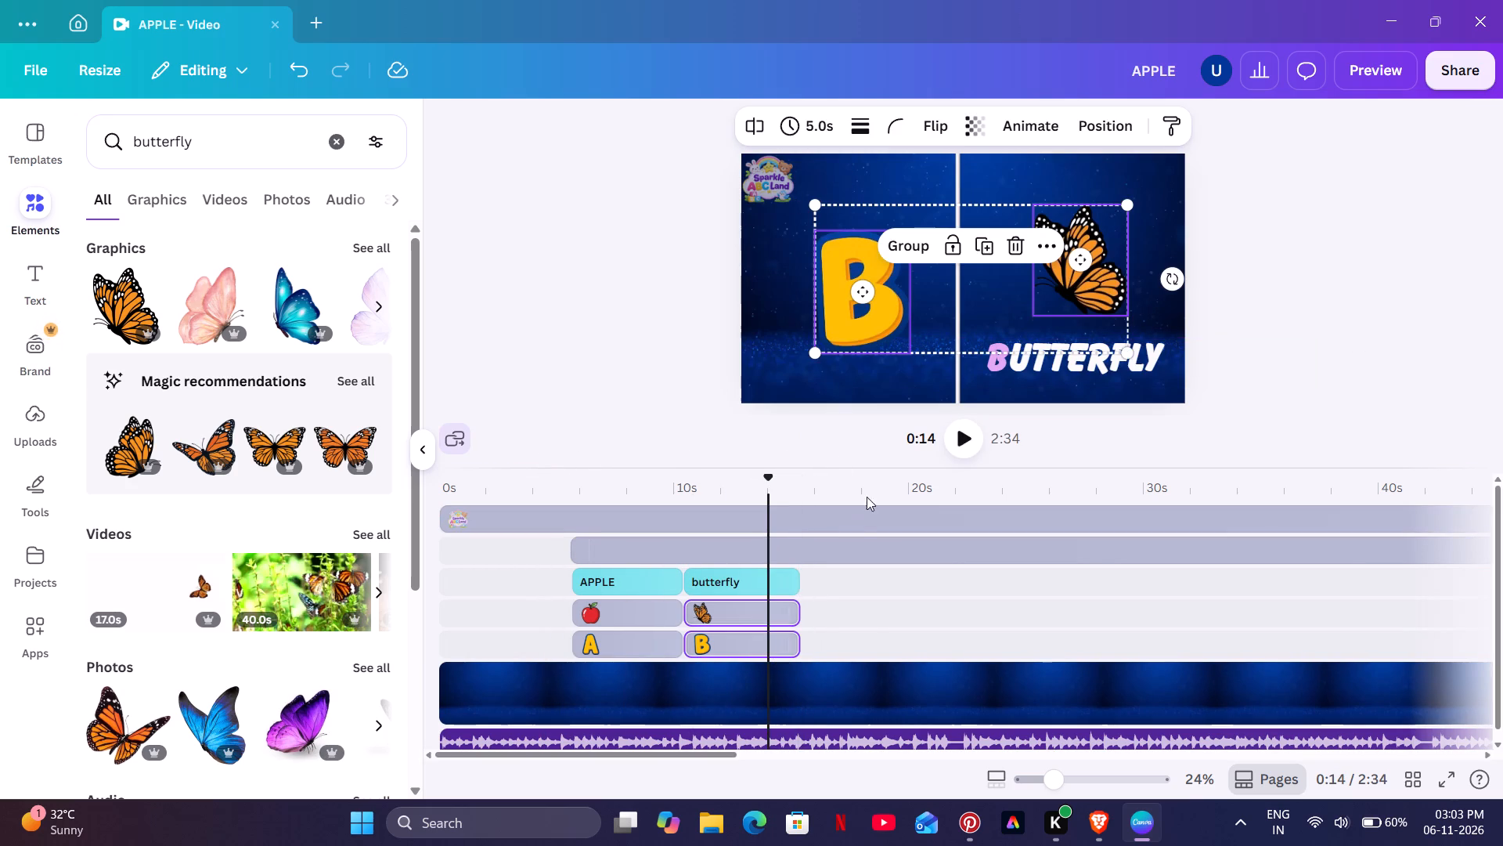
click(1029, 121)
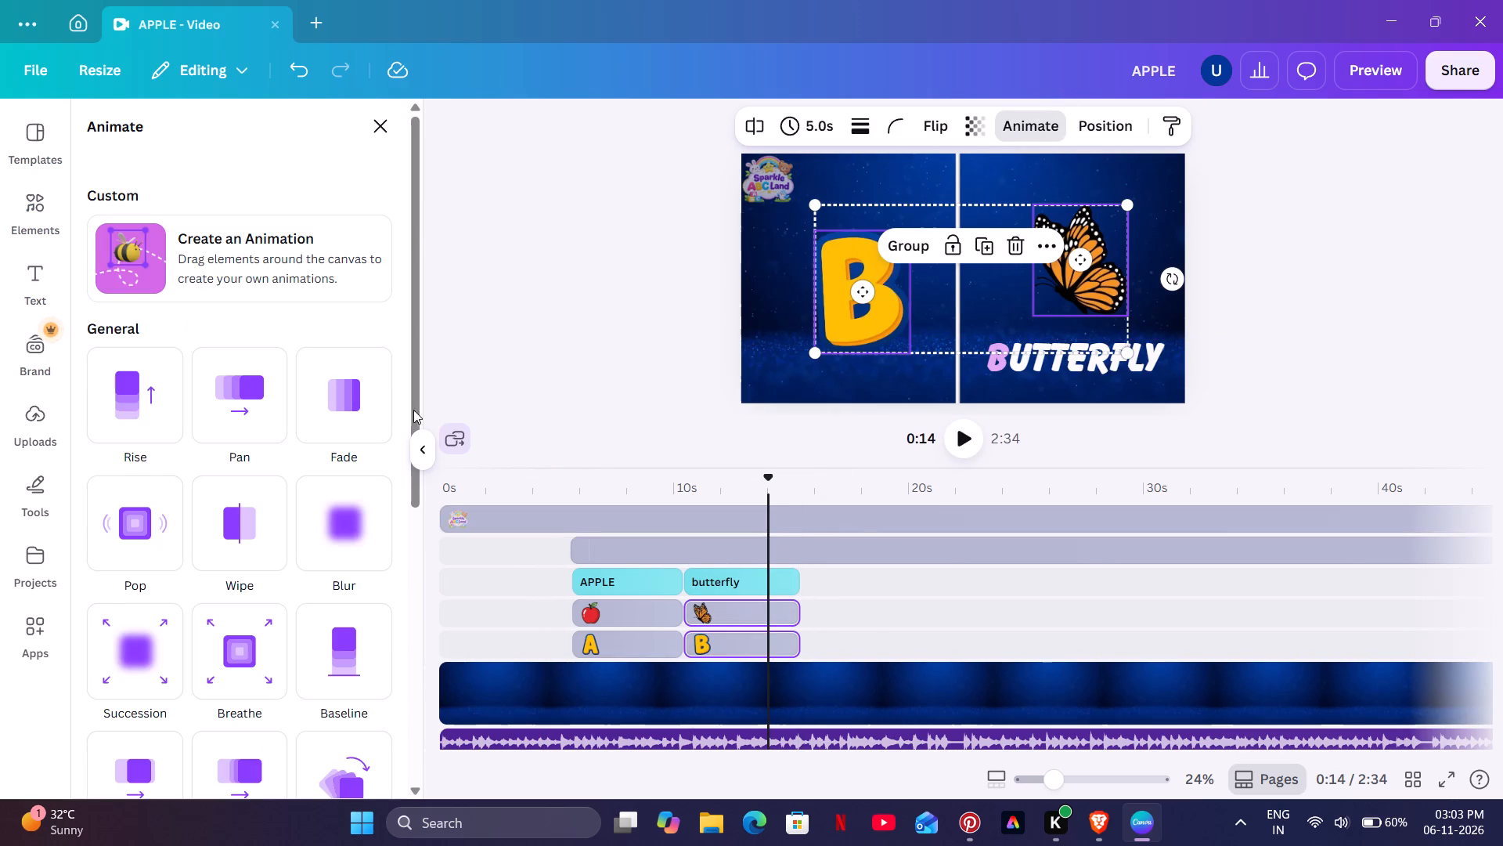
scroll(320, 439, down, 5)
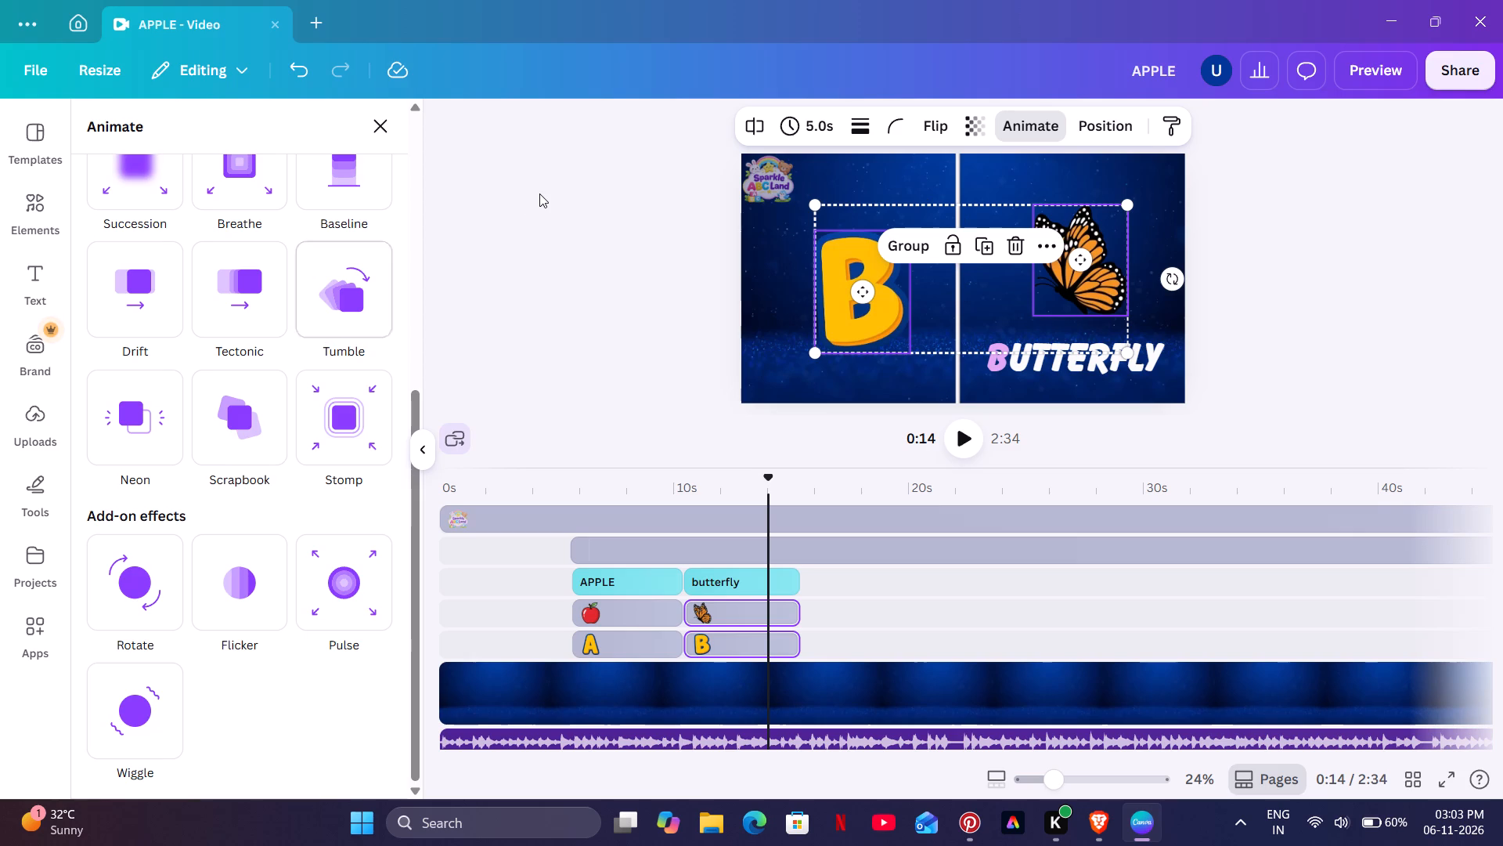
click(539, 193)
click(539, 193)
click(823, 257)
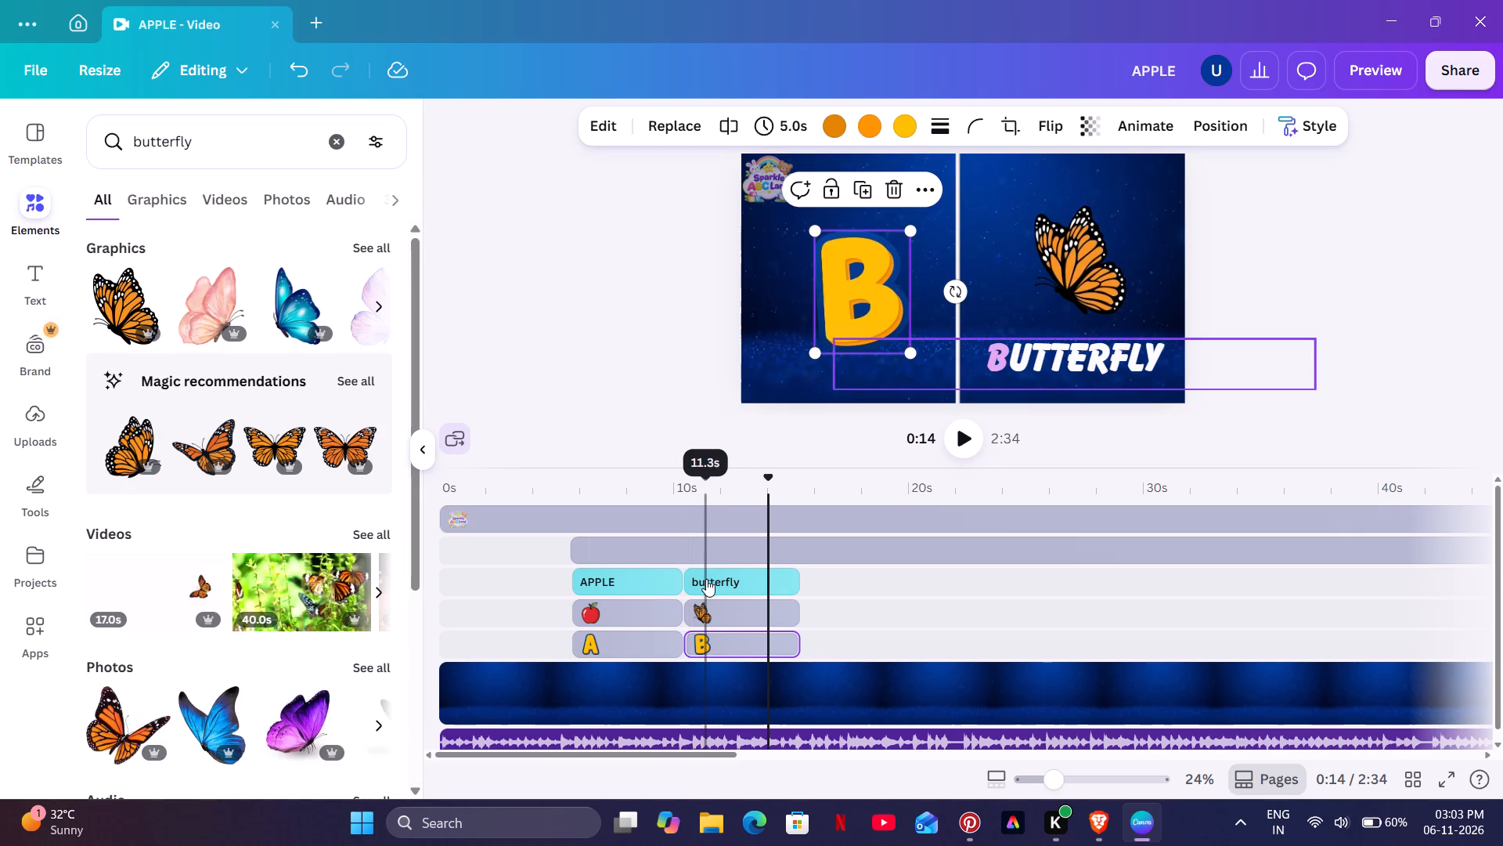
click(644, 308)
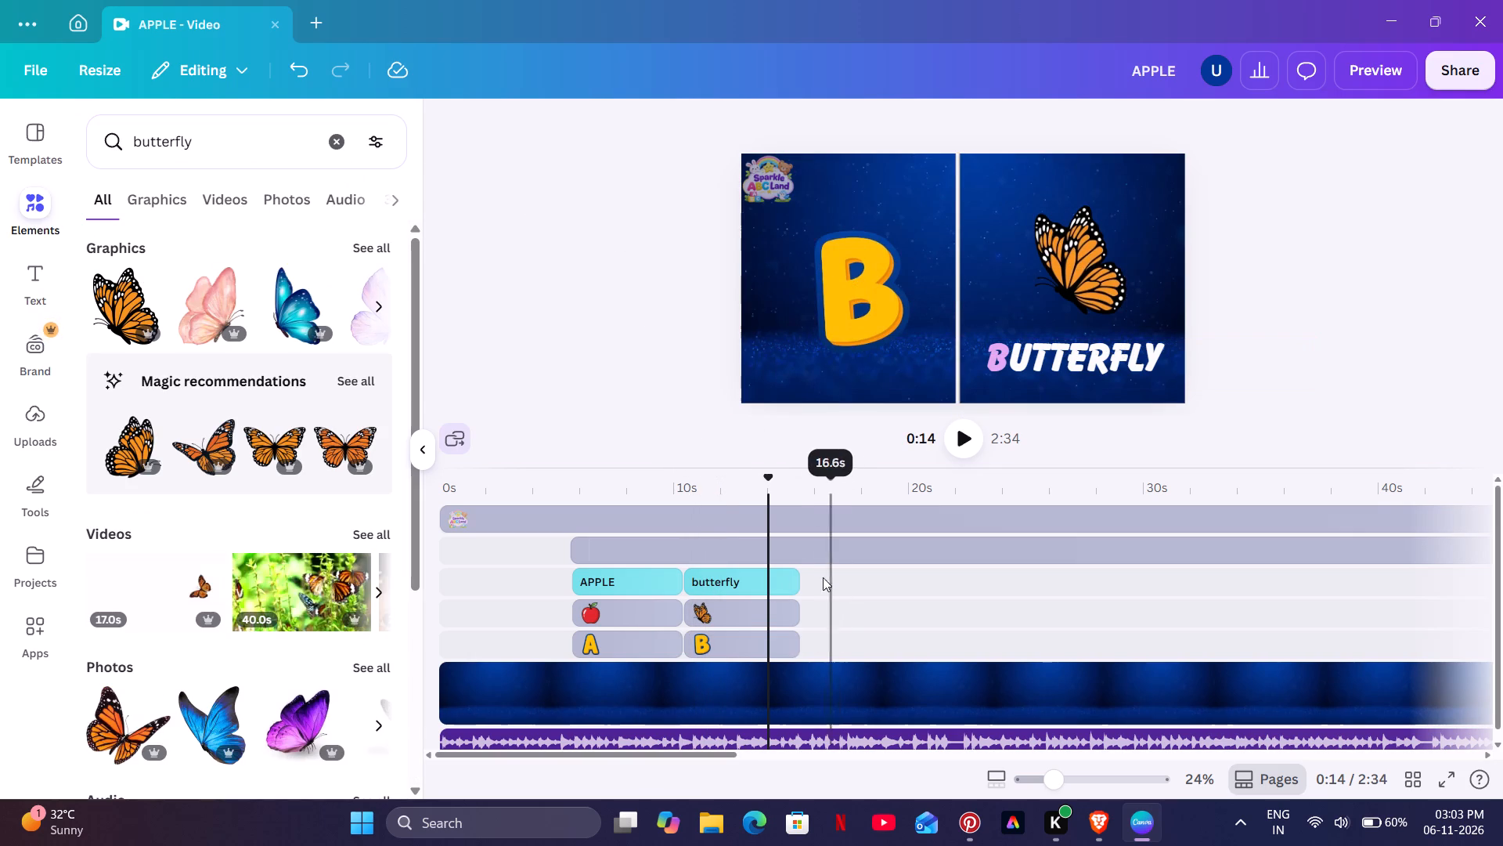
Apply the Tumble animation to the letter B and the butterfly picture together.
drag(820, 606, 773, 642)
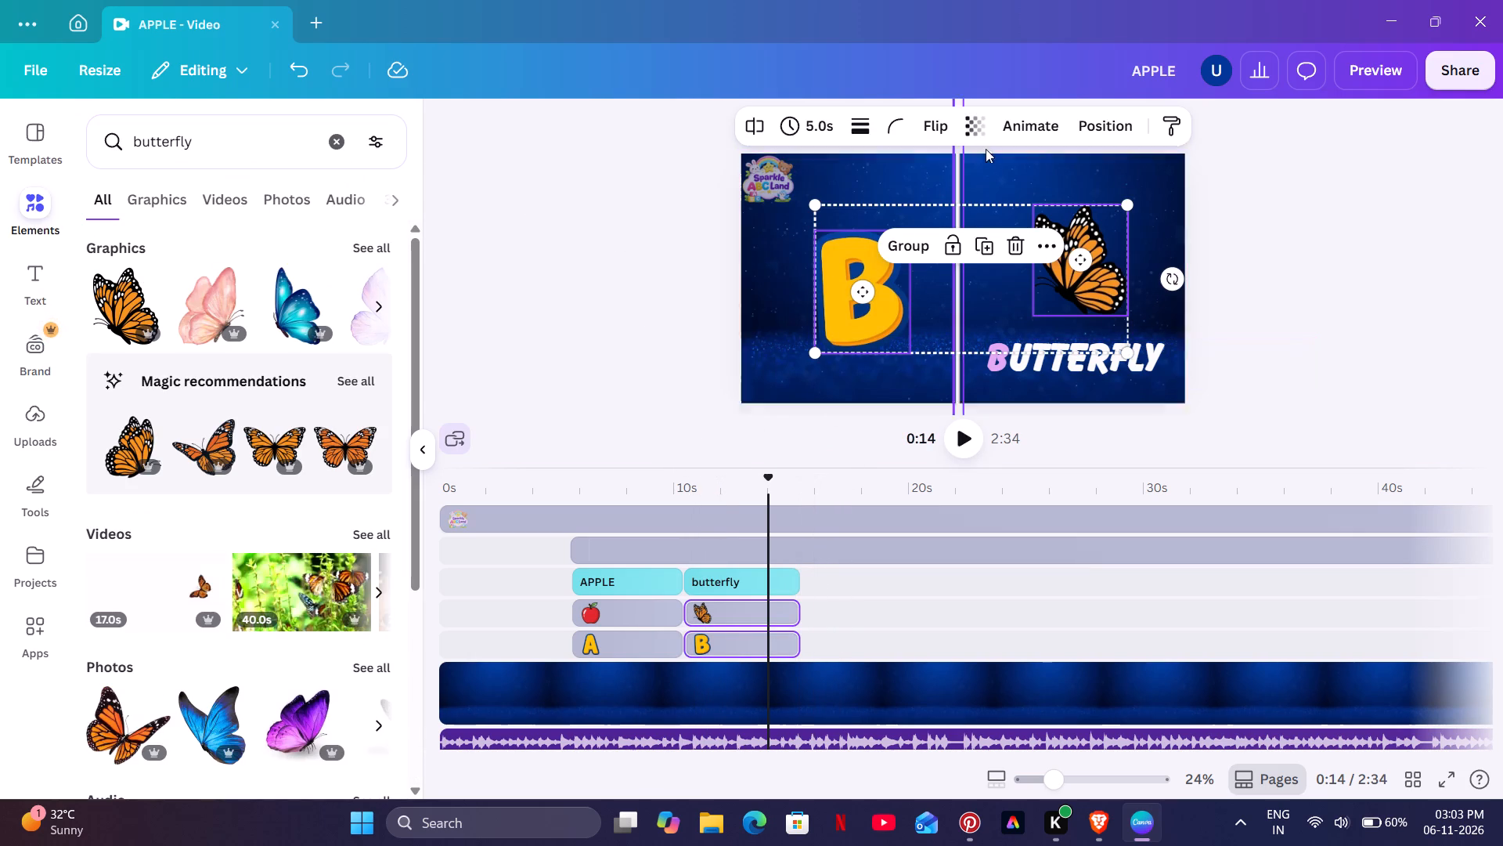
click(1036, 119)
scroll(281, 450, down, 6)
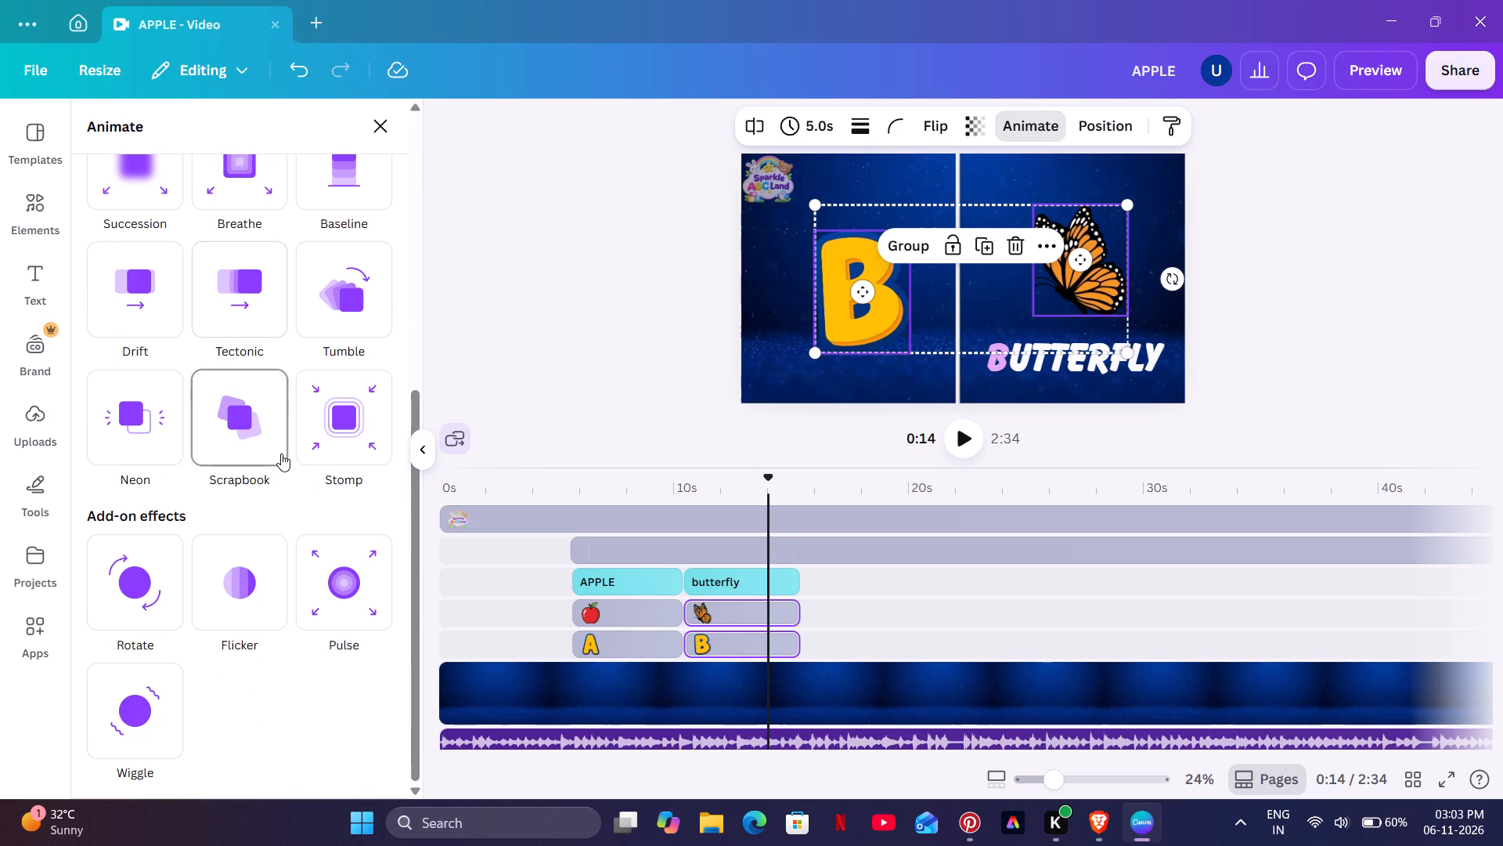
click(330, 320)
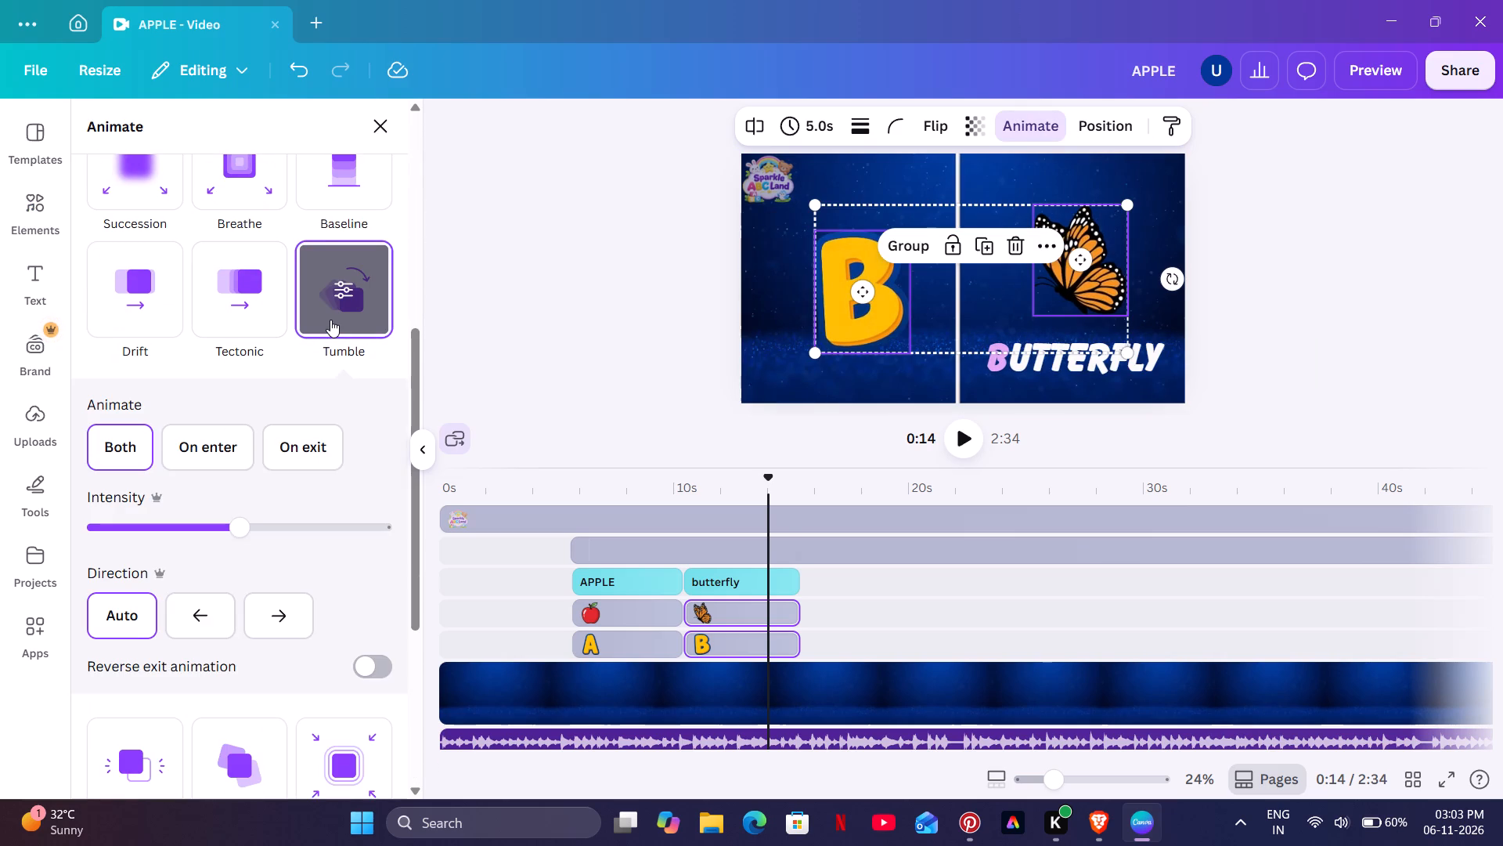
Add the Pulse effect to the B and butterfly at near-minimum intensity, and play back the change from A to B.
scroll(330, 320, down, 5)
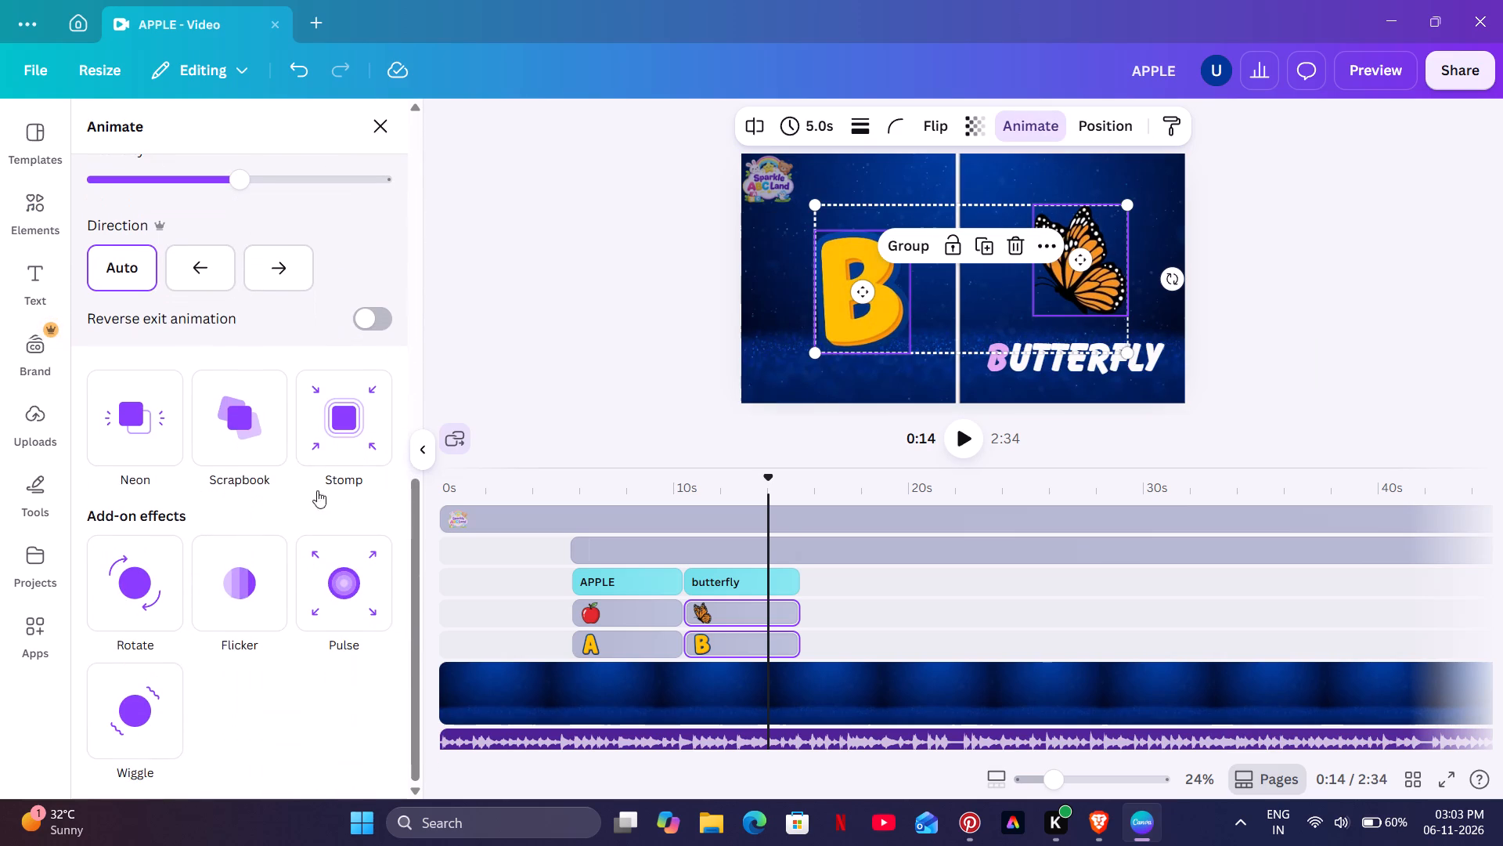
click(334, 552)
scroll(334, 552, down, 3)
drag(245, 533, 237, 534)
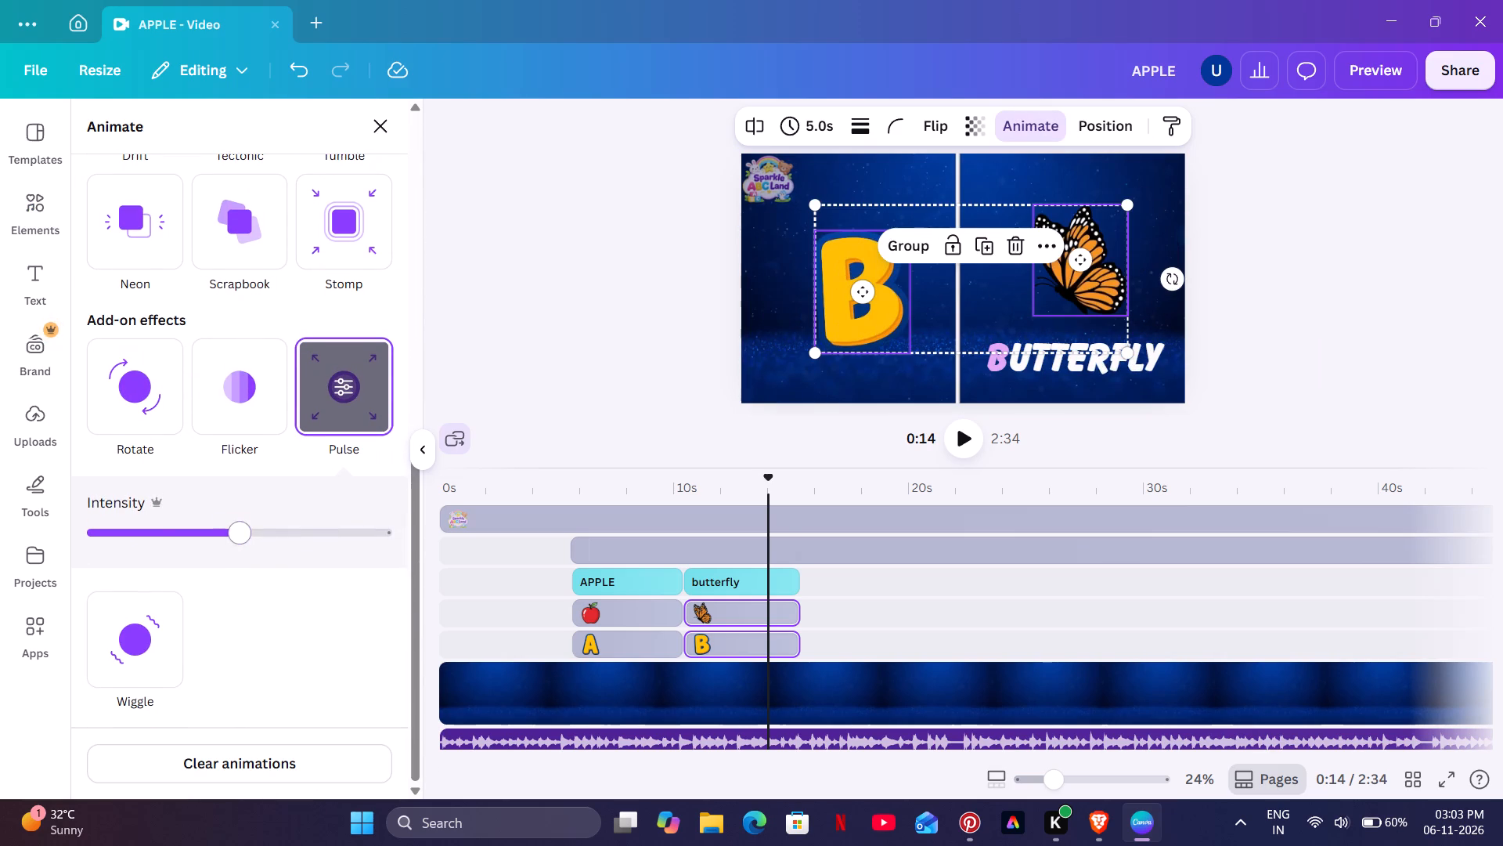
drag(237, 534, 99, 543)
click(478, 254)
click(626, 495)
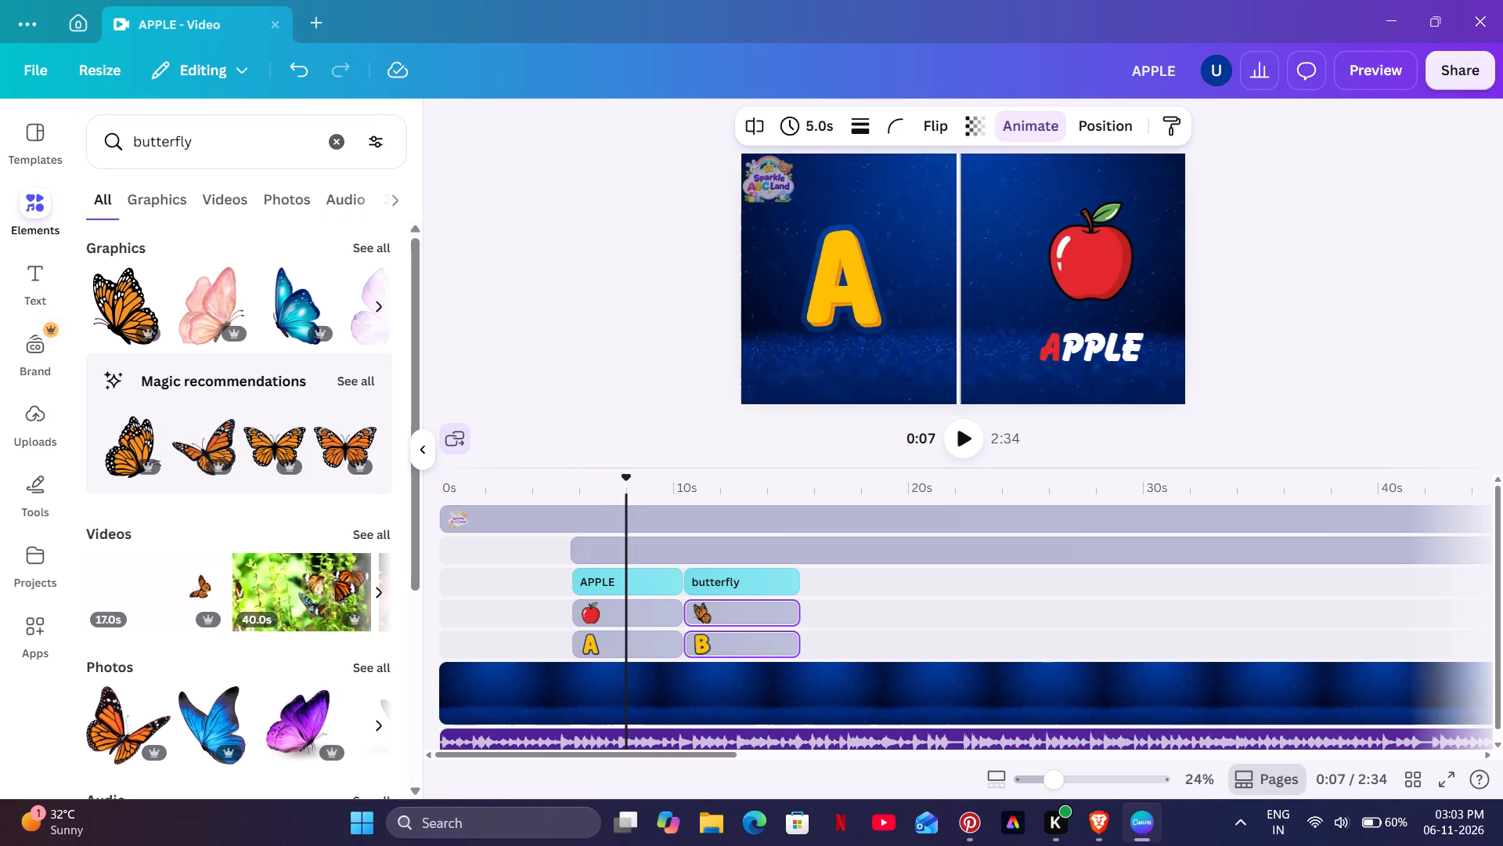
click(644, 487)
click(936, 433)
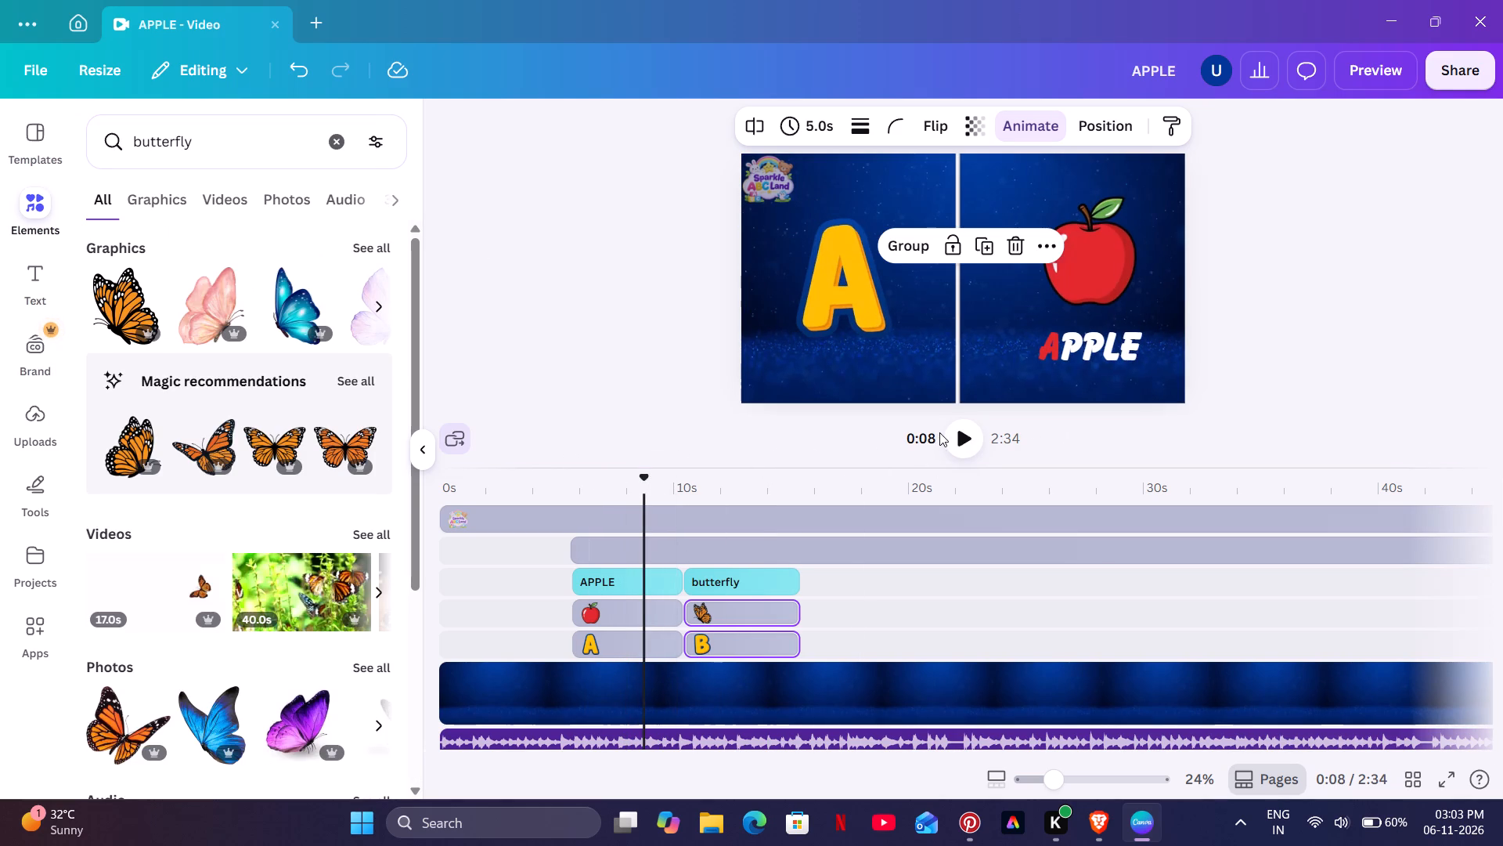
click(946, 432)
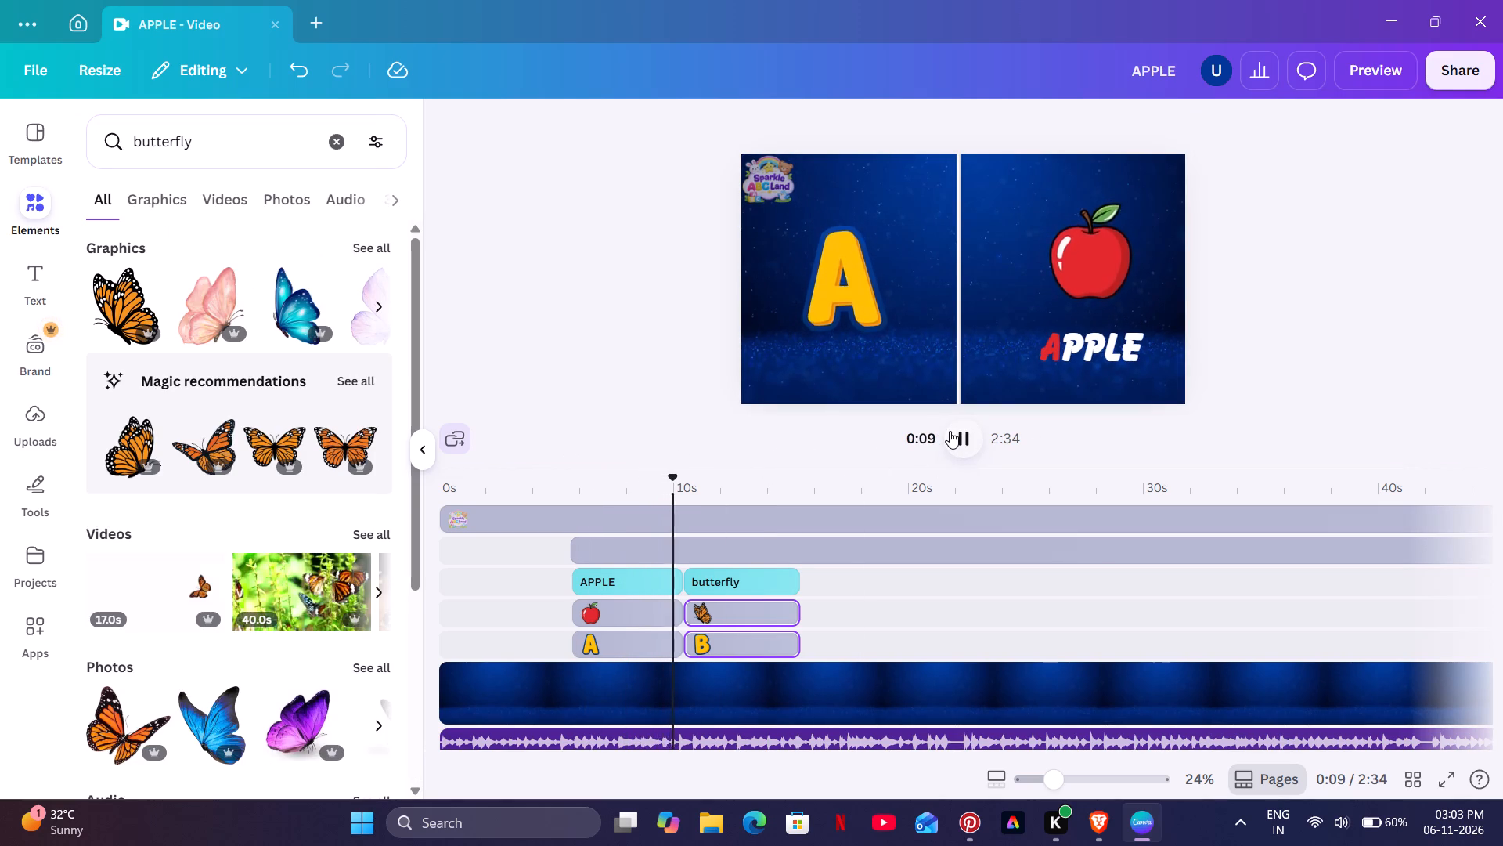
click(950, 431)
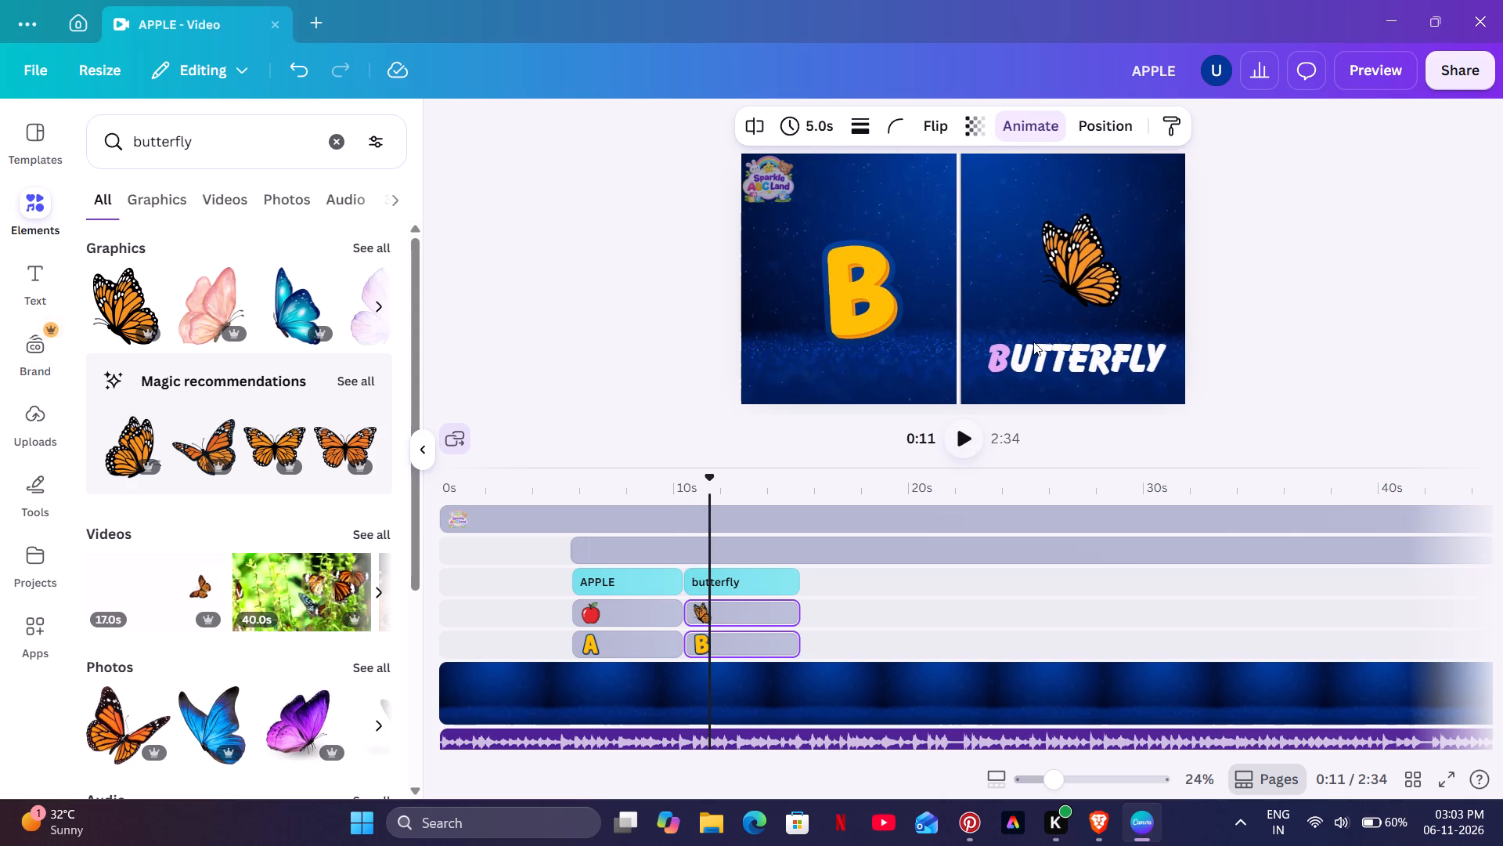
Set the Tumble direction of the butterfly alone to leftward, and play back from the apple section past the butterfly's end.
click(1090, 262)
click(1090, 262)
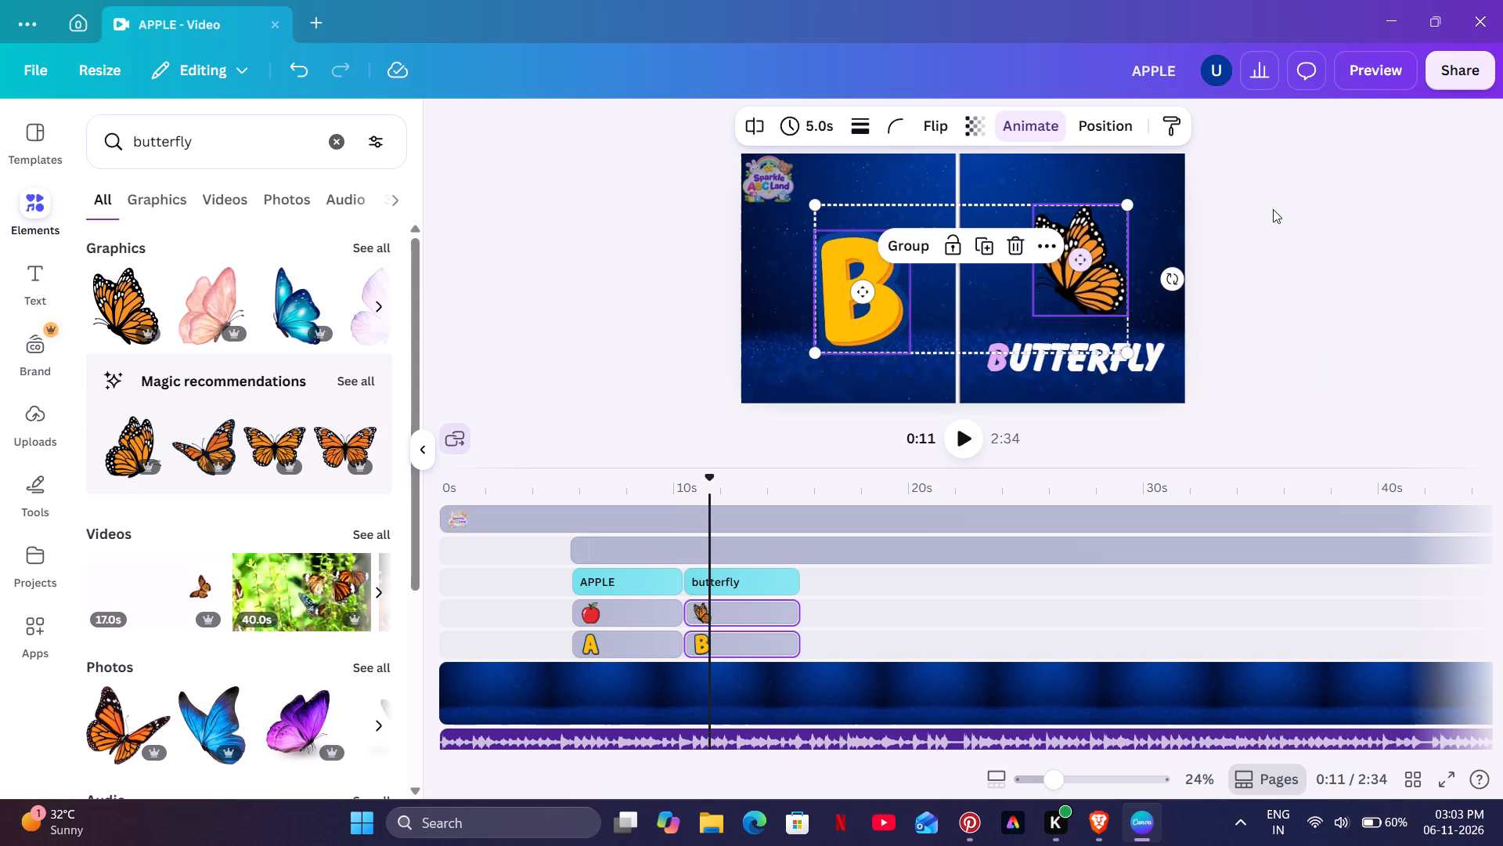
click(1273, 209)
click(1083, 283)
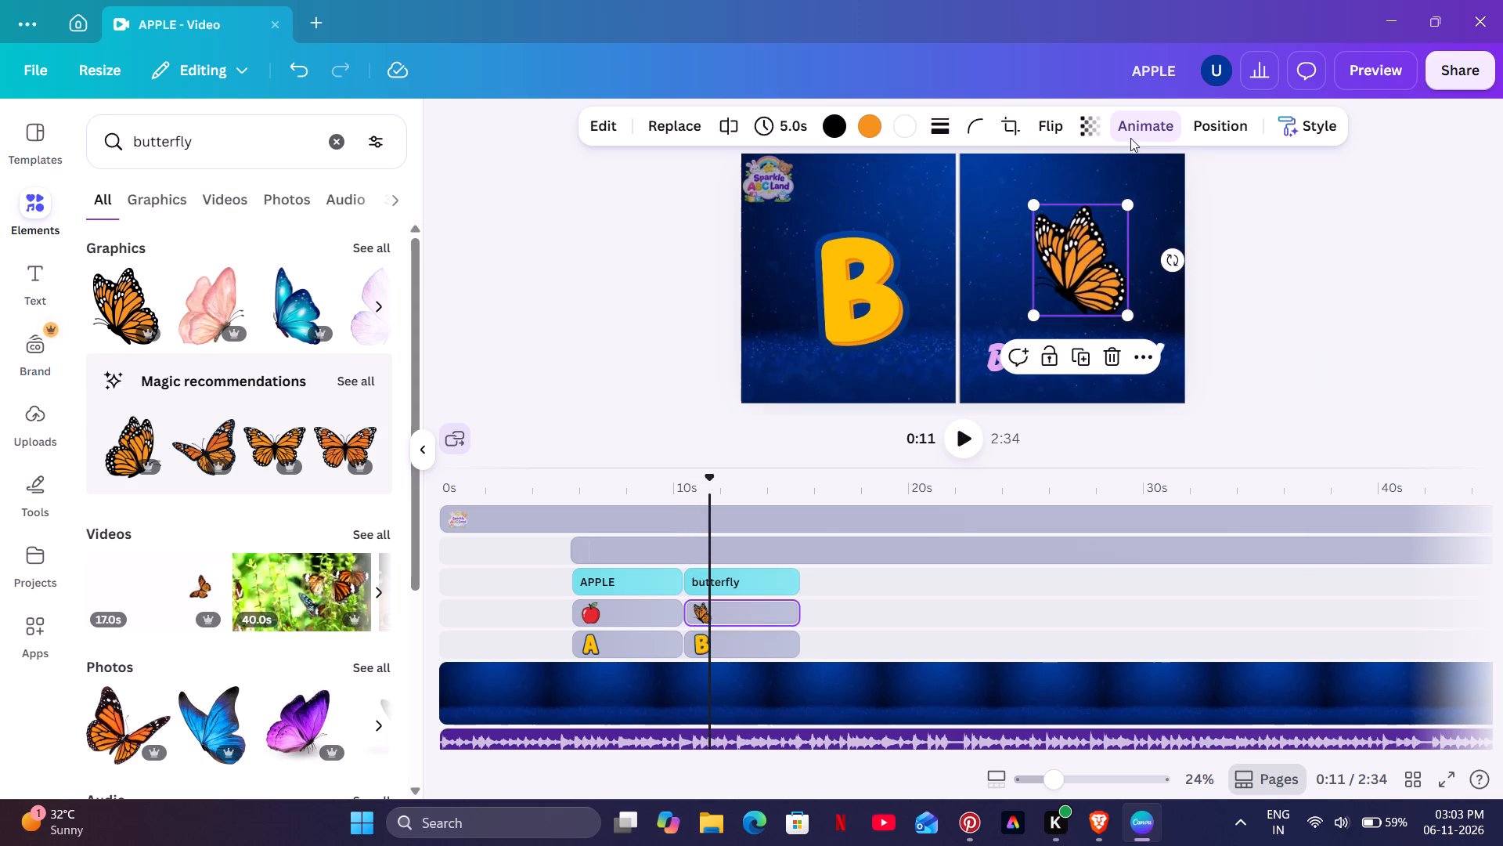
click(1133, 131)
scroll(382, 485, down, 1)
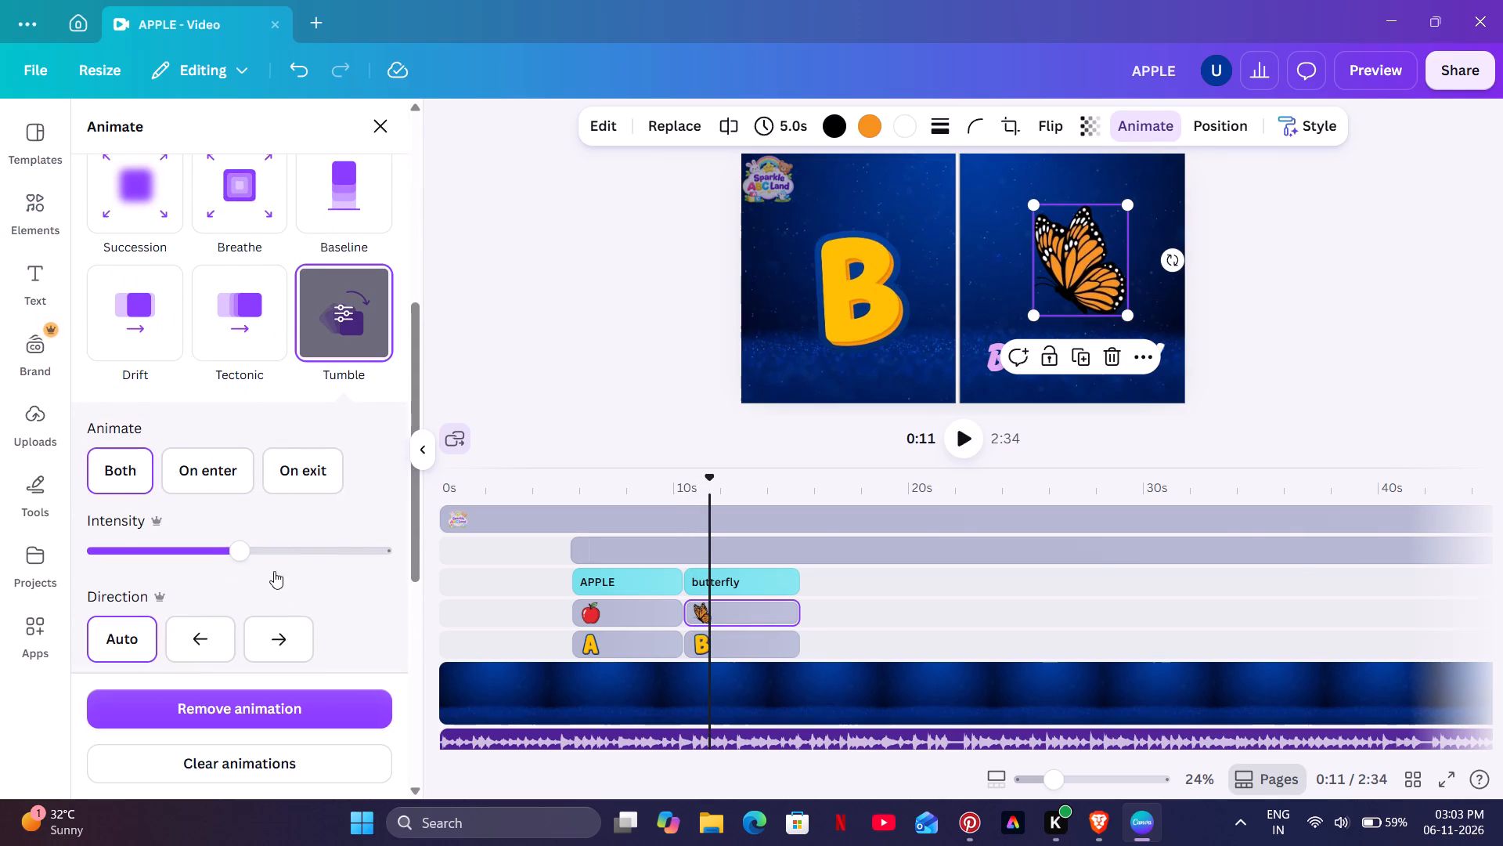
click(216, 637)
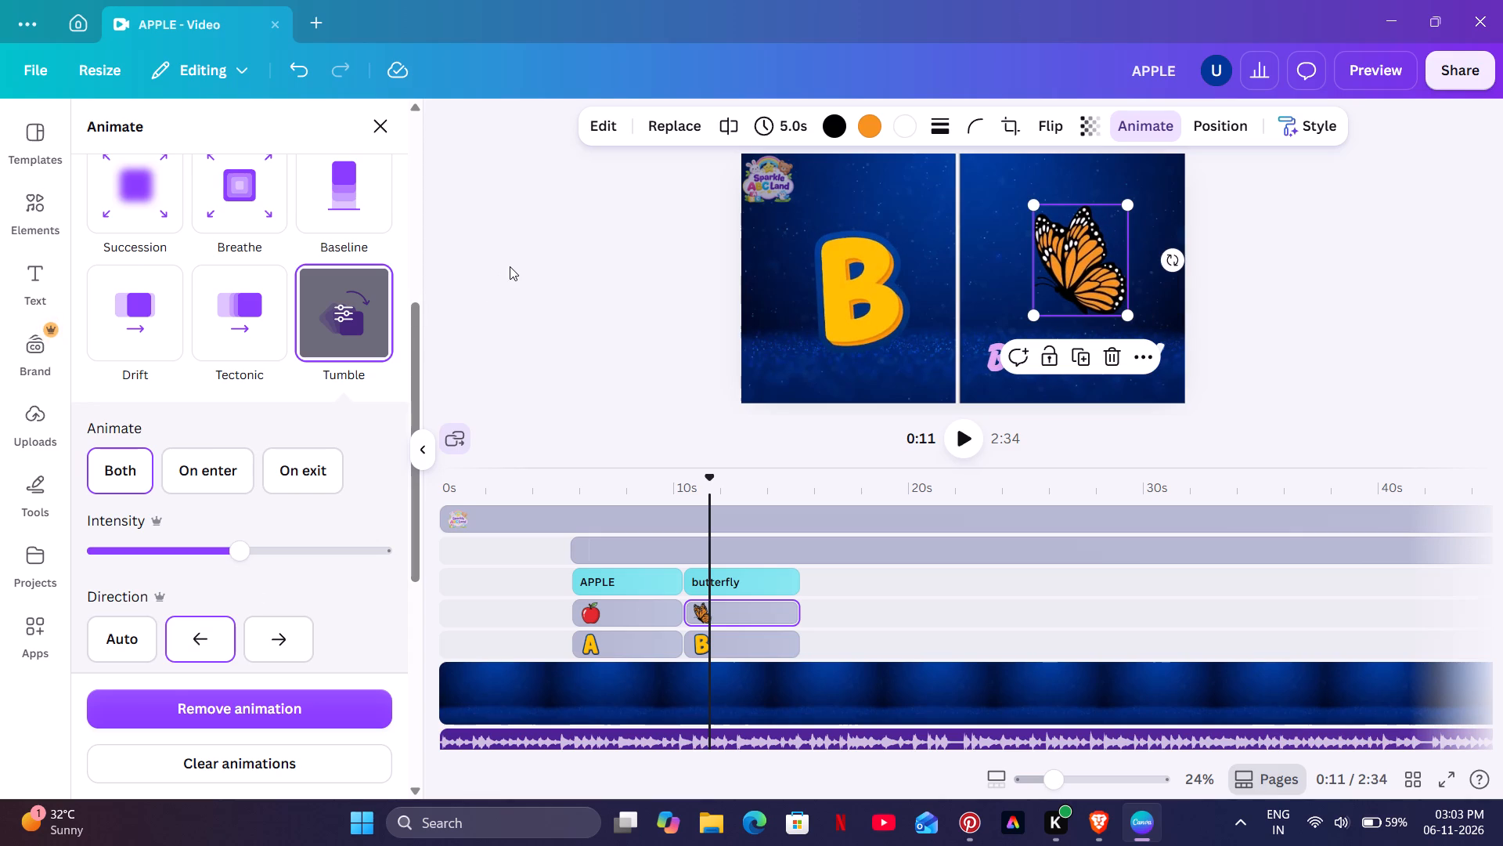
click(510, 266)
click(647, 484)
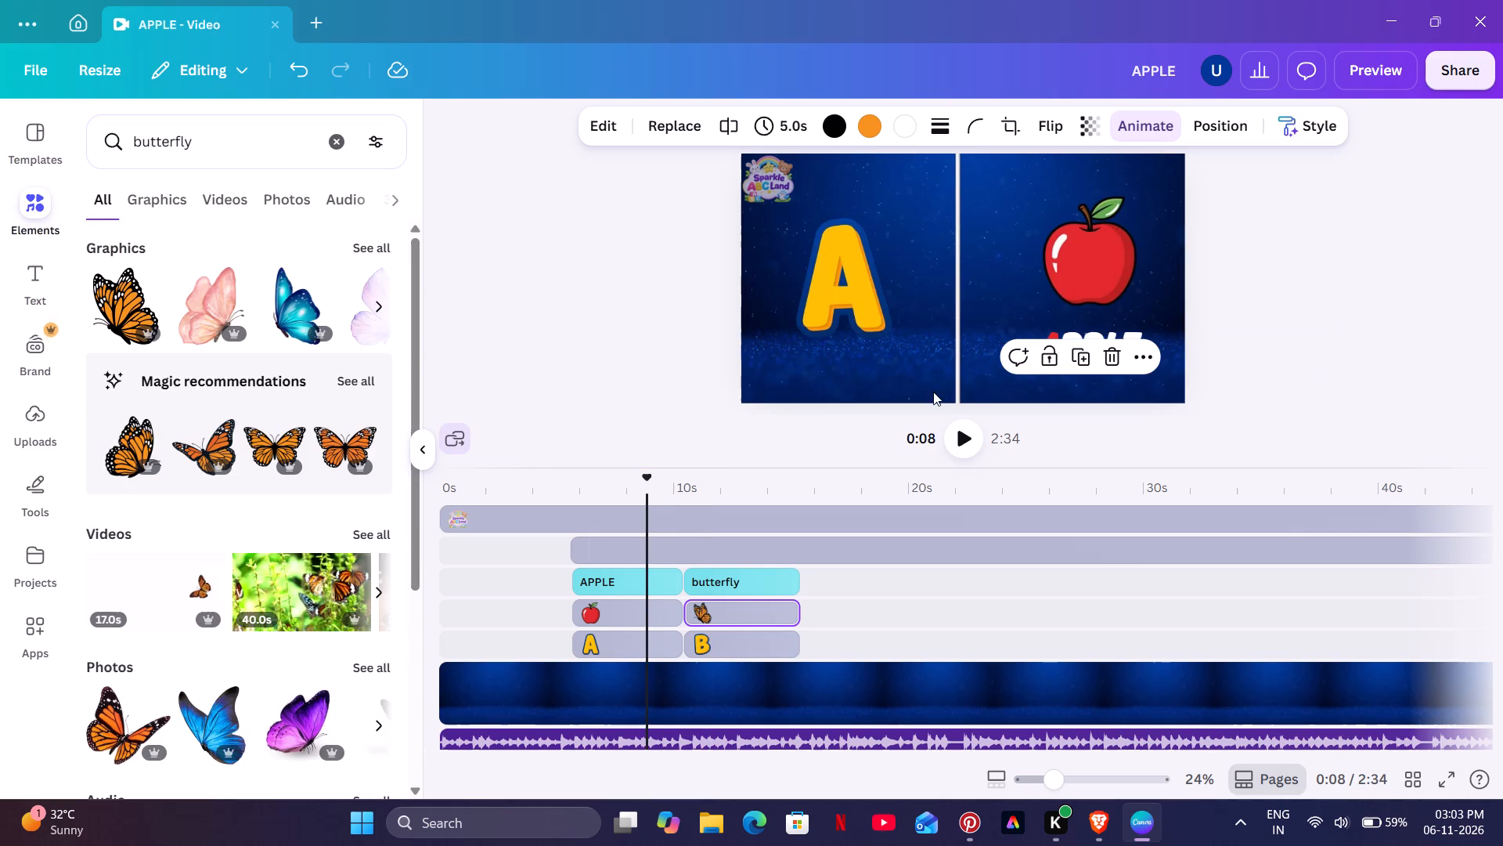
click(959, 434)
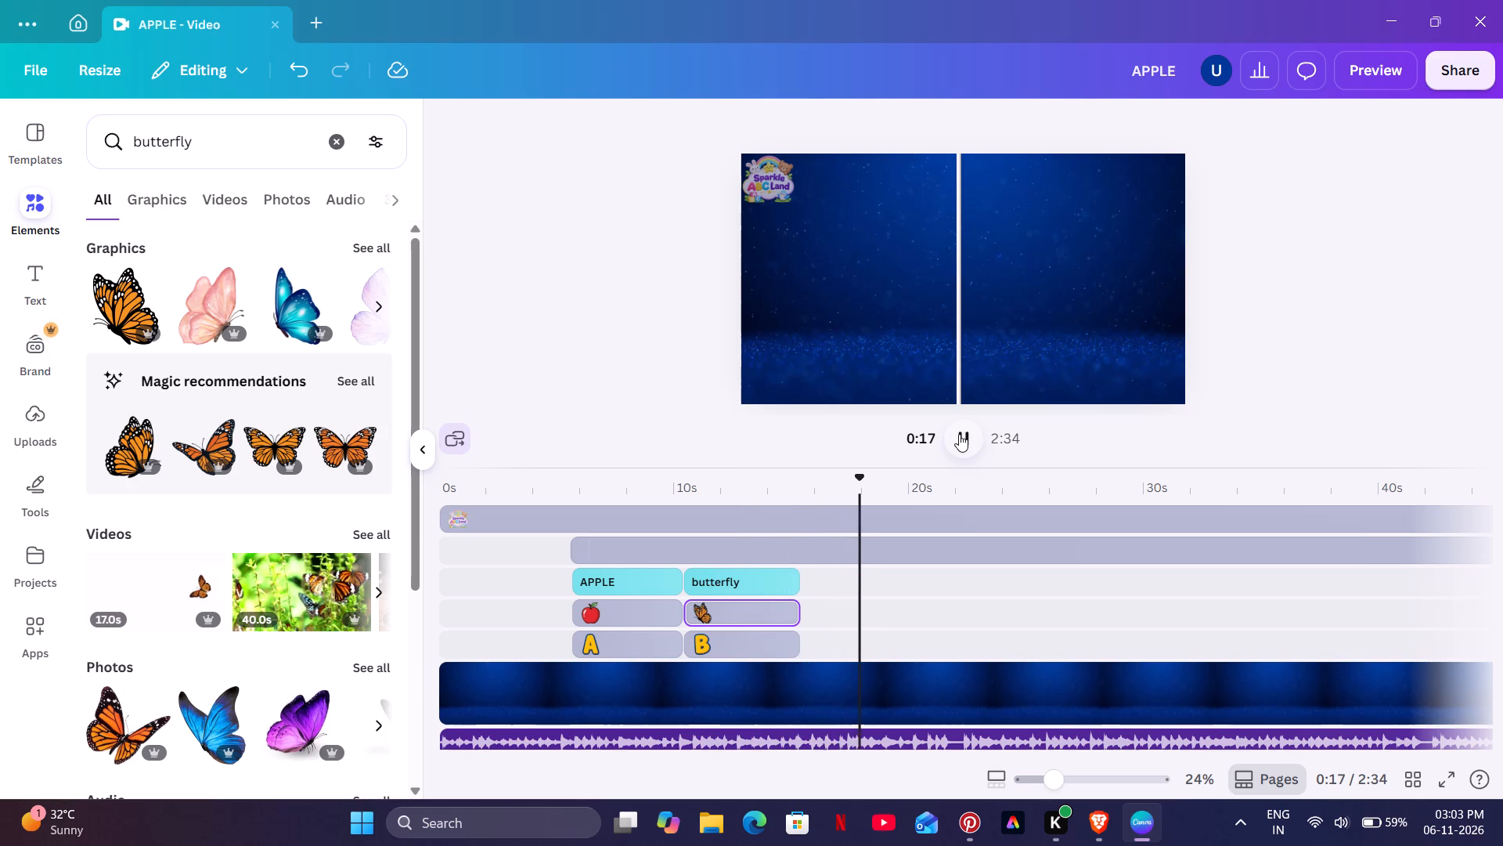
click(959, 434)
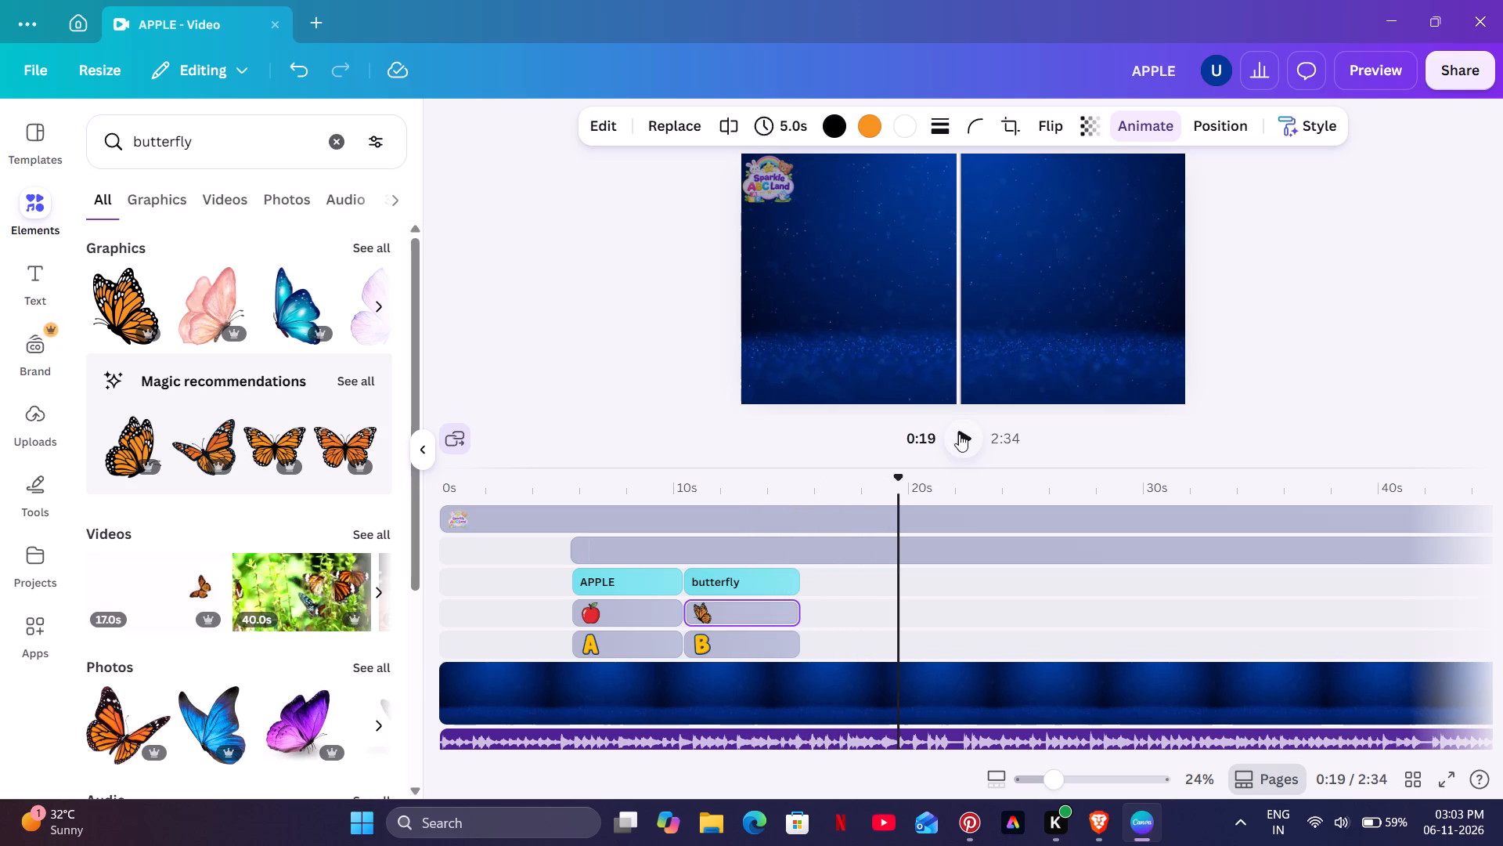
Add the yellow letter C from the graphics similar to 3D Playful Font Letter R.
click(334, 126)
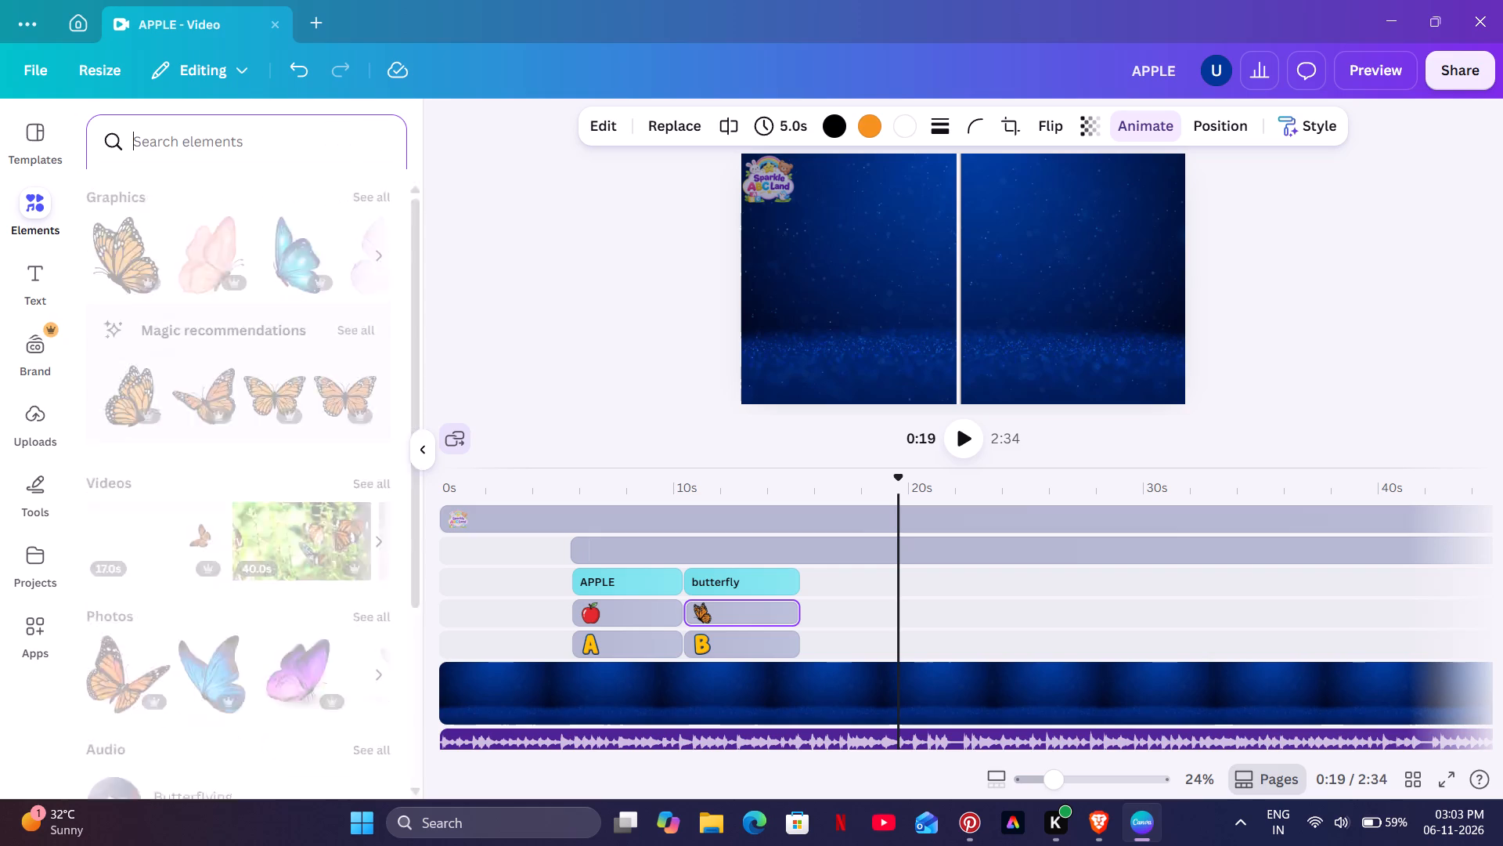
click(611, 228)
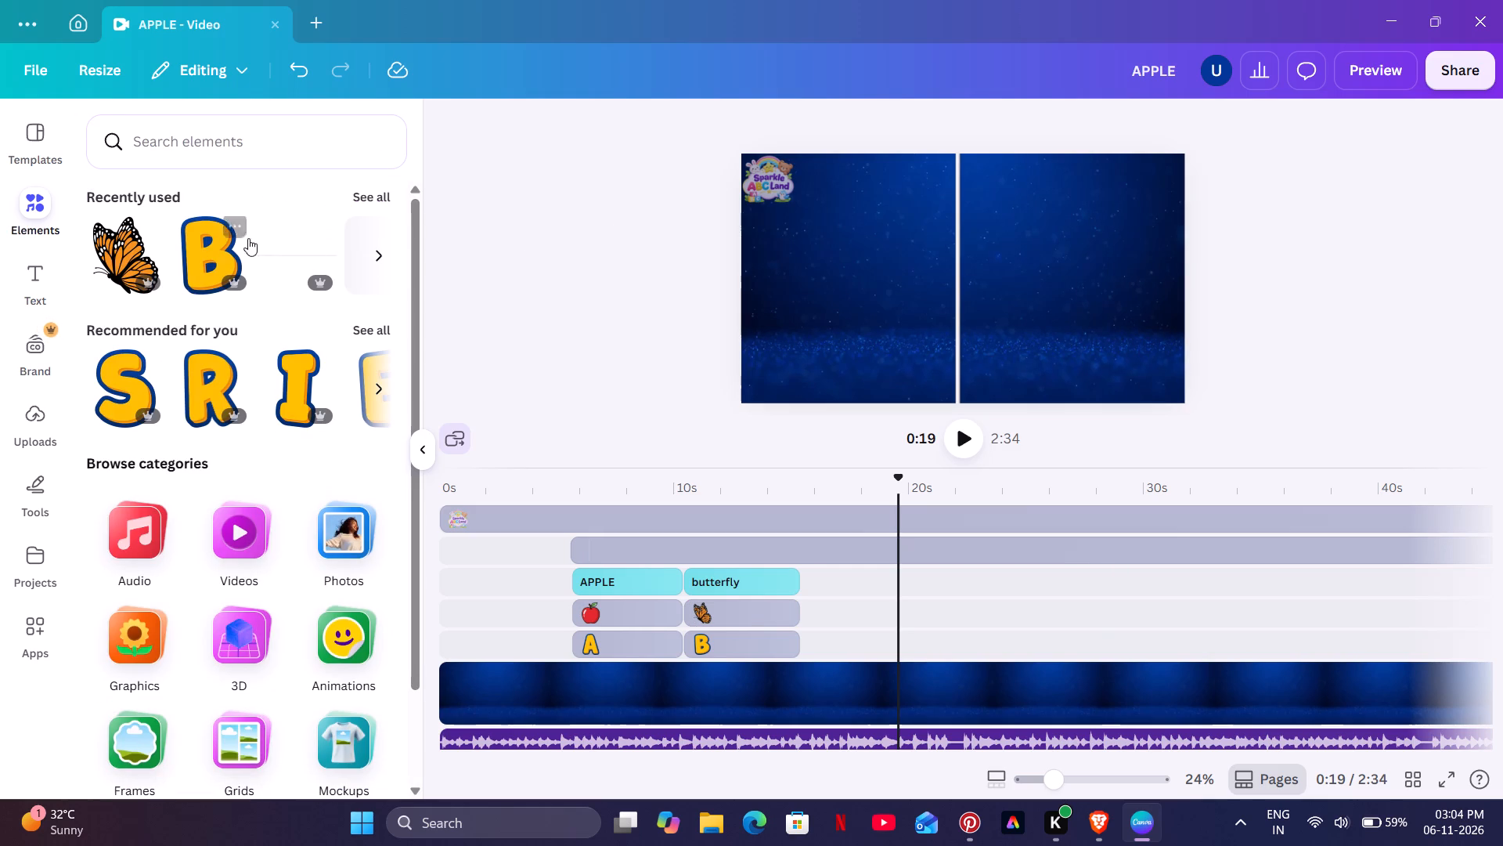
right_click(196, 375)
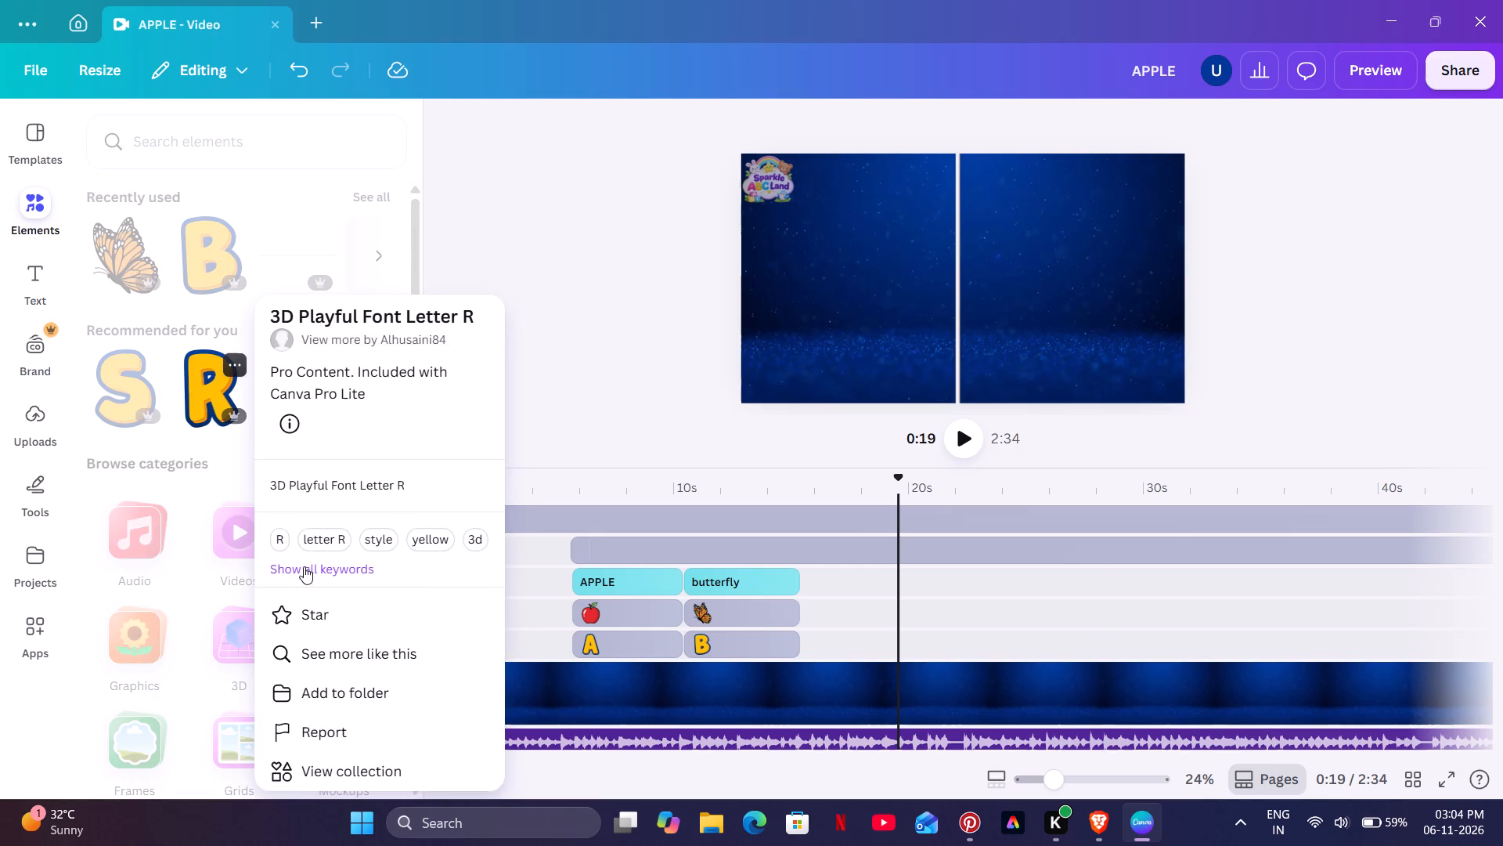
click(319, 666)
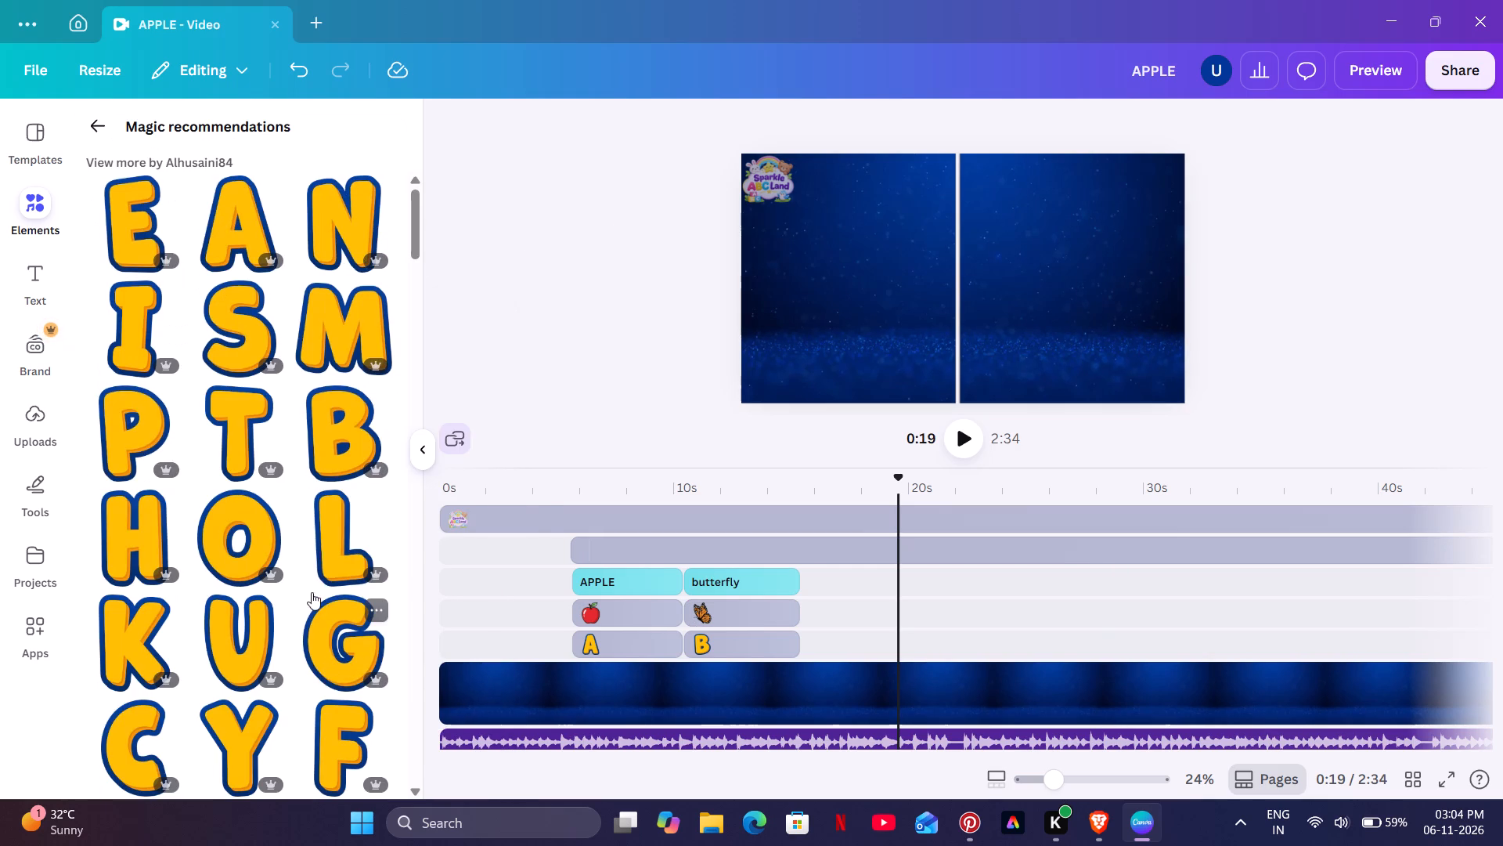
scroll(283, 590, down, 4)
click(151, 349)
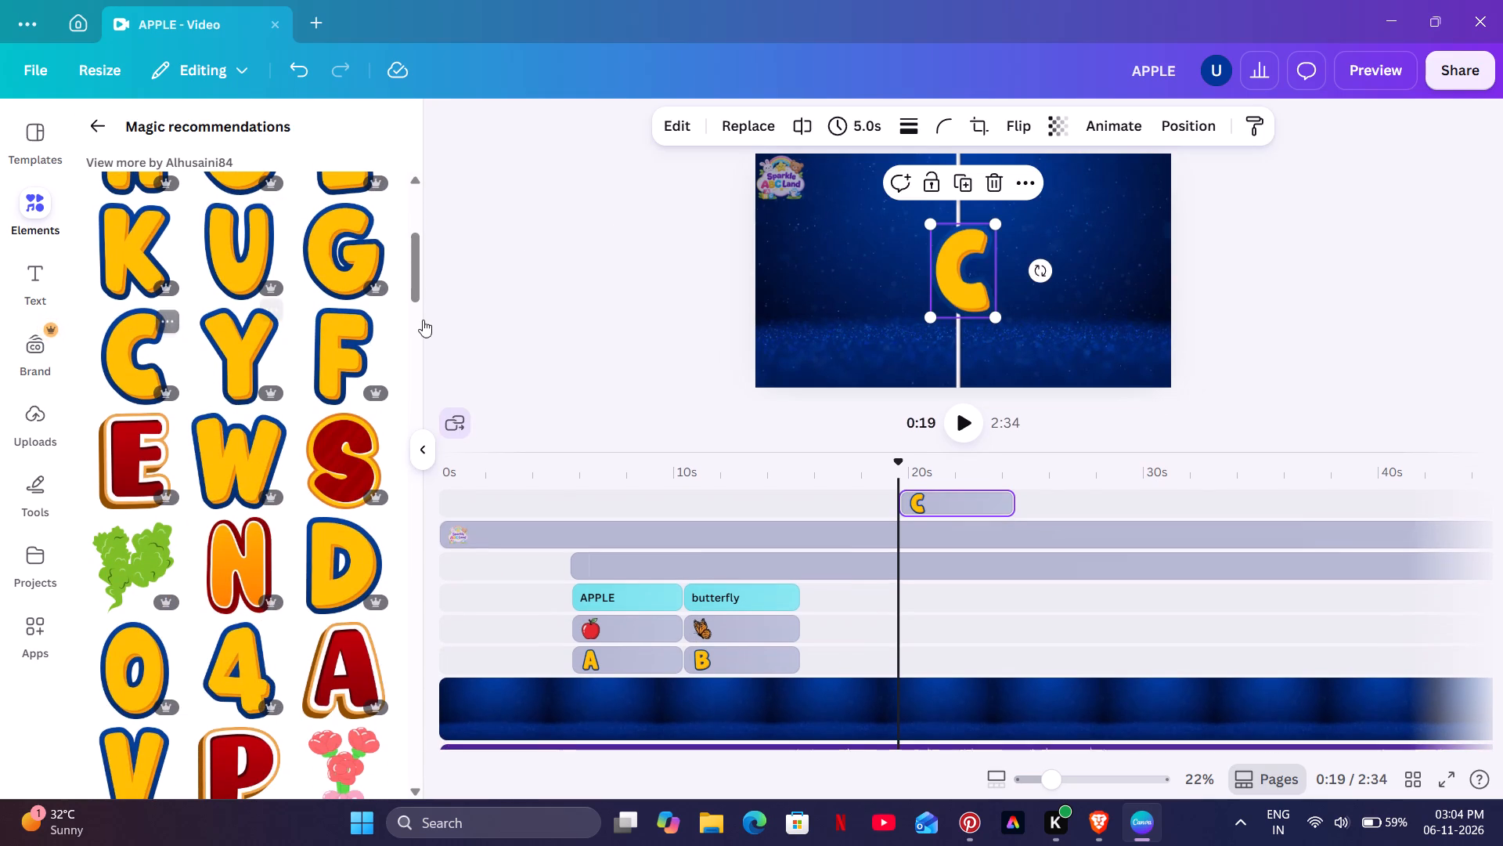
Enlarge the letter C slightly and place it in the middle of the canvas's left half.
drag(933, 219, 916, 207)
drag(944, 257, 854, 269)
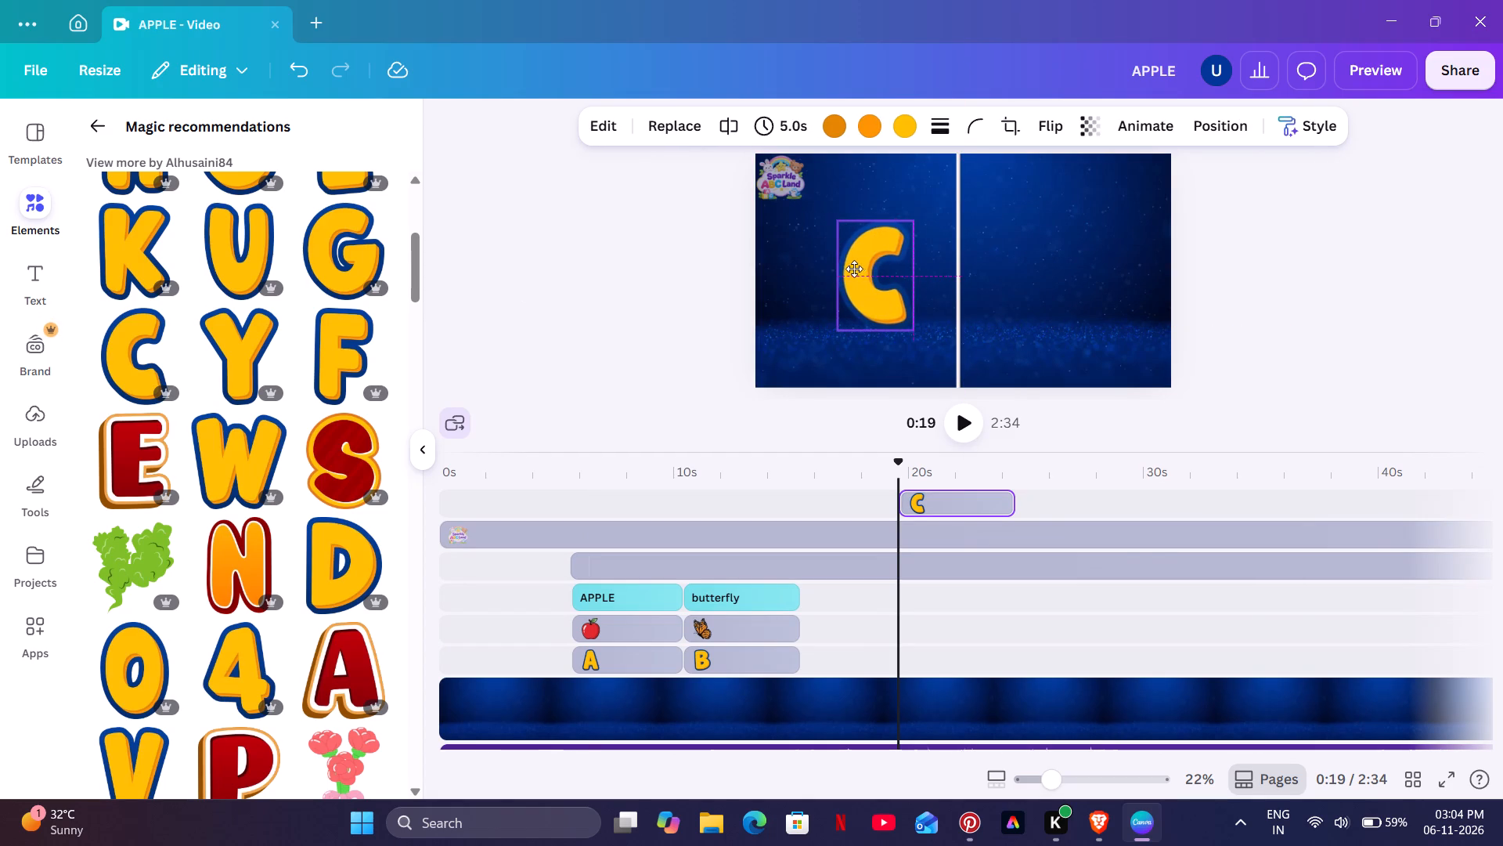
drag(854, 269, 852, 269)
drag(910, 331, 896, 325)
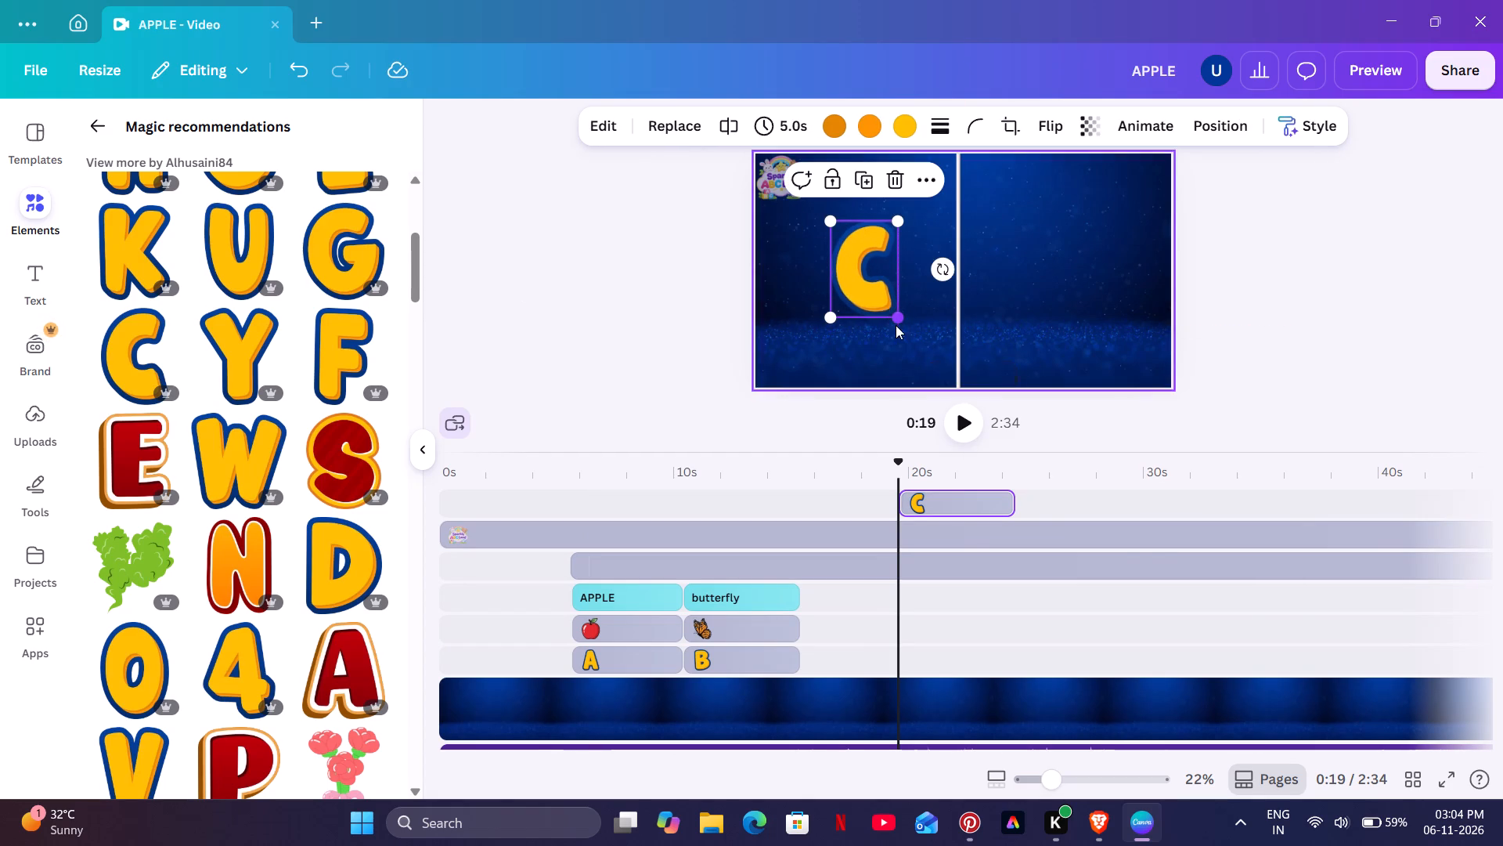
click(896, 314)
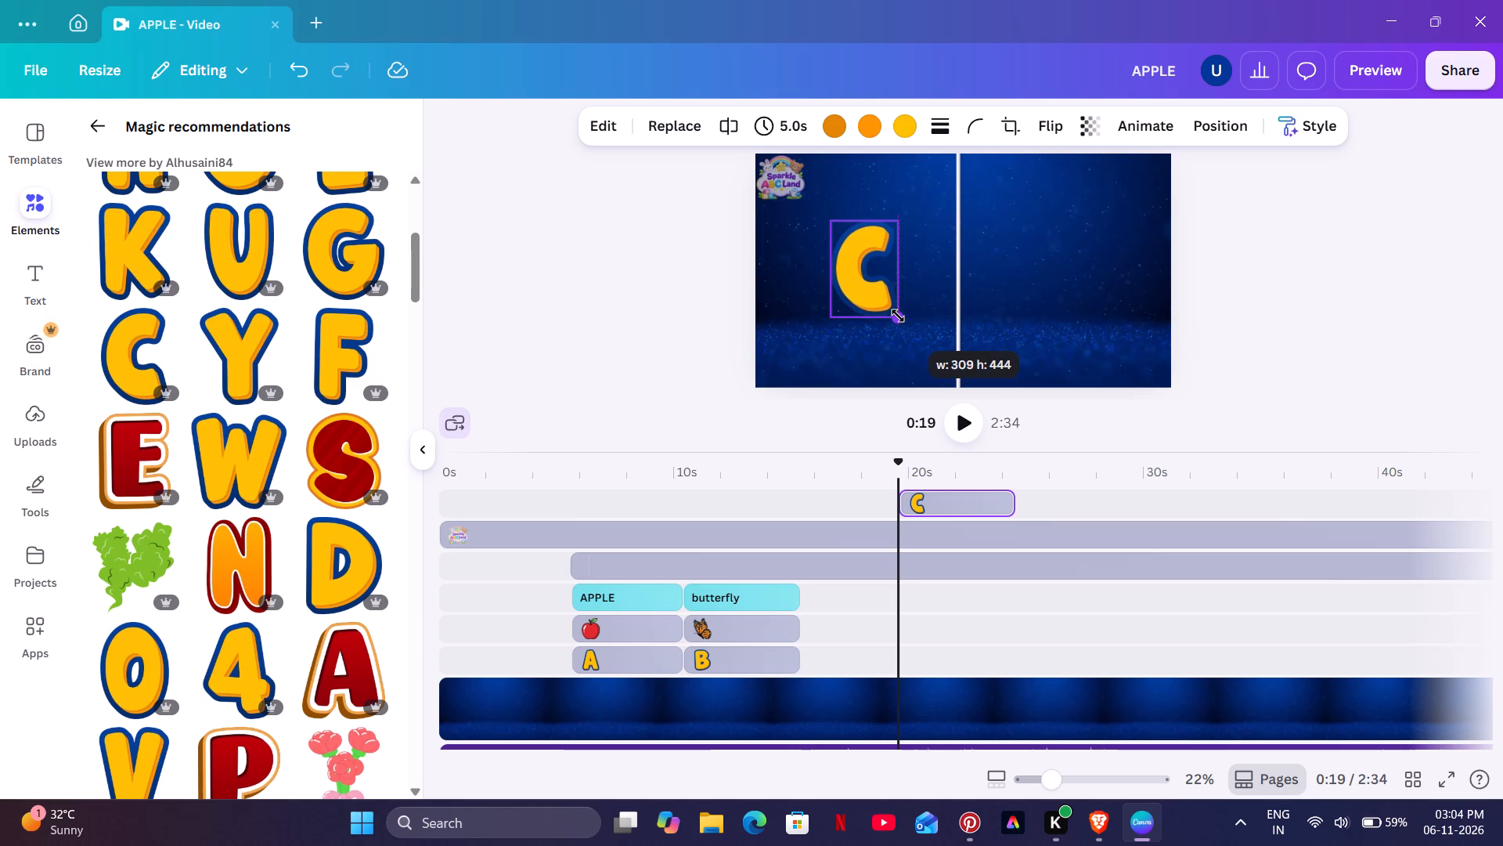
click(883, 266)
triple_click(878, 271)
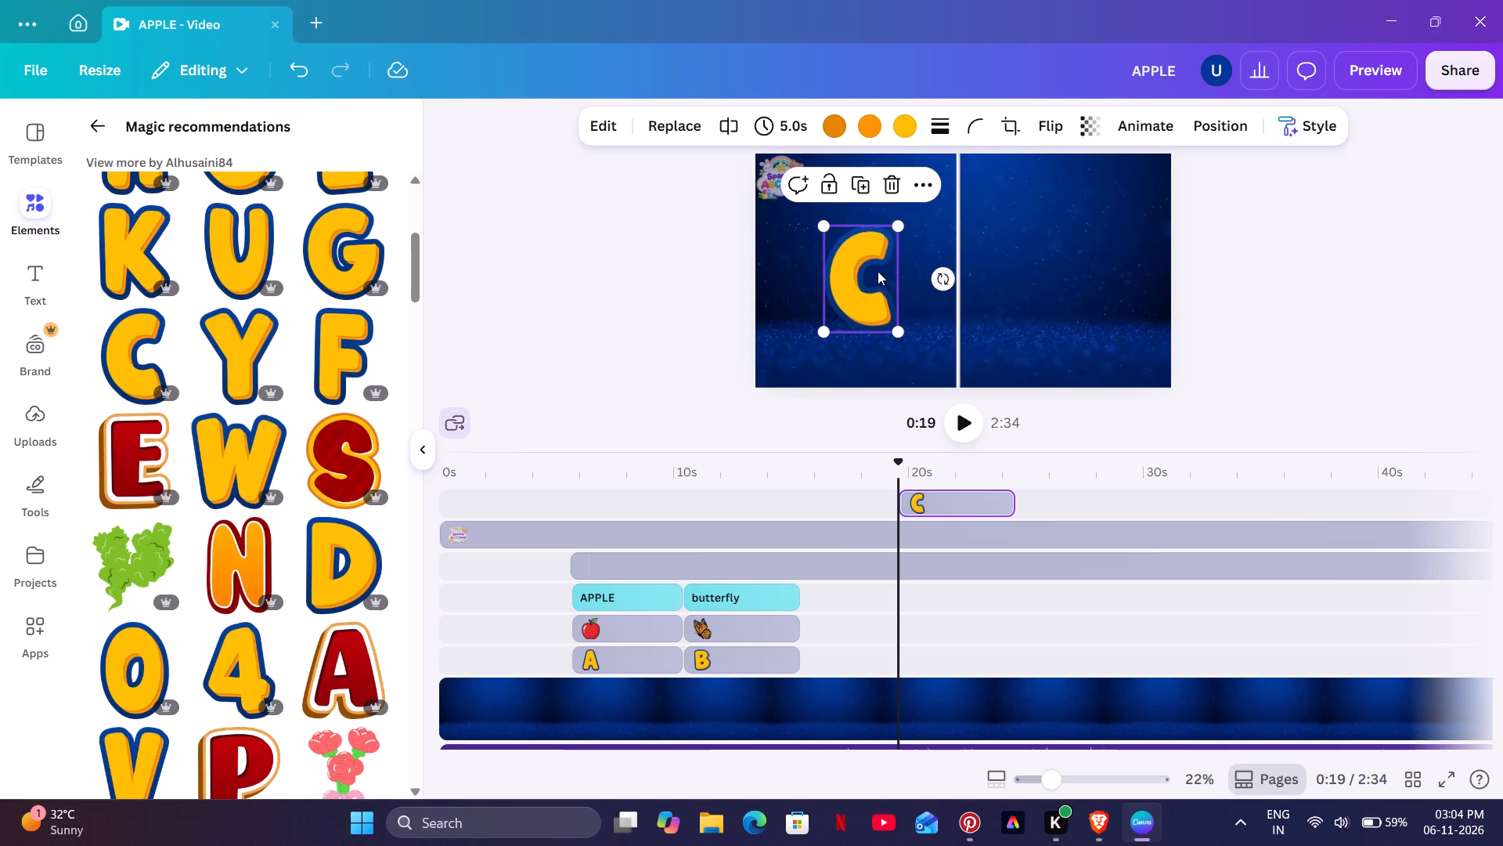
click(872, 269)
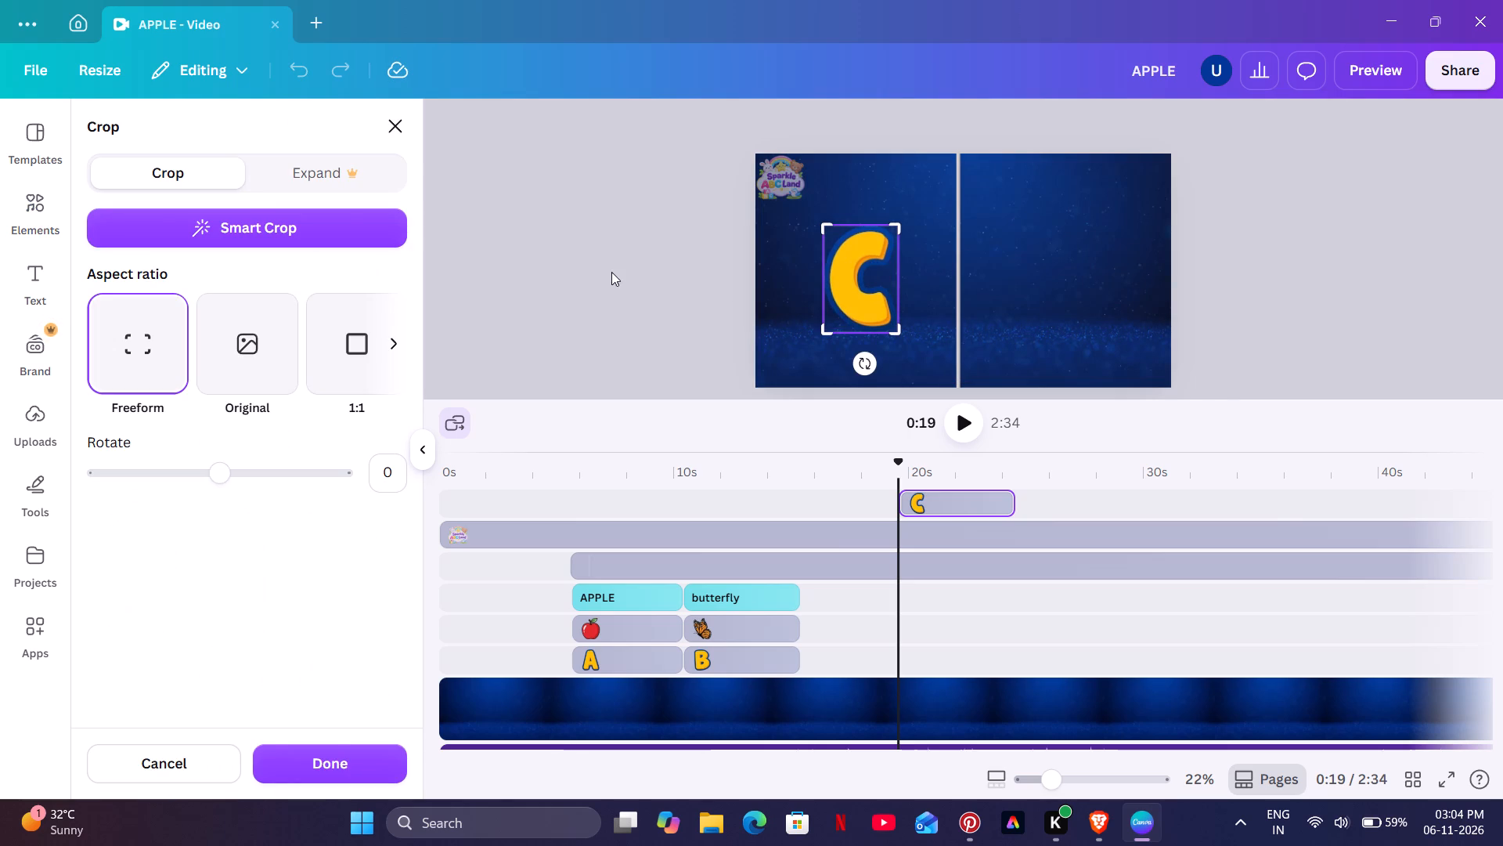
click(611, 272)
click(611, 272)
click(849, 279)
click(863, 280)
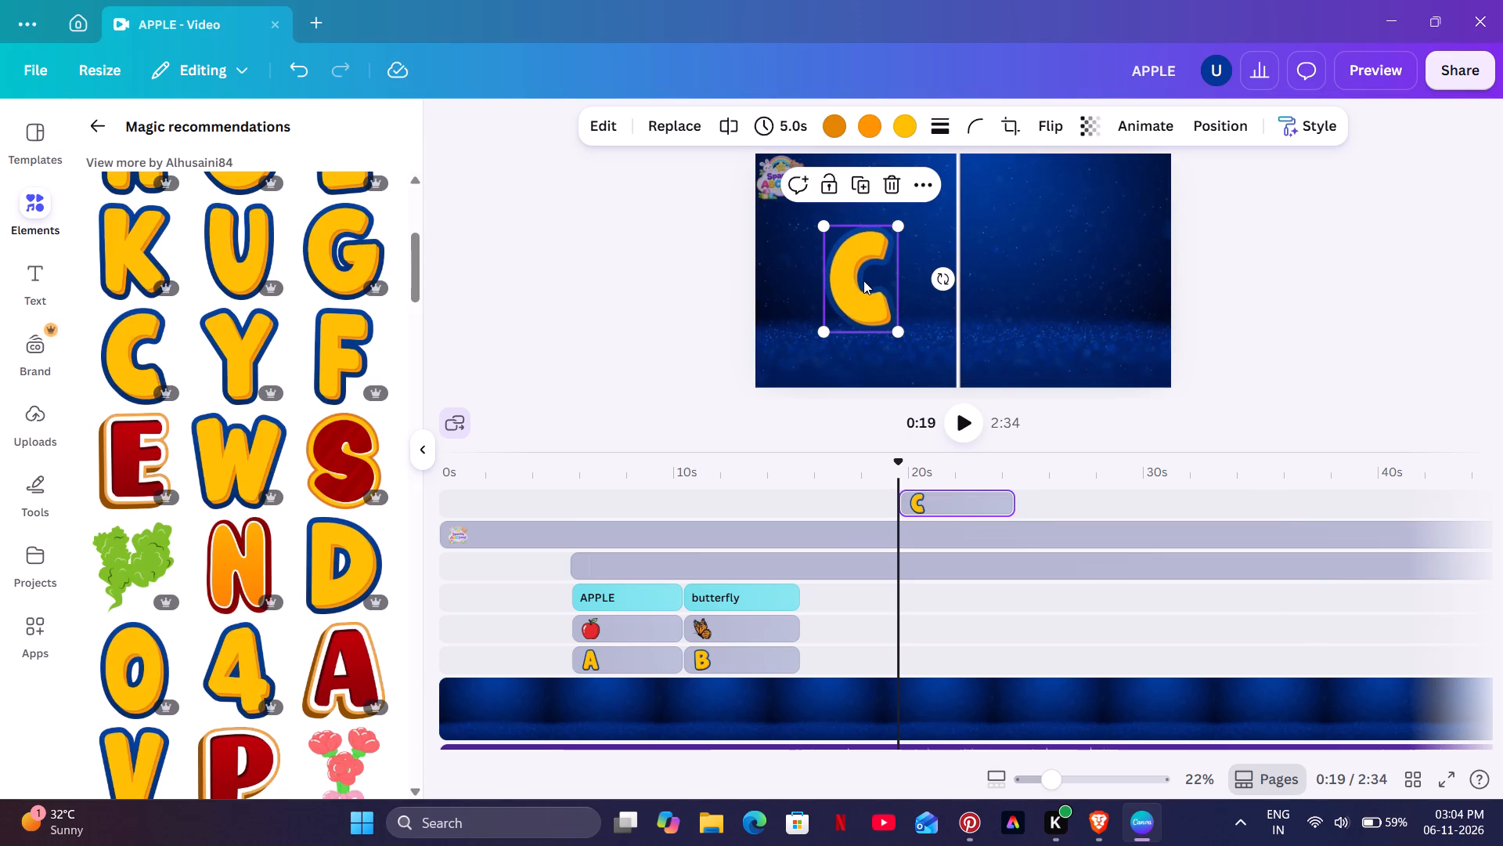
click(626, 281)
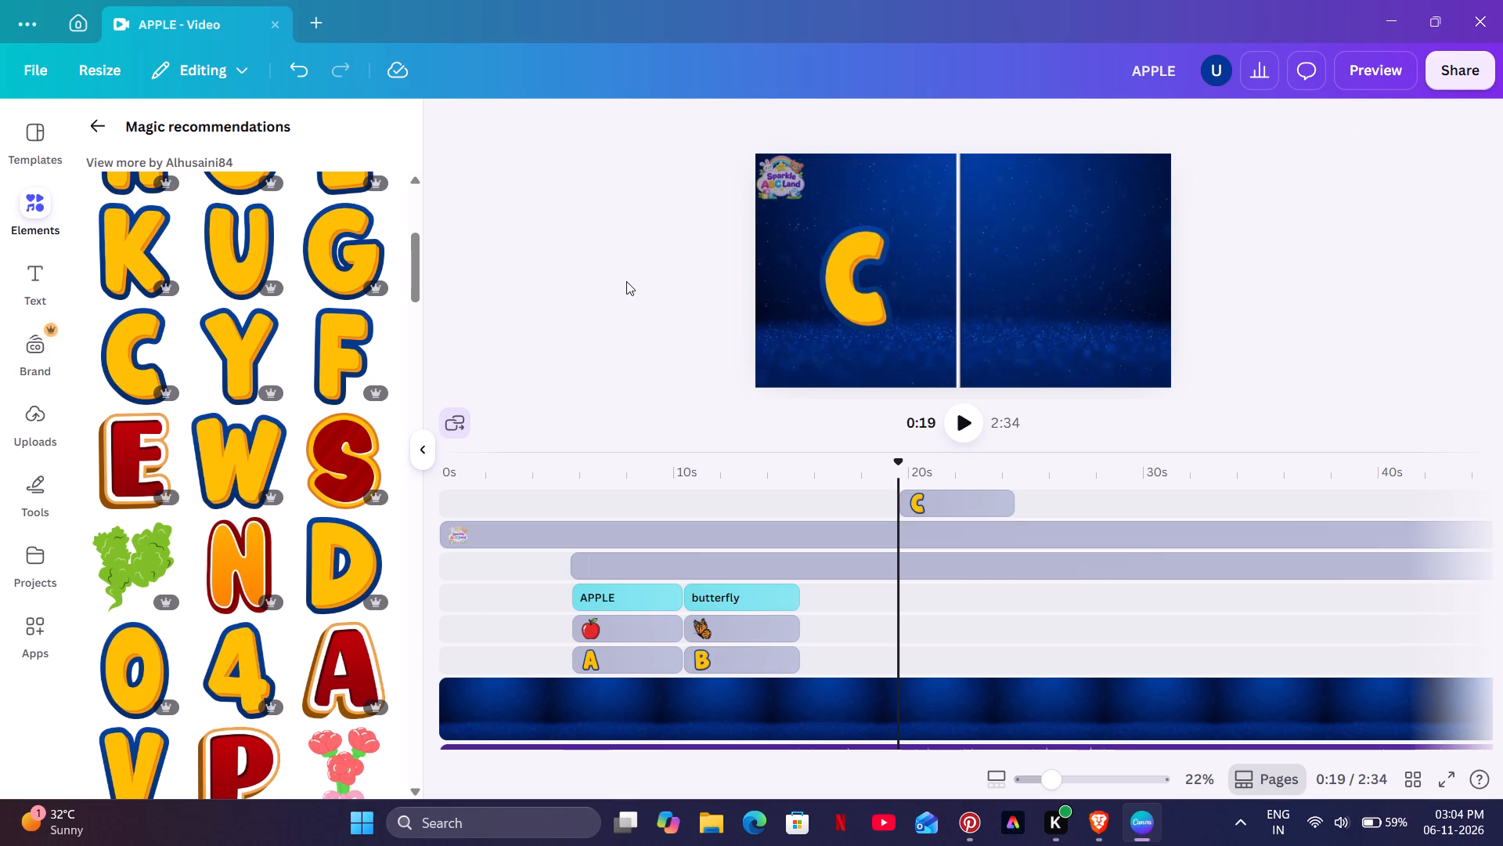
Move the C clip onto the letters' timeline track so it starts directly after the B clip.
drag(939, 490, 898, 552)
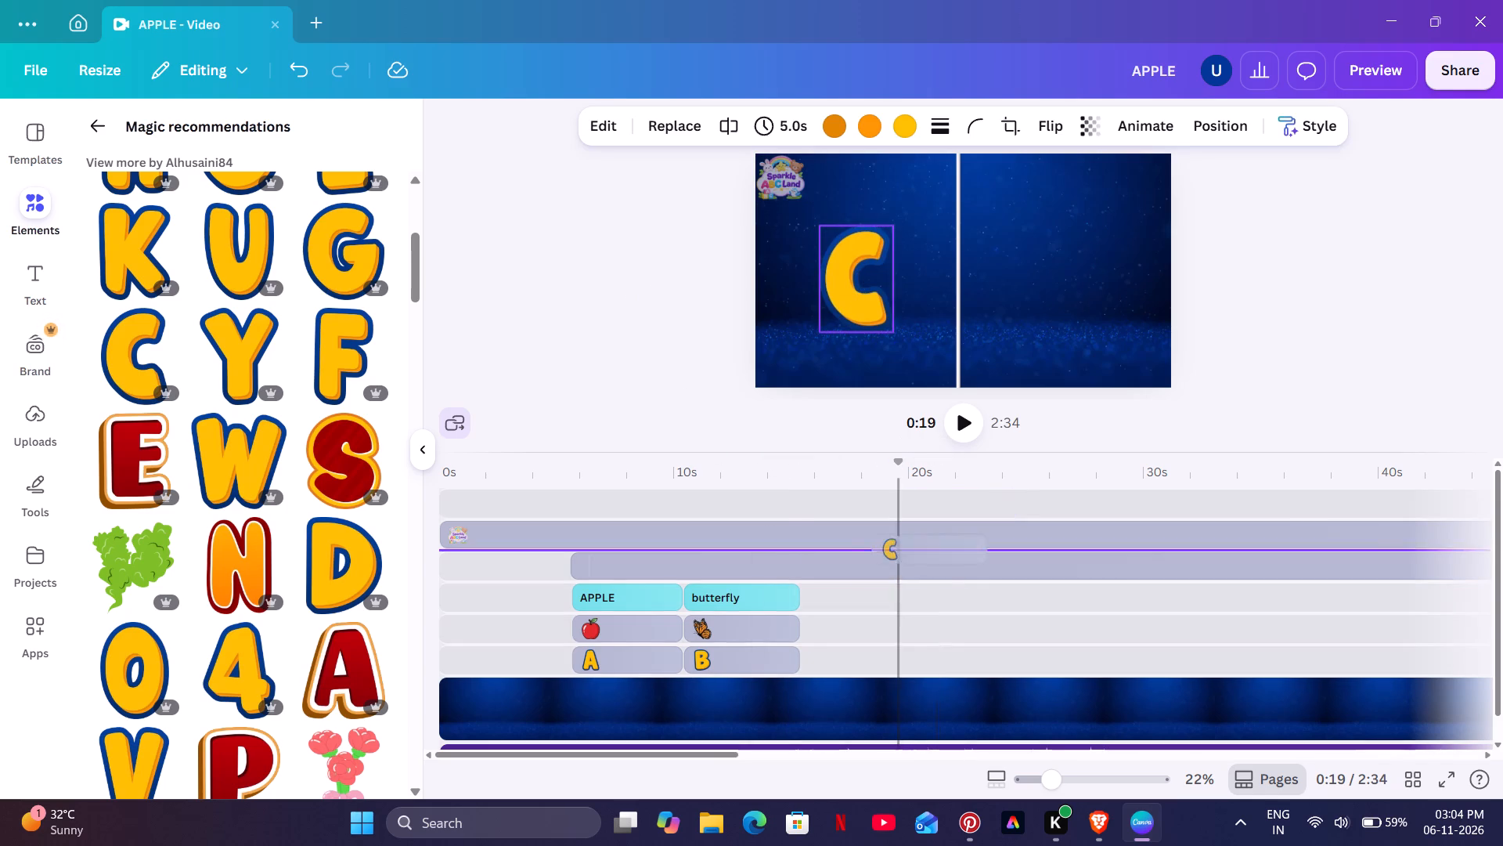
drag(898, 552, 834, 642)
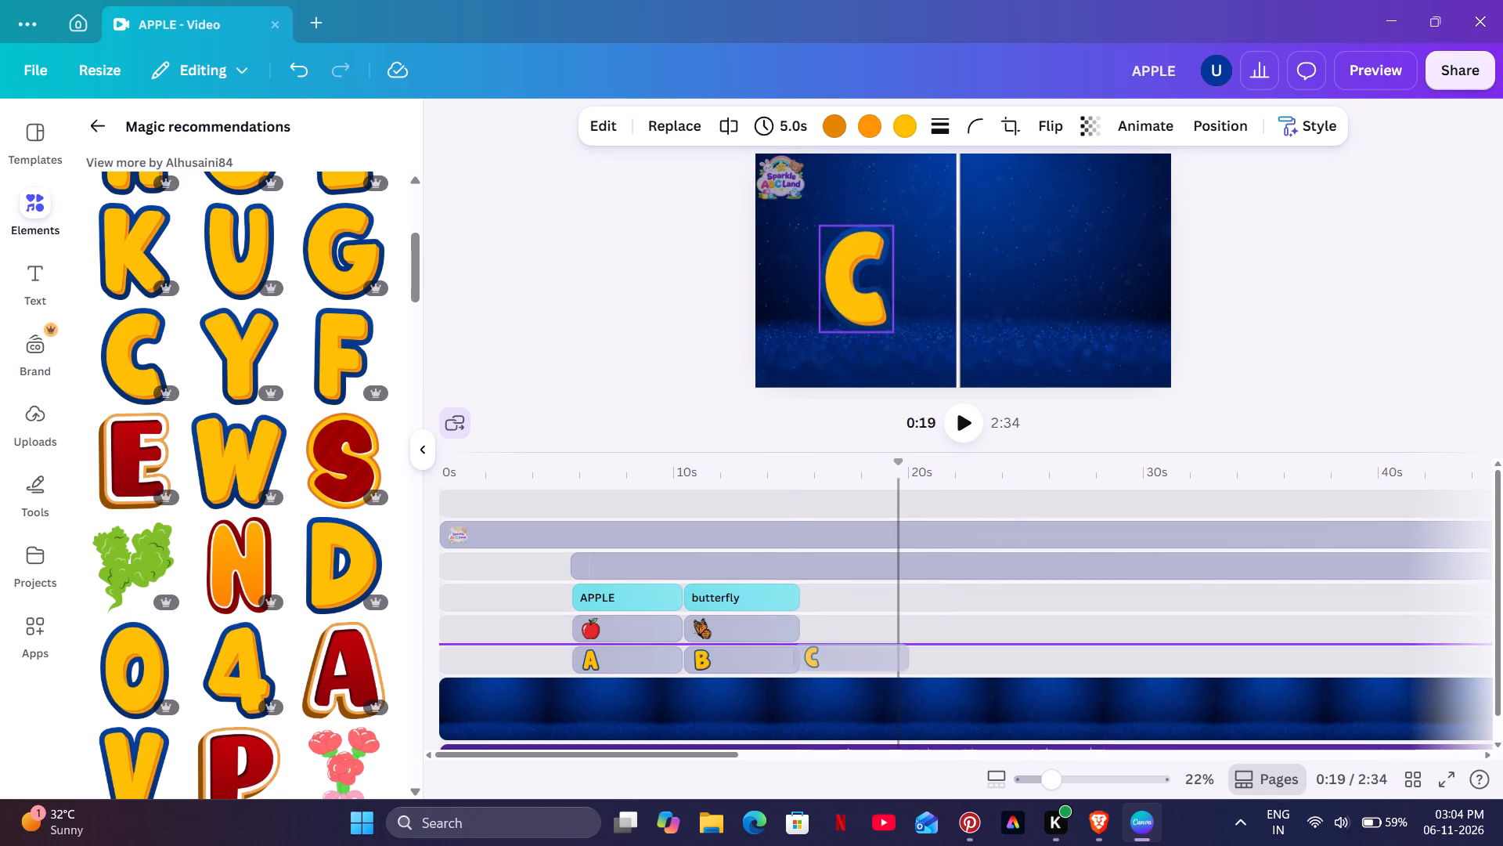
drag(834, 642, 866, 651)
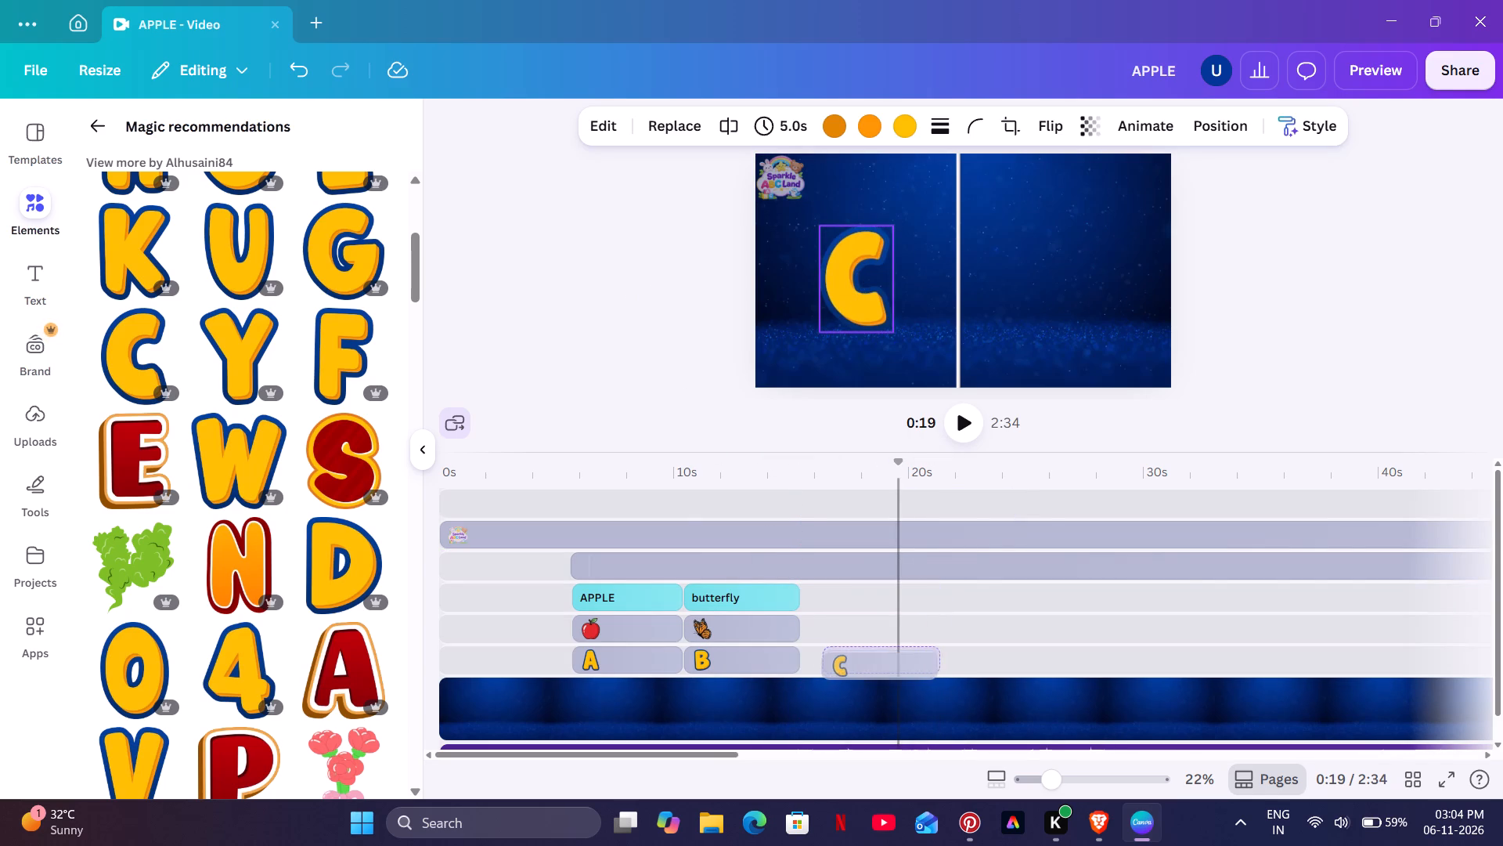
drag(866, 651, 844, 645)
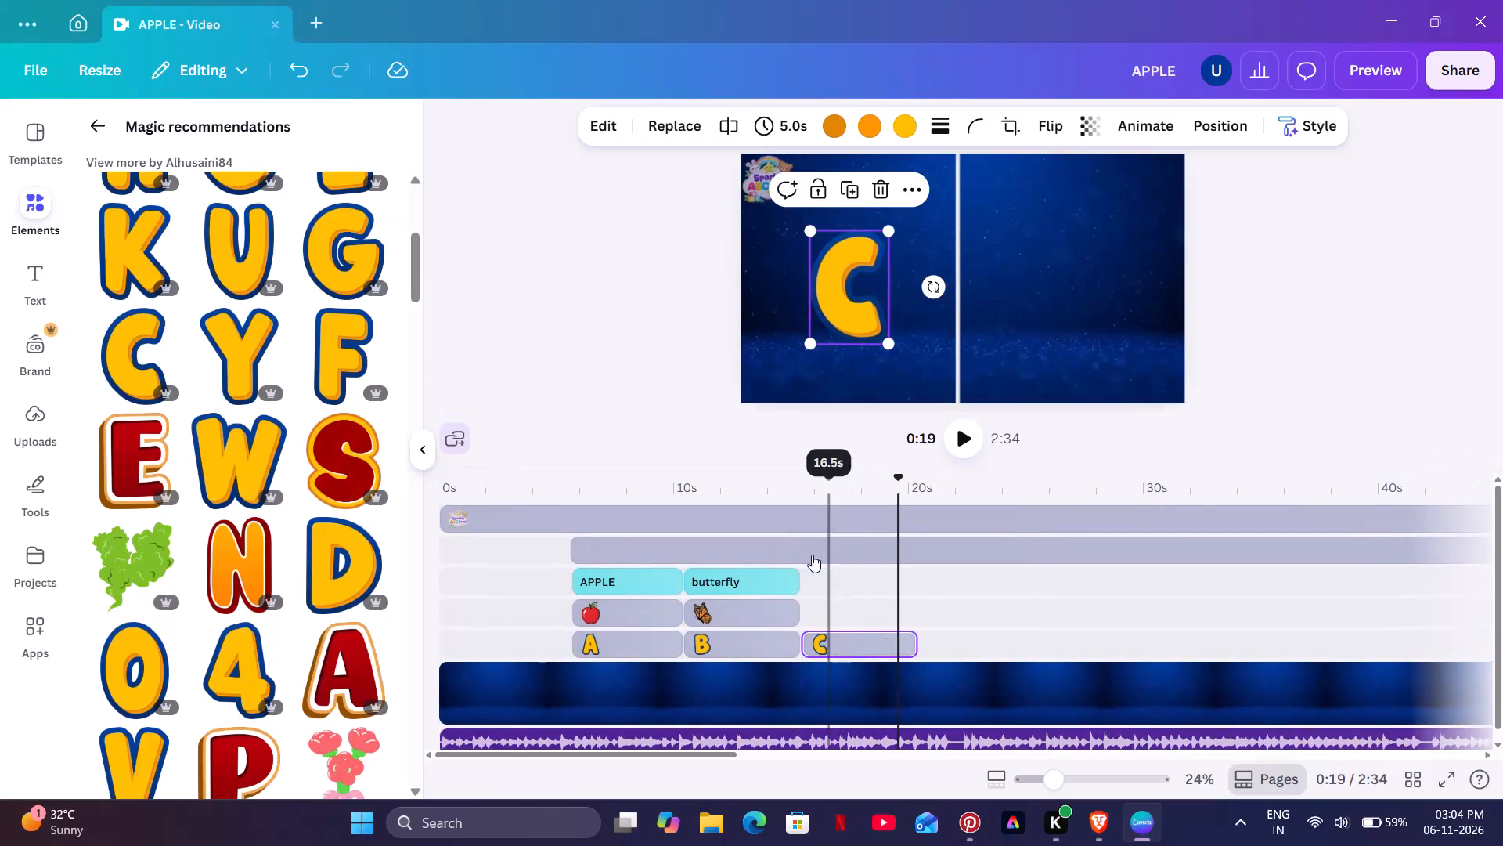
Search the elements library for cat and add the orange sitting cartoon cat graphic to the canvas.
click(93, 137)
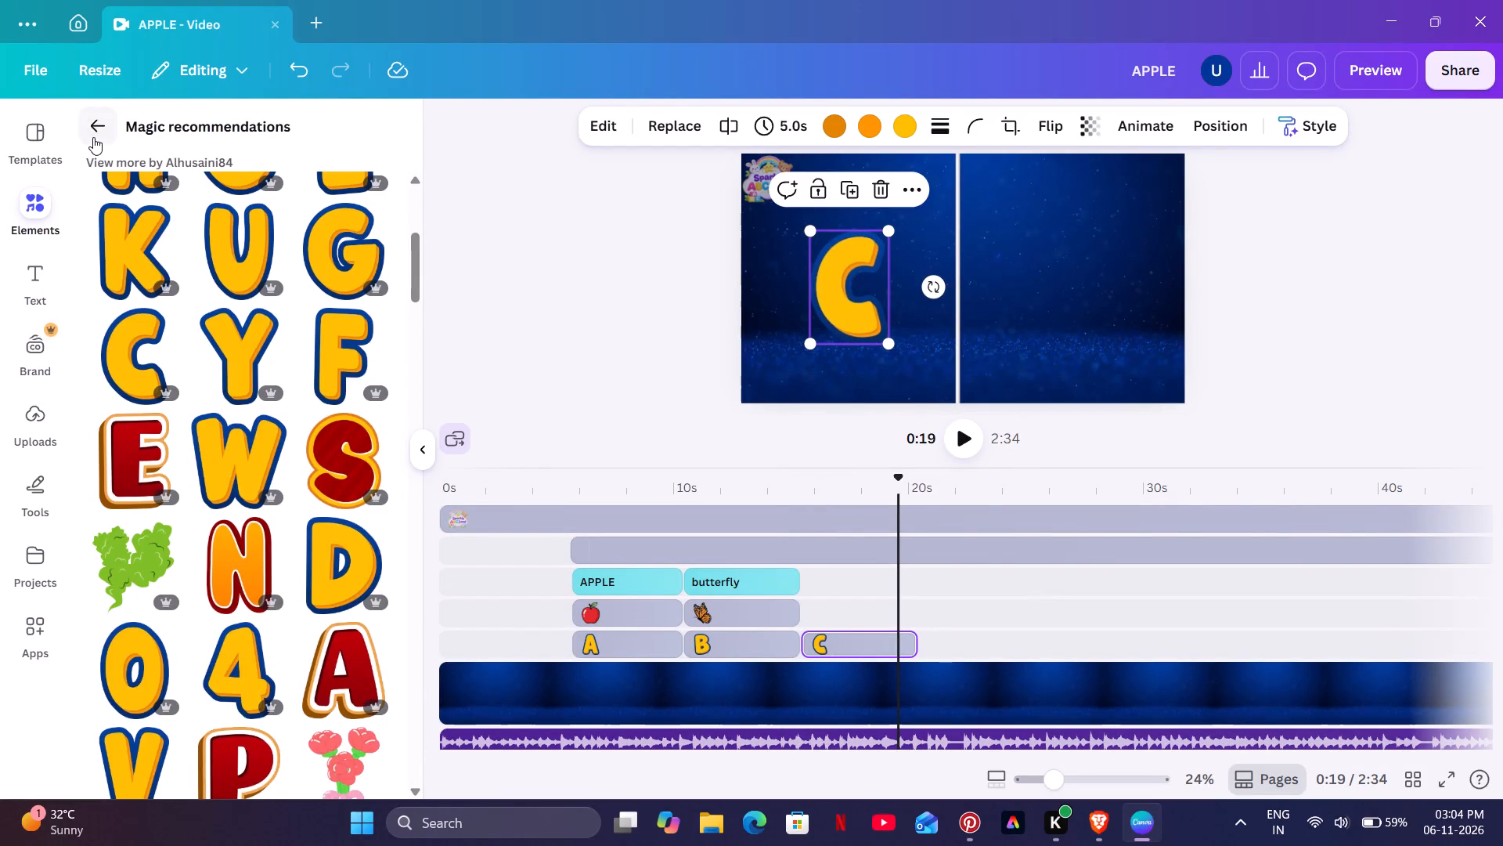
click(236, 143)
key(c)
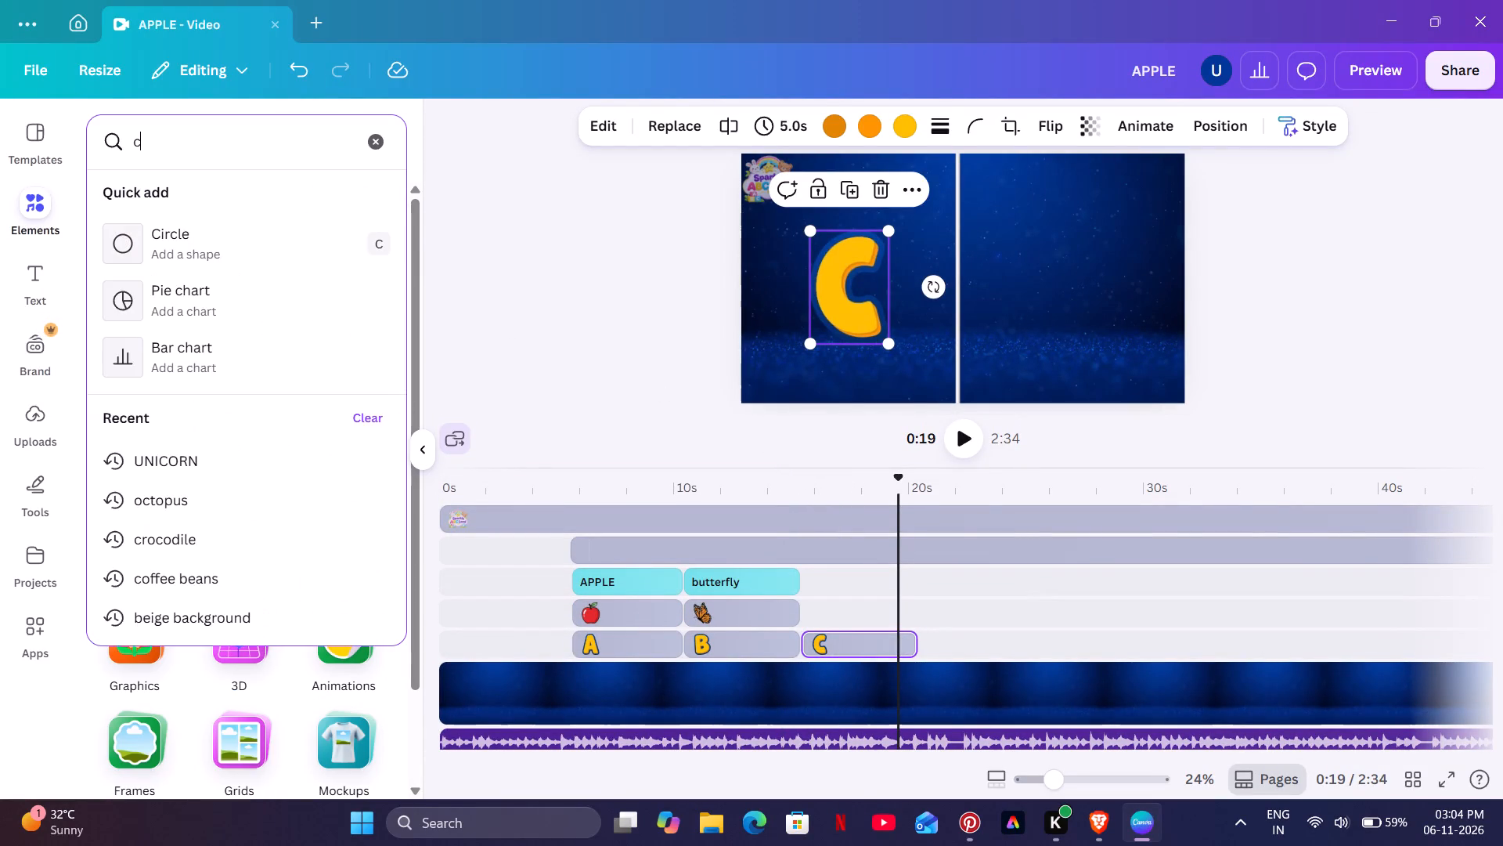
key(a)
key(t)
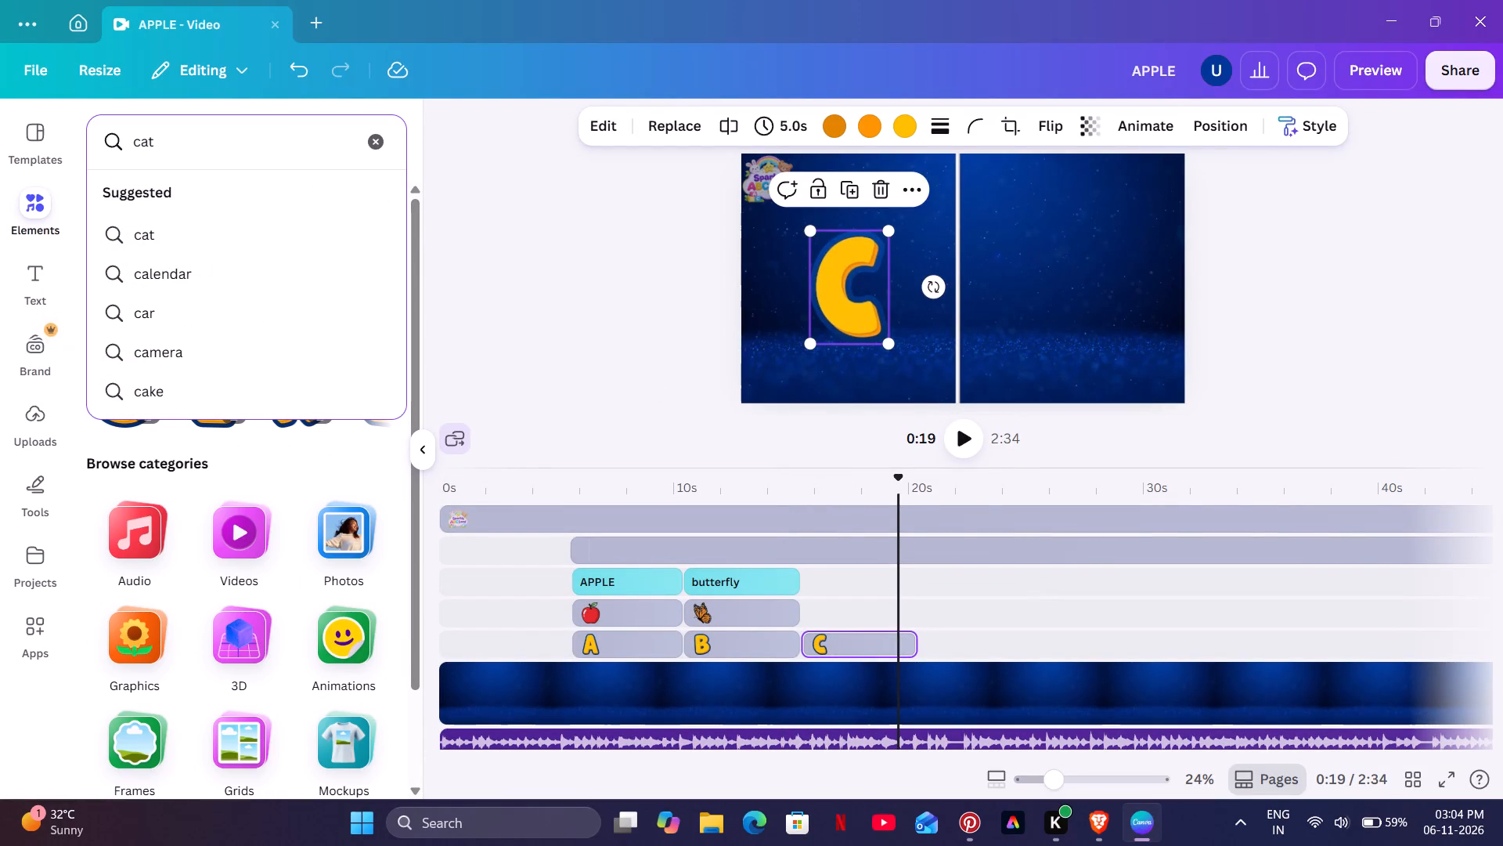
key(Return)
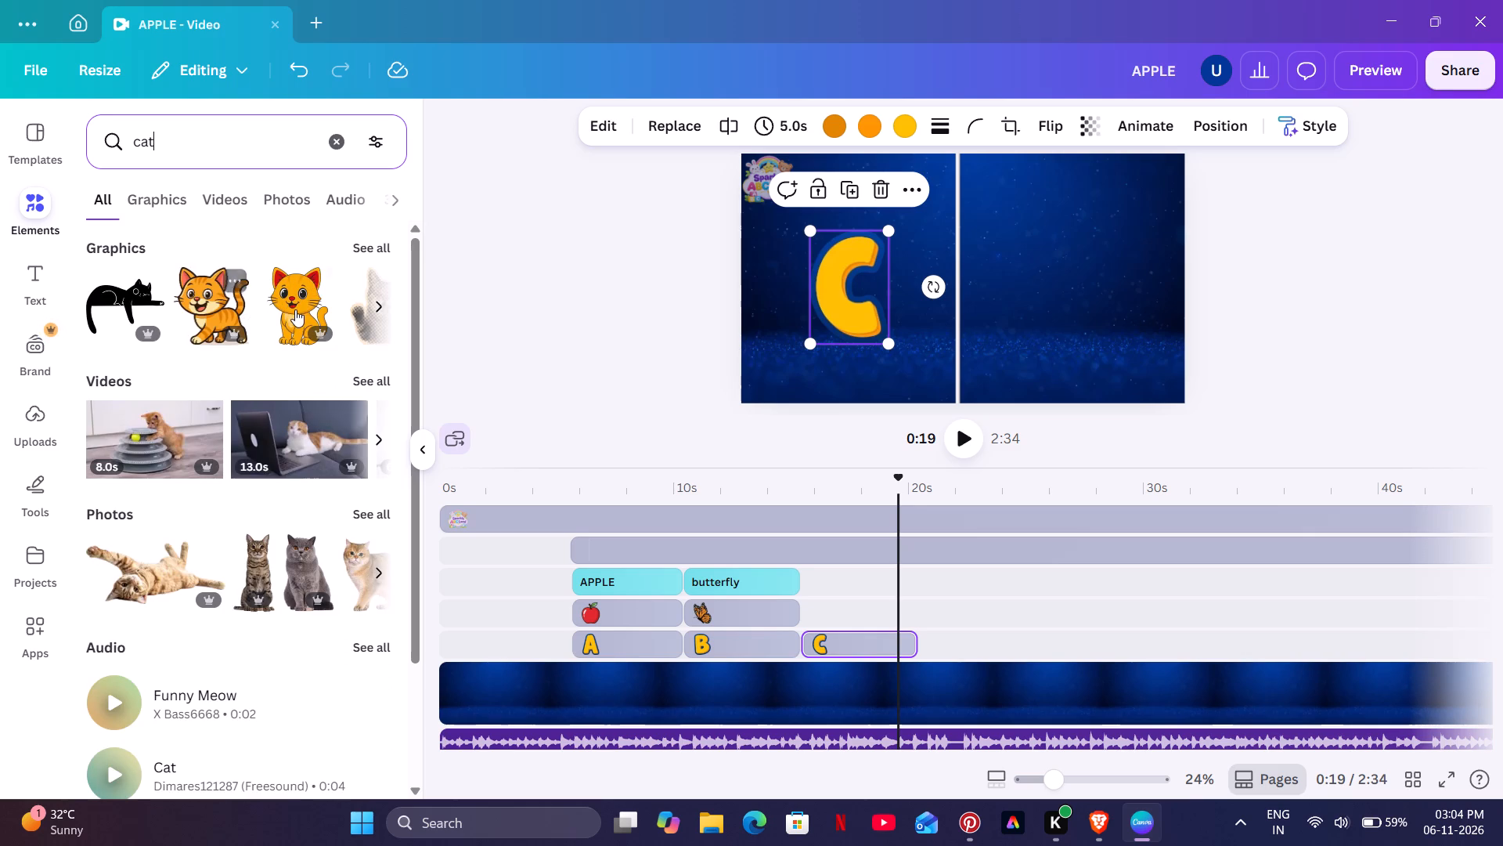
click(299, 307)
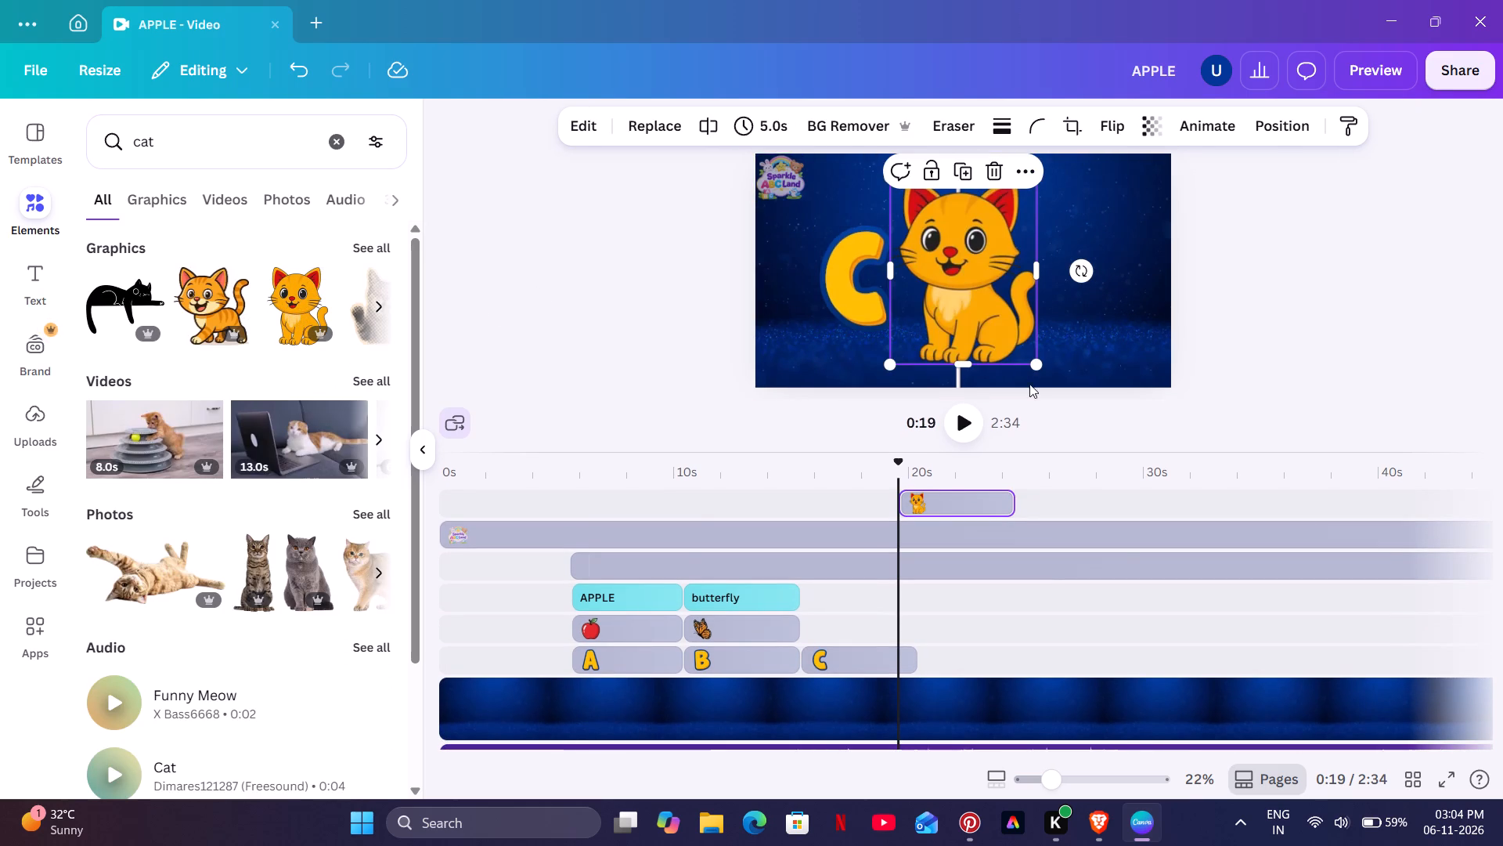
Shrink the cat and place it around the middle of the canvas's right half, opposite the letter C.
drag(1038, 362, 984, 322)
drag(970, 263, 1088, 274)
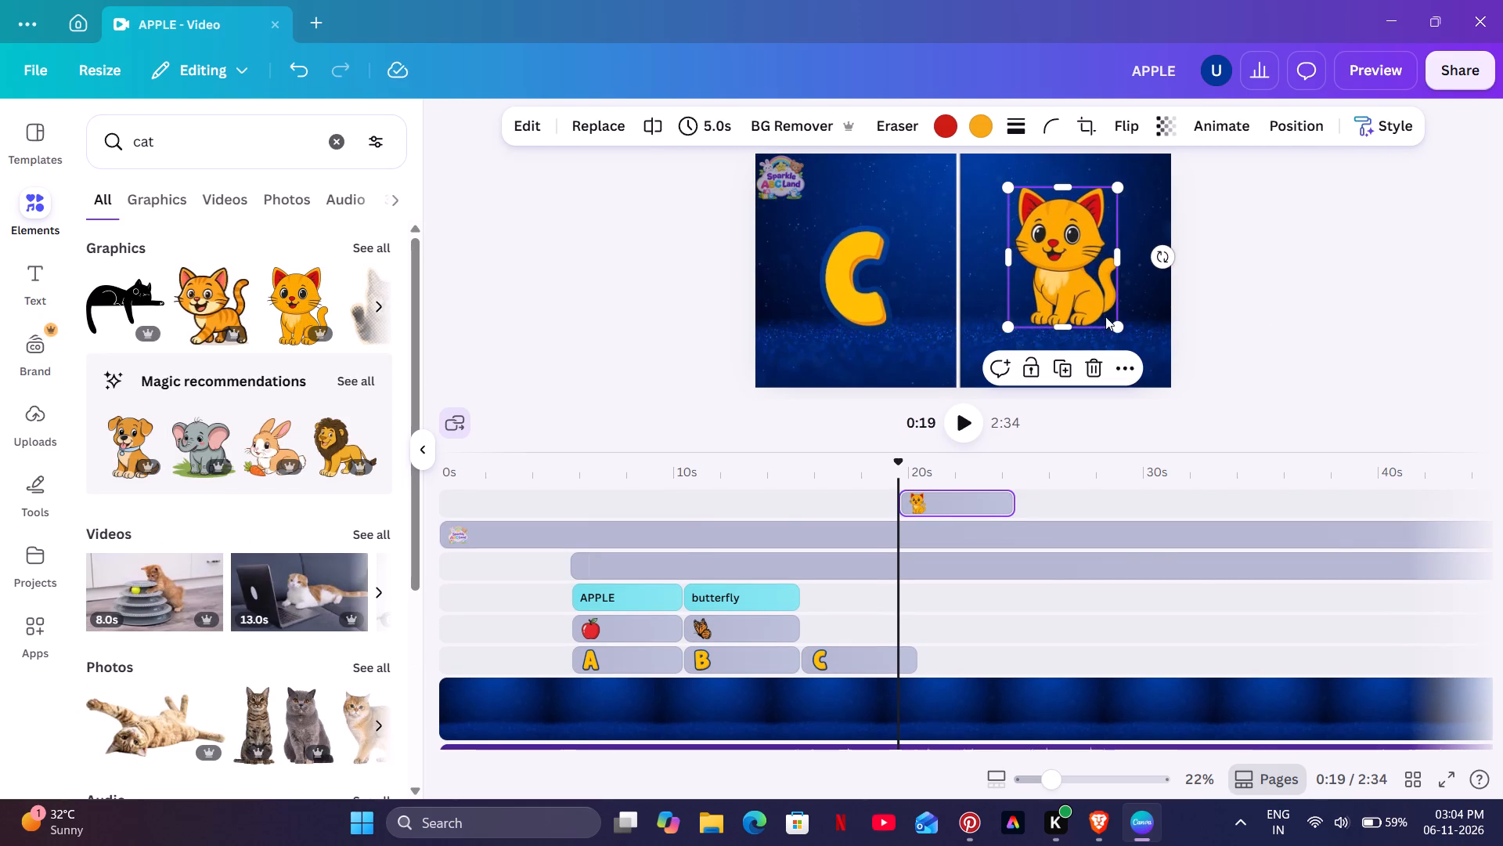
drag(1116, 322, 1054, 280)
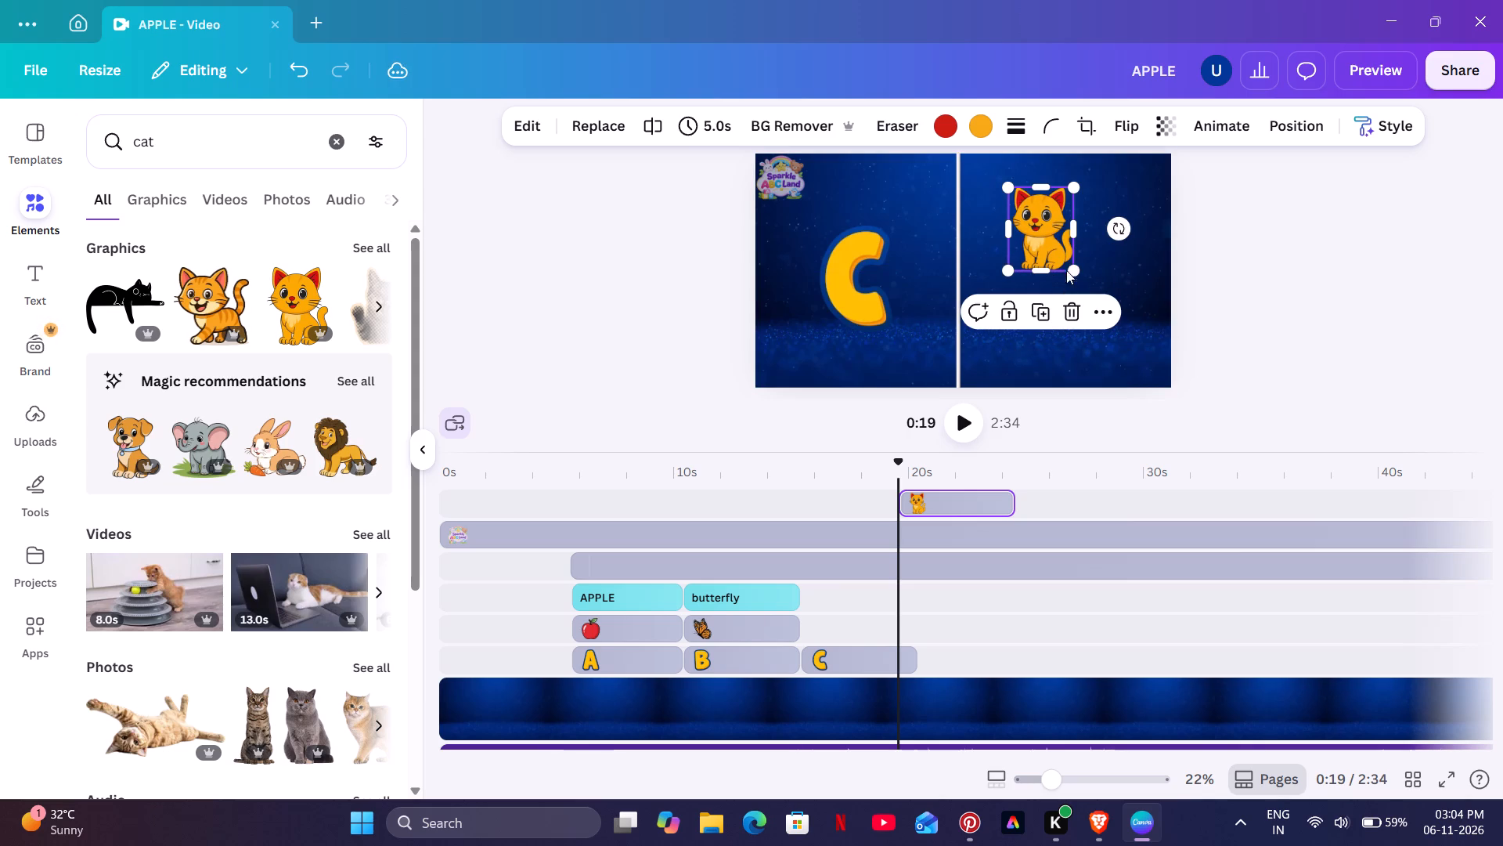
drag(1074, 274, 1086, 286)
drag(1043, 236, 1072, 258)
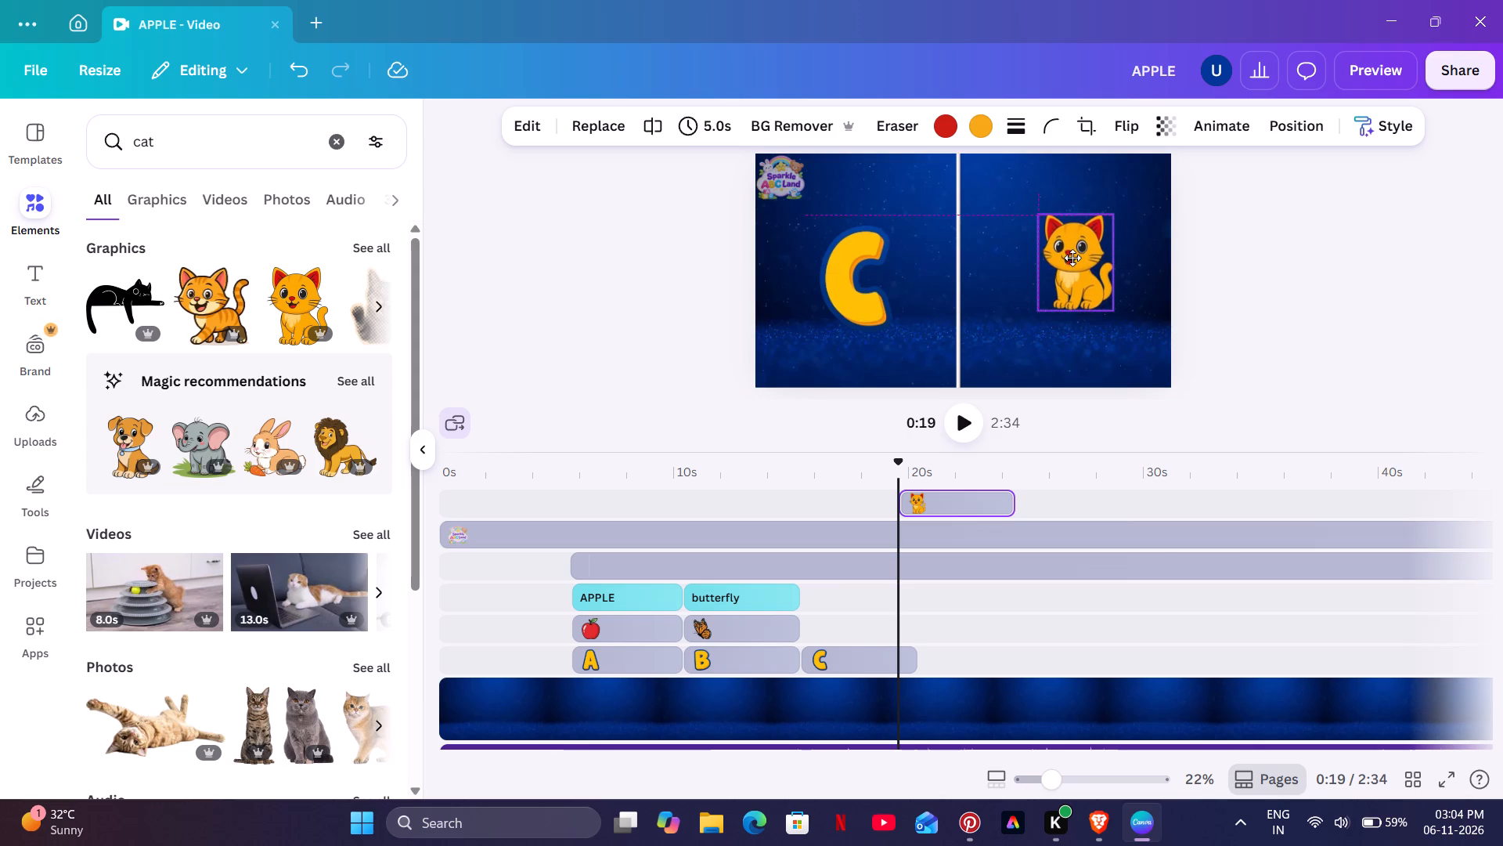
drag(1072, 258, 1072, 255)
drag(1113, 300, 1123, 318)
drag(1096, 298, 1085, 298)
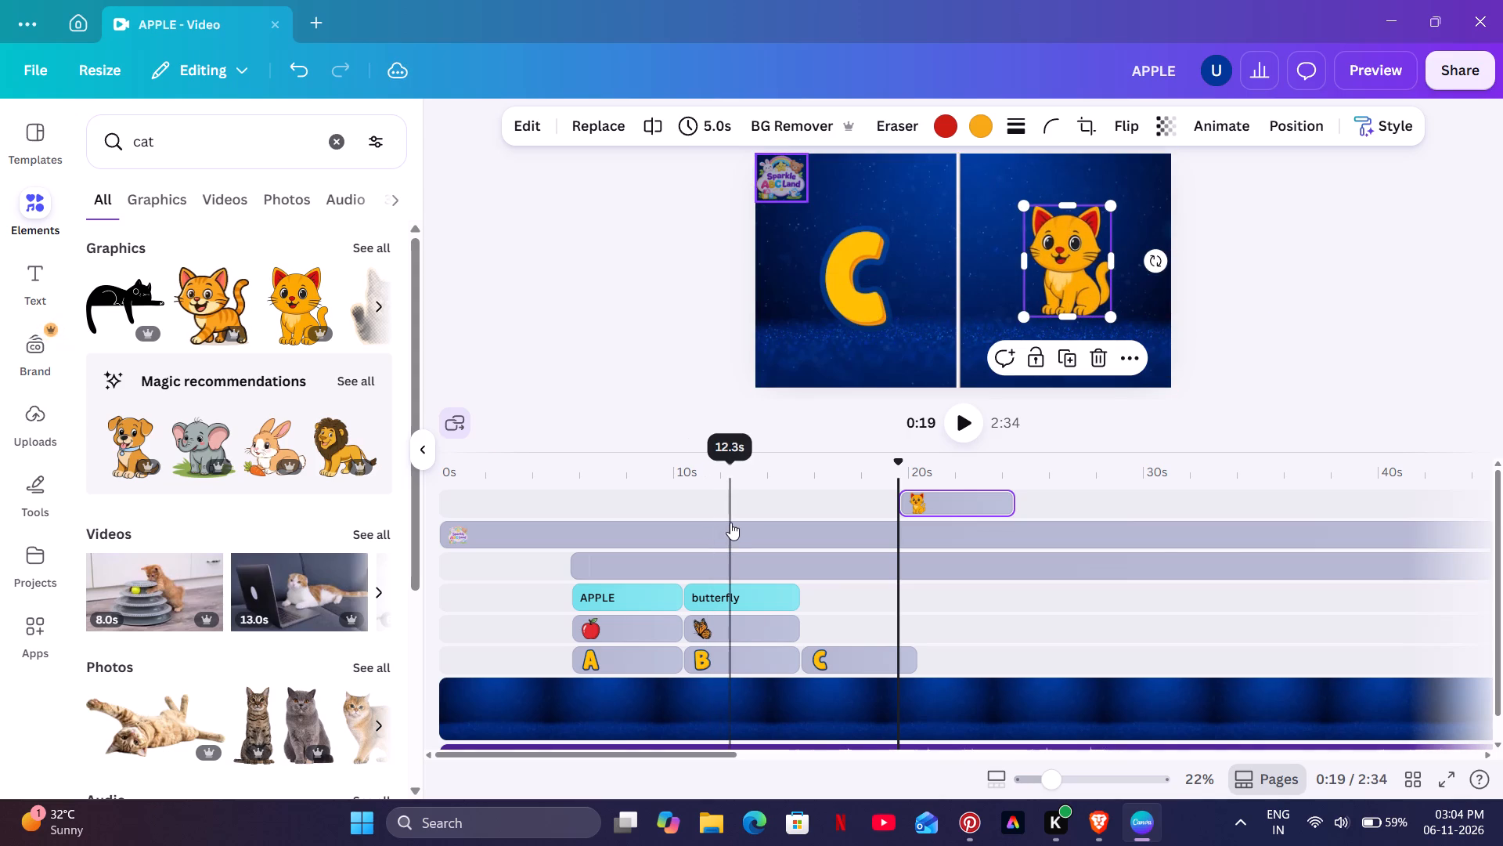
Move the cat clip onto the pictures' timeline track directly after the butterfly clip, aligned with the C clip.
click(730, 522)
click(809, 545)
click(659, 547)
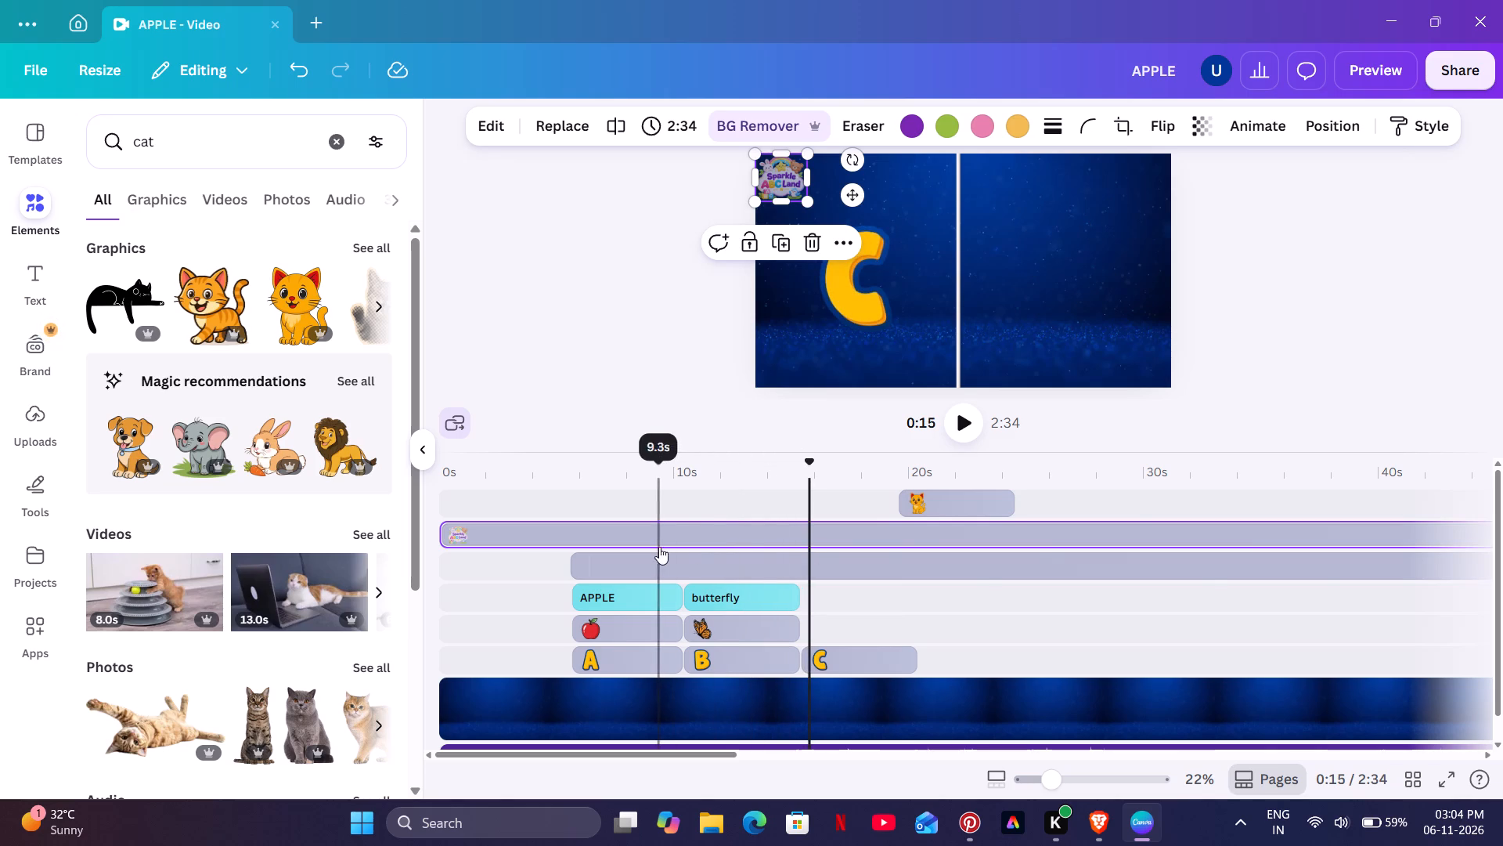
click(762, 561)
click(792, 569)
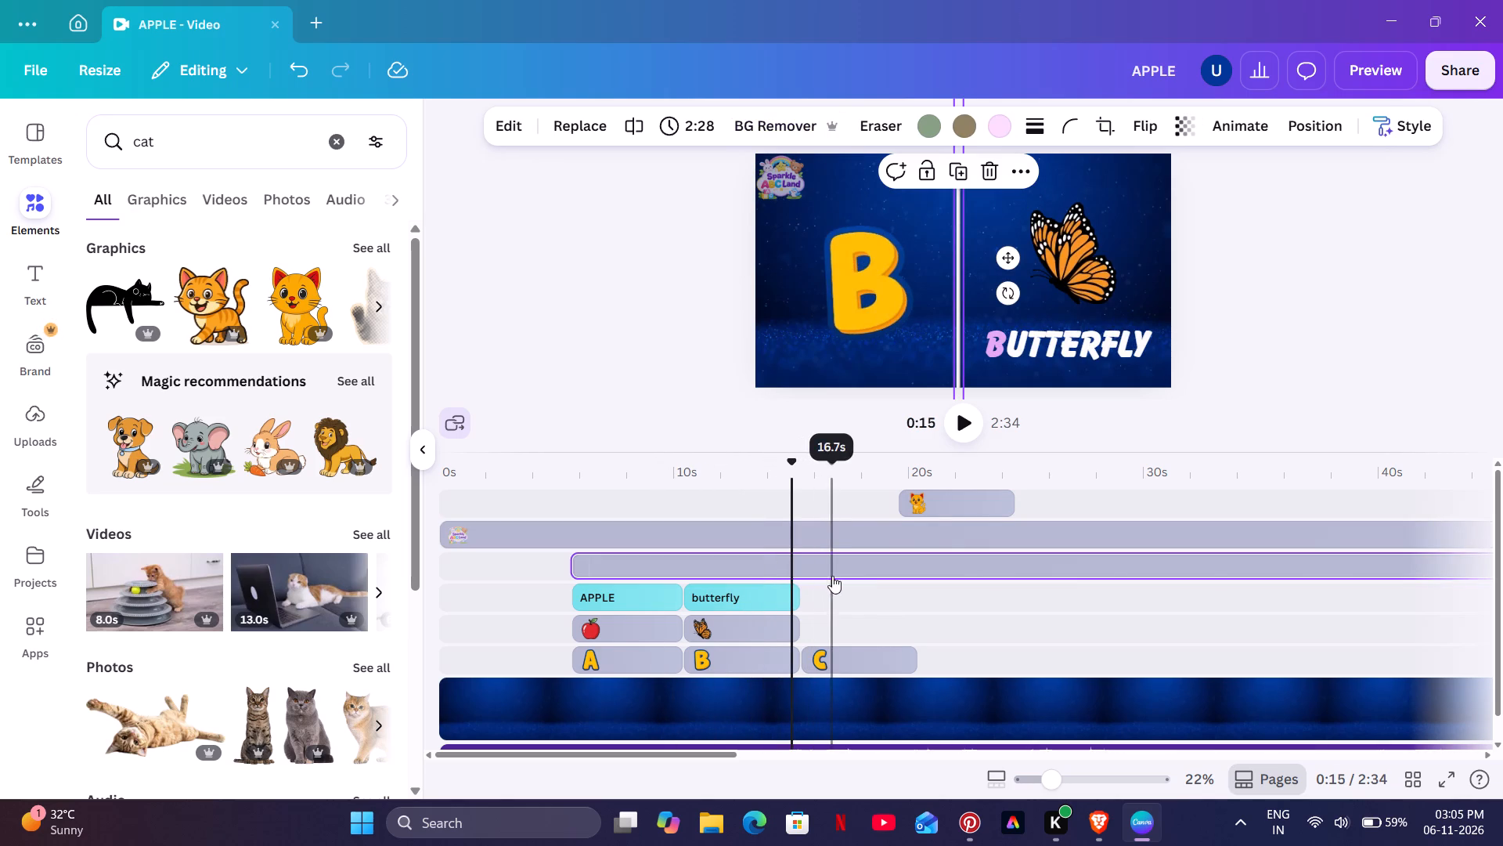
drag(937, 492, 846, 621)
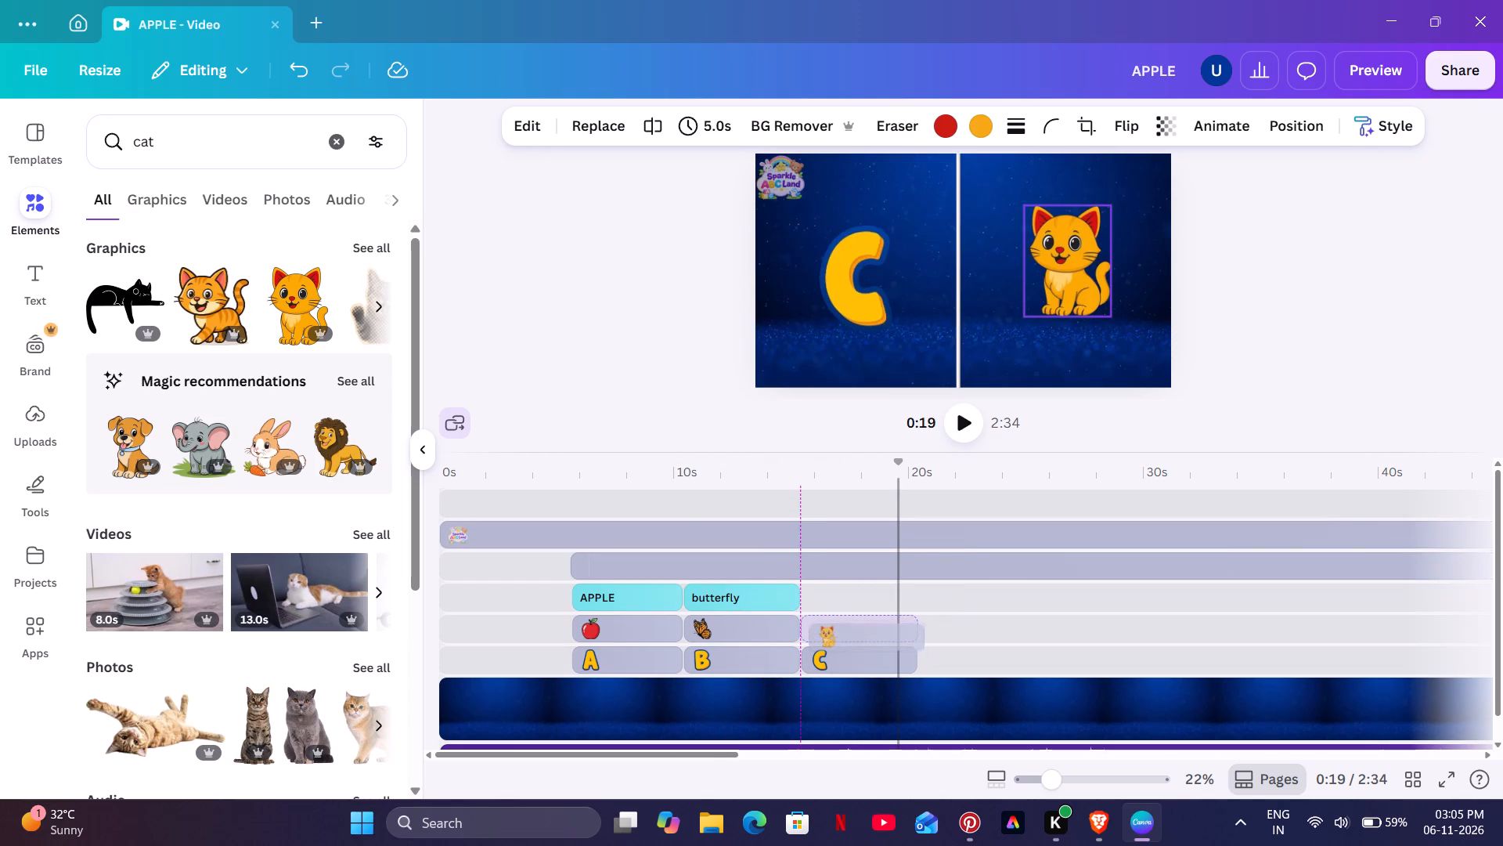
drag(846, 621, 845, 620)
Fine-tune the cat's size and shift it slightly down and to the right, level with the letter C.
click(856, 569)
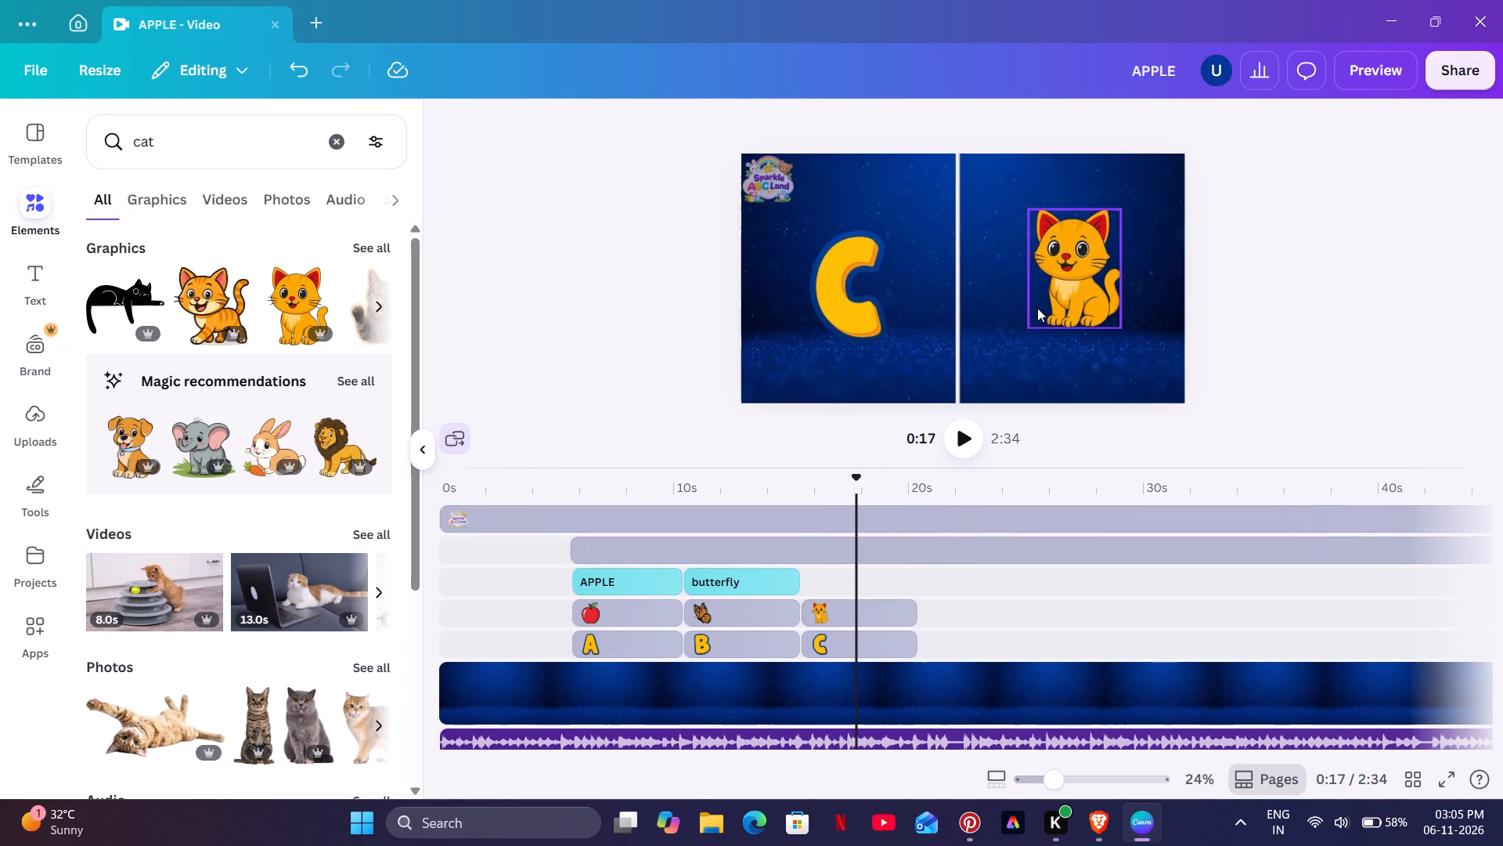
click(1040, 305)
drag(1118, 325, 1108, 325)
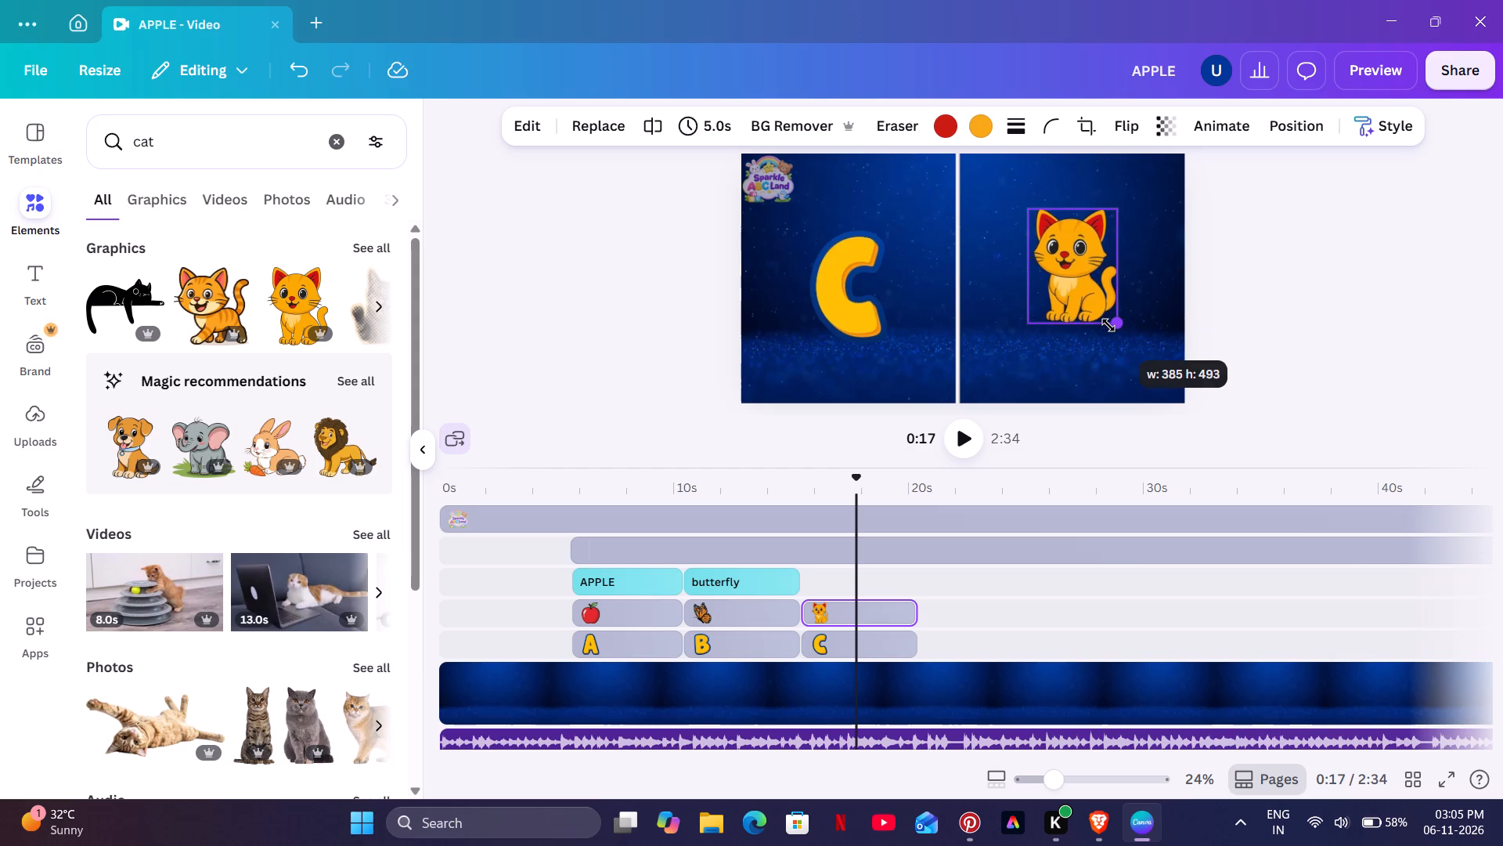
drag(1108, 325, 1111, 327)
drag(1094, 319, 1105, 322)
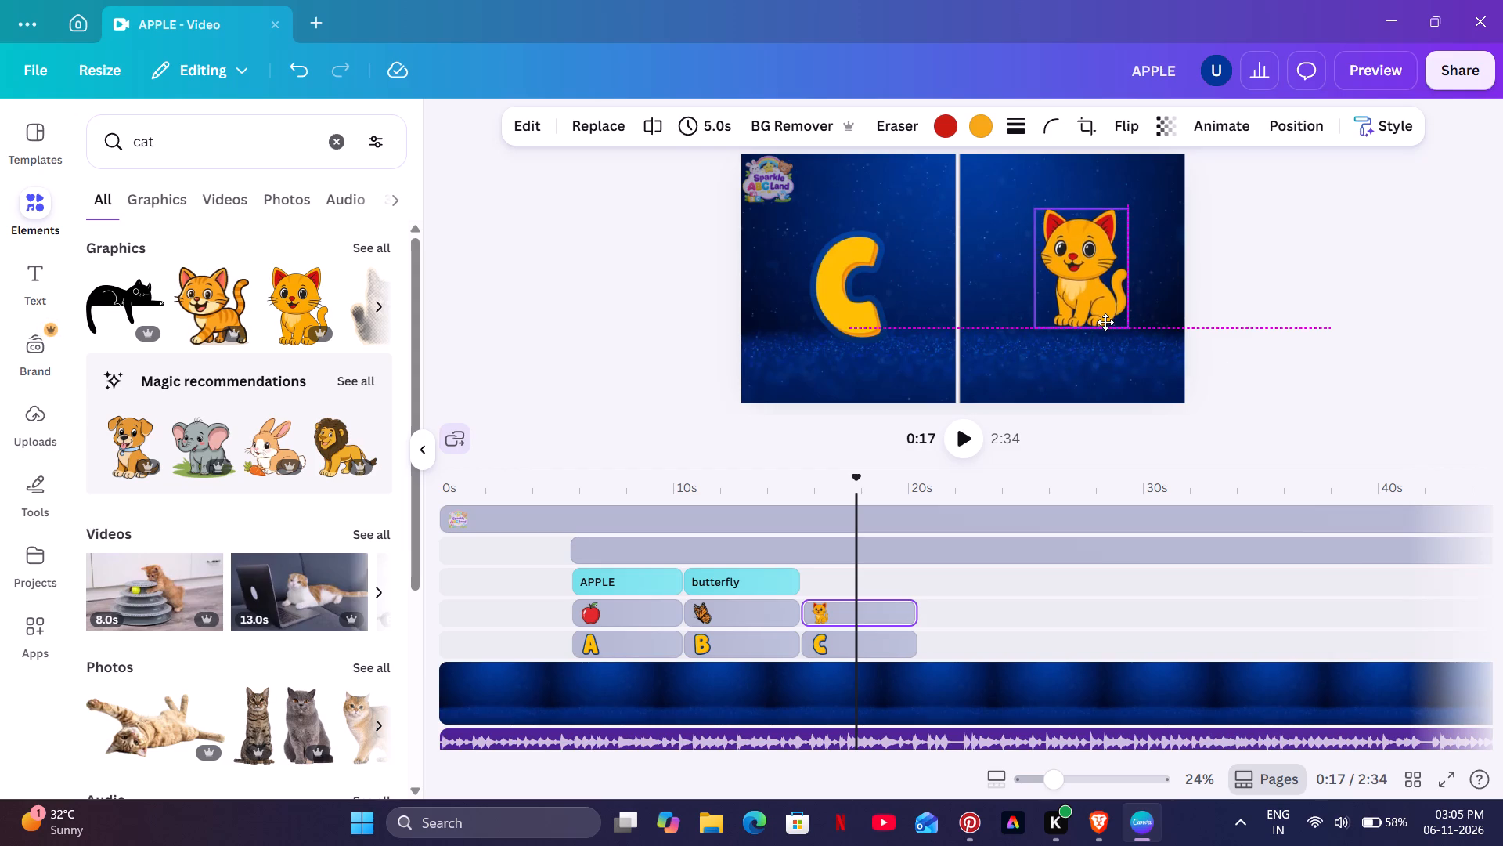
drag(1105, 322, 1105, 331)
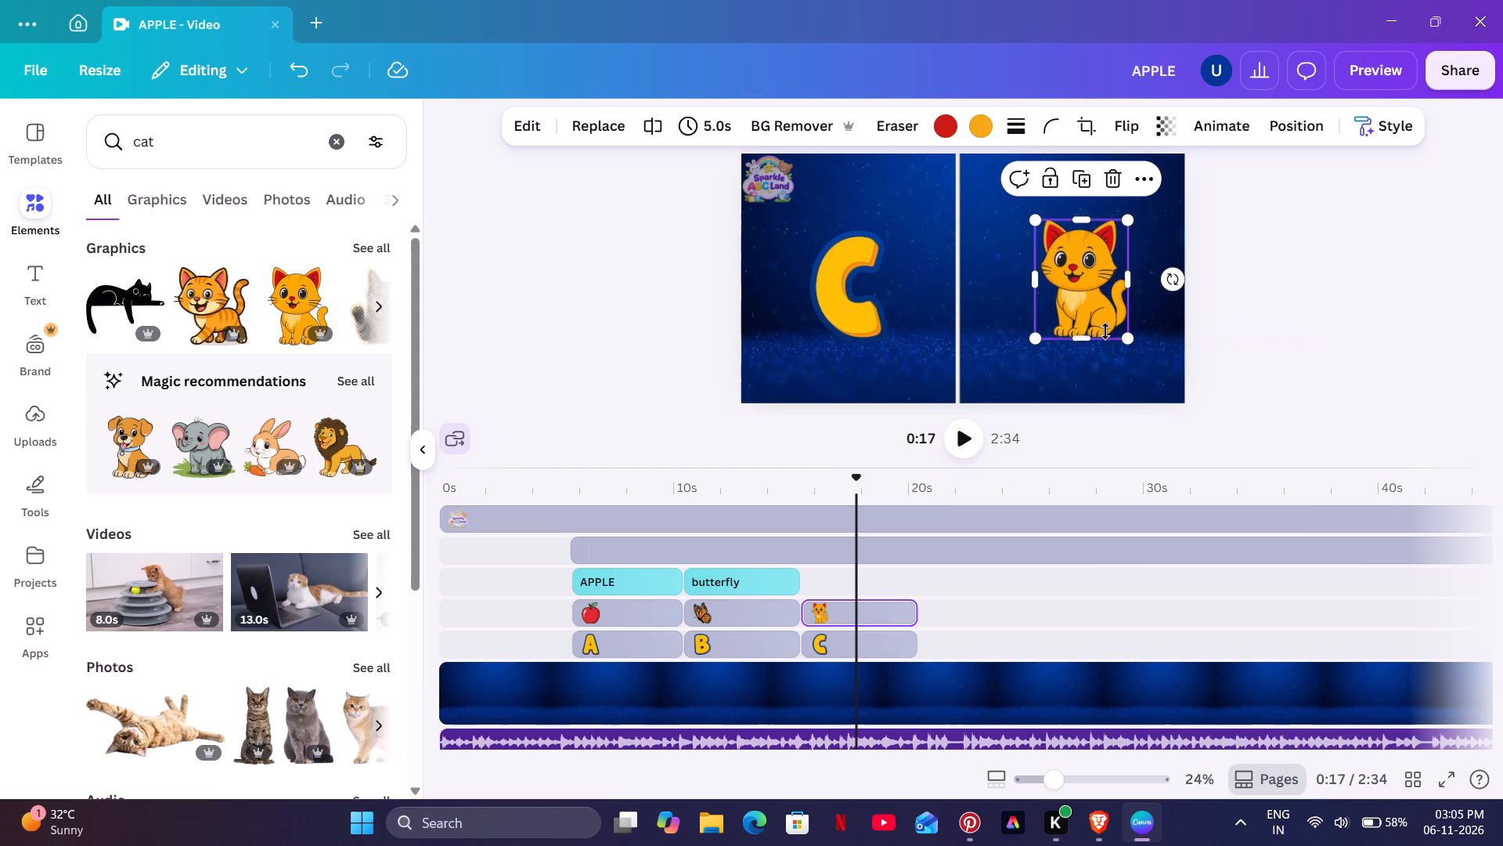
click(1268, 315)
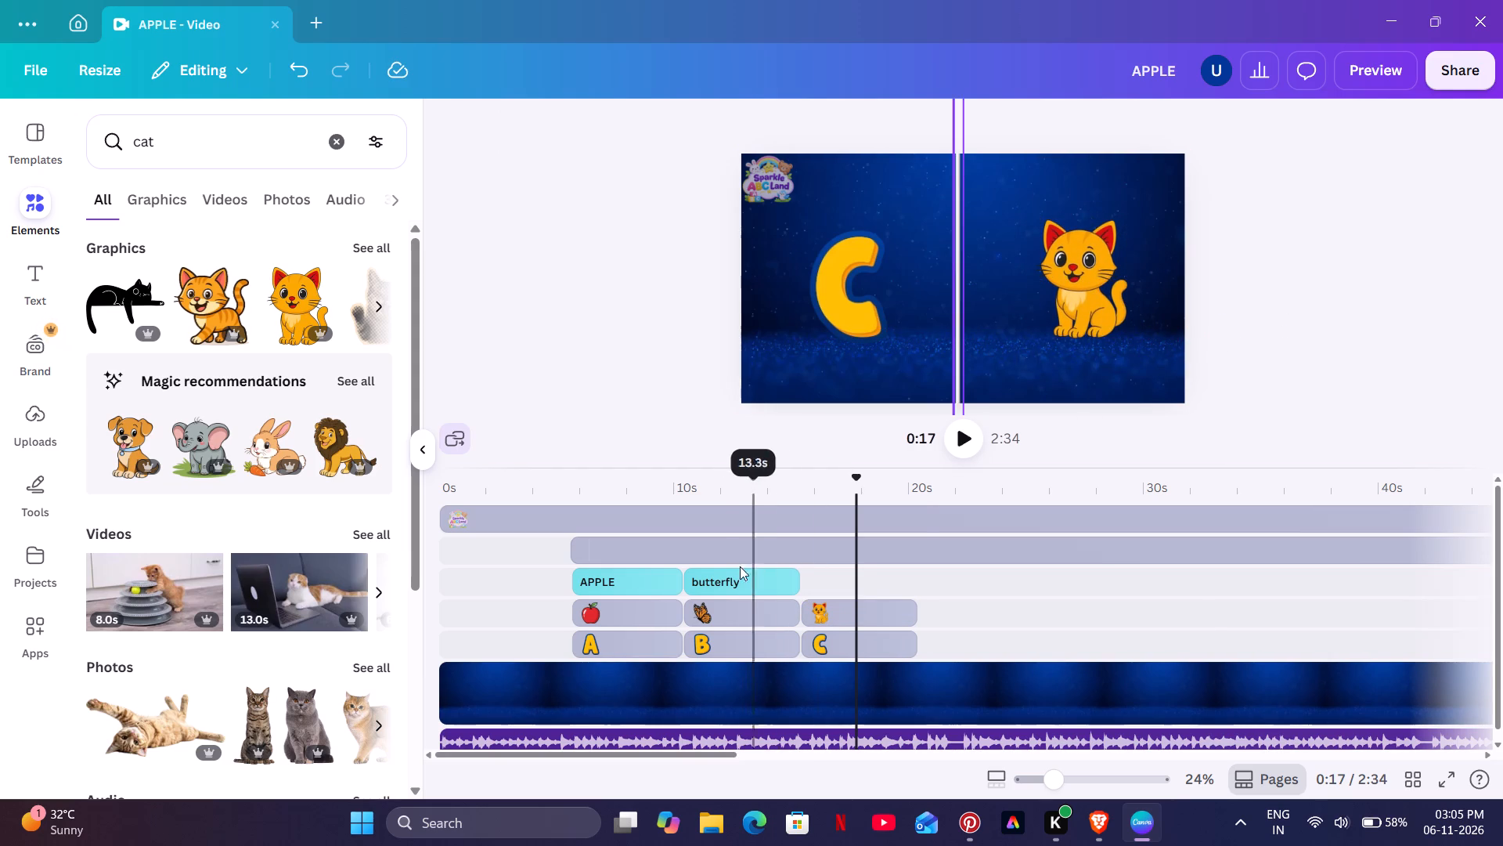
Go to the butterfly section and move the letter B slightly up and to the left on the canvas.
click(738, 569)
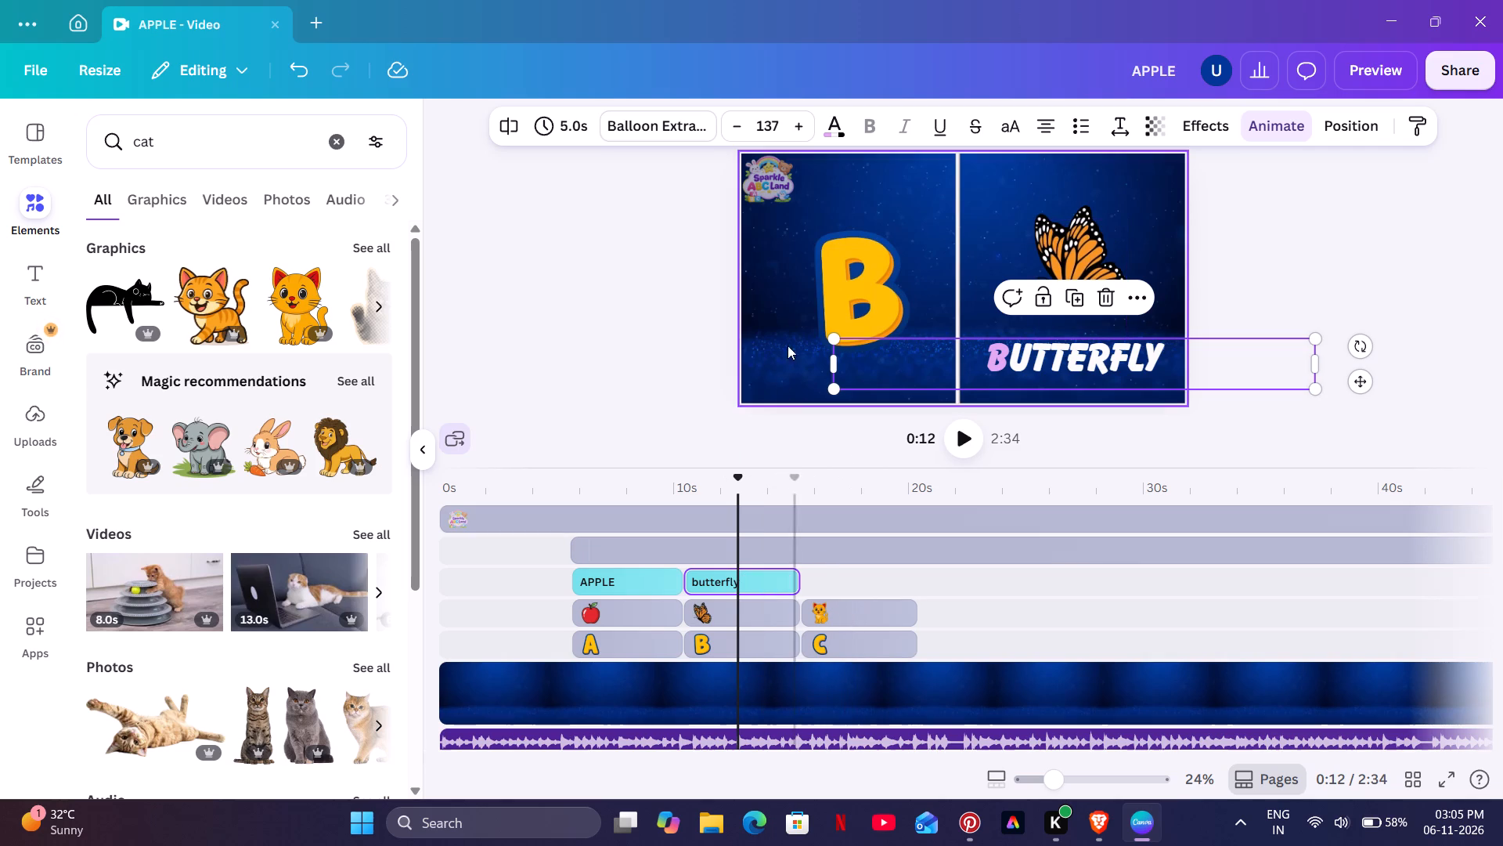
click(842, 312)
drag(859, 323, 849, 309)
click(720, 330)
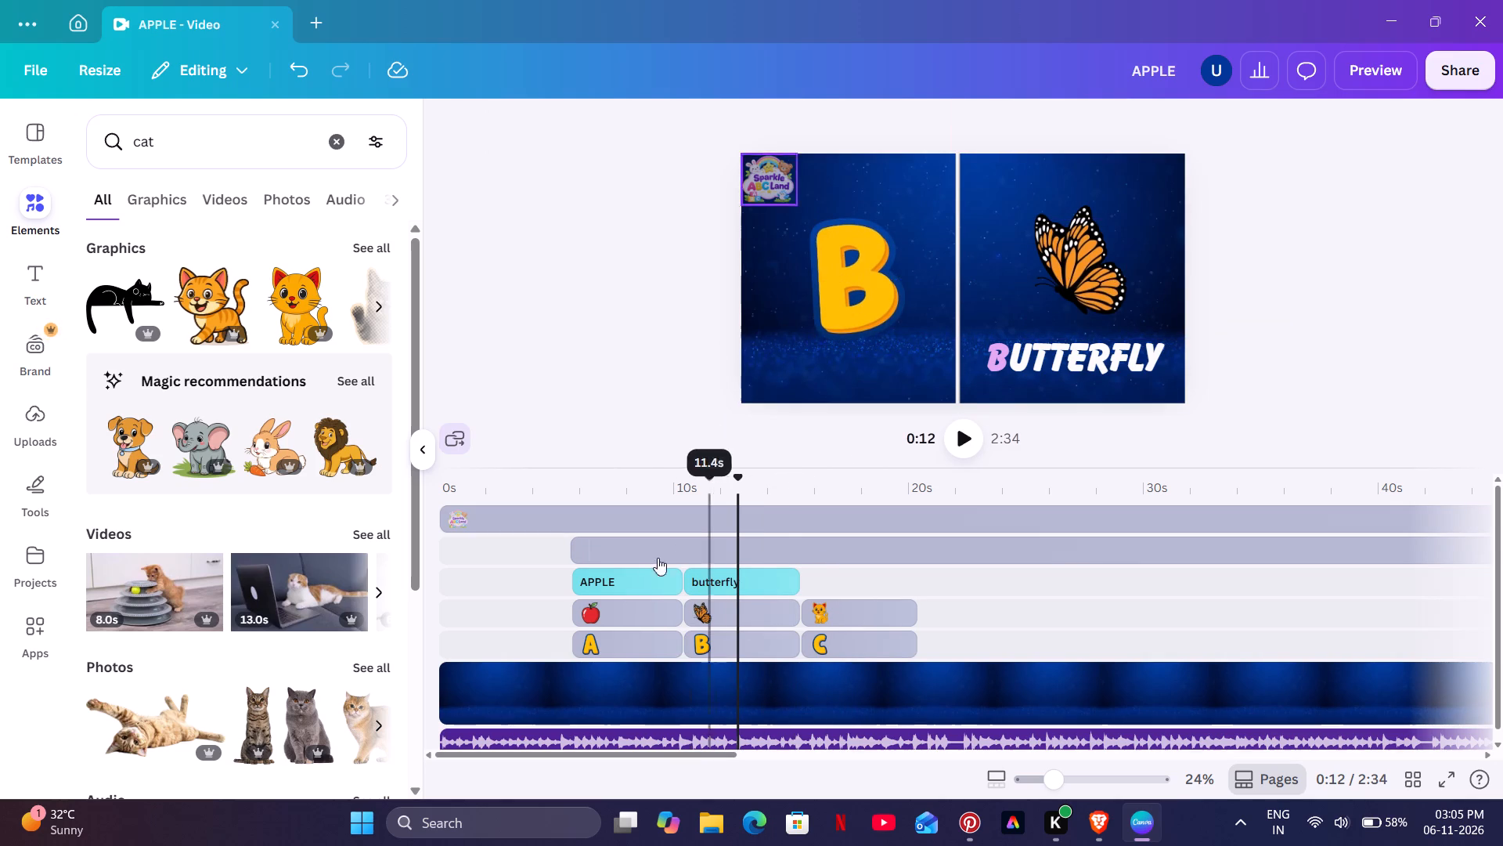
Go to the apple section and move the letter A slightly up and to the right on the canvas.
click(643, 575)
click(834, 288)
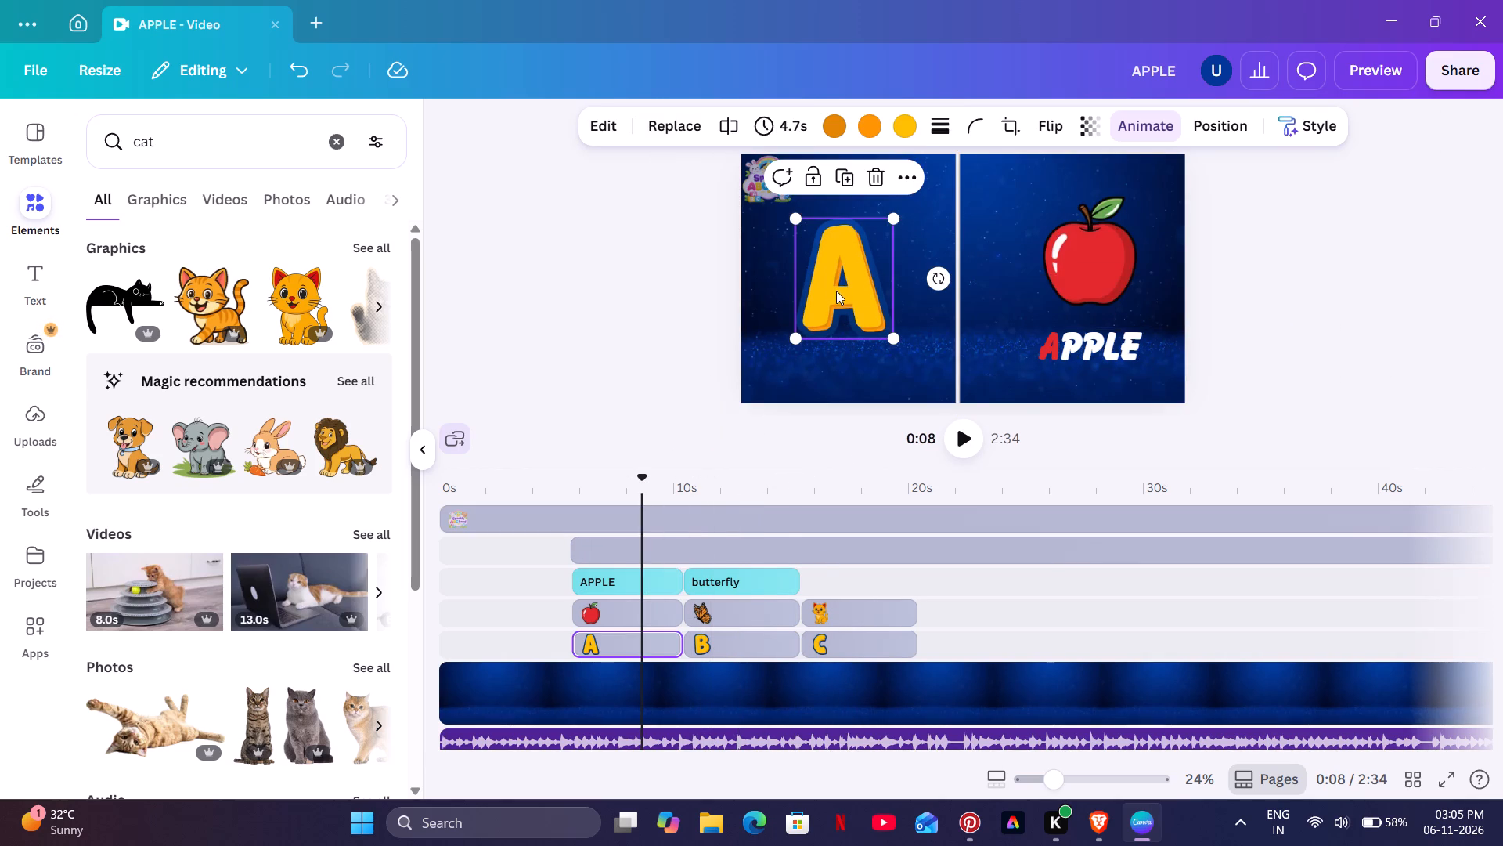
drag(842, 298, 848, 291)
click(1072, 273)
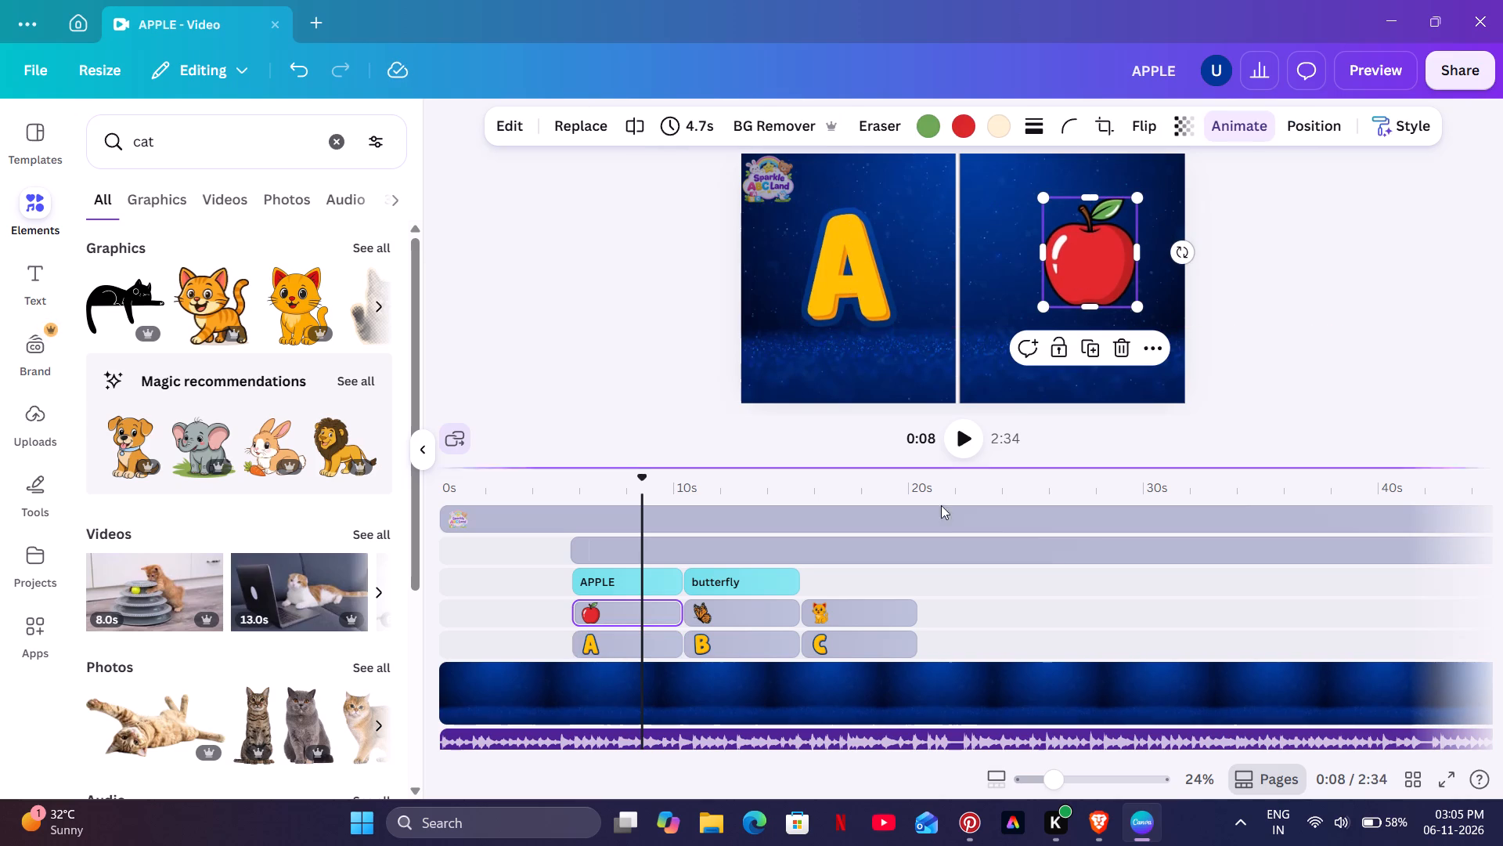
Duplicate the butterfly caption and place the copy directly after it on the captions' timeline track, above the cat clip.
click(762, 577)
click(844, 583)
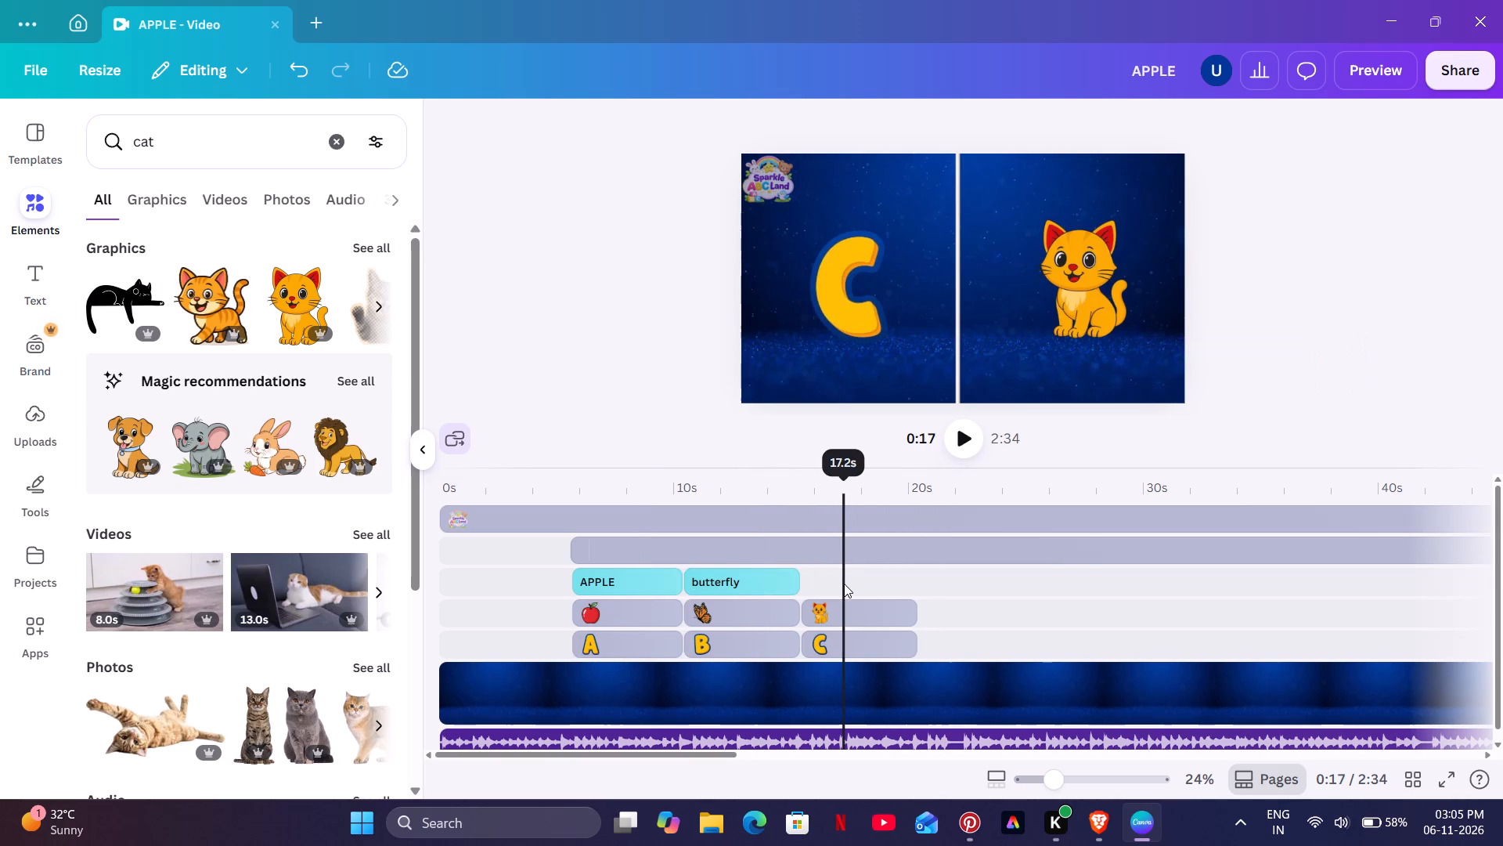
click(759, 575)
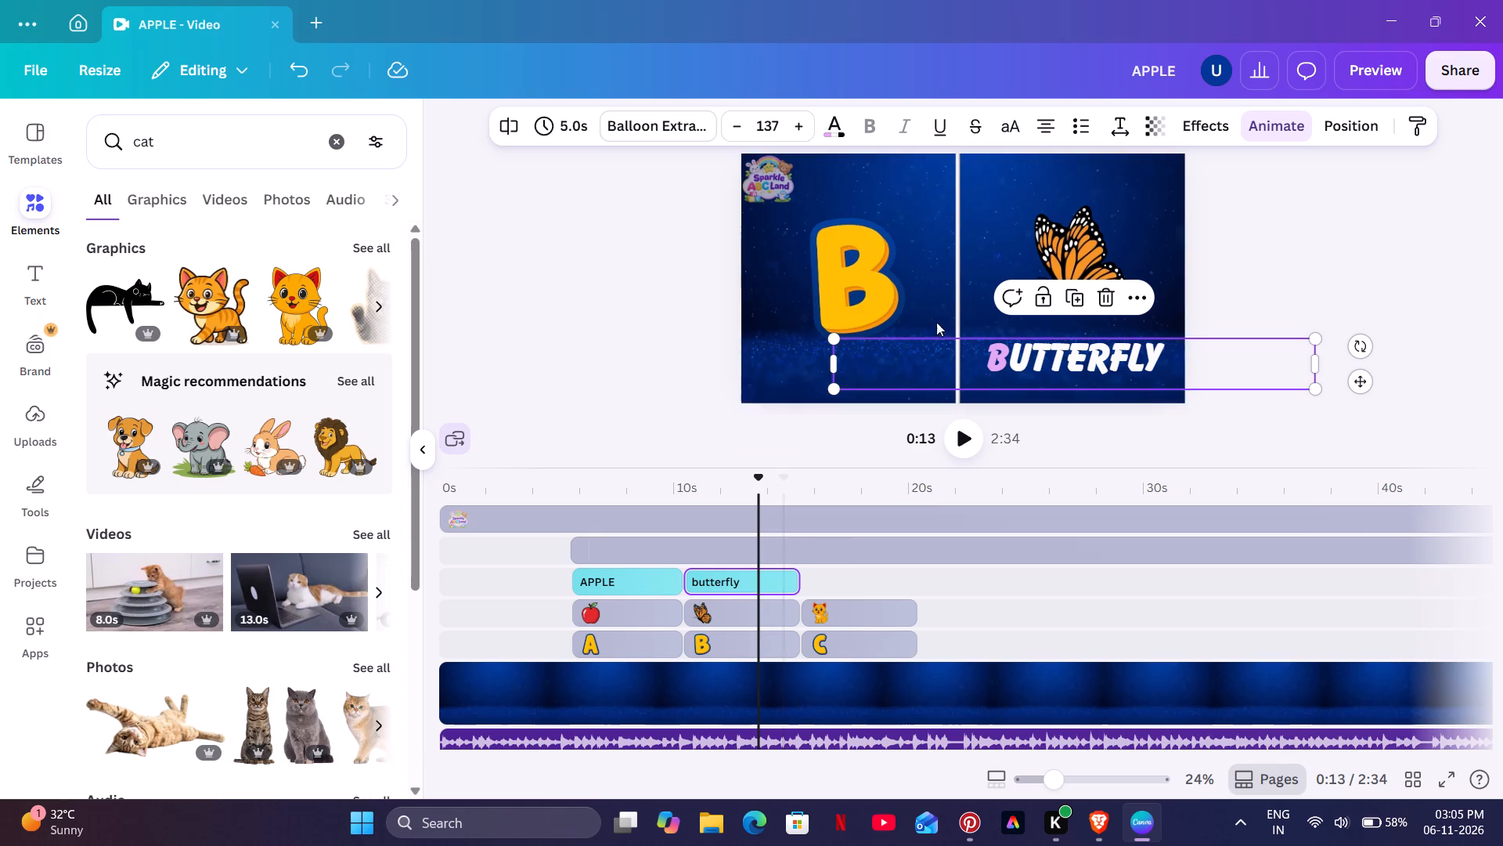
click(1069, 298)
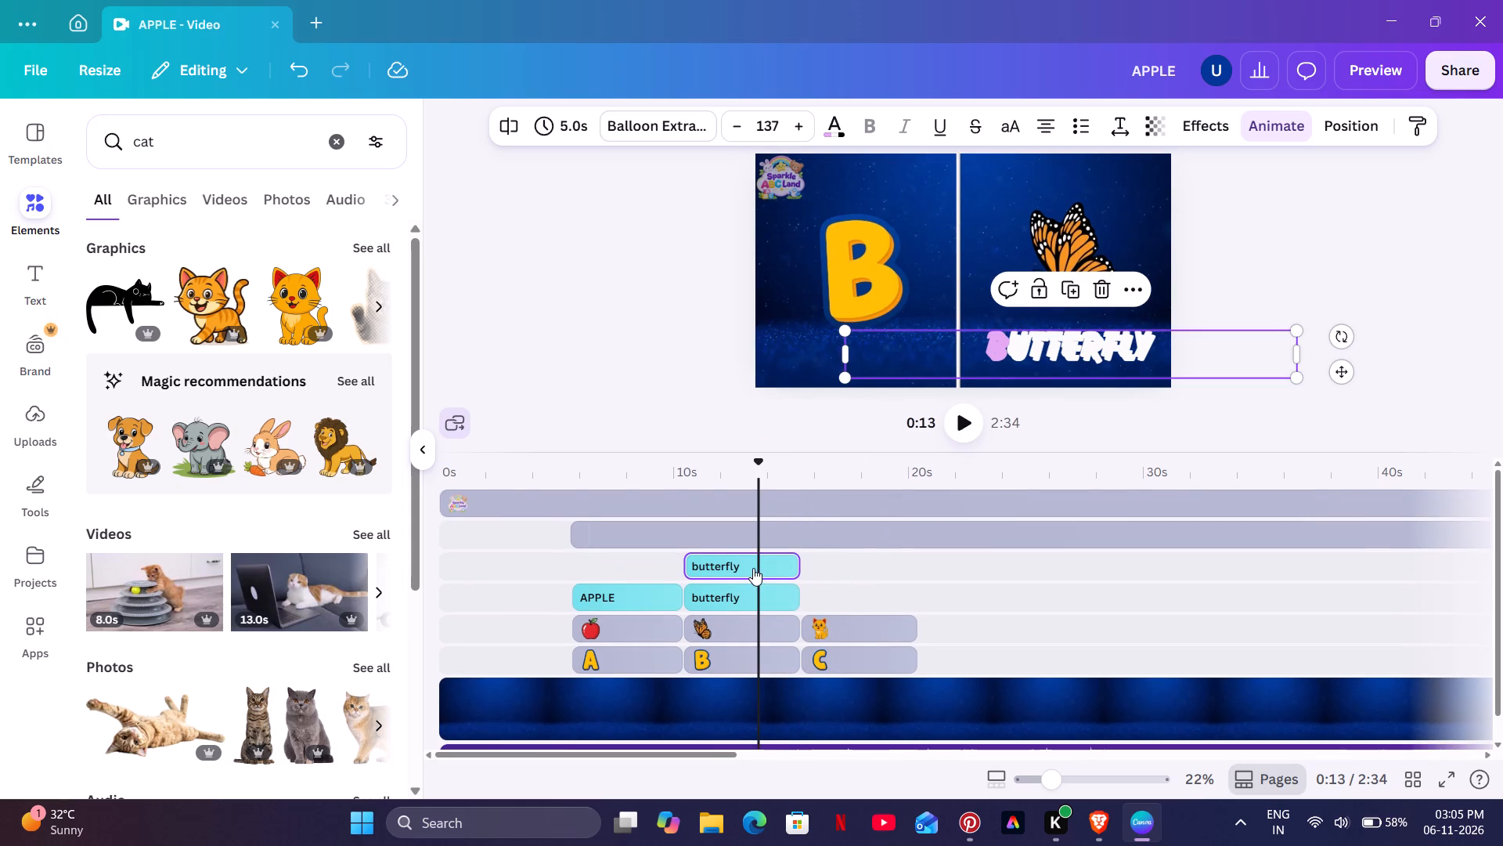
drag(753, 568, 870, 592)
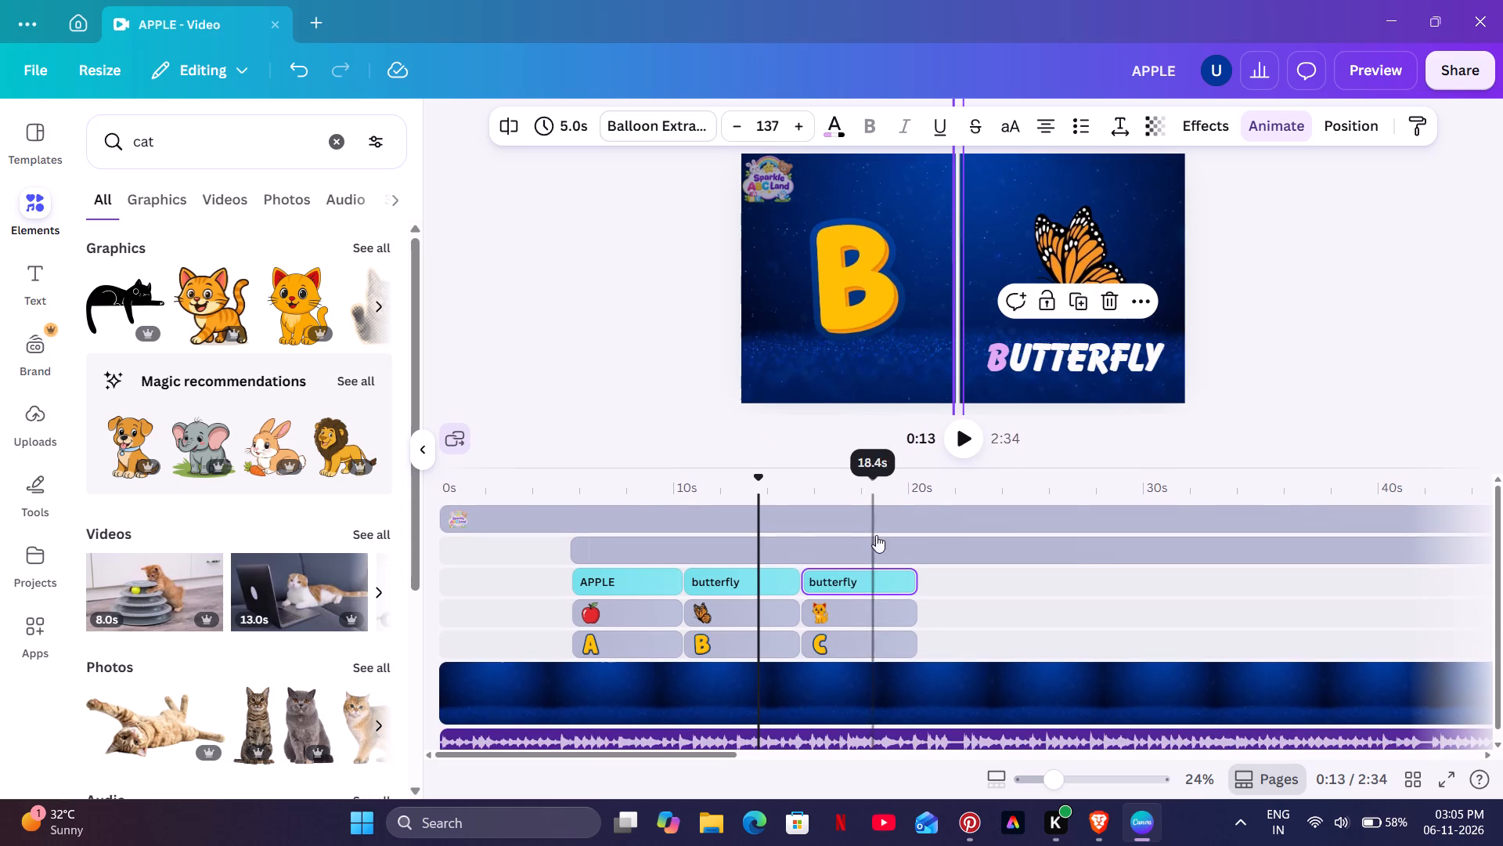
Replace the text of the copied caption in the cat section with "cat".
click(876, 562)
click(1083, 352)
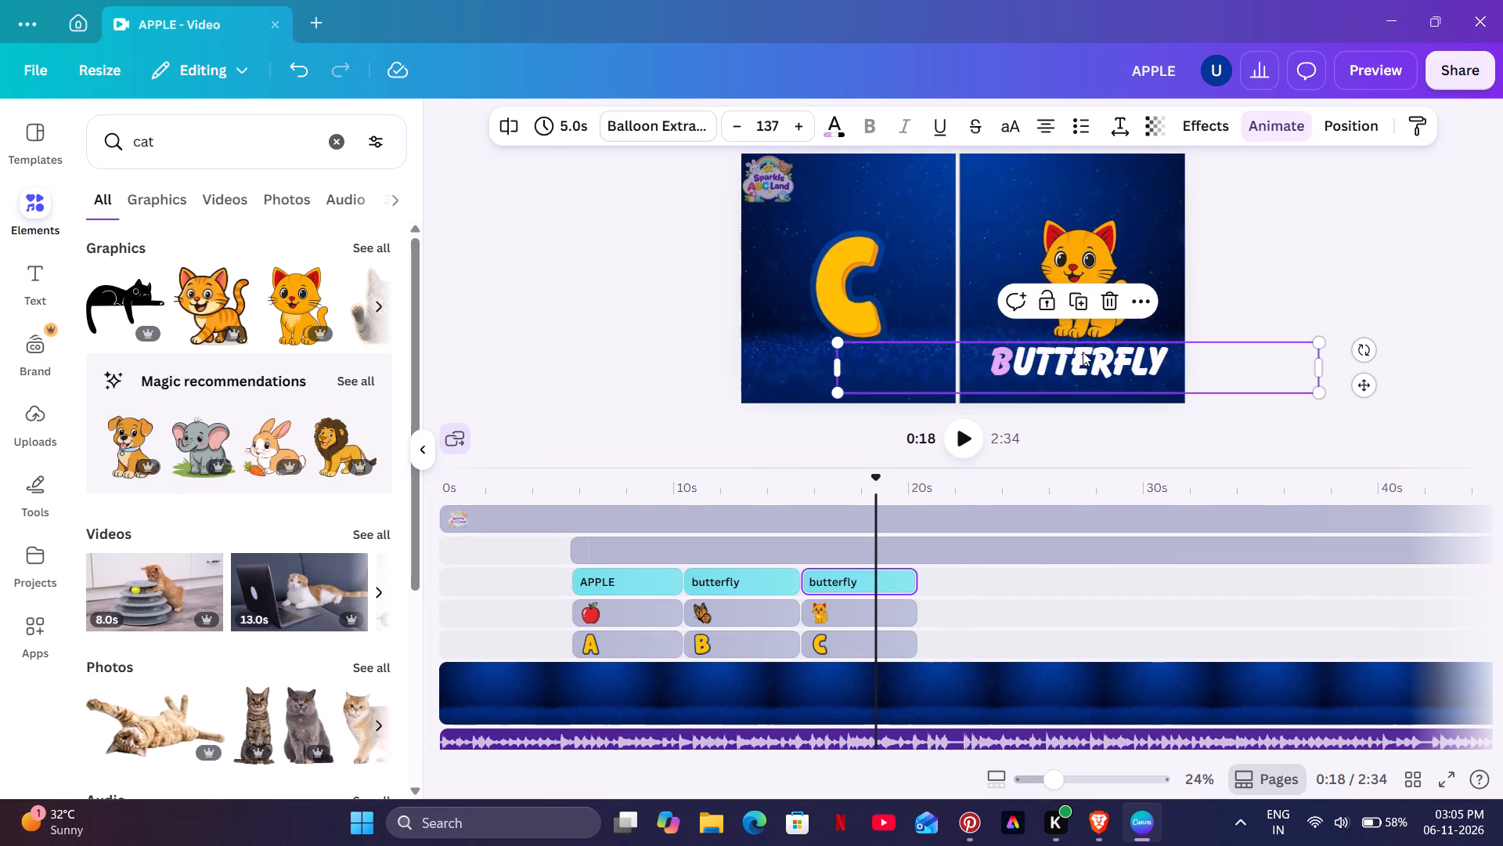
click(1083, 352)
key(BackSpace)
text(ca)
key(t)
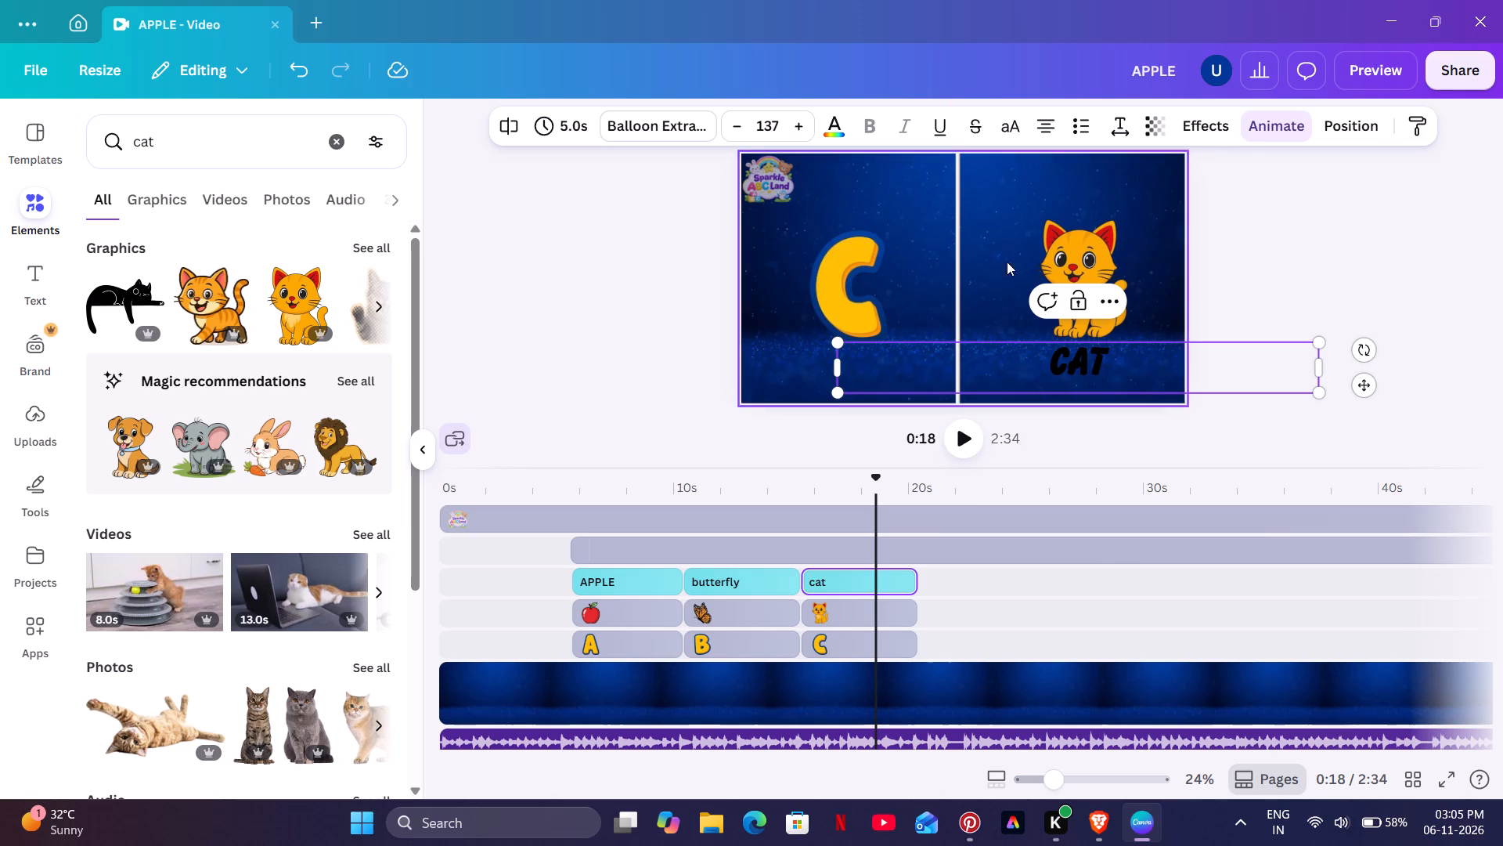
click(1322, 193)
Move the CAT caption slightly lower, beneath the cat picture.
drag(1129, 378, 1127, 392)
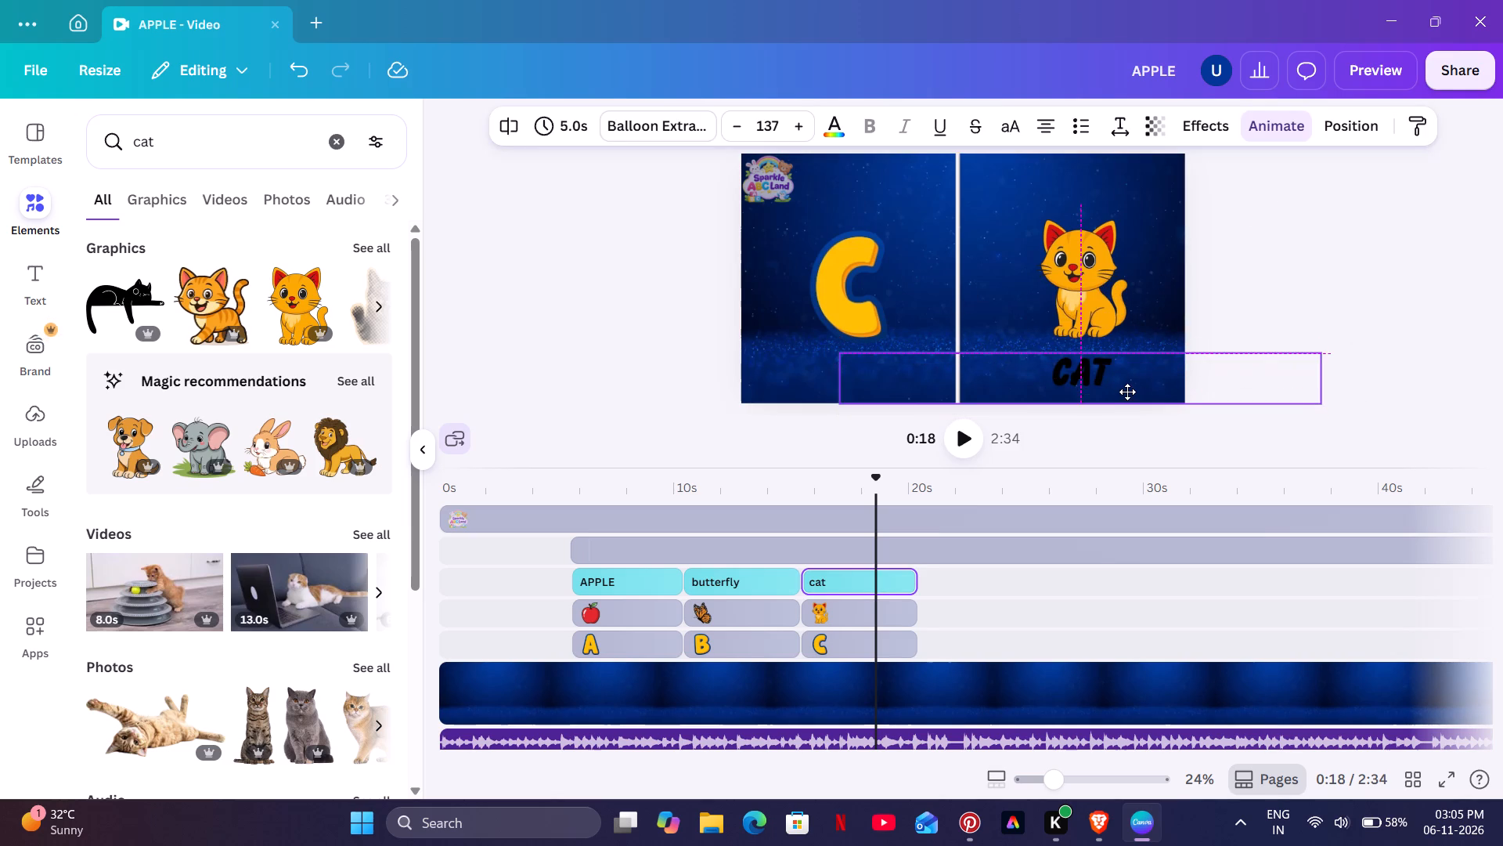
drag(1127, 392, 1126, 389)
Colour the whole CAT caption text with the near-white swatch from the apple's photo colours.
click(1124, 379)
drag(1124, 376, 1094, 377)
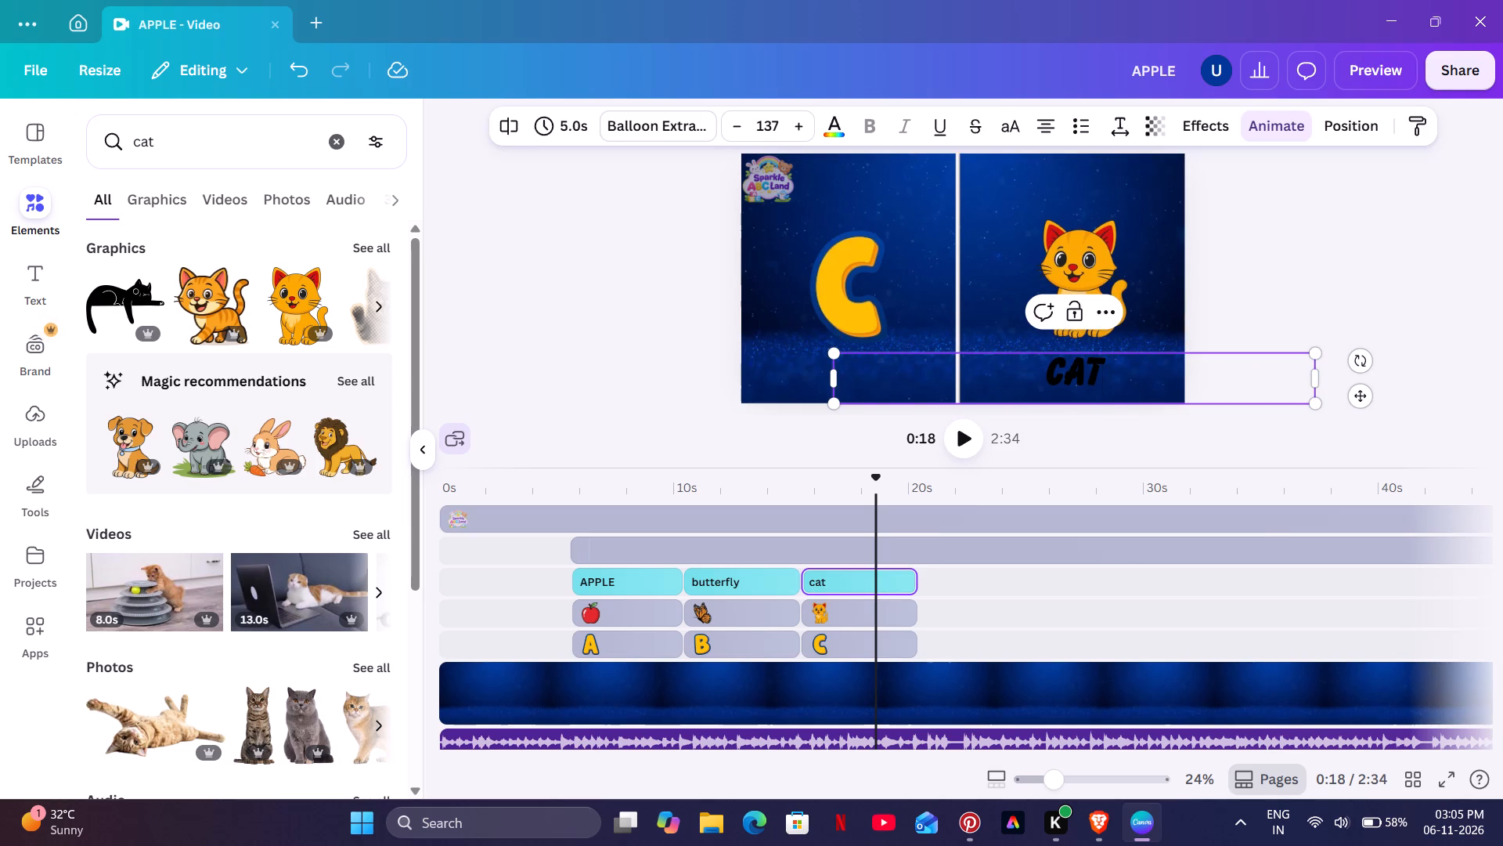
drag(1094, 377, 1031, 379)
click(831, 136)
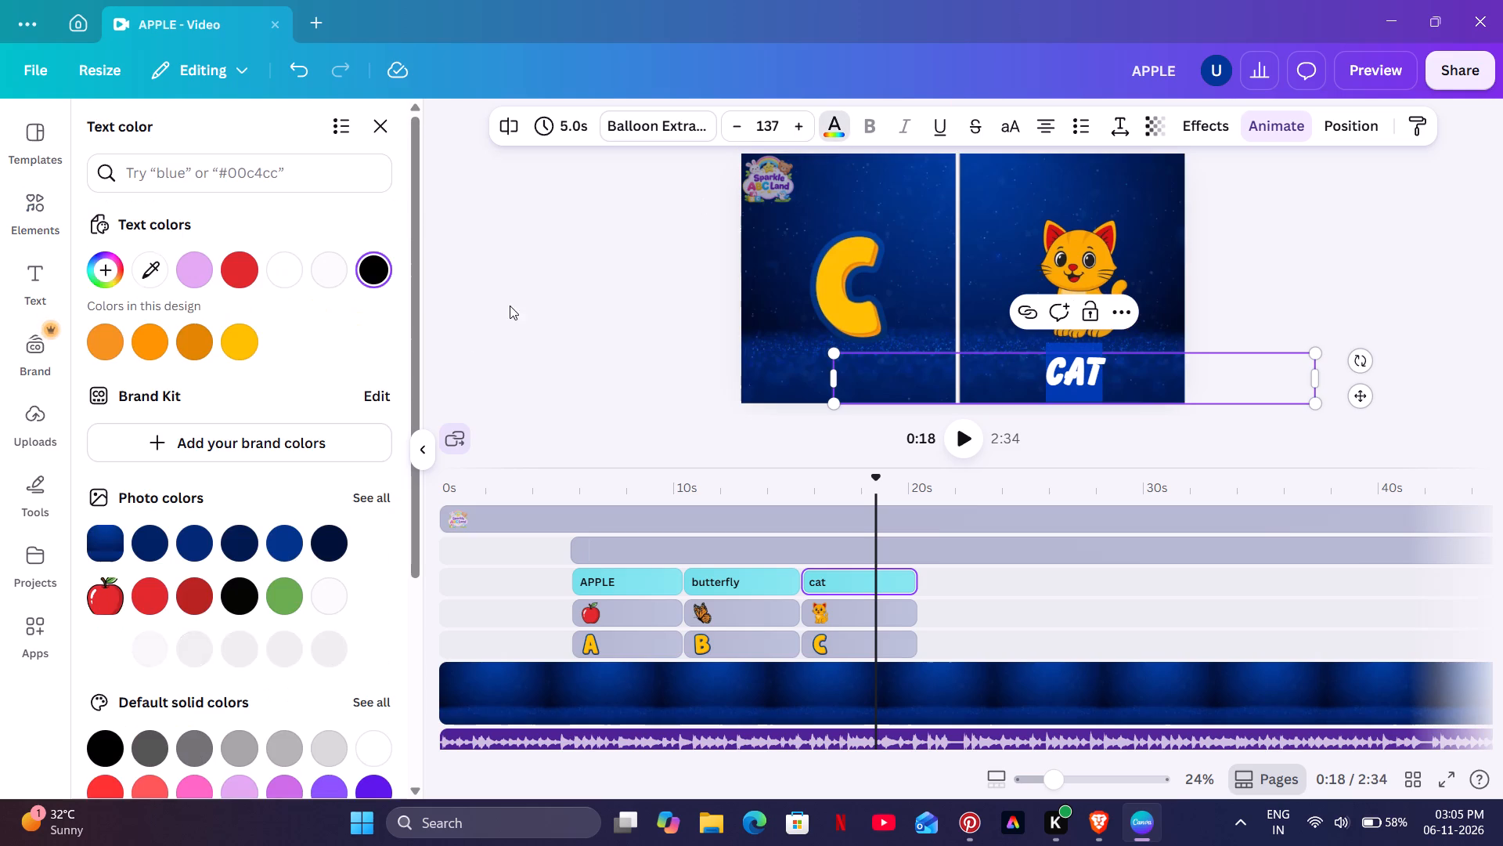
click(330, 595)
double_click(553, 258)
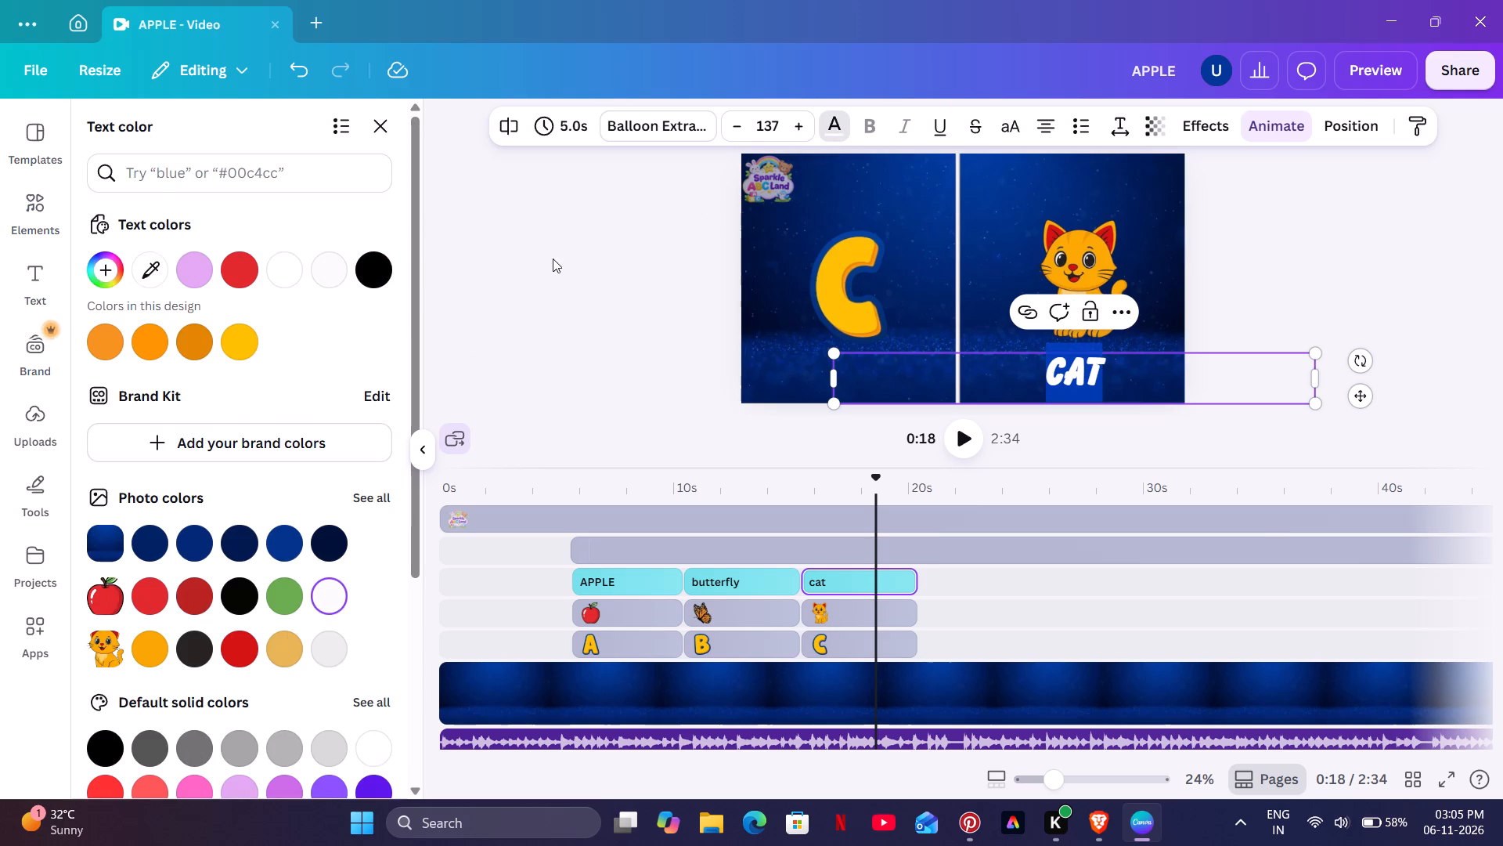
Colour only the letter C of the CAT caption with the light-orange swatch from the cat's photo colours.
click(1069, 367)
click(1066, 371)
drag(1066, 371, 1065, 371)
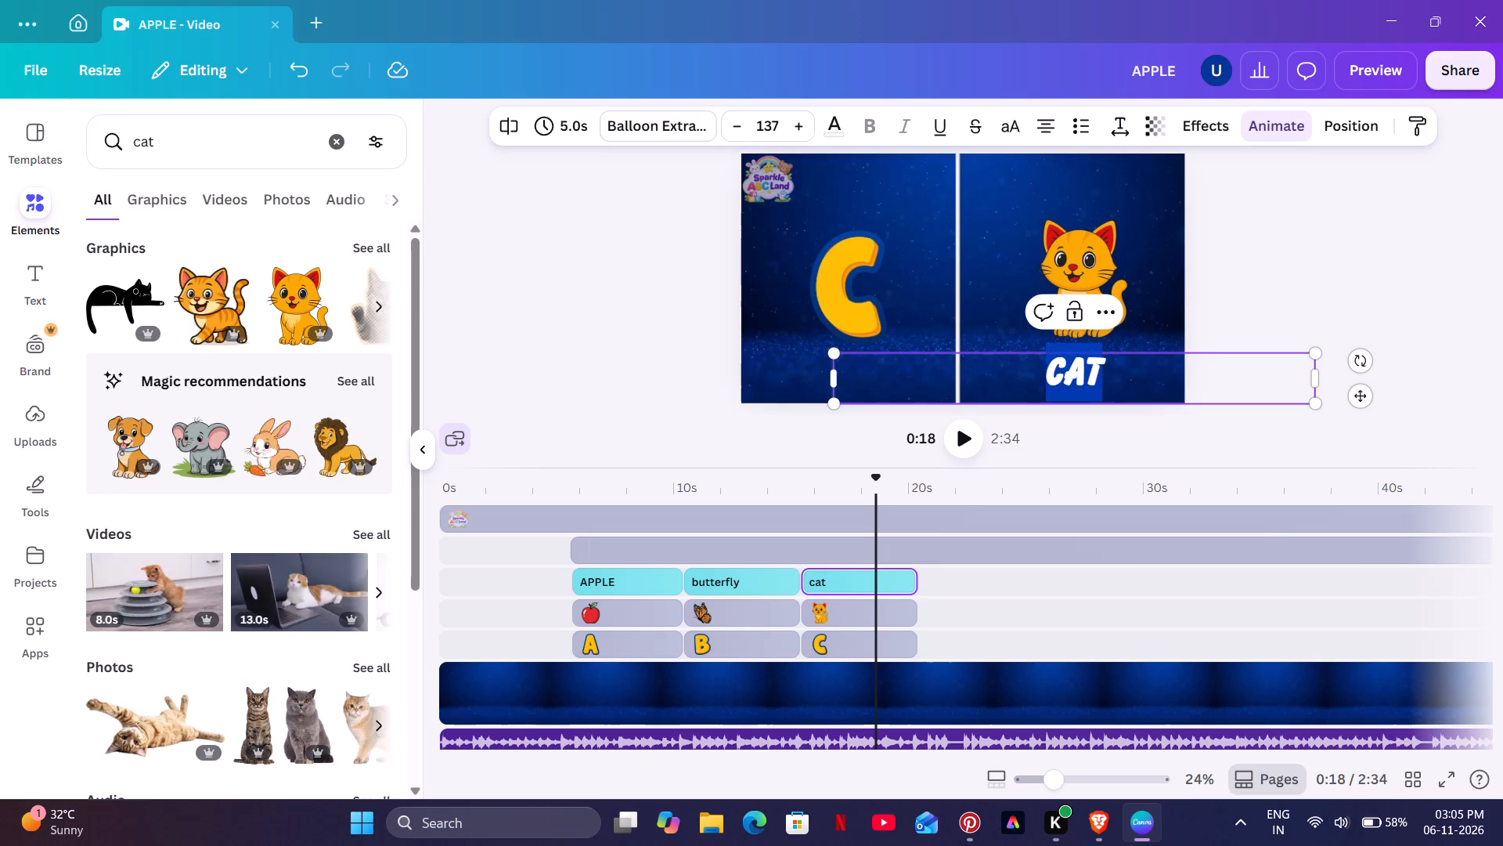
drag(1065, 371, 1051, 375)
click(1075, 368)
drag(1072, 371, 1054, 374)
drag(1053, 374, 1045, 378)
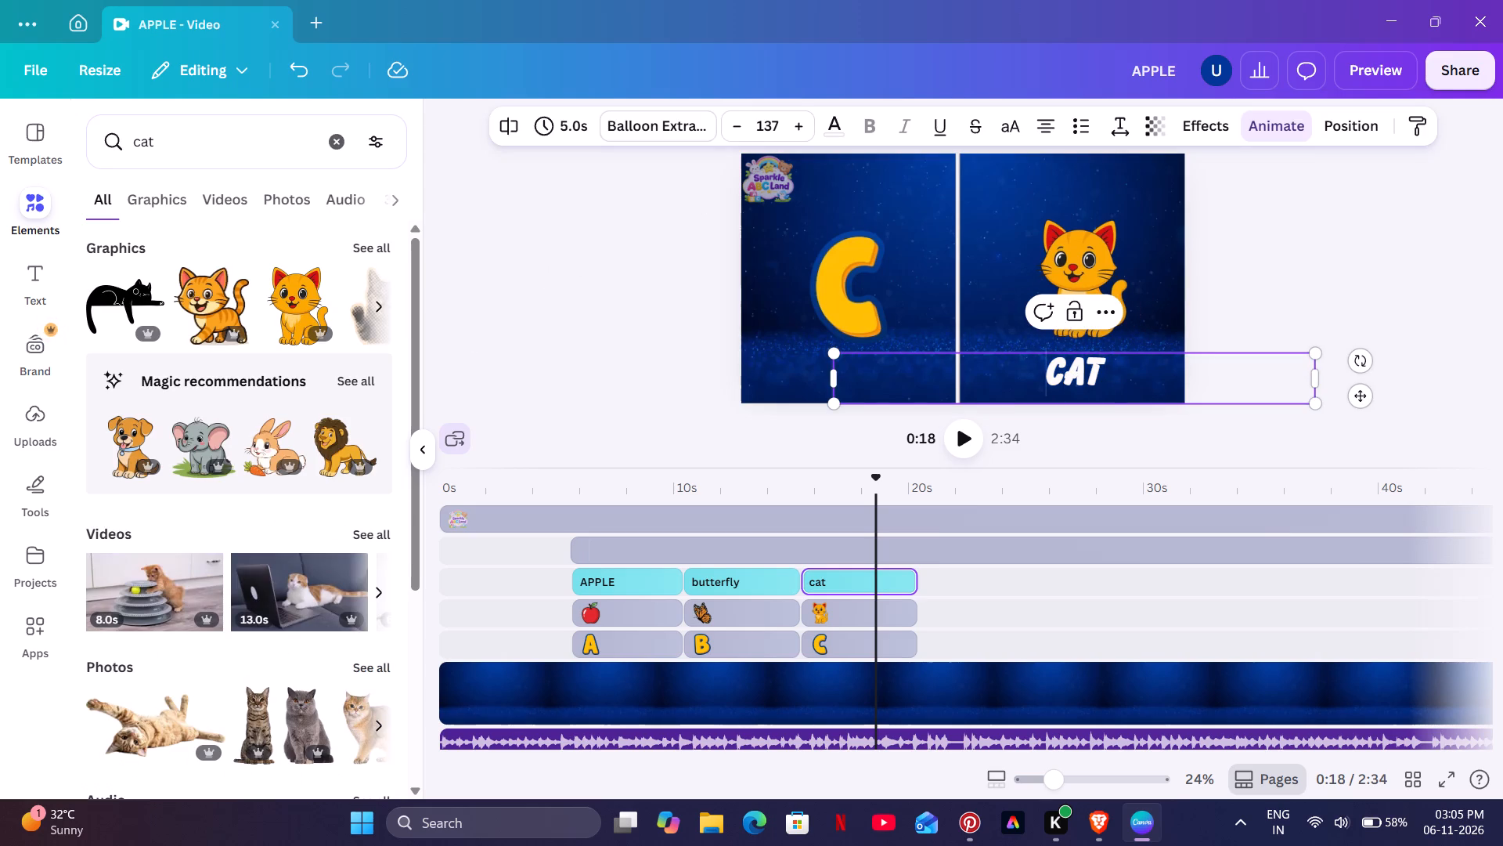
drag(1061, 363, 1042, 365)
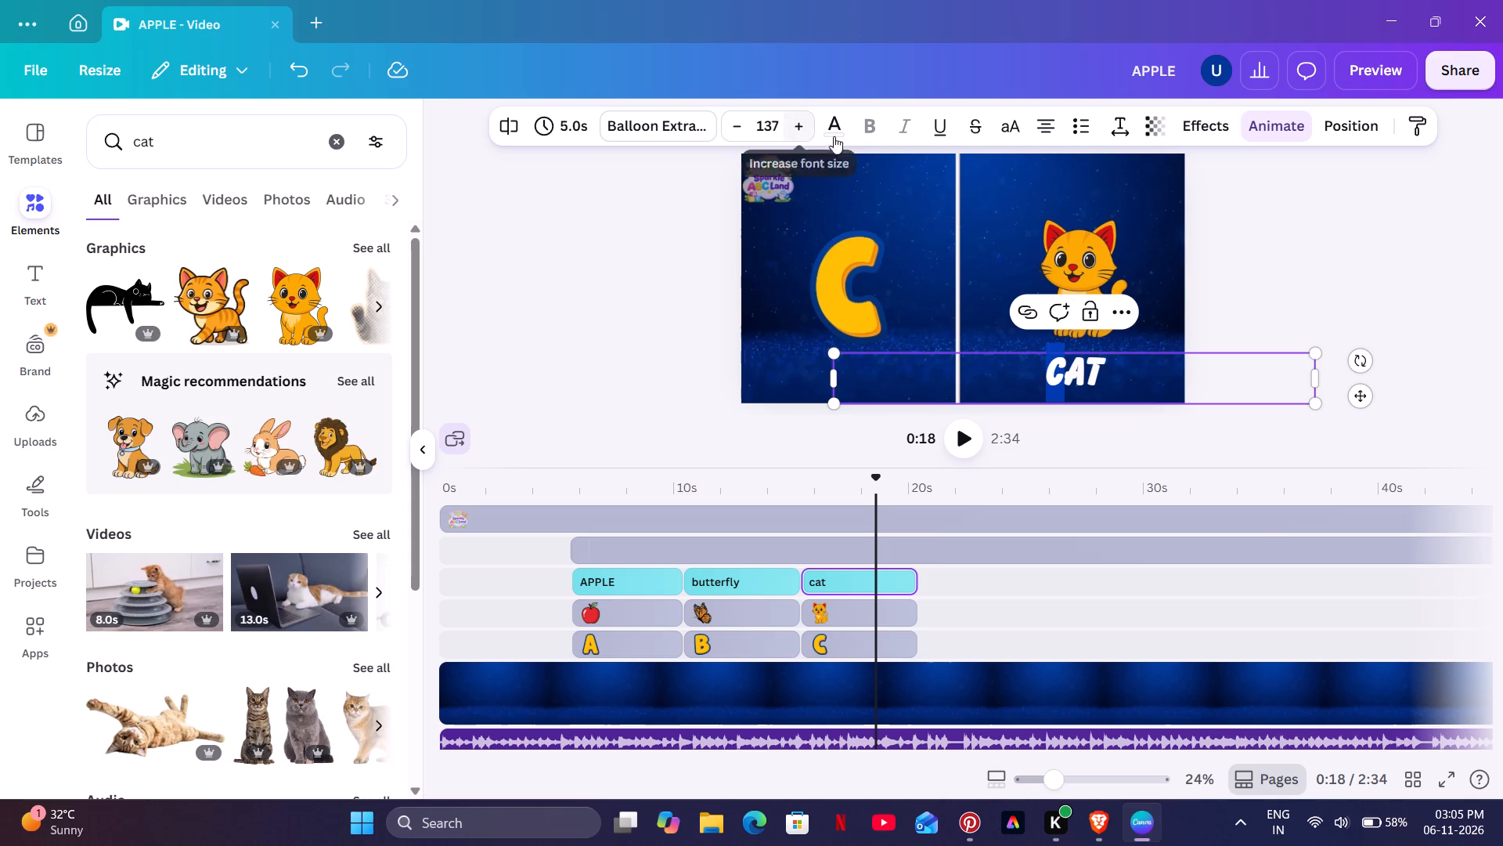
click(843, 137)
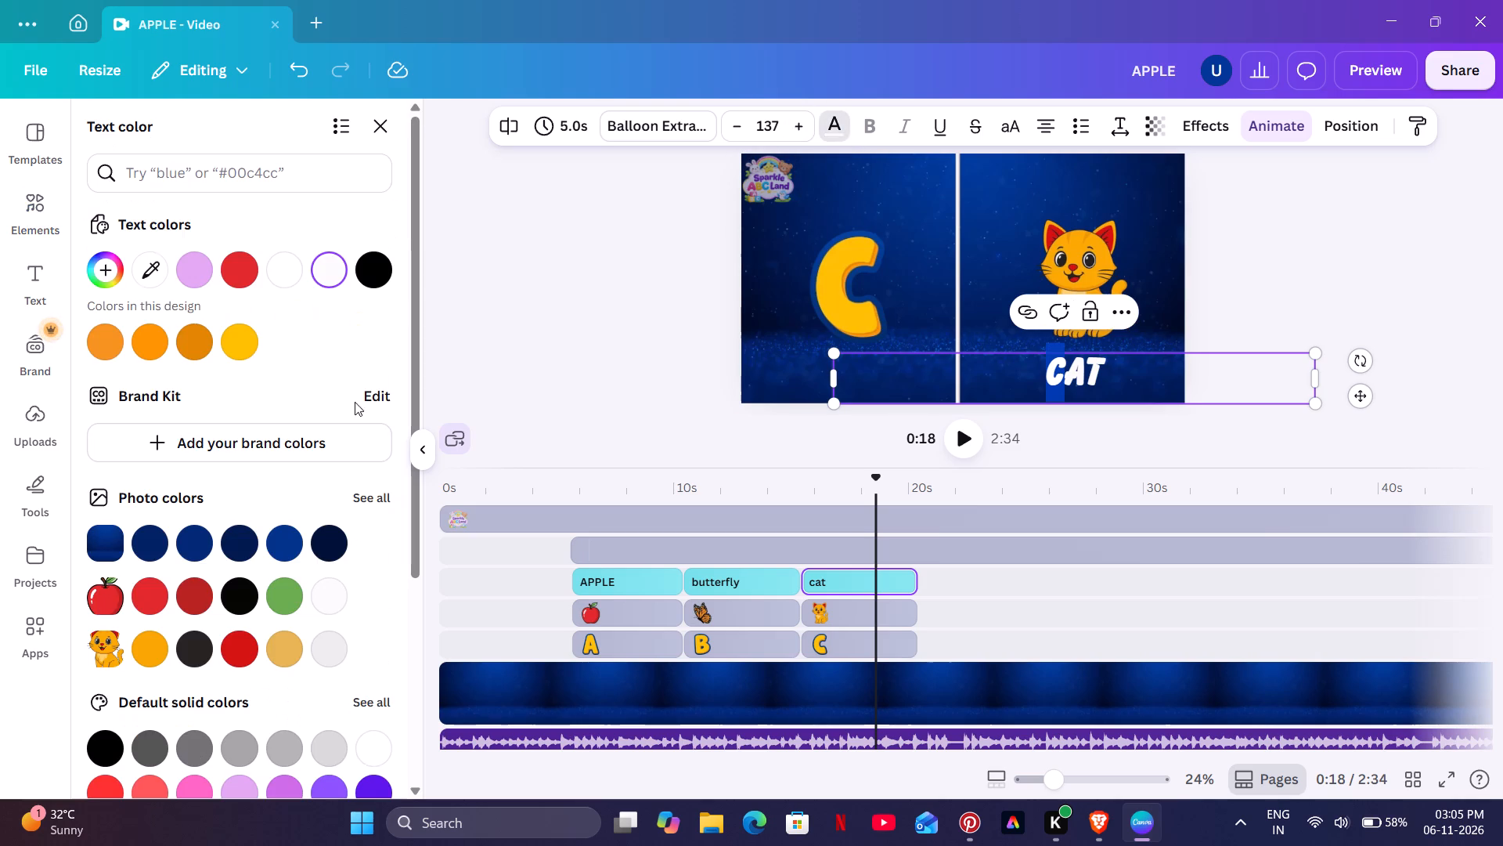
scroll(253, 393, down, 2)
click(281, 453)
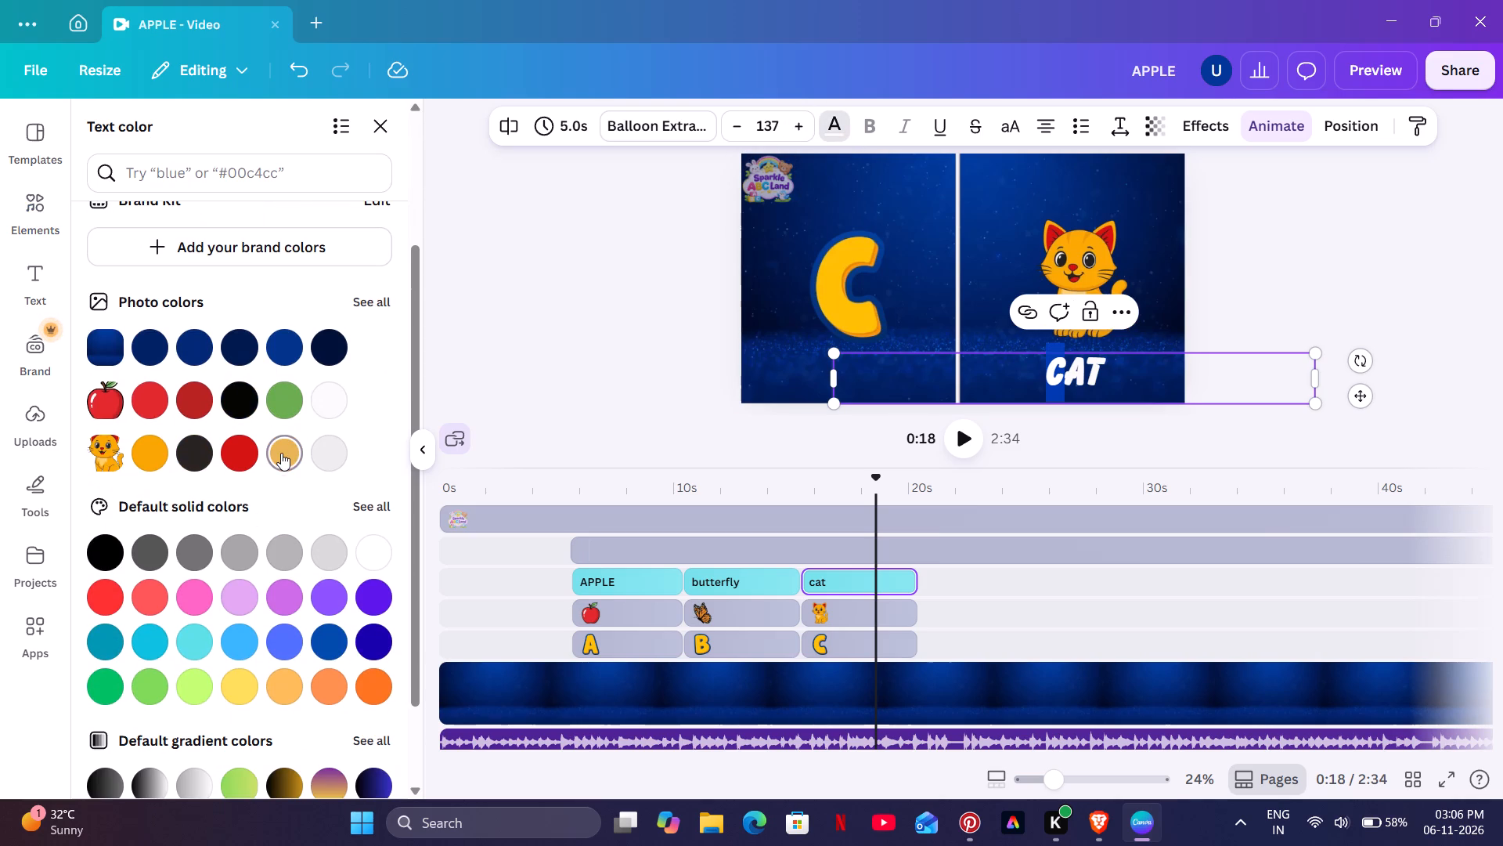
double_click(647, 218)
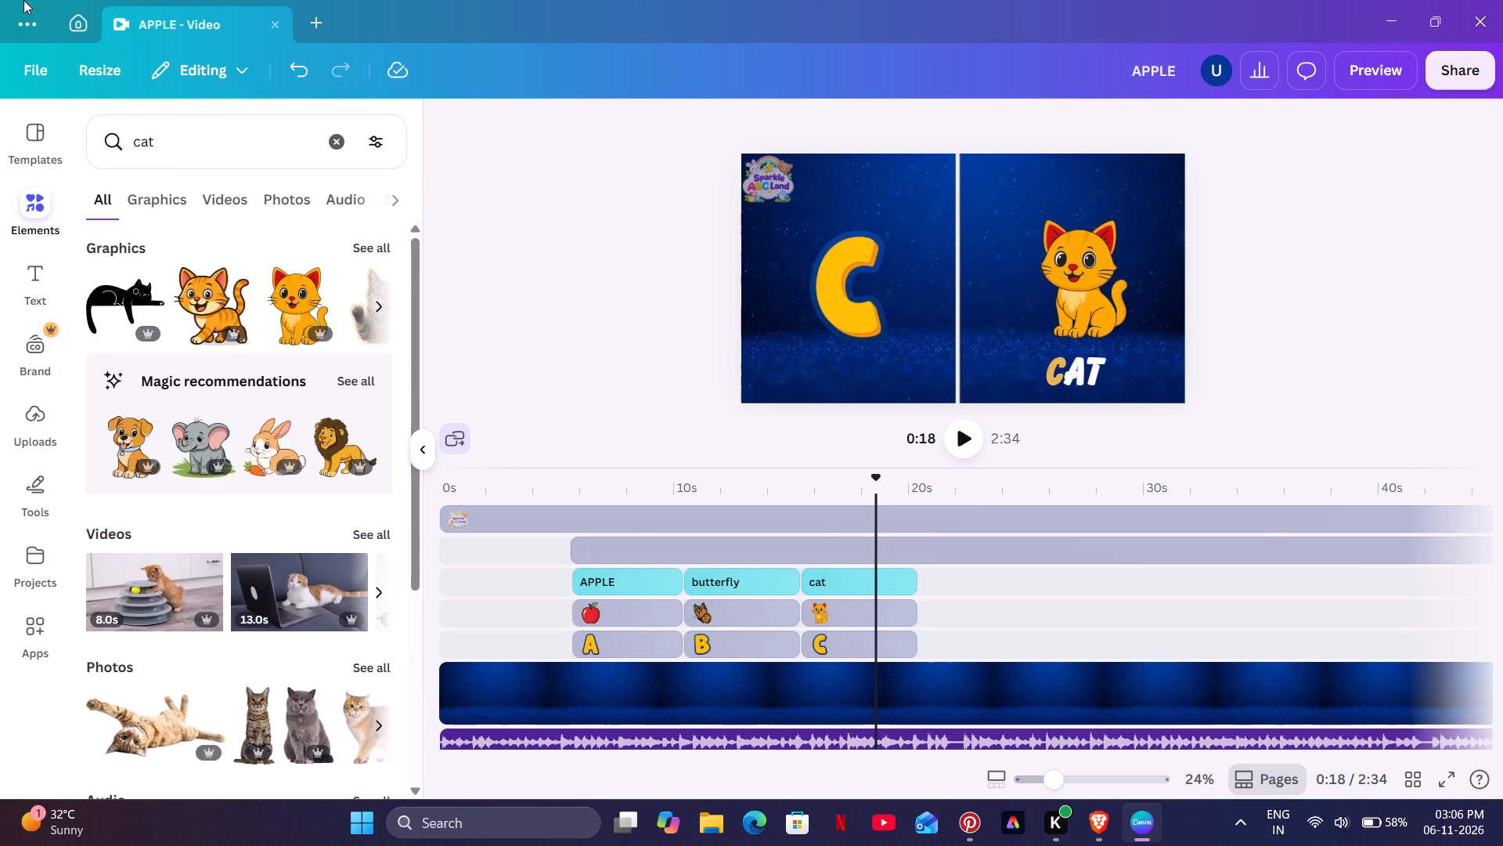
Apply the Tumble animation and the Pulse add-on effect to the cat picture and letter C together, reducing the effect's slider to near minimum.
drag(939, 614, 899, 625)
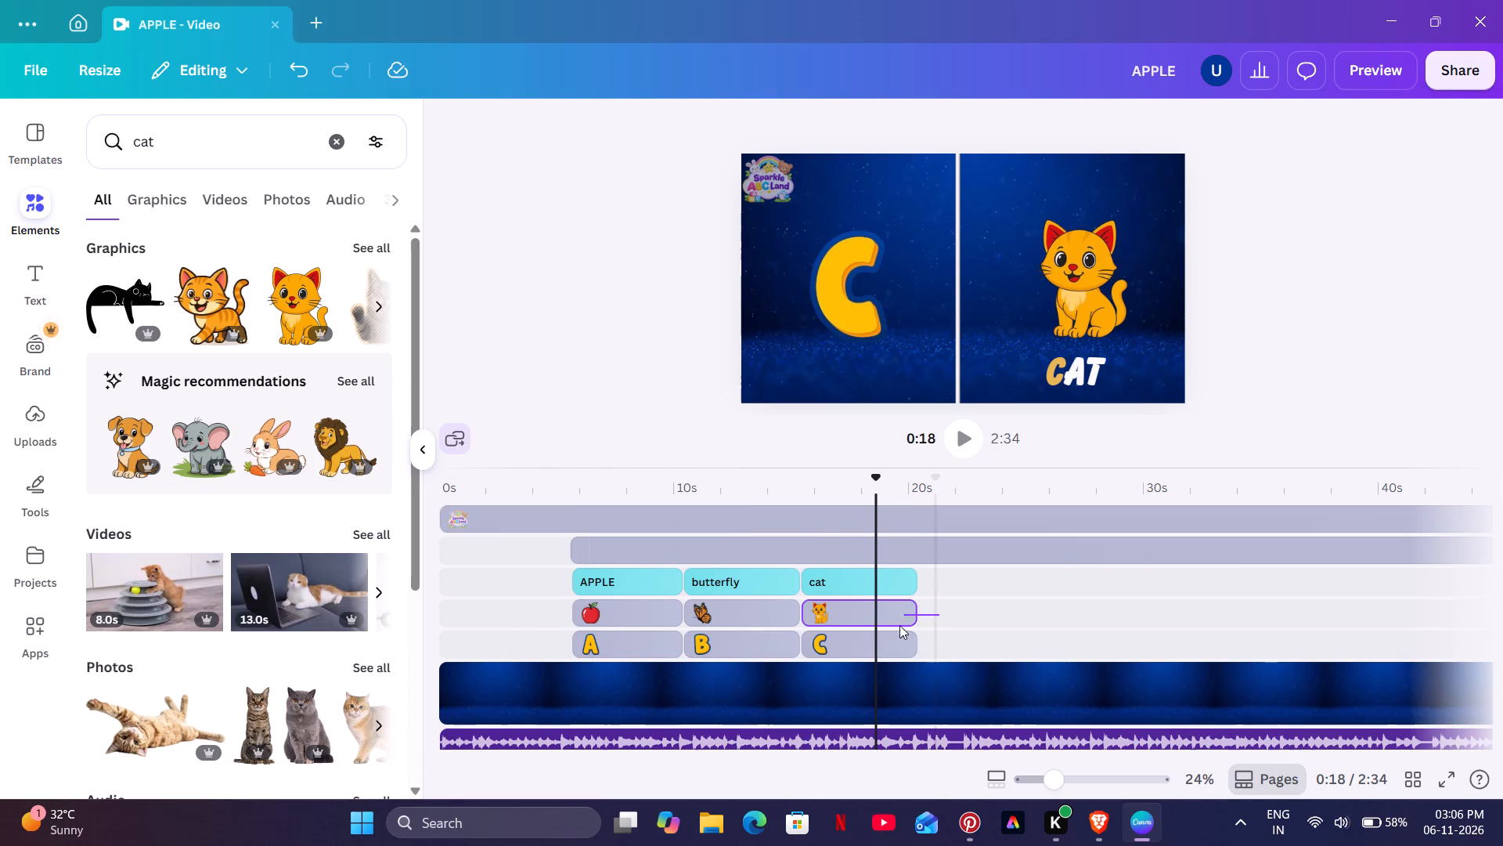
drag(899, 625, 898, 649)
click(1042, 126)
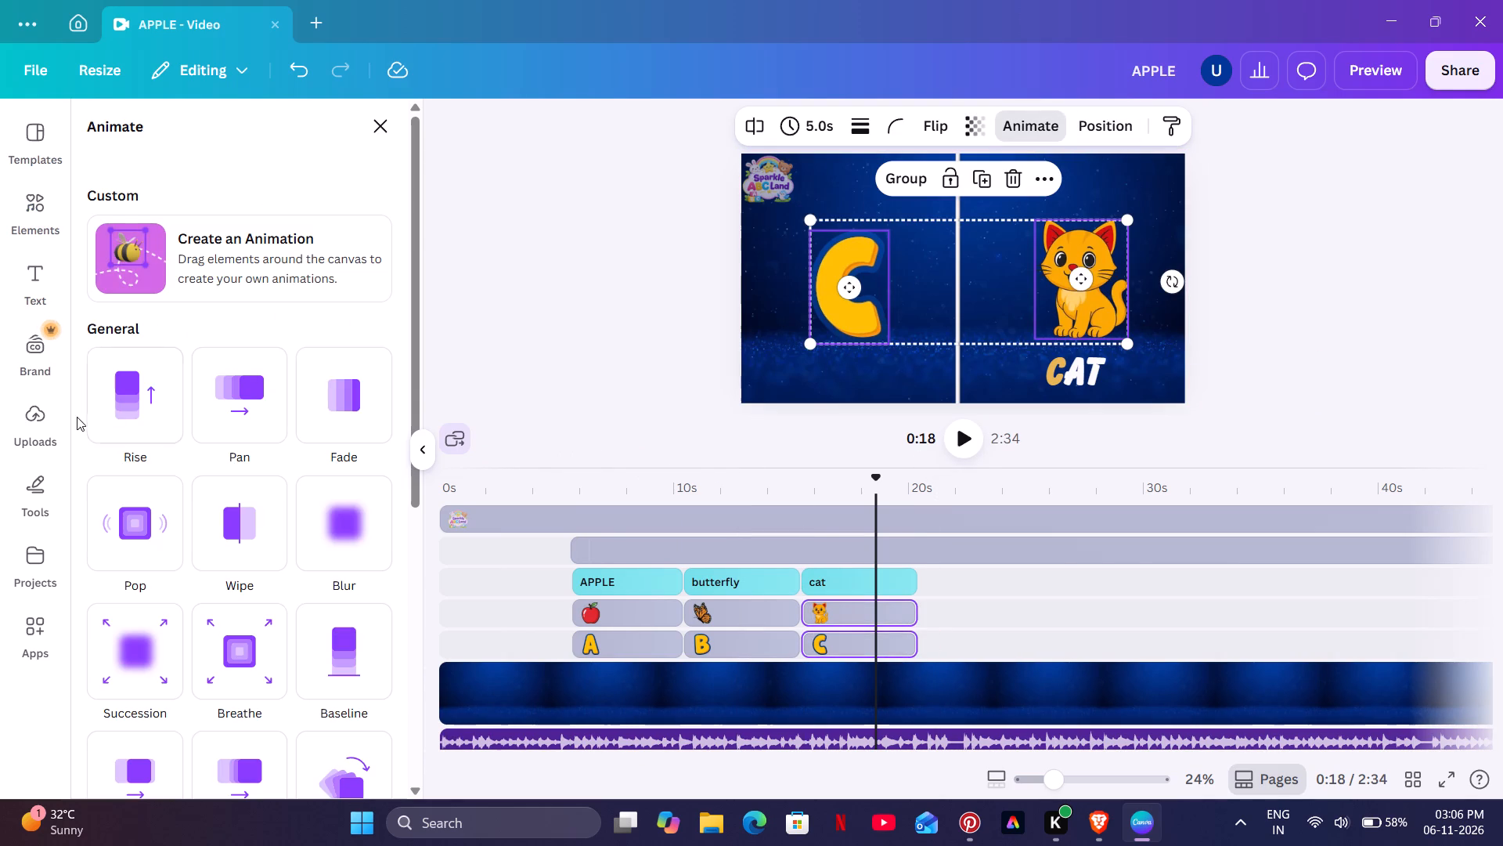
scroll(56, 461, down, 4)
scroll(175, 458, down, 4)
click(309, 410)
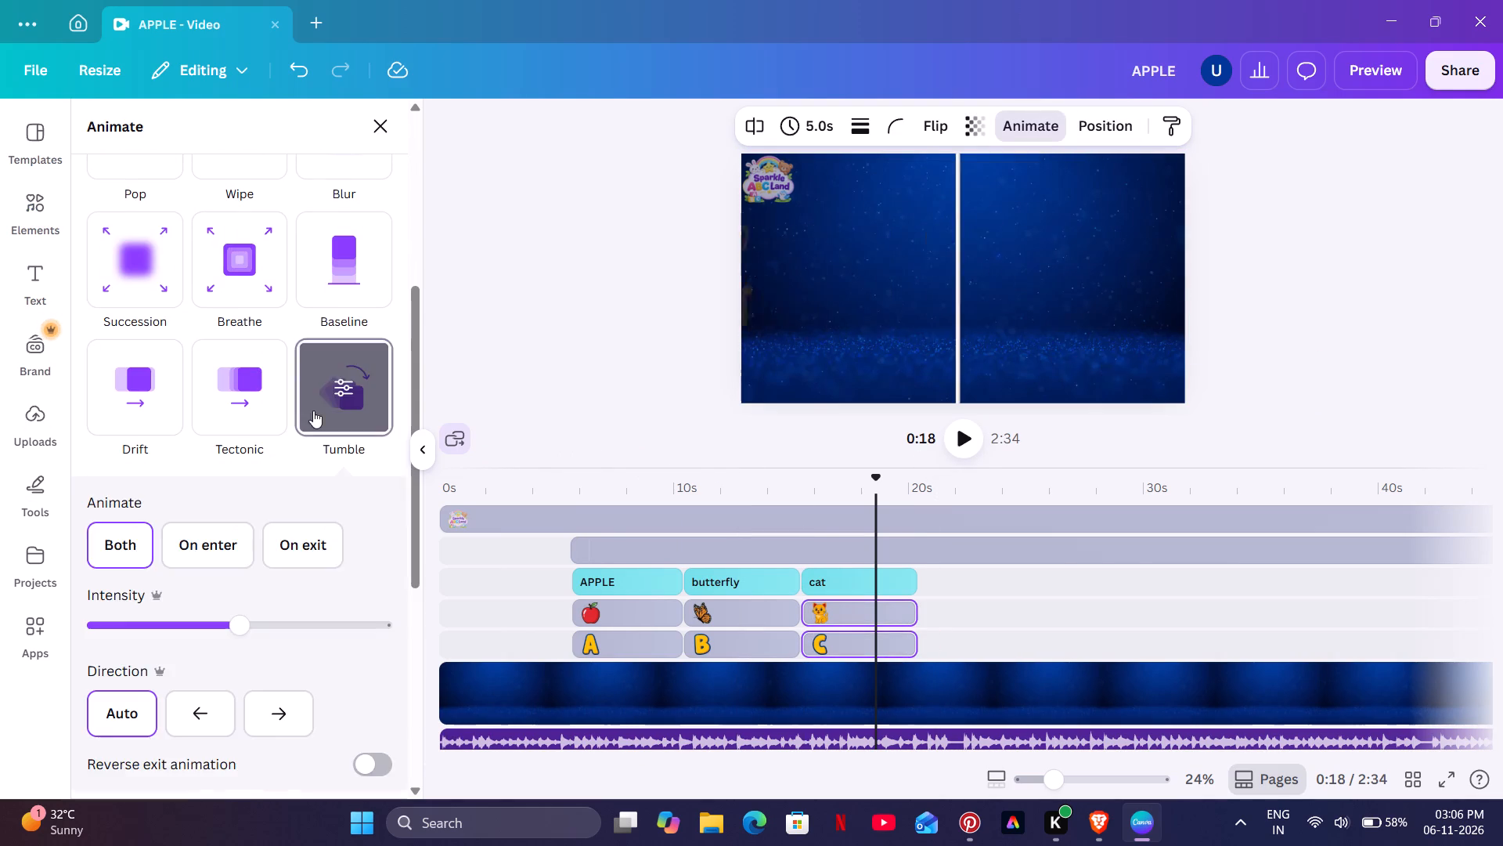
scroll(314, 423, down, 7)
click(368, 629)
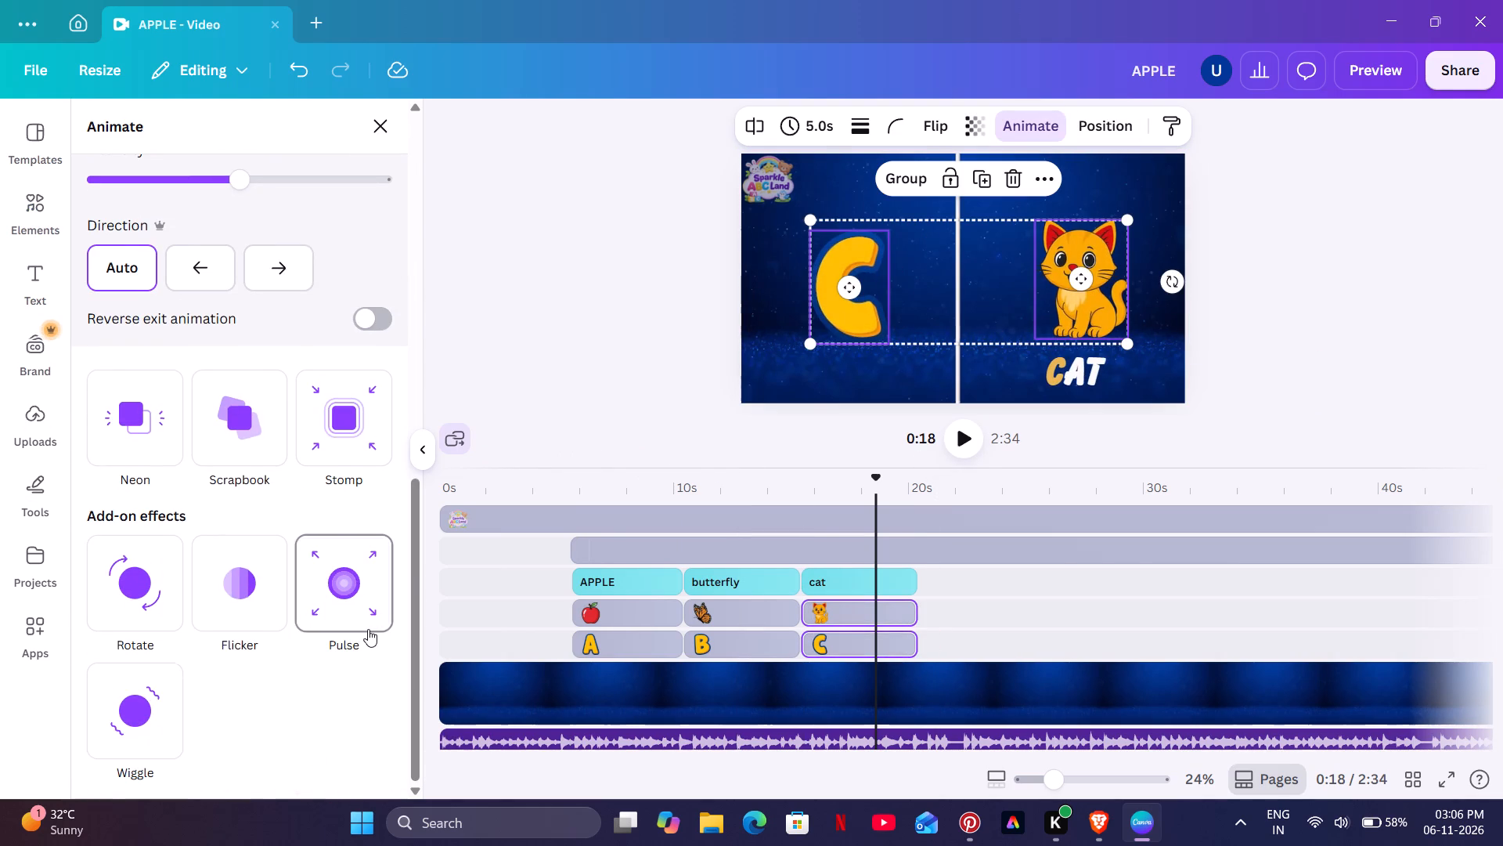
scroll(368, 629, down, 3)
drag(248, 530, 96, 548)
double_click(491, 259)
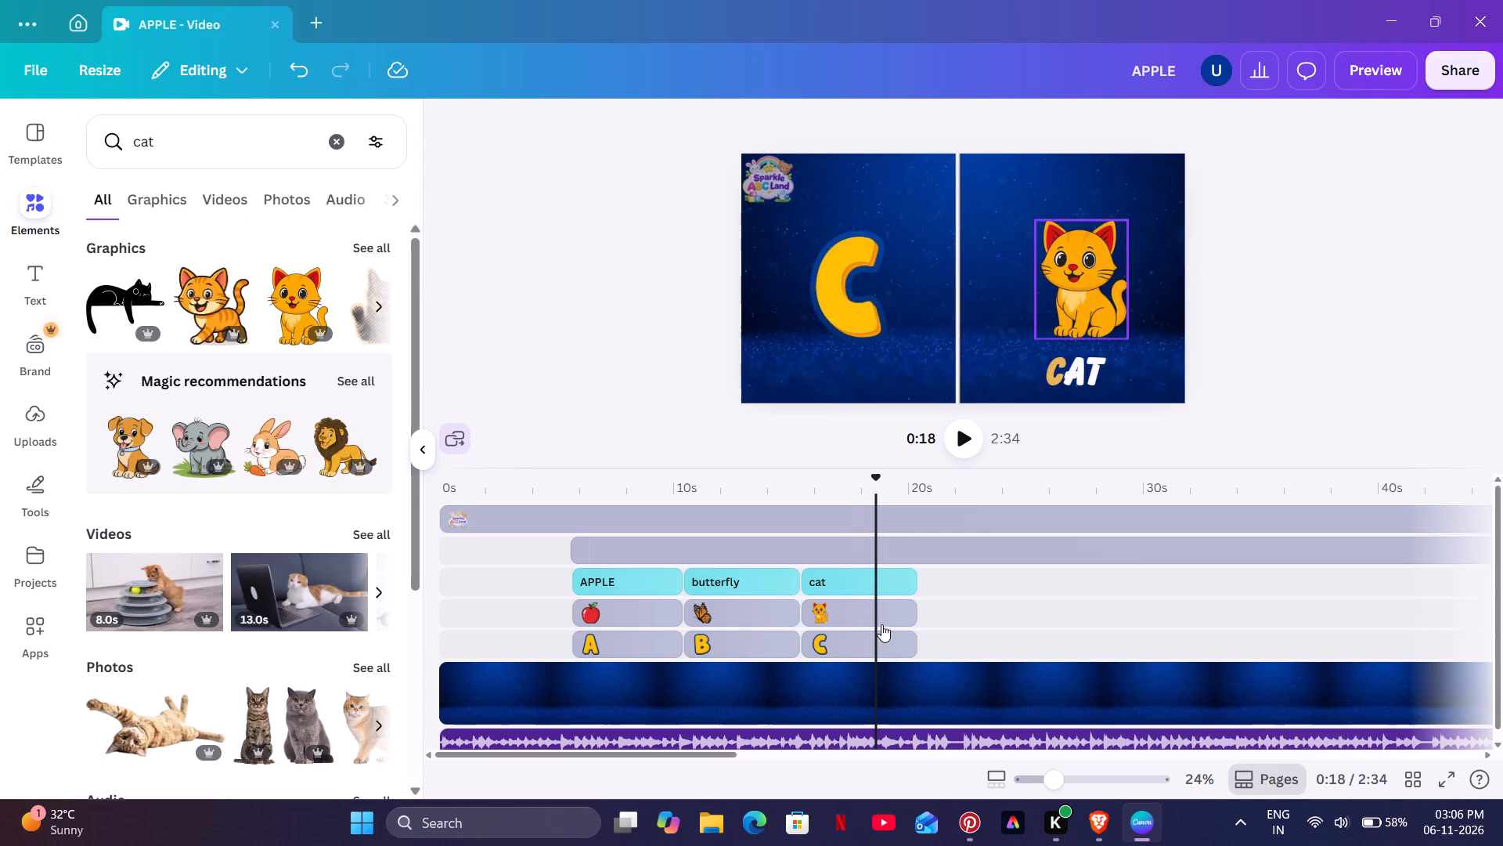
Set the direction of the cat picture's Tumble animation to leftward.
click(878, 609)
click(1242, 109)
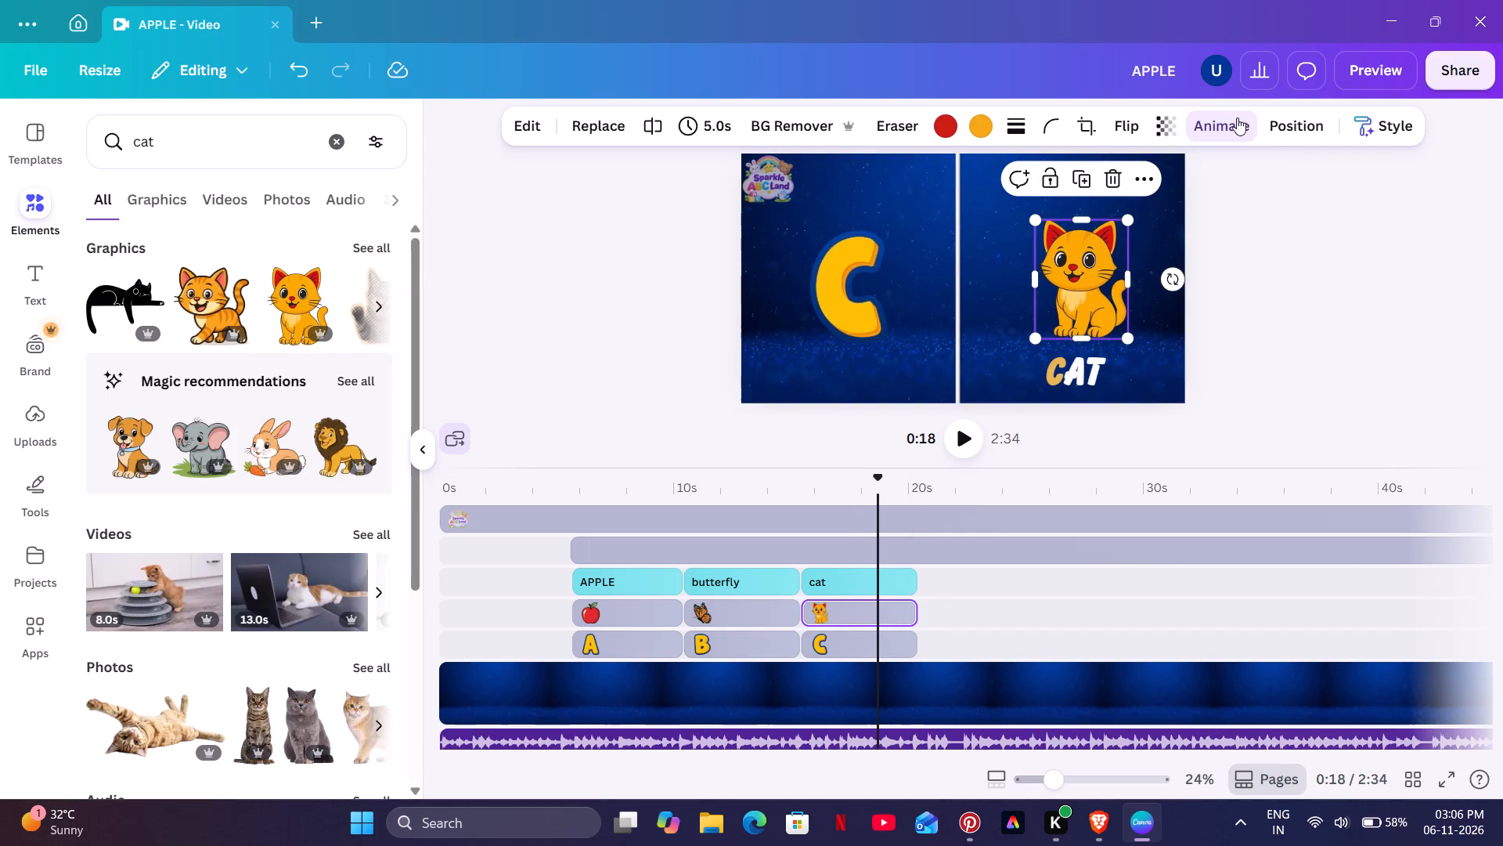
click(1237, 119)
scroll(317, 472, down, 2)
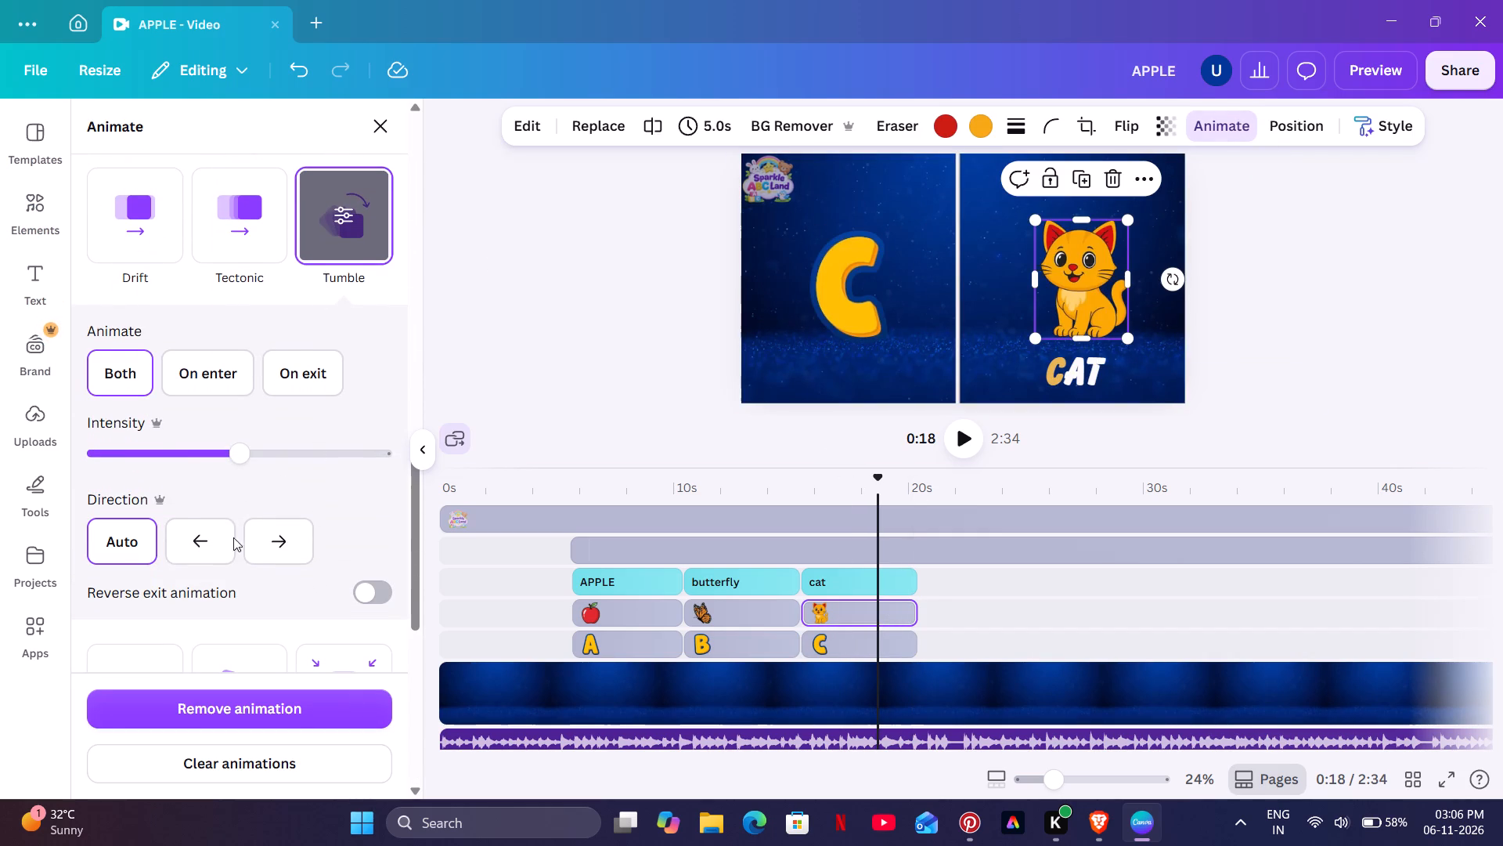
click(206, 549)
click(534, 273)
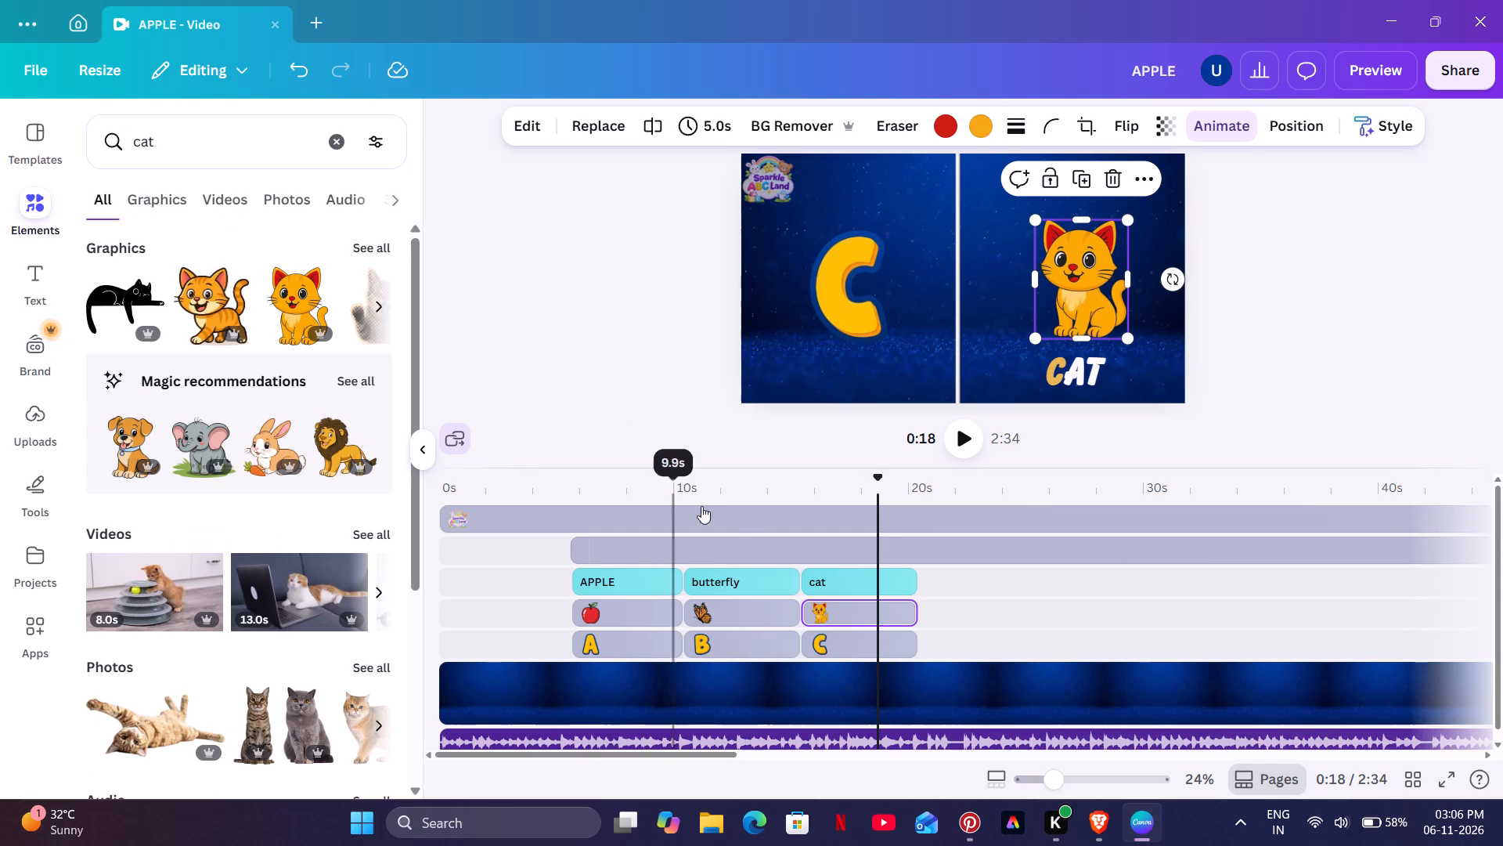
Play back the cat section and extend its caption, picture and letter C clips to a common end just before 21 s.
click(760, 512)
click(965, 444)
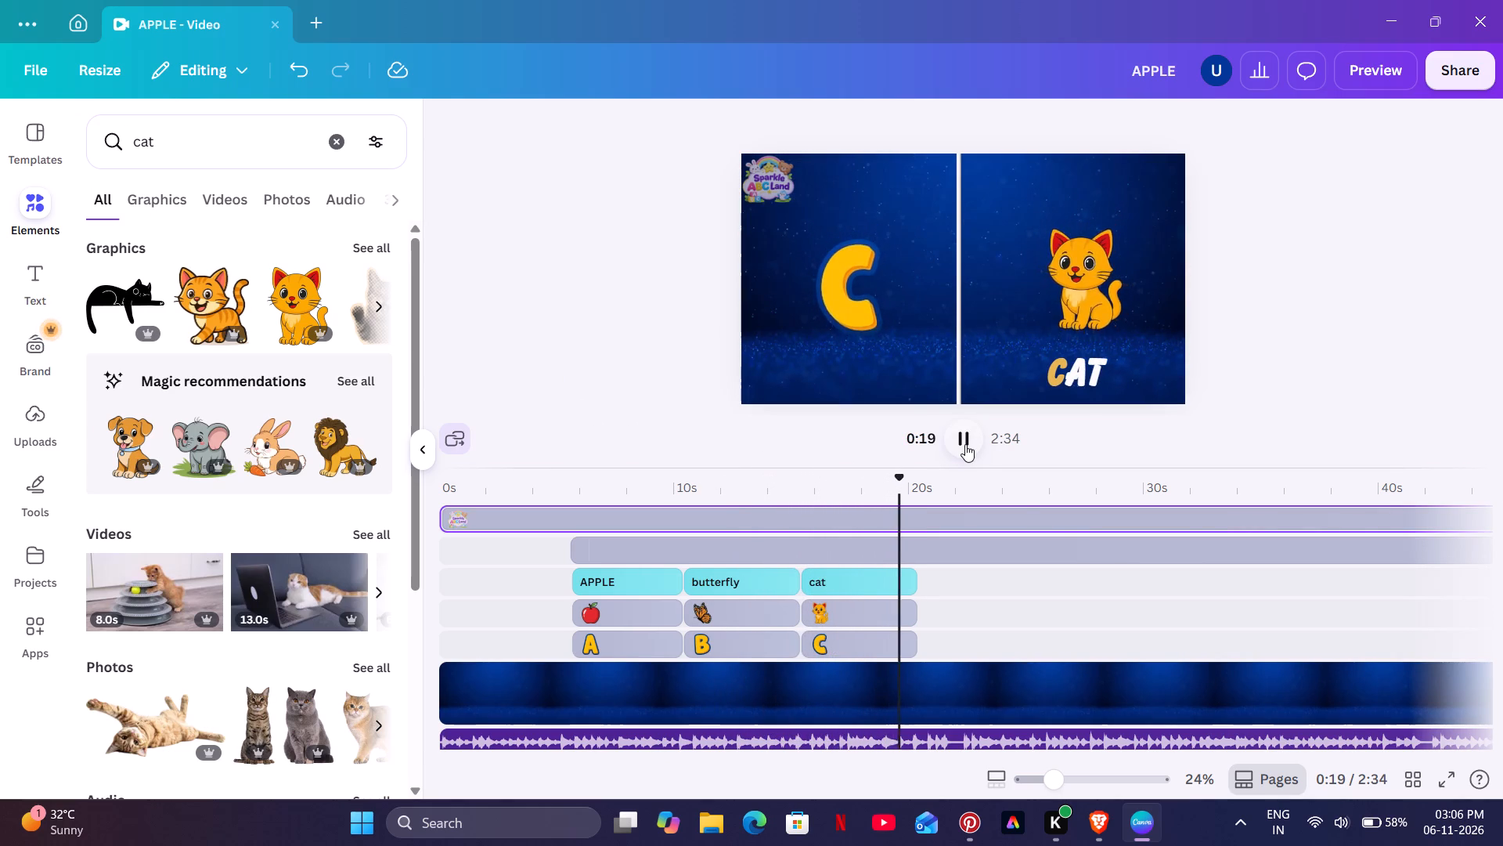
click(965, 444)
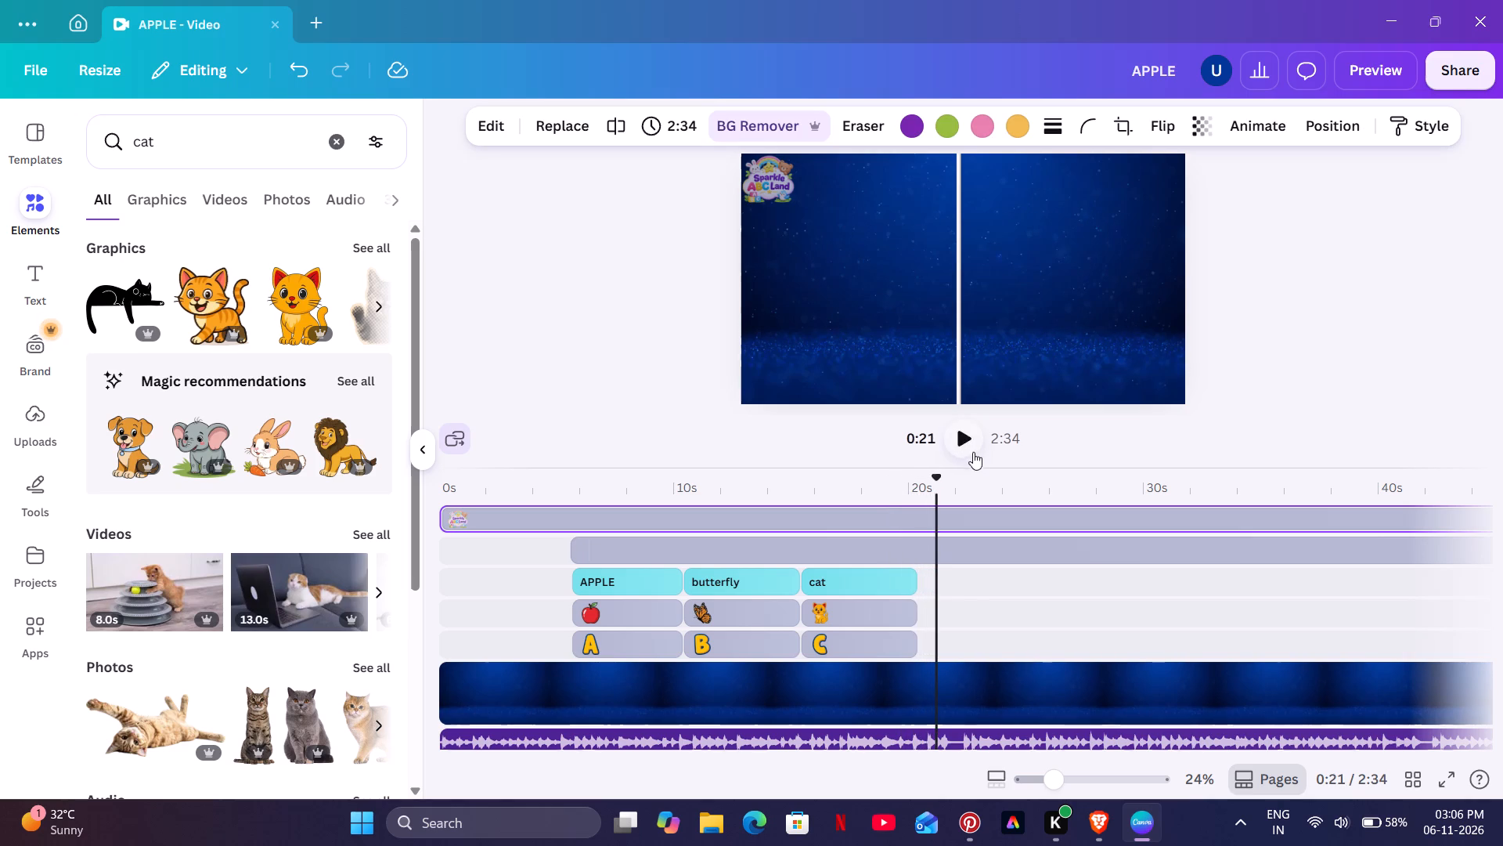
click(907, 575)
drag(907, 578, 911, 578)
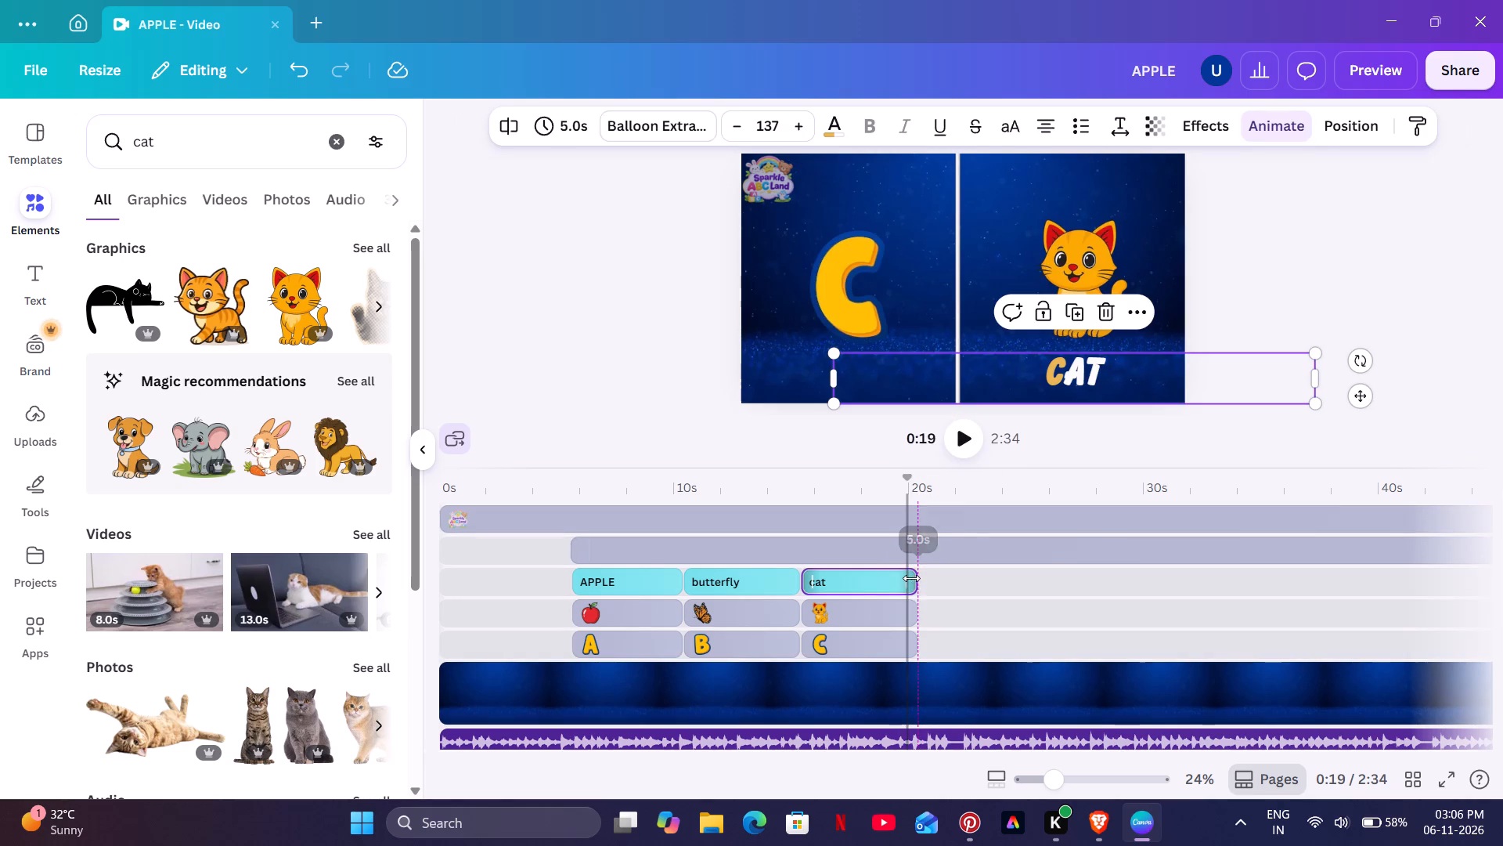
drag(911, 578, 918, 581)
double_click(906, 607)
drag(906, 608, 907, 608)
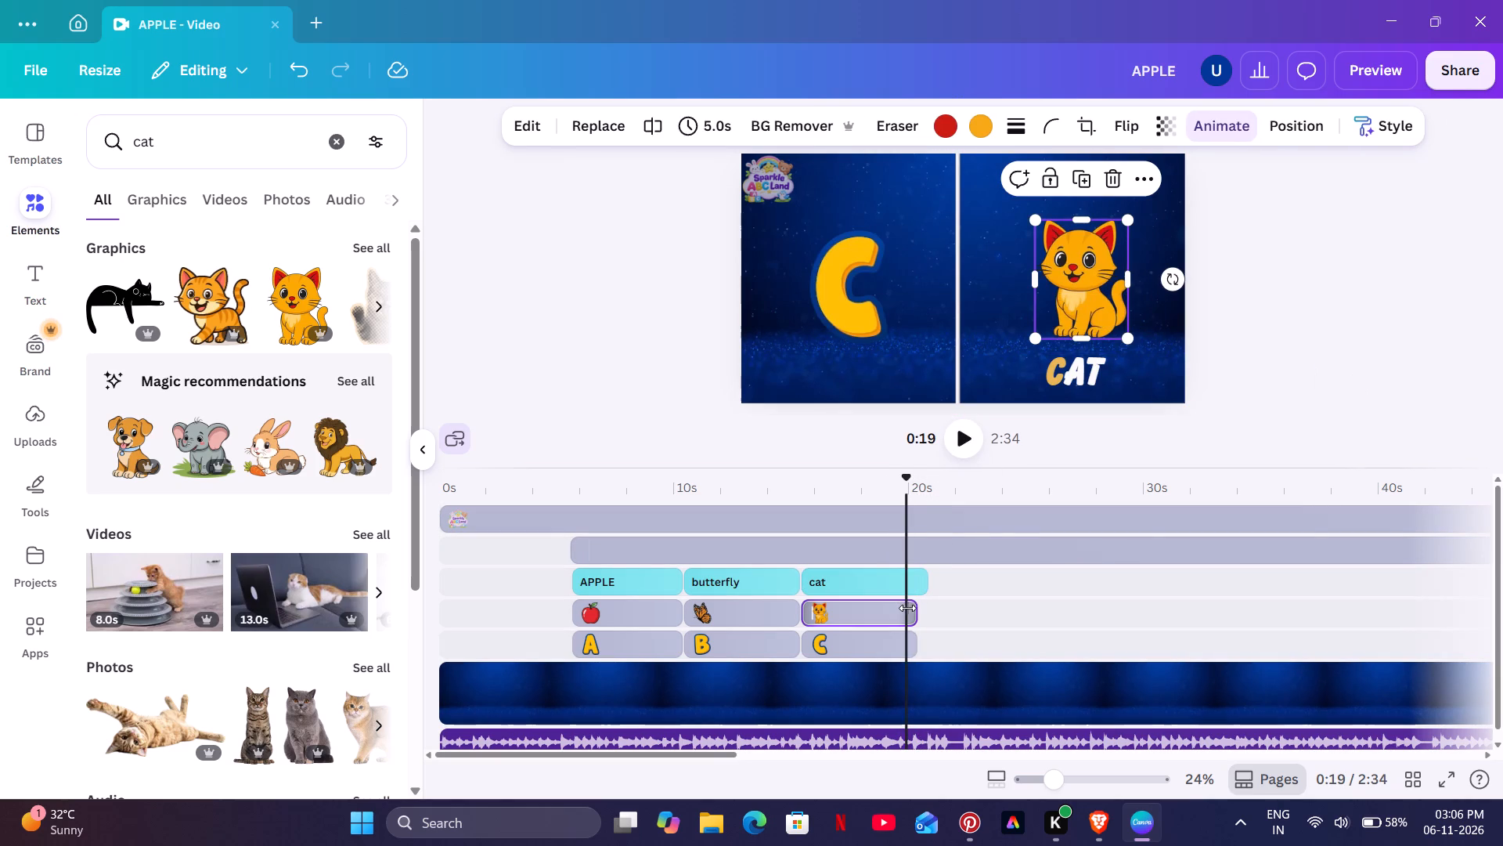
drag(907, 608, 920, 608)
drag(909, 640, 917, 638)
Play the video from about 18 s to 30 s to check the timing of the extended cat section.
click(872, 551)
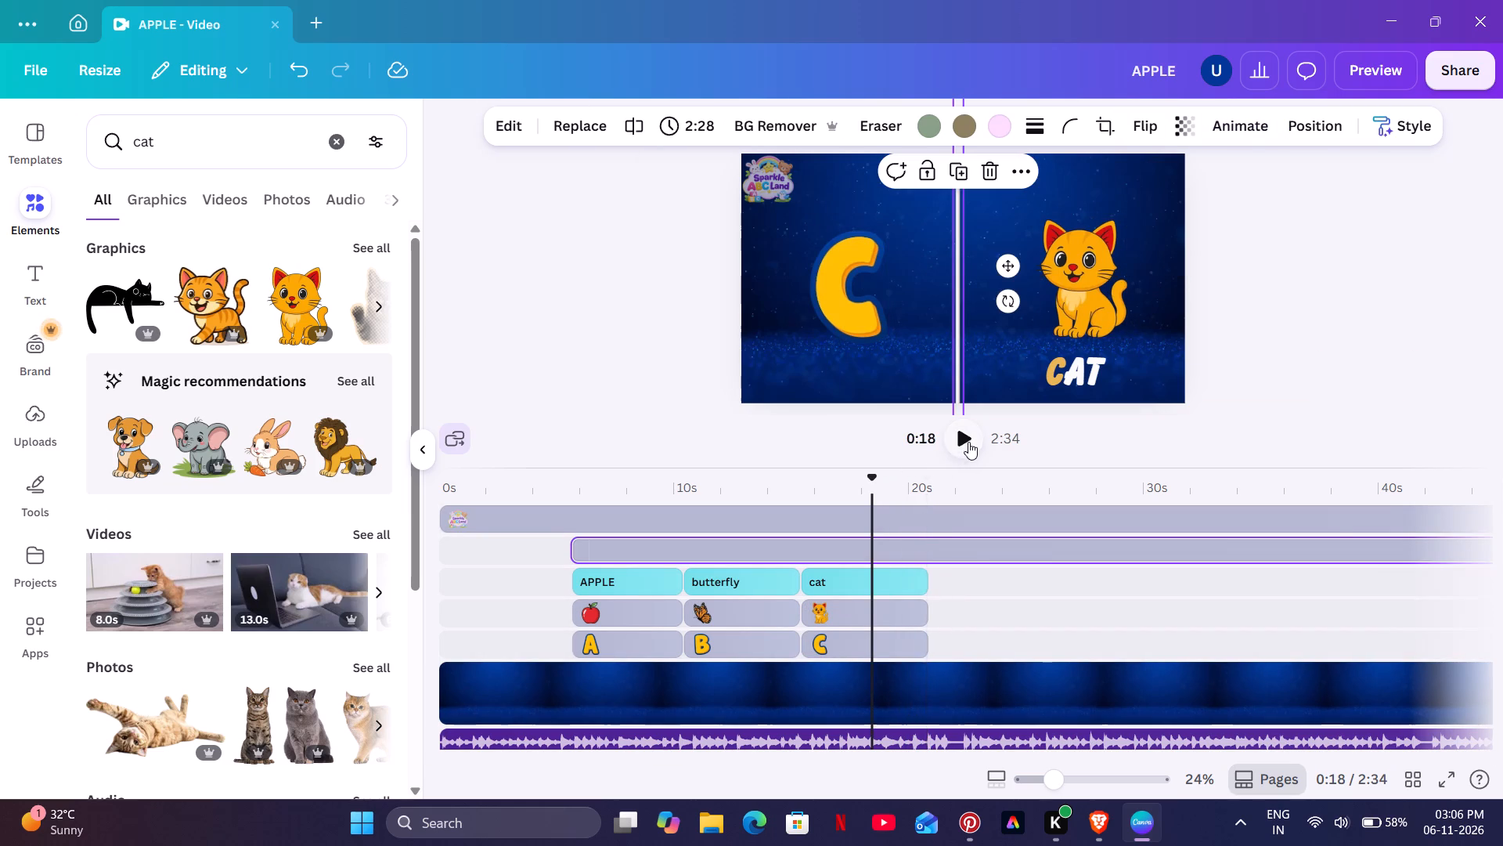
click(968, 441)
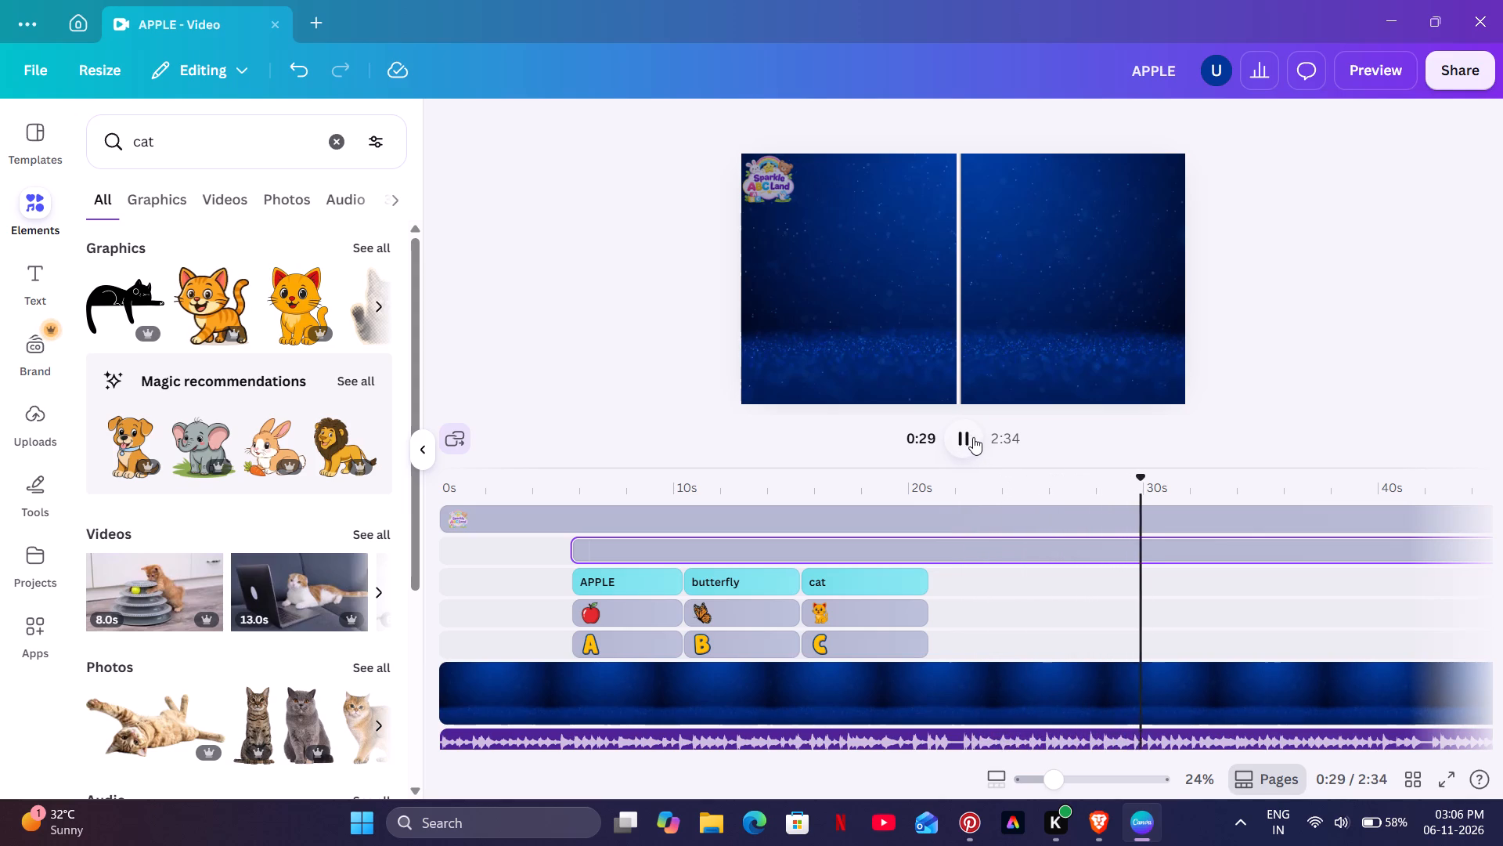
click(960, 437)
scroll(851, 481, down, 4)
scroll(831, 501, up, 1)
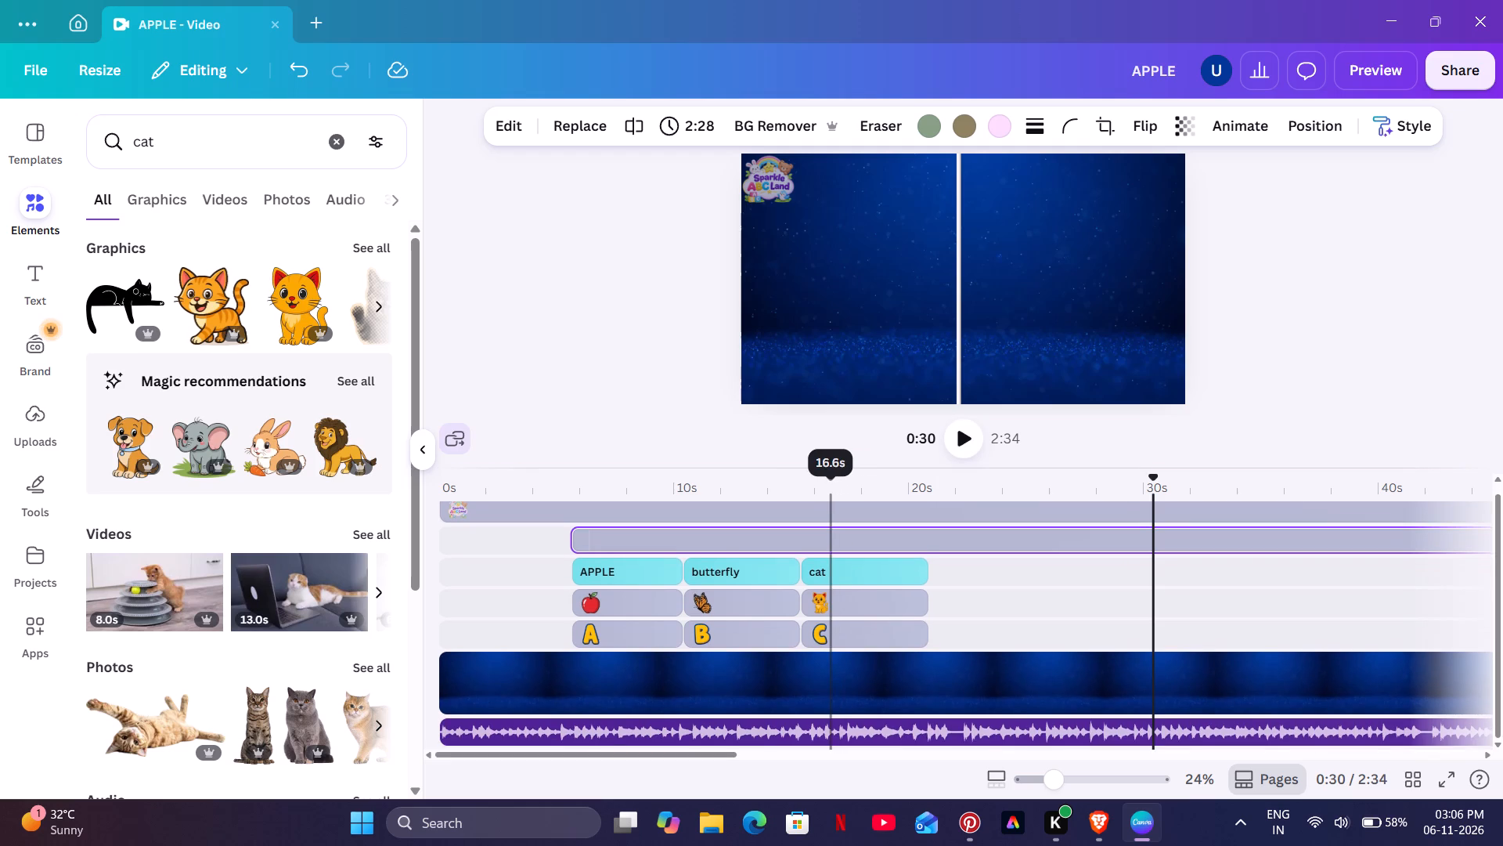
scroll(831, 501, up, 2)
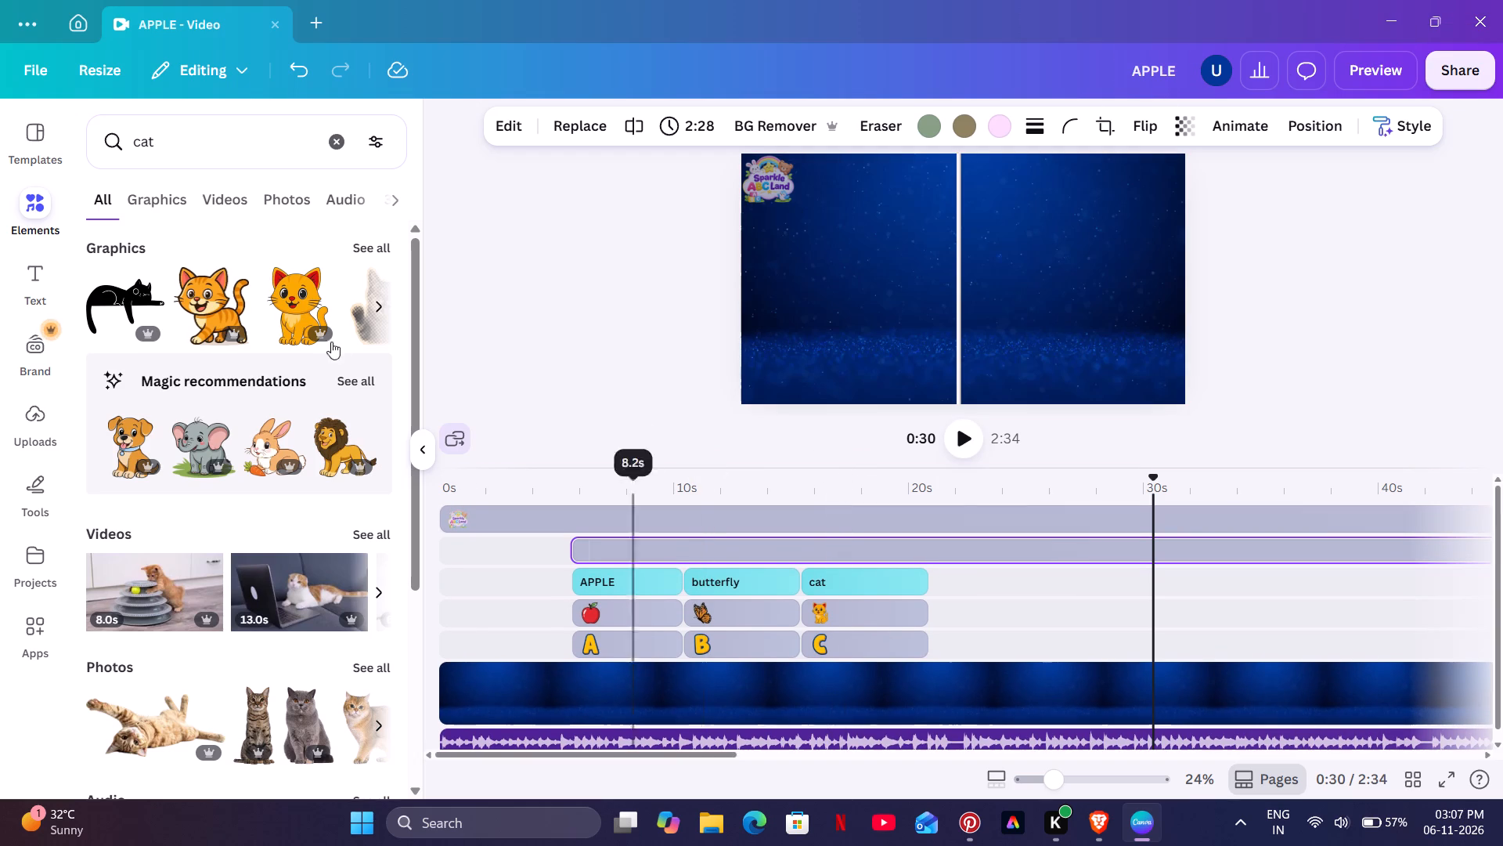
Add the letter D from the set:nAGYeyAANi8 elements, enlarge it and place it in the scene's left half beside the white divider.
click(343, 142)
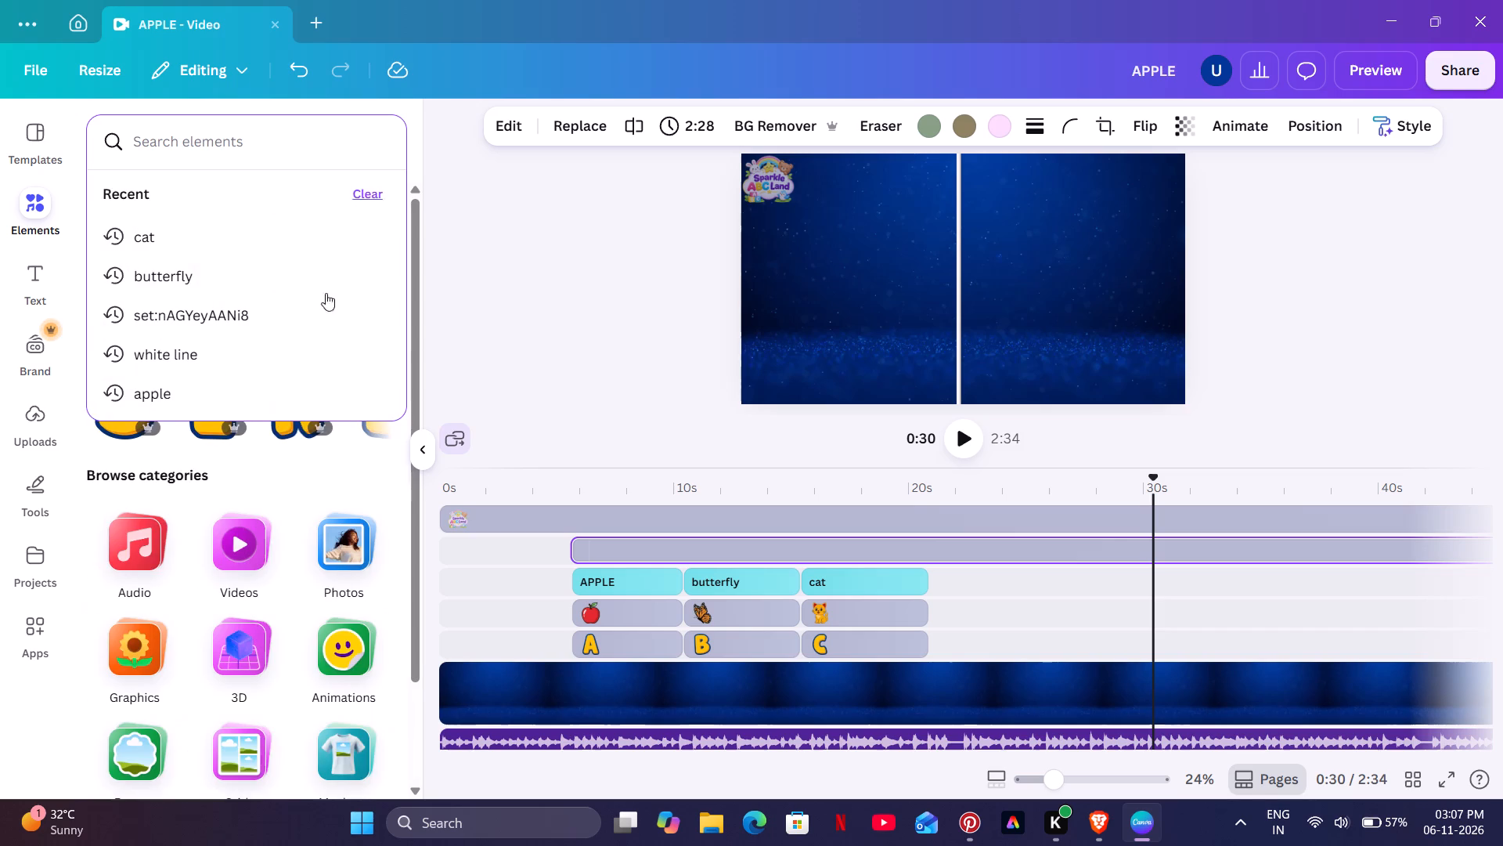
click(235, 315)
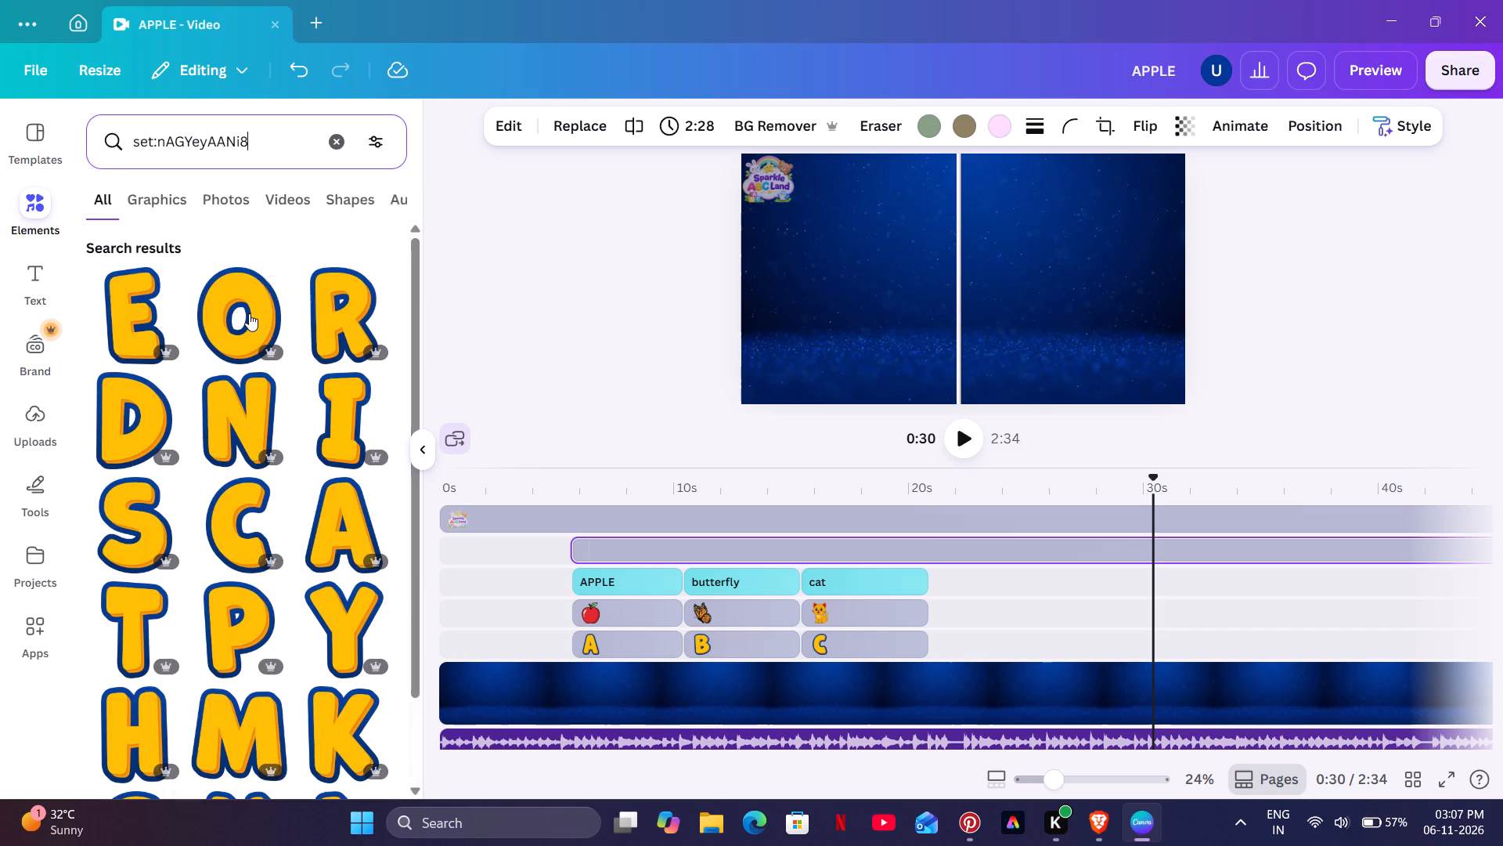
click(121, 408)
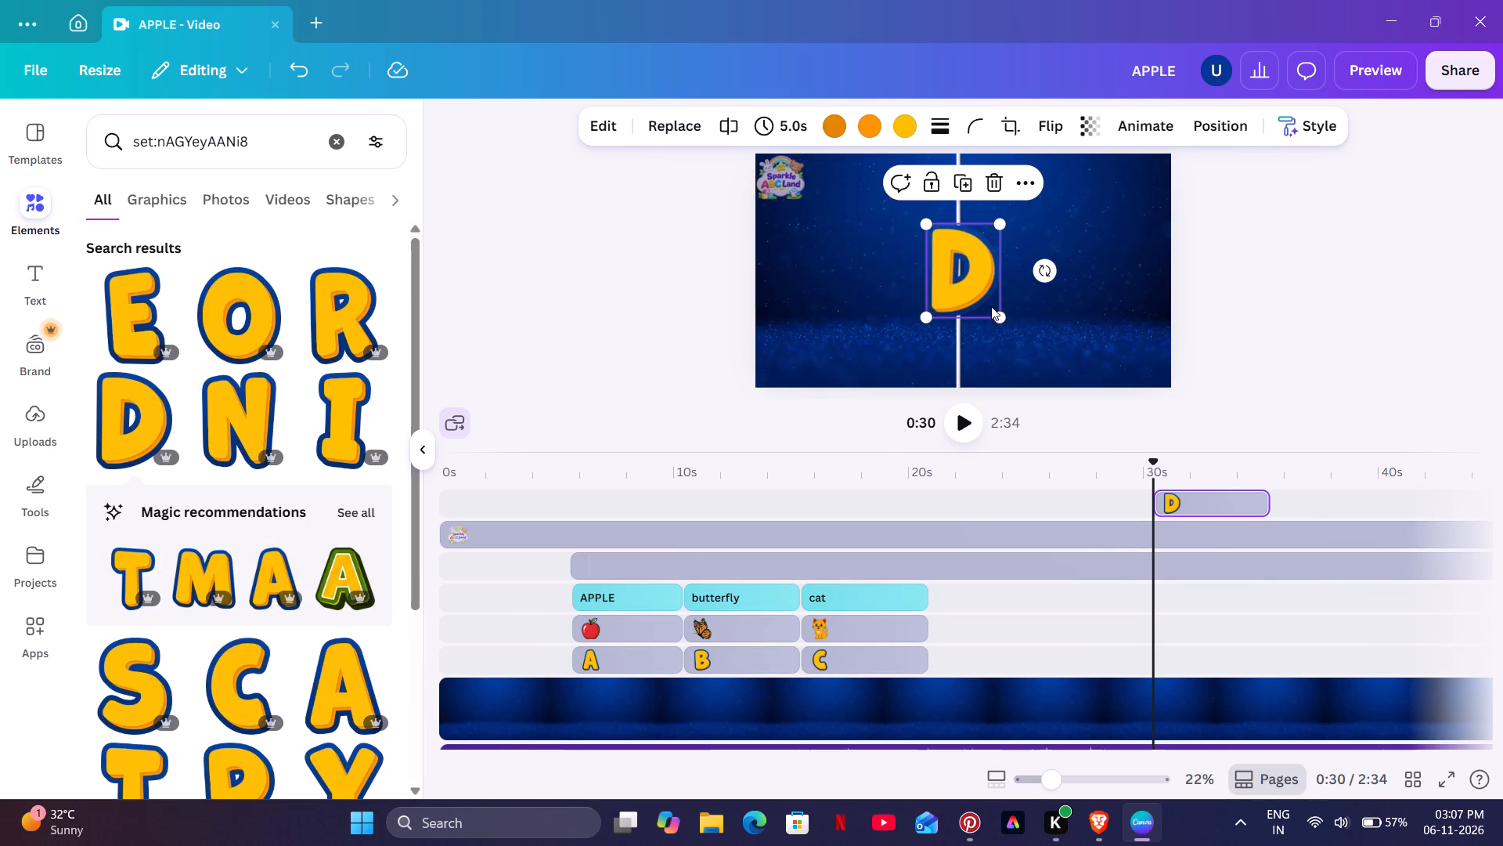
drag(997, 313, 1025, 334)
drag(997, 305, 915, 301)
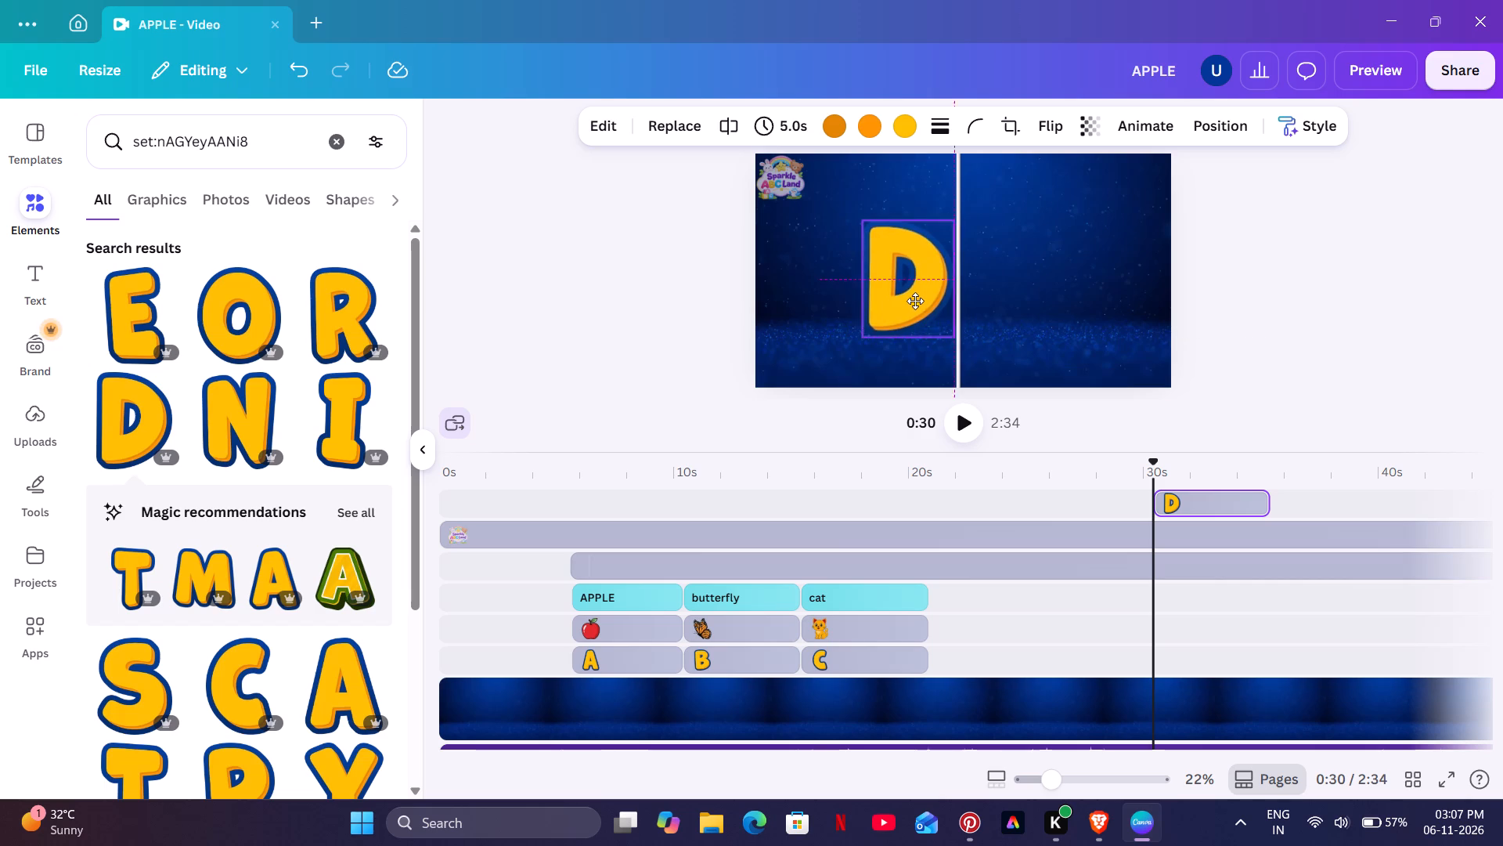
drag(915, 301, 894, 296)
click(627, 279)
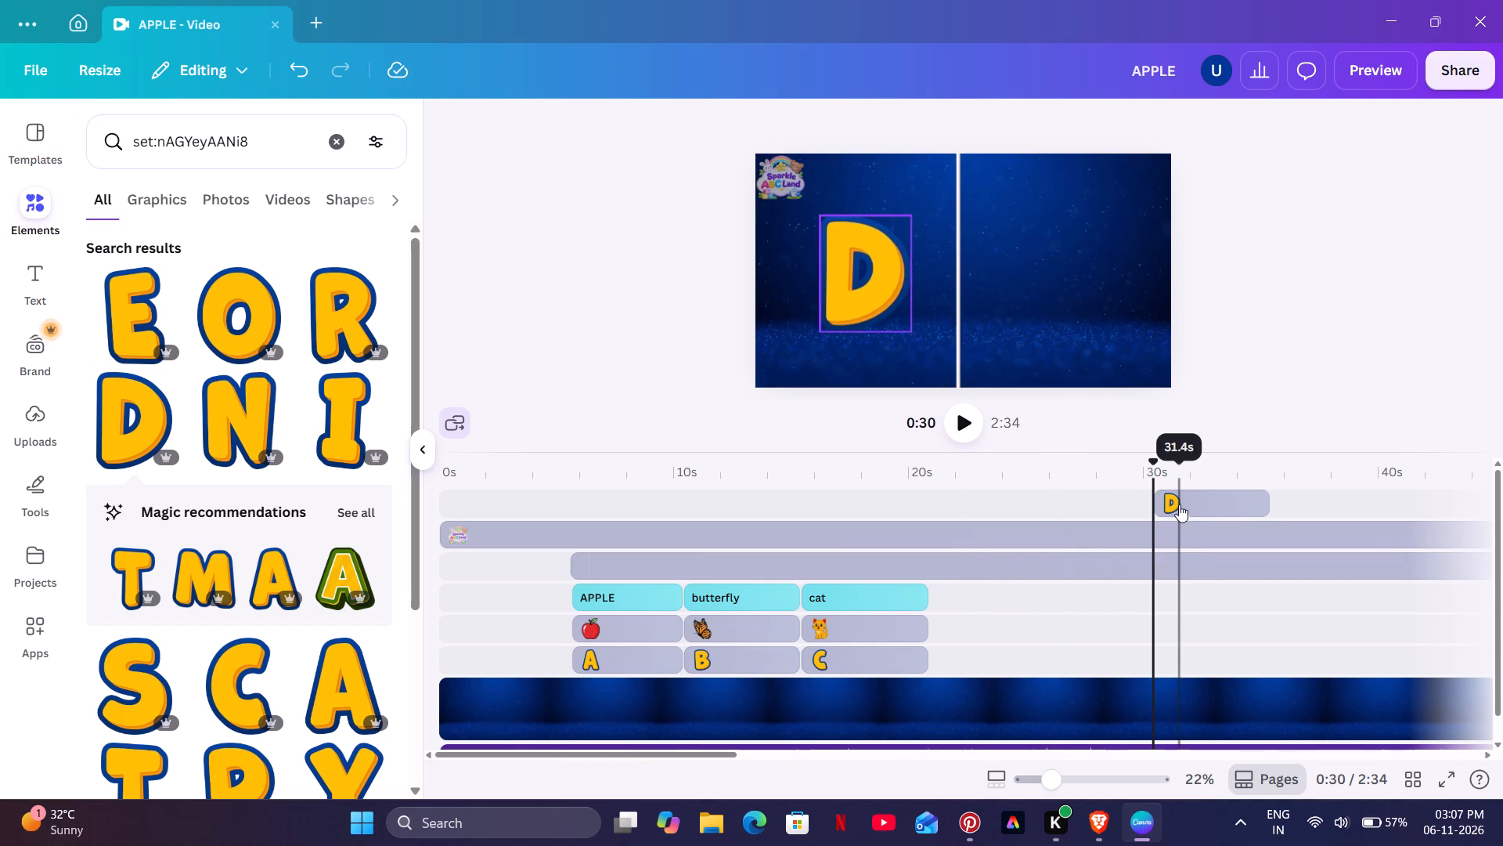
Move the D clip onto the letters' timeline track, directly after the C clip.
drag(1180, 500, 953, 649)
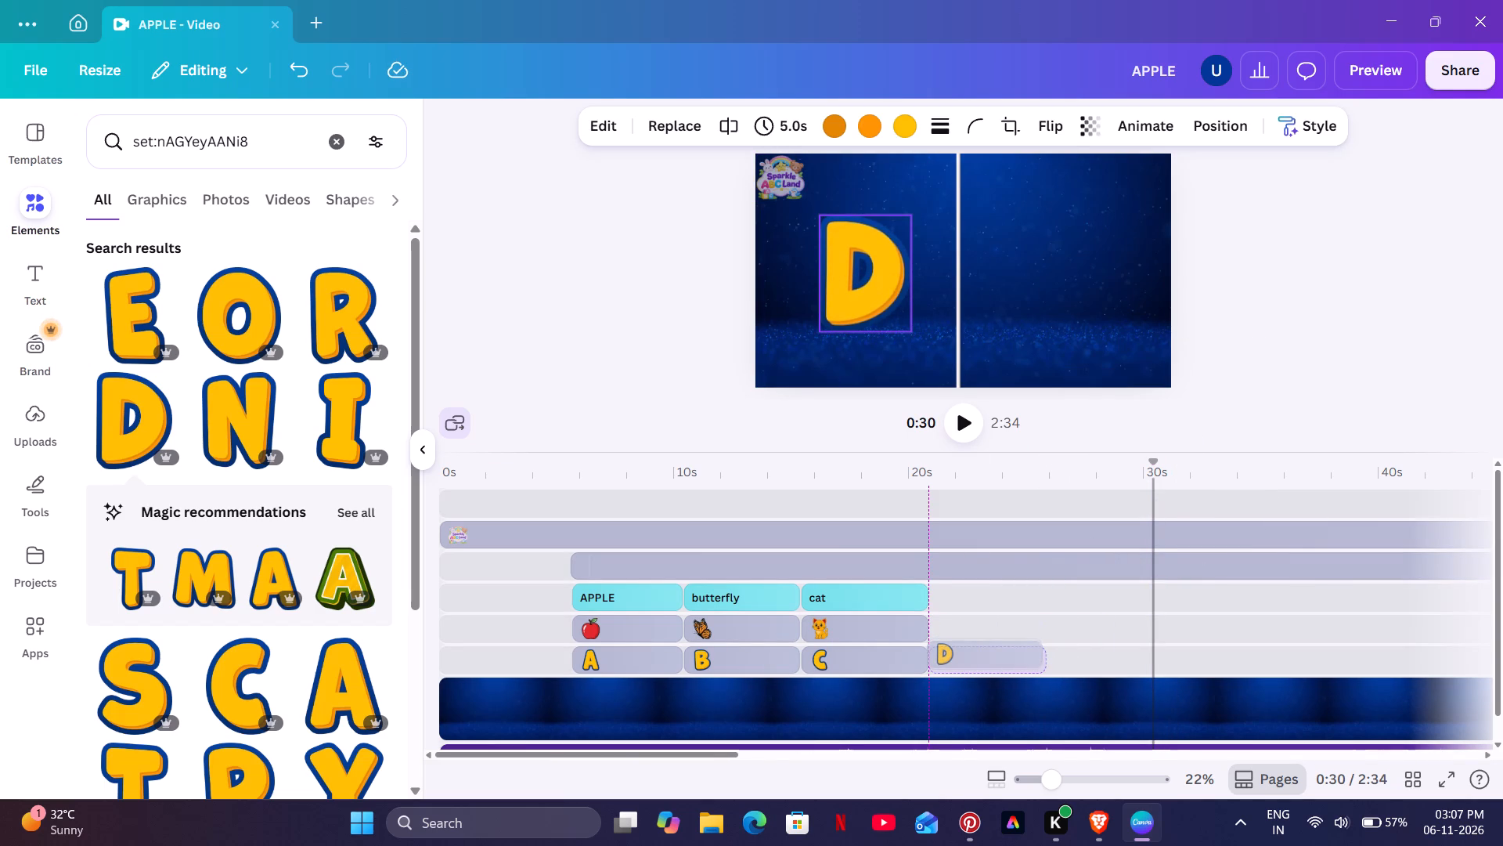
drag(953, 649, 955, 650)
click(827, 438)
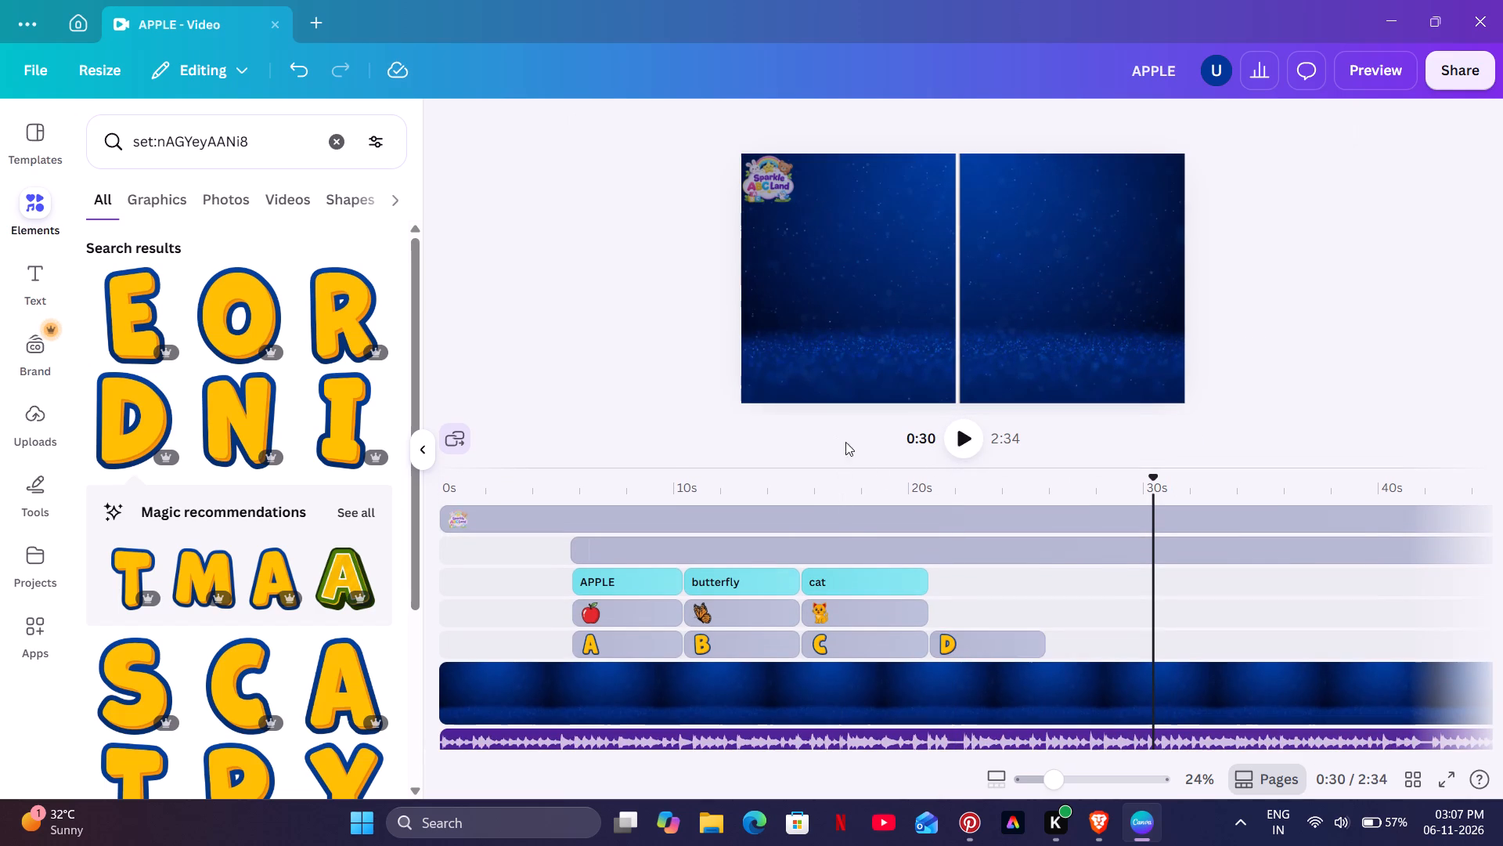
Play the video from about 19 s to 22 s to check when the letter D appears.
click(892, 495)
click(963, 436)
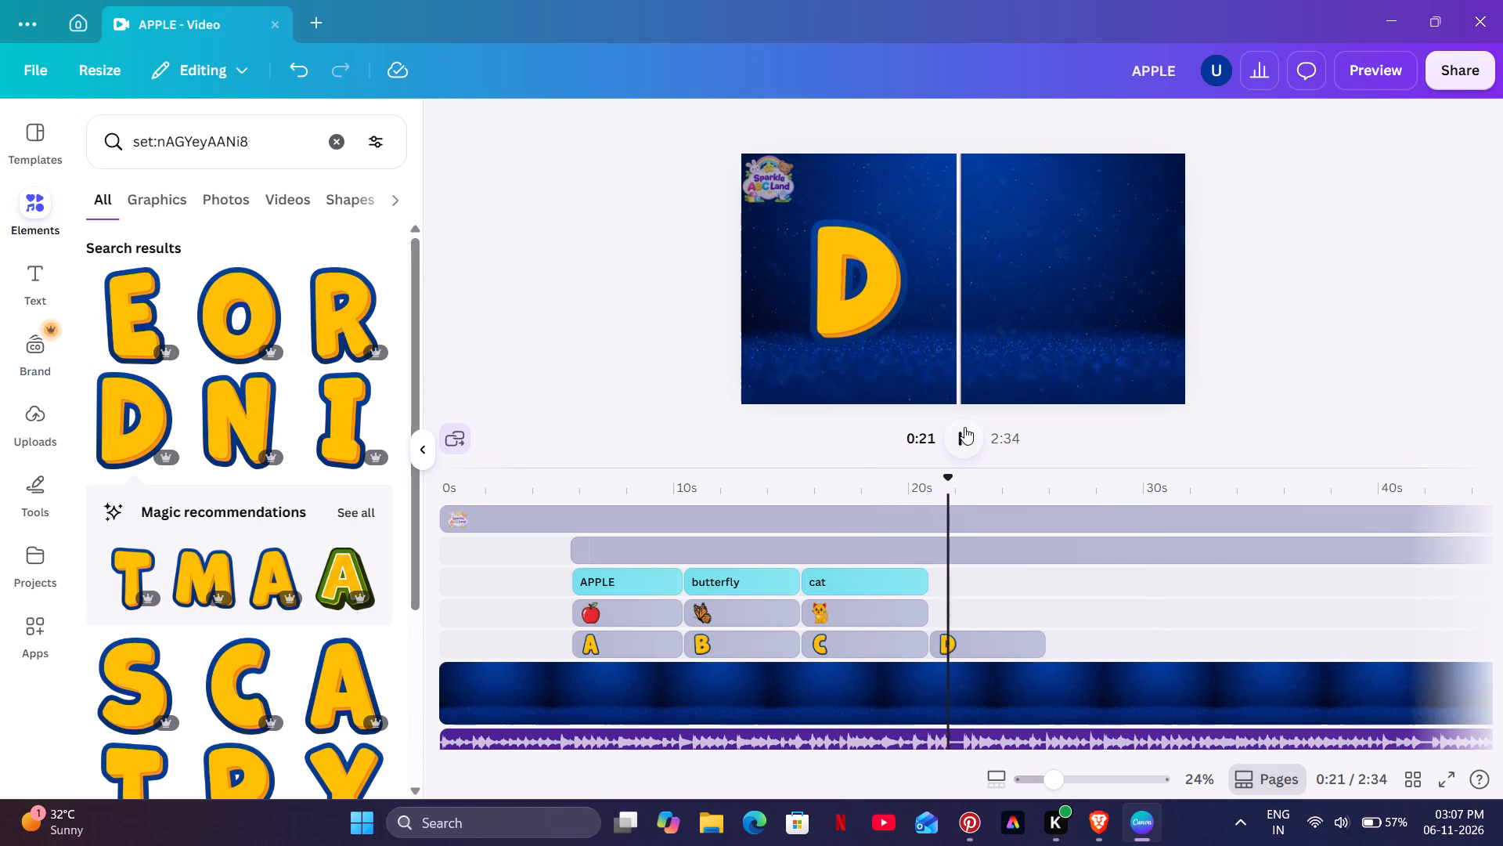
click(964, 427)
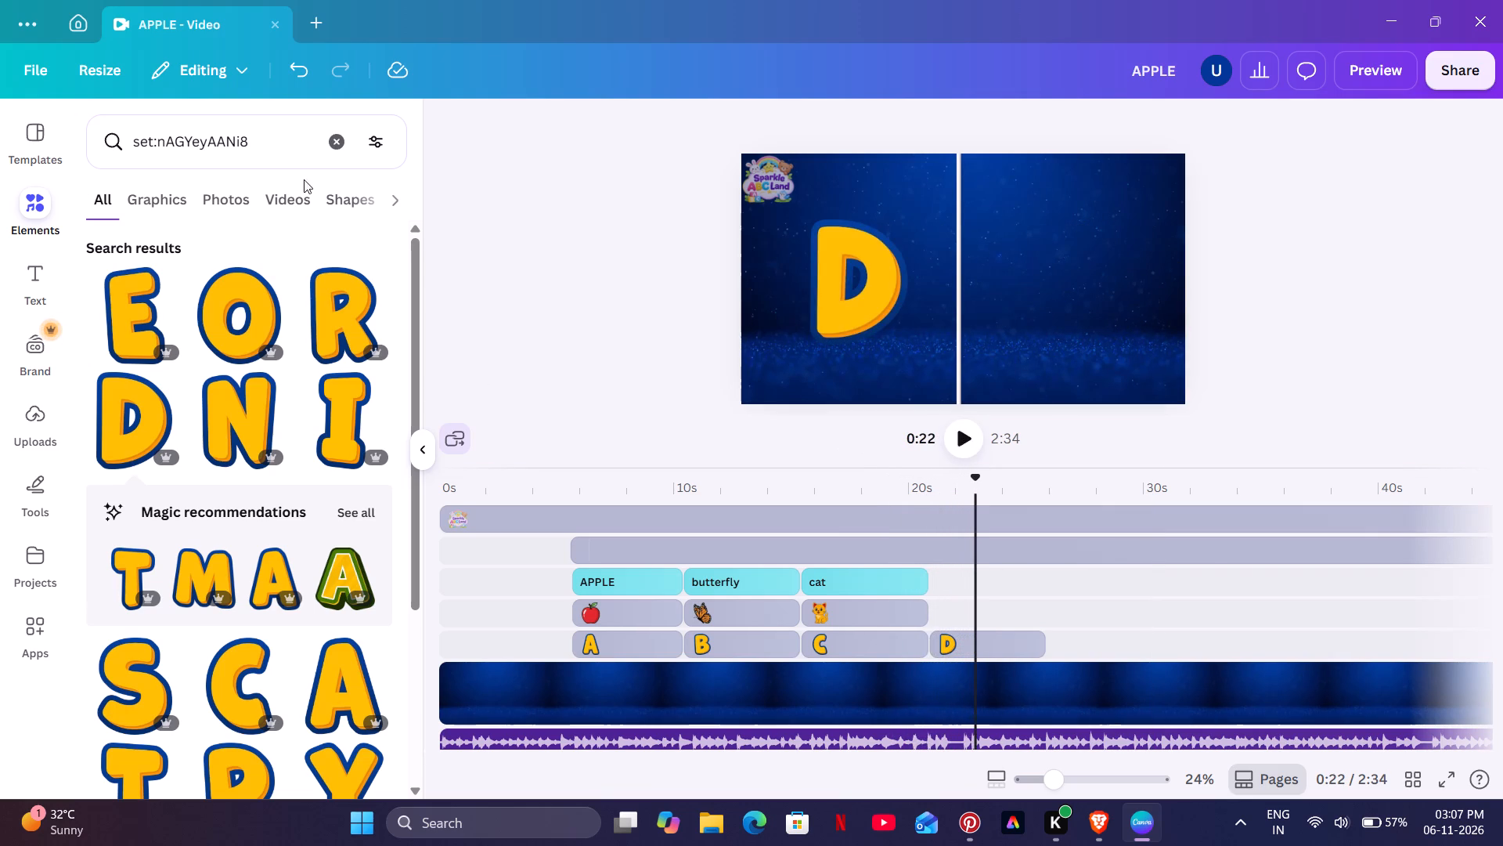
Search the elements for duck, add the black-outlined yellow duck, shrink it to about 415 × 593 and move it right of the white divider.
click(337, 162)
click(337, 146)
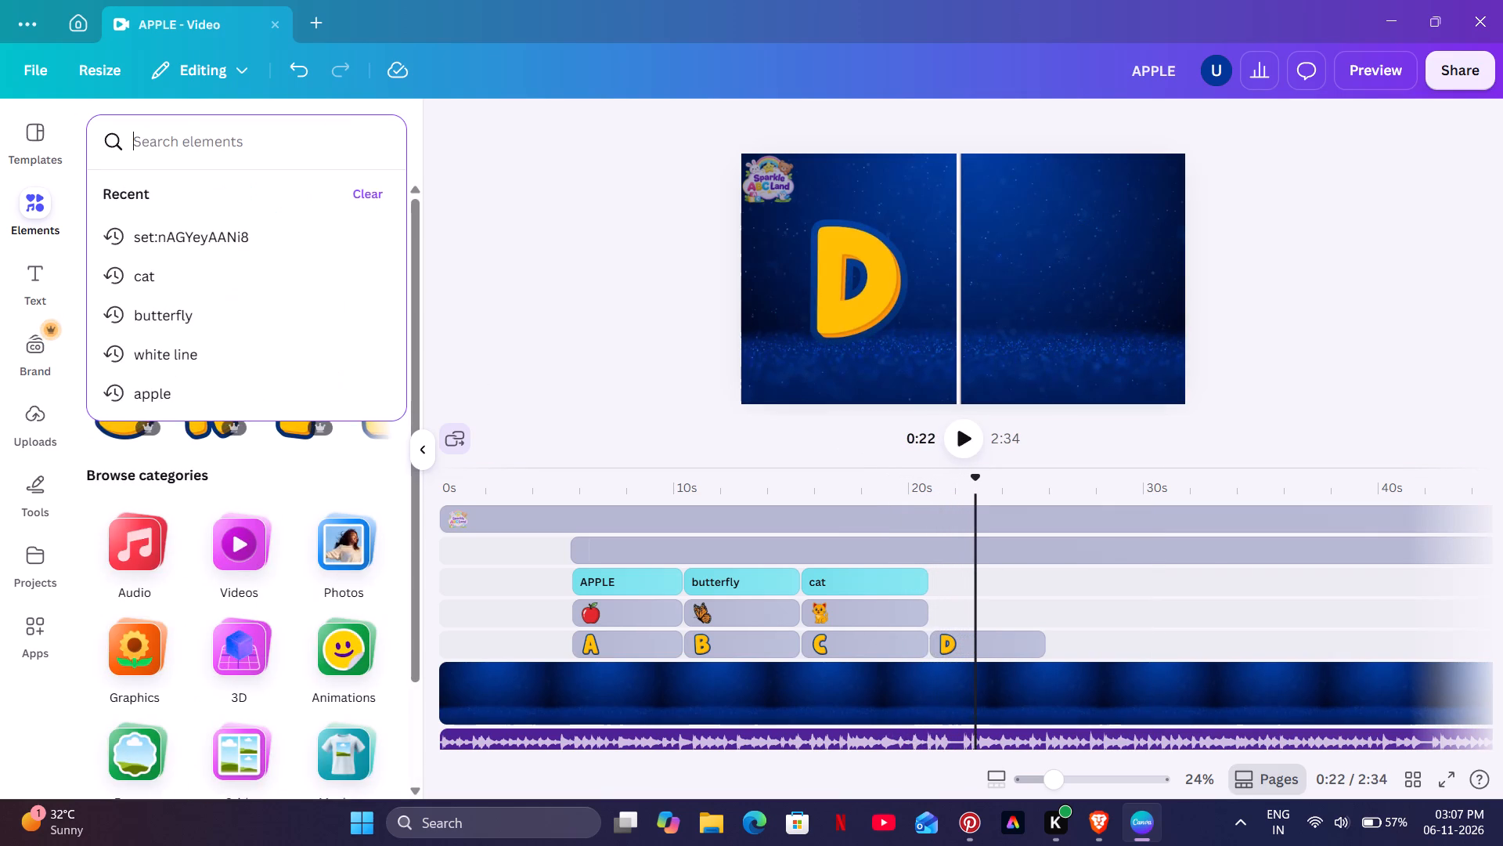
text(duck)
key(Return)
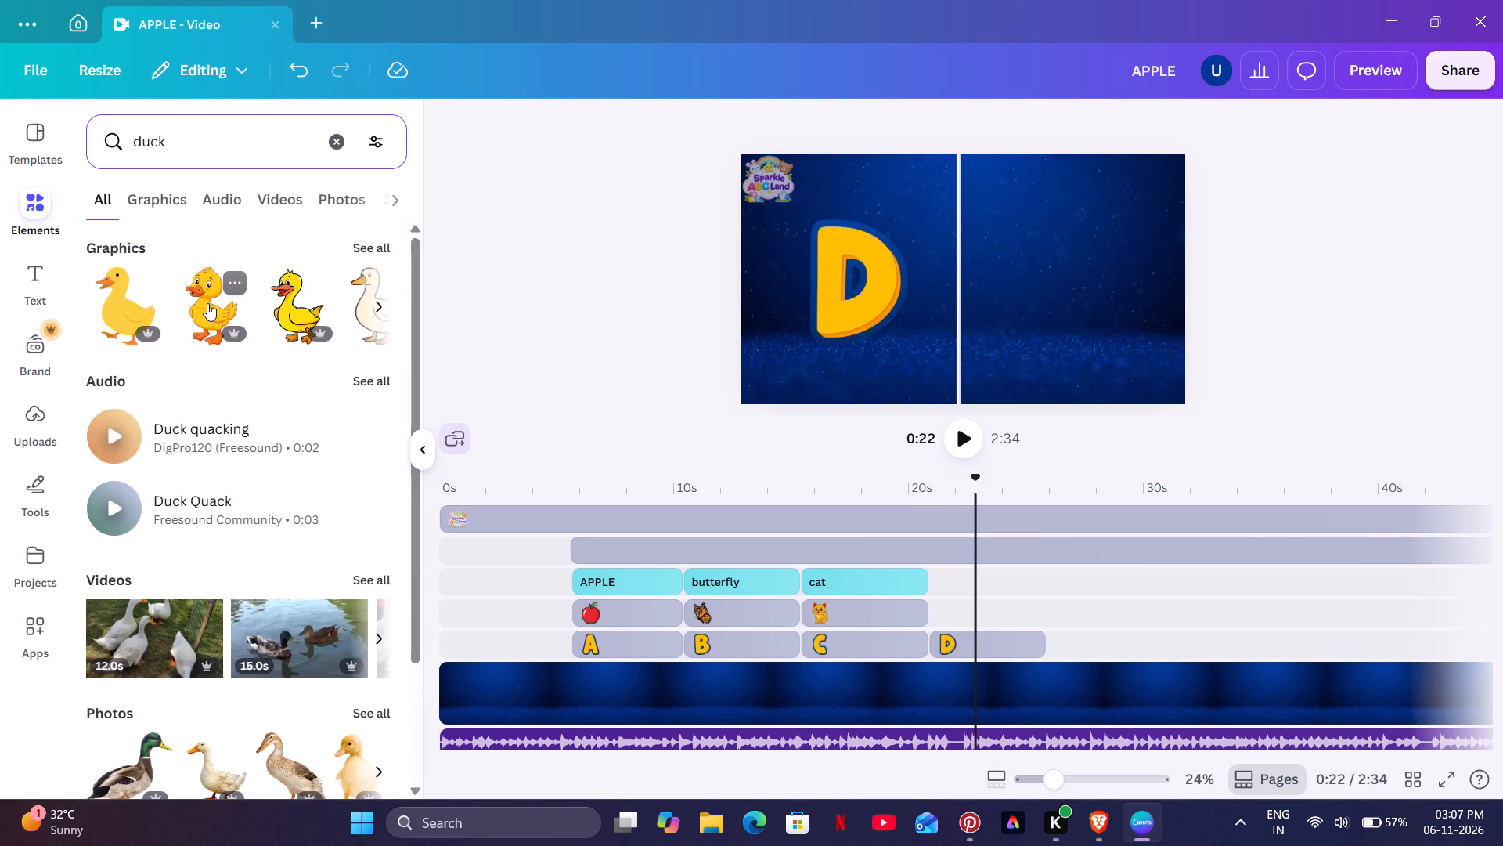
click(290, 316)
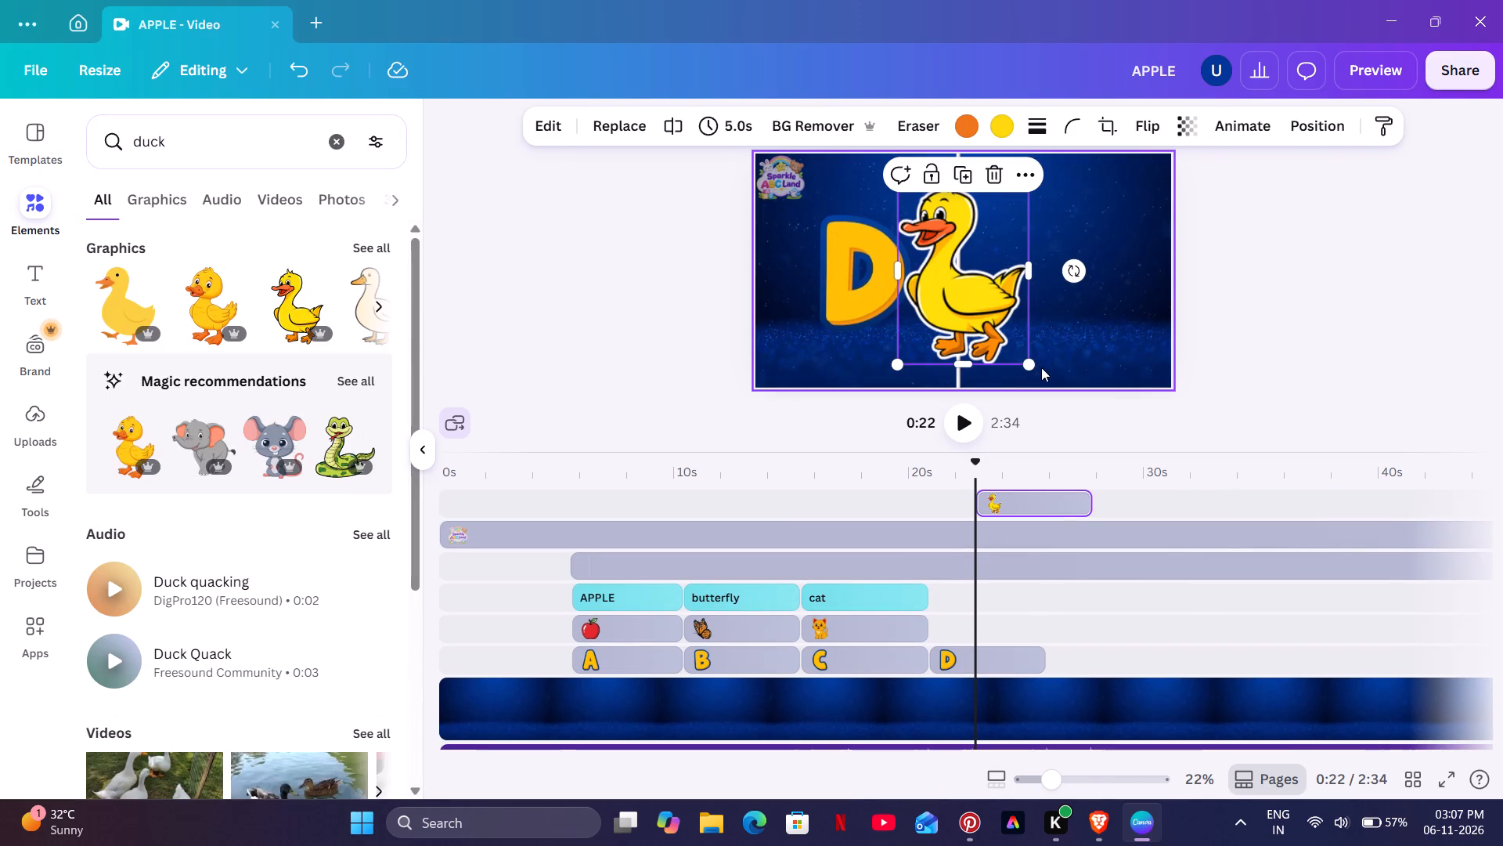
drag(1030, 365, 982, 321)
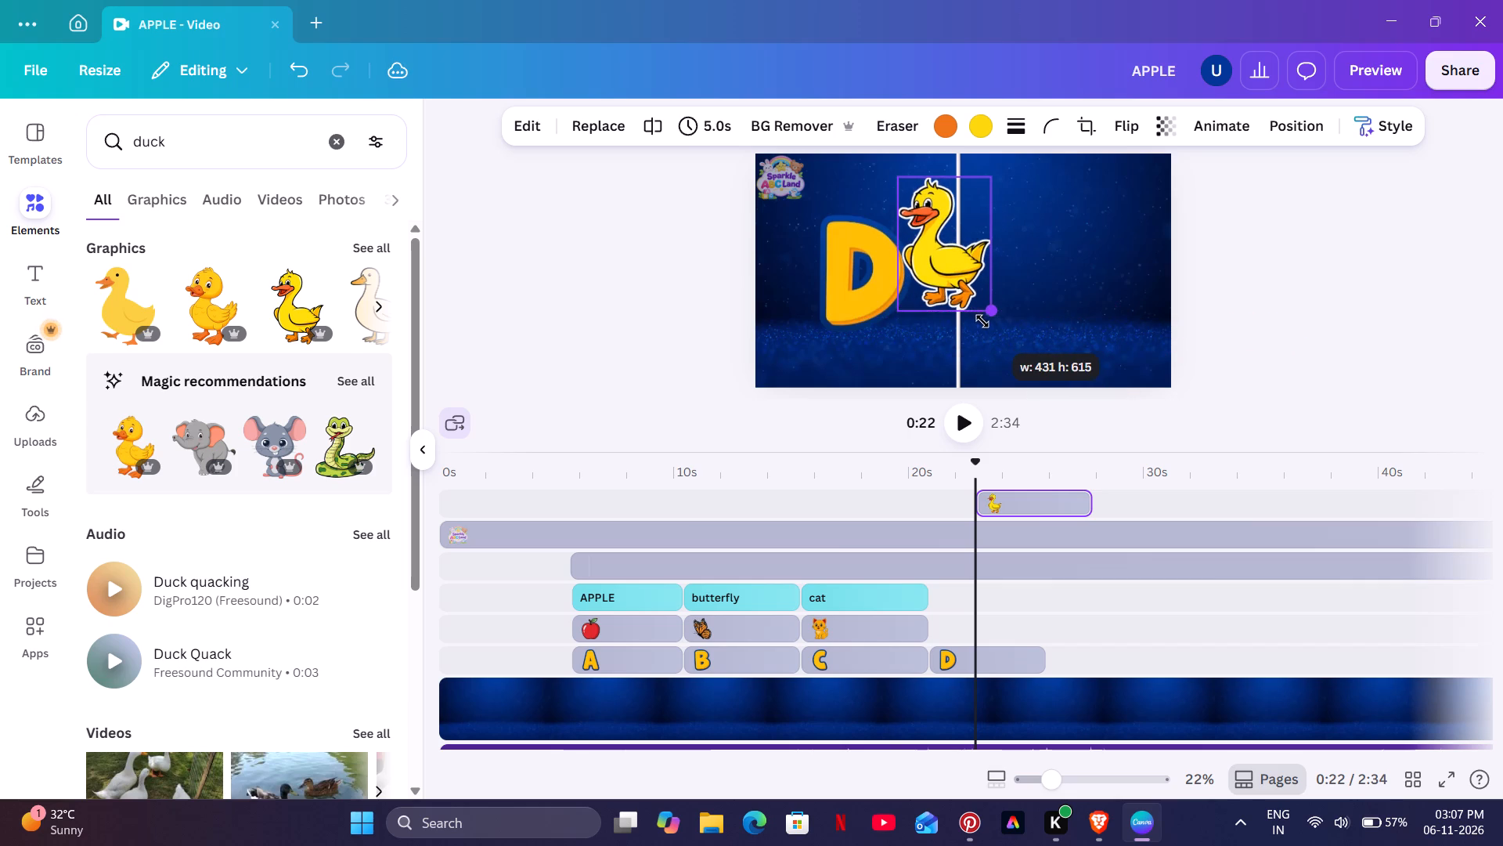
drag(982, 321, 975, 309)
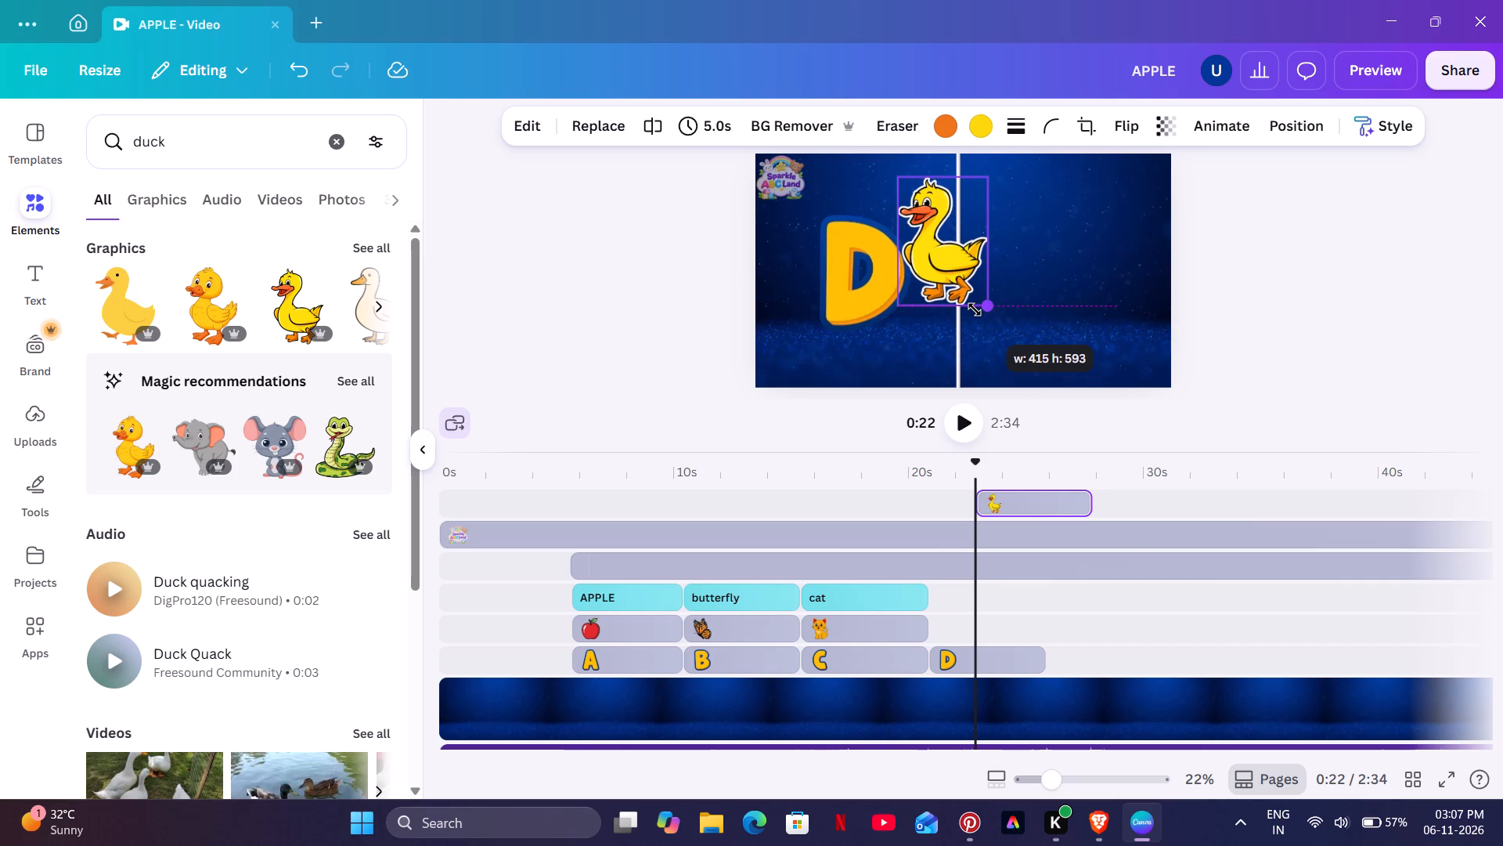
drag(975, 309, 985, 310)
drag(943, 260, 964, 267)
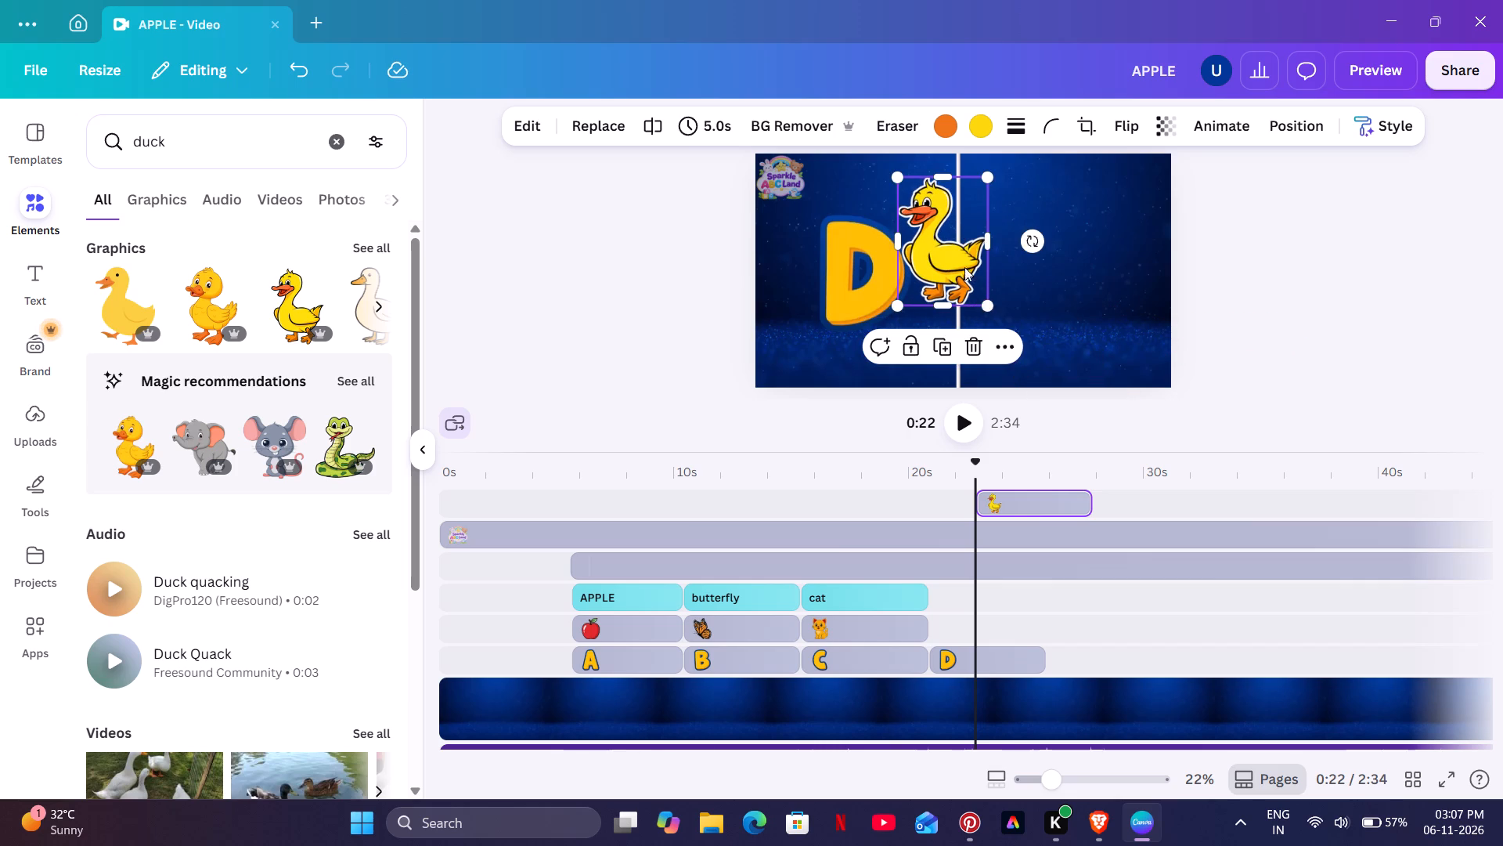
drag(964, 267, 1081, 282)
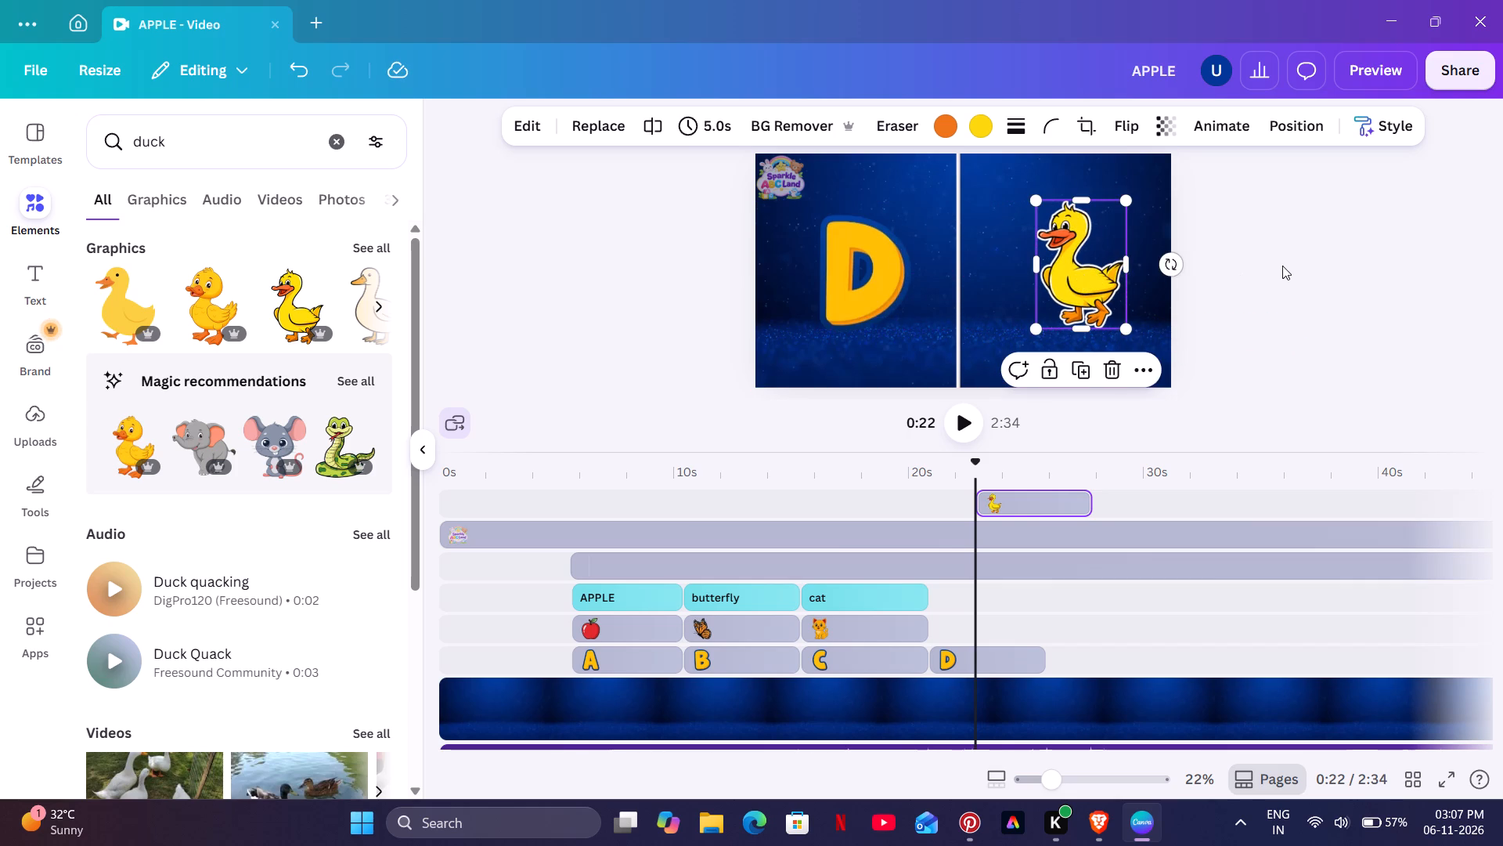
Fine-tune the duck picture's size and position so it sits centred in the scene's right half.
click(1282, 266)
click(1100, 258)
drag(1032, 204, 1041, 210)
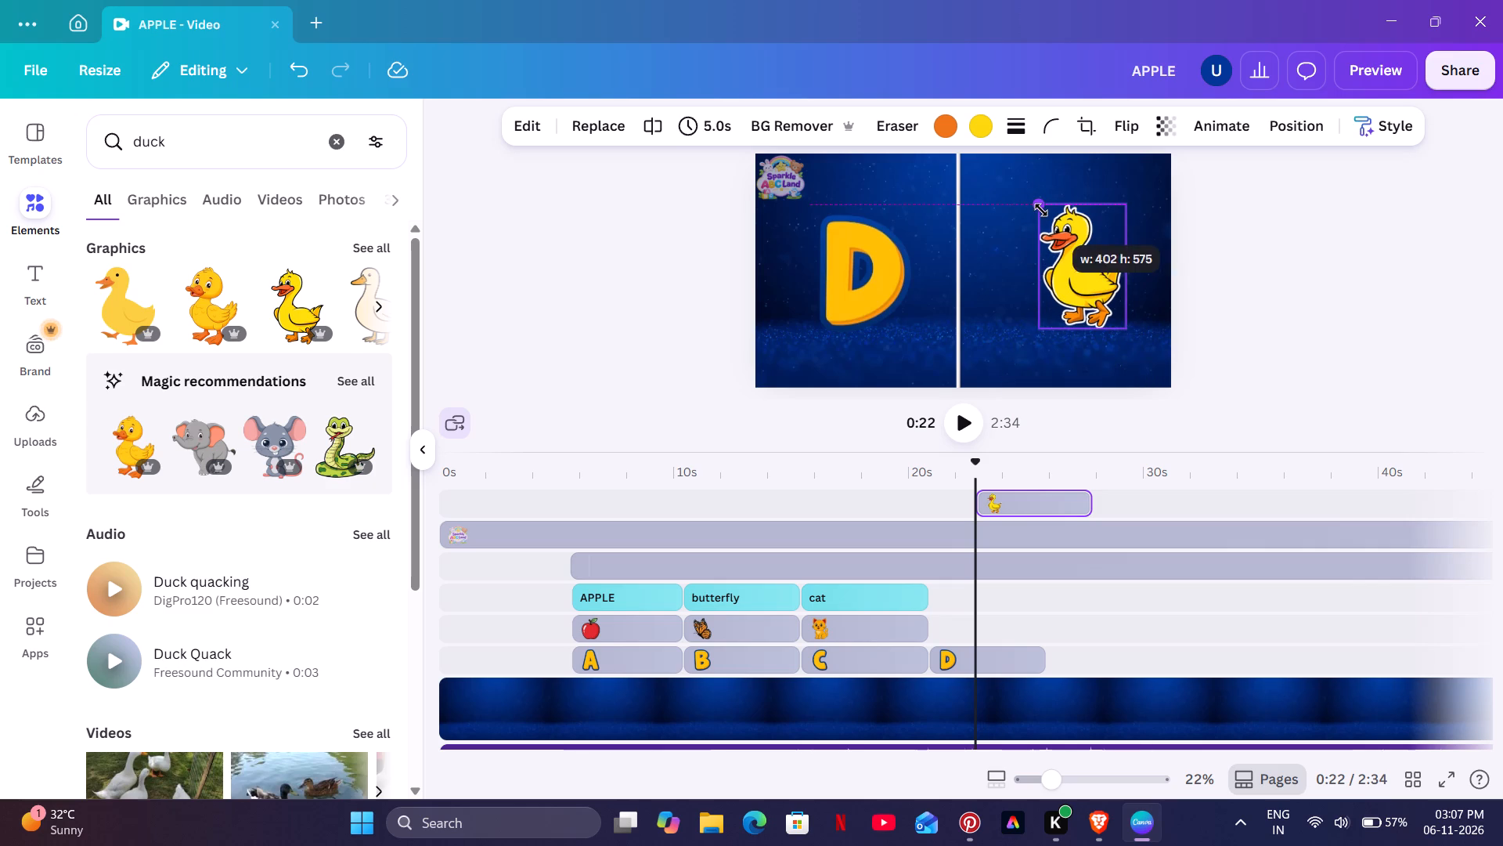
drag(1039, 202, 1047, 208)
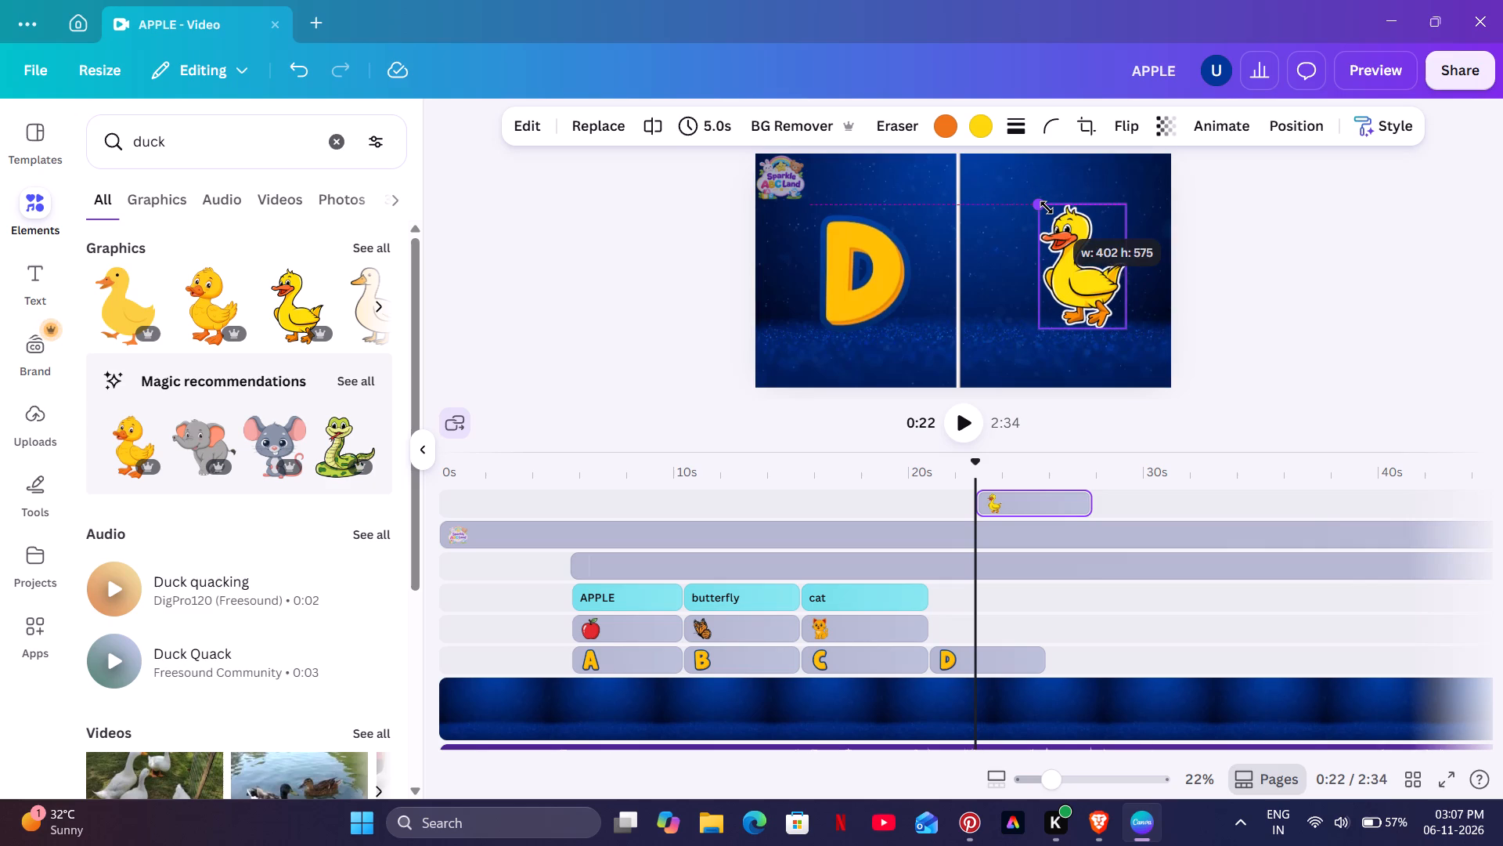
drag(1047, 208, 1048, 208)
click(1044, 205)
click(1046, 212)
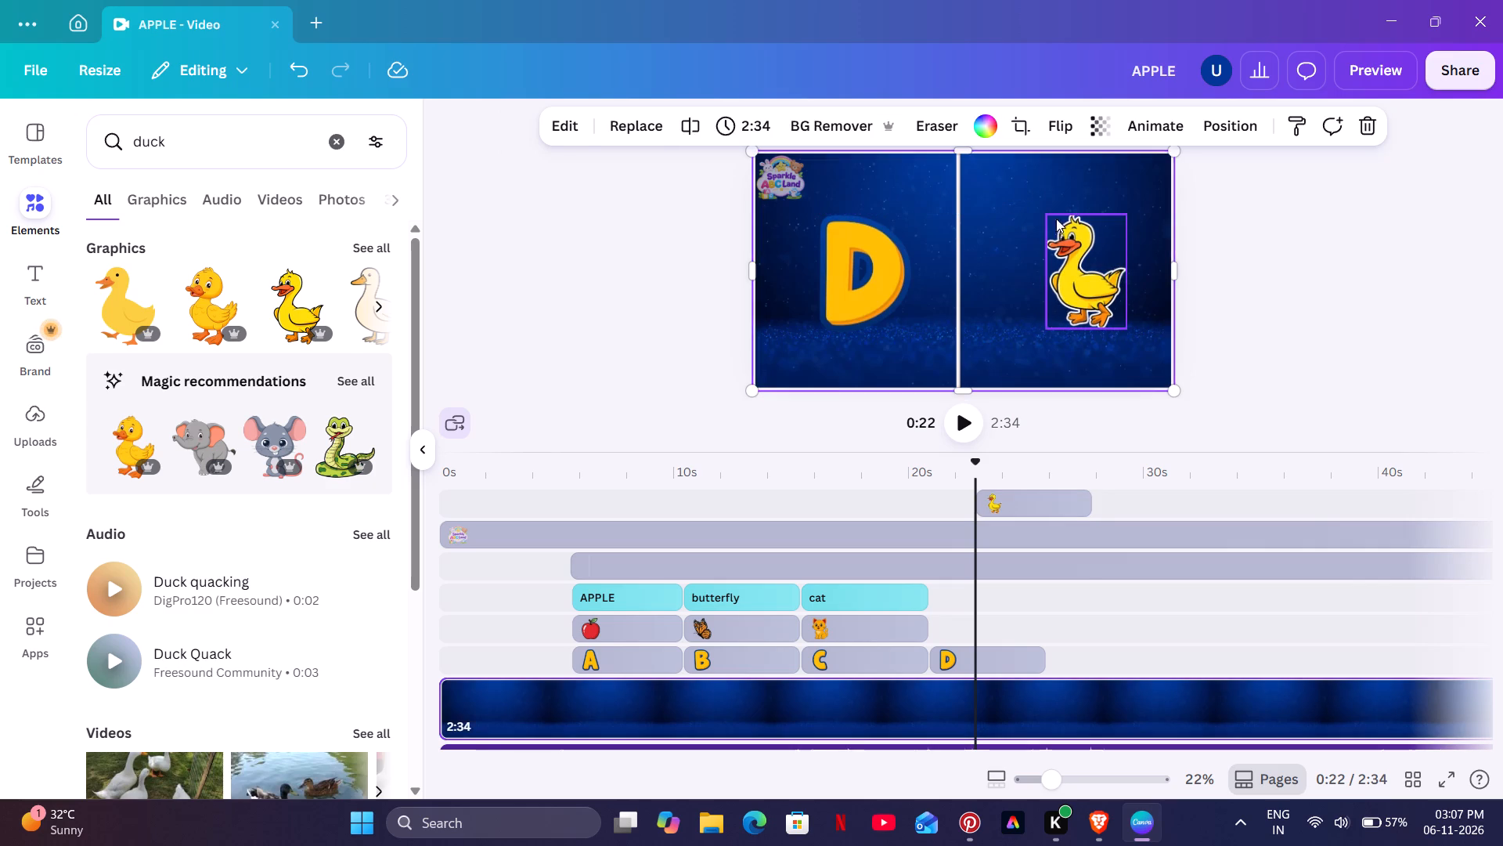
click(1064, 231)
drag(1049, 218, 1034, 212)
click(1033, 211)
drag(1081, 258, 1074, 255)
click(1279, 261)
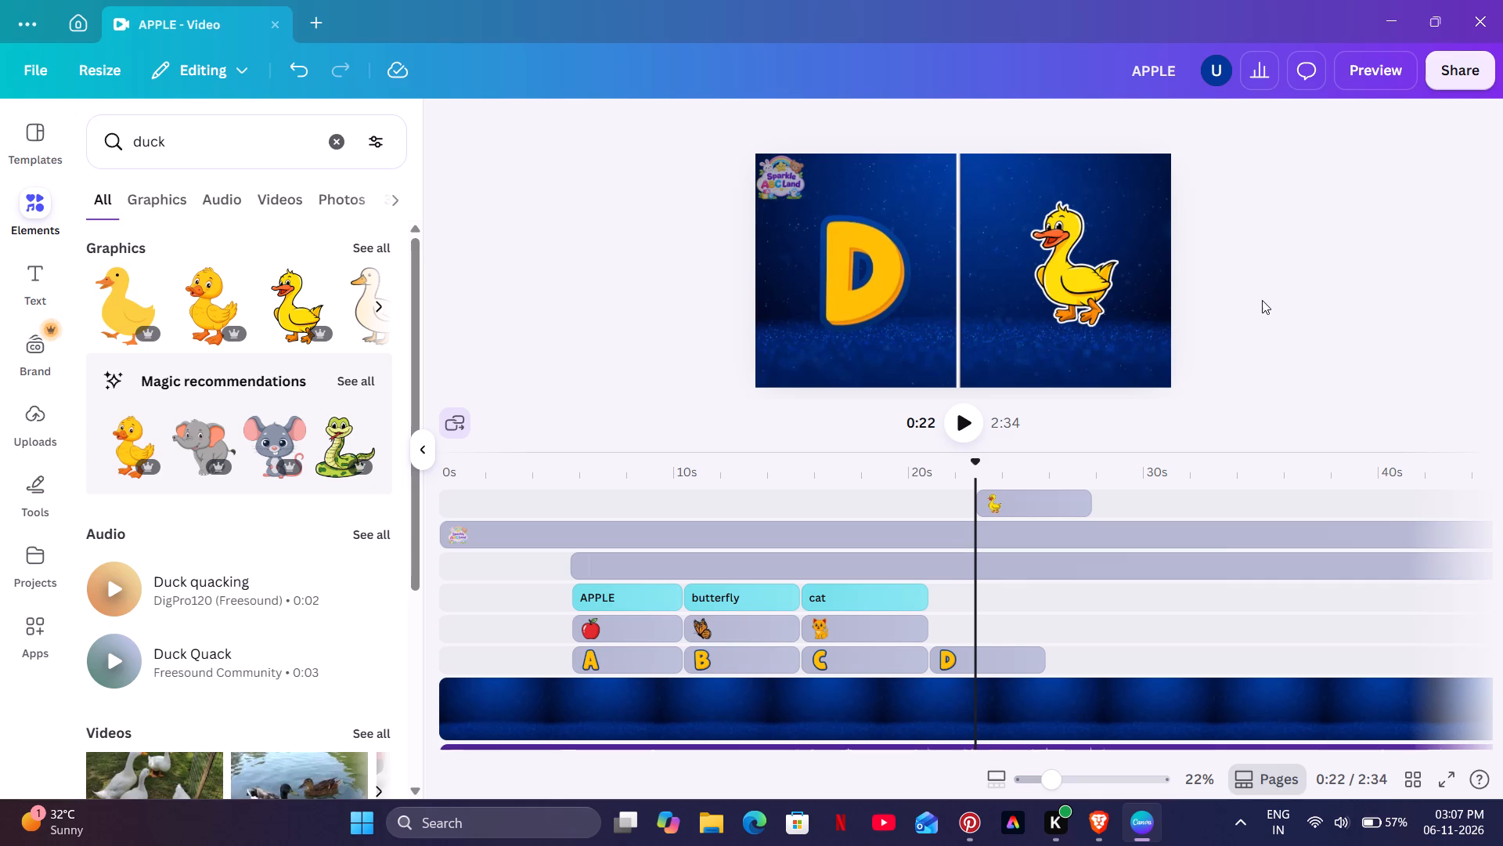
Move the duck clip onto the pictures' timeline track, directly after the cat clip and aligned with the D clip.
drag(1011, 499, 968, 623)
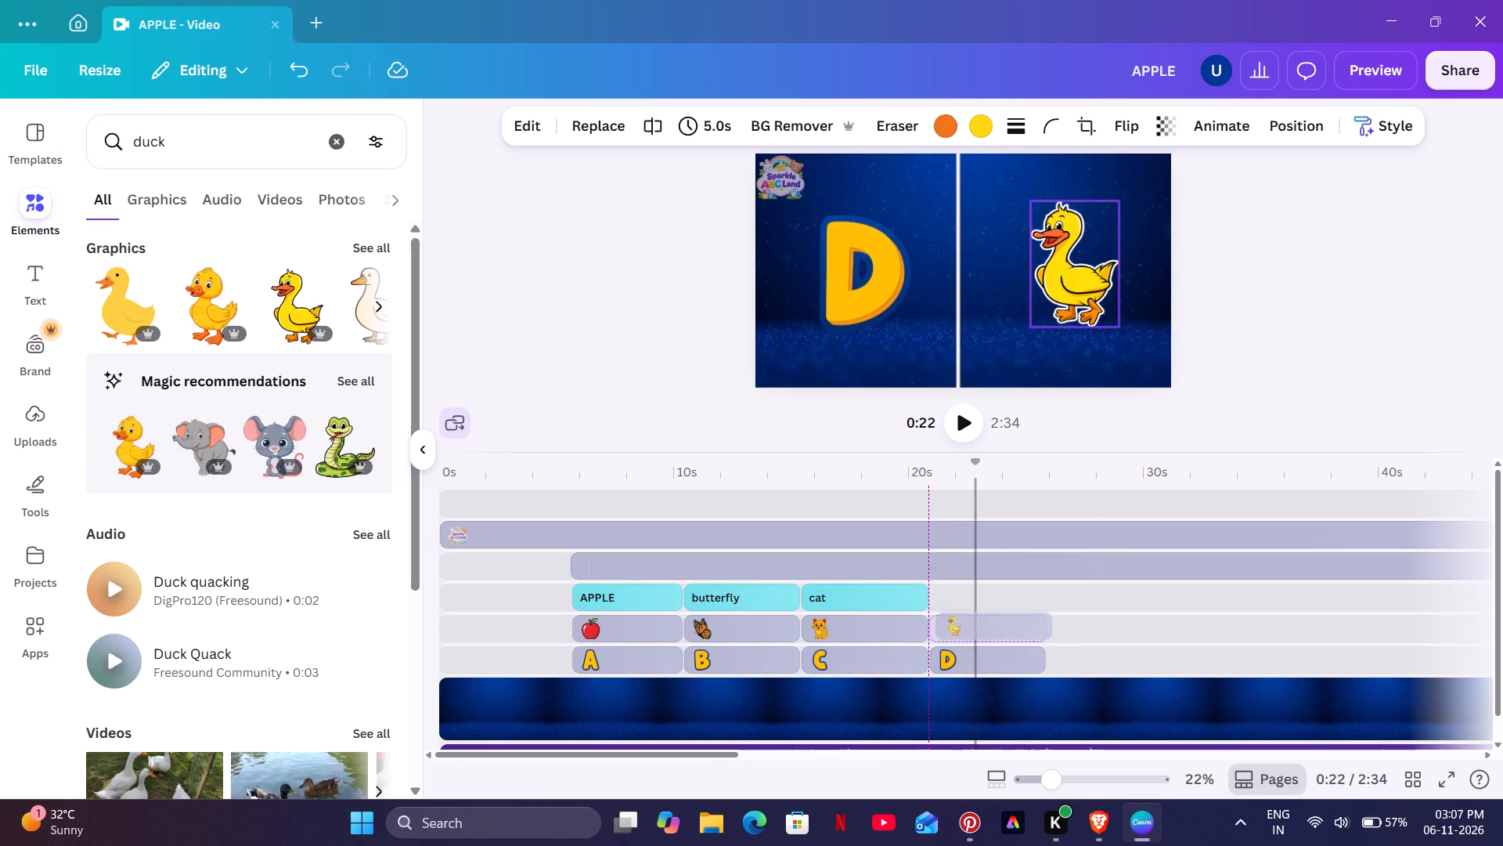
drag(968, 623, 964, 627)
Duplicate the cat caption and place the copy on the captions' timeline track directly after the original.
click(909, 582)
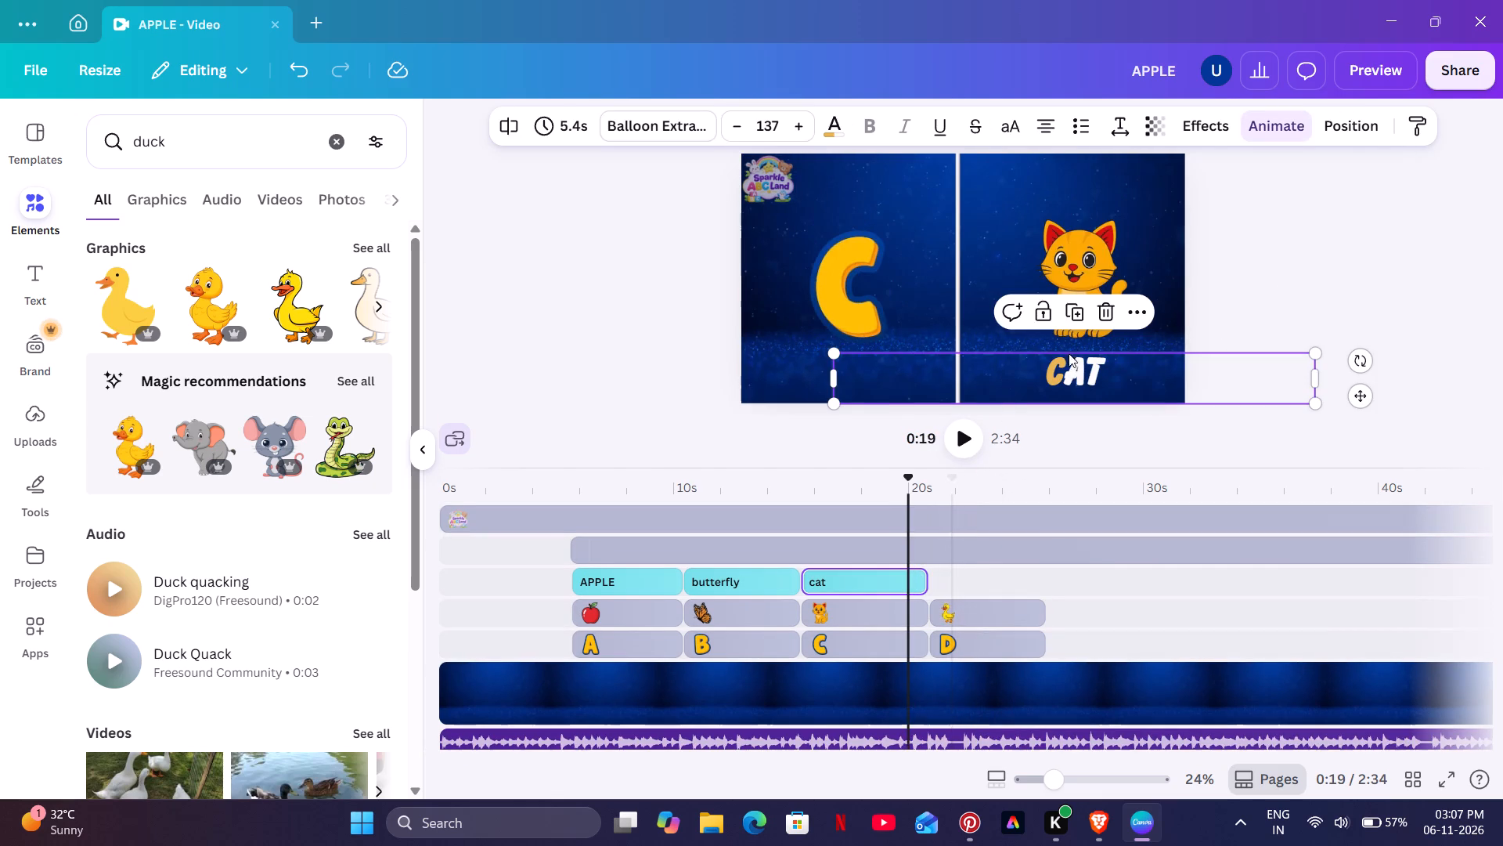
click(1072, 321)
drag(884, 553, 937, 555)
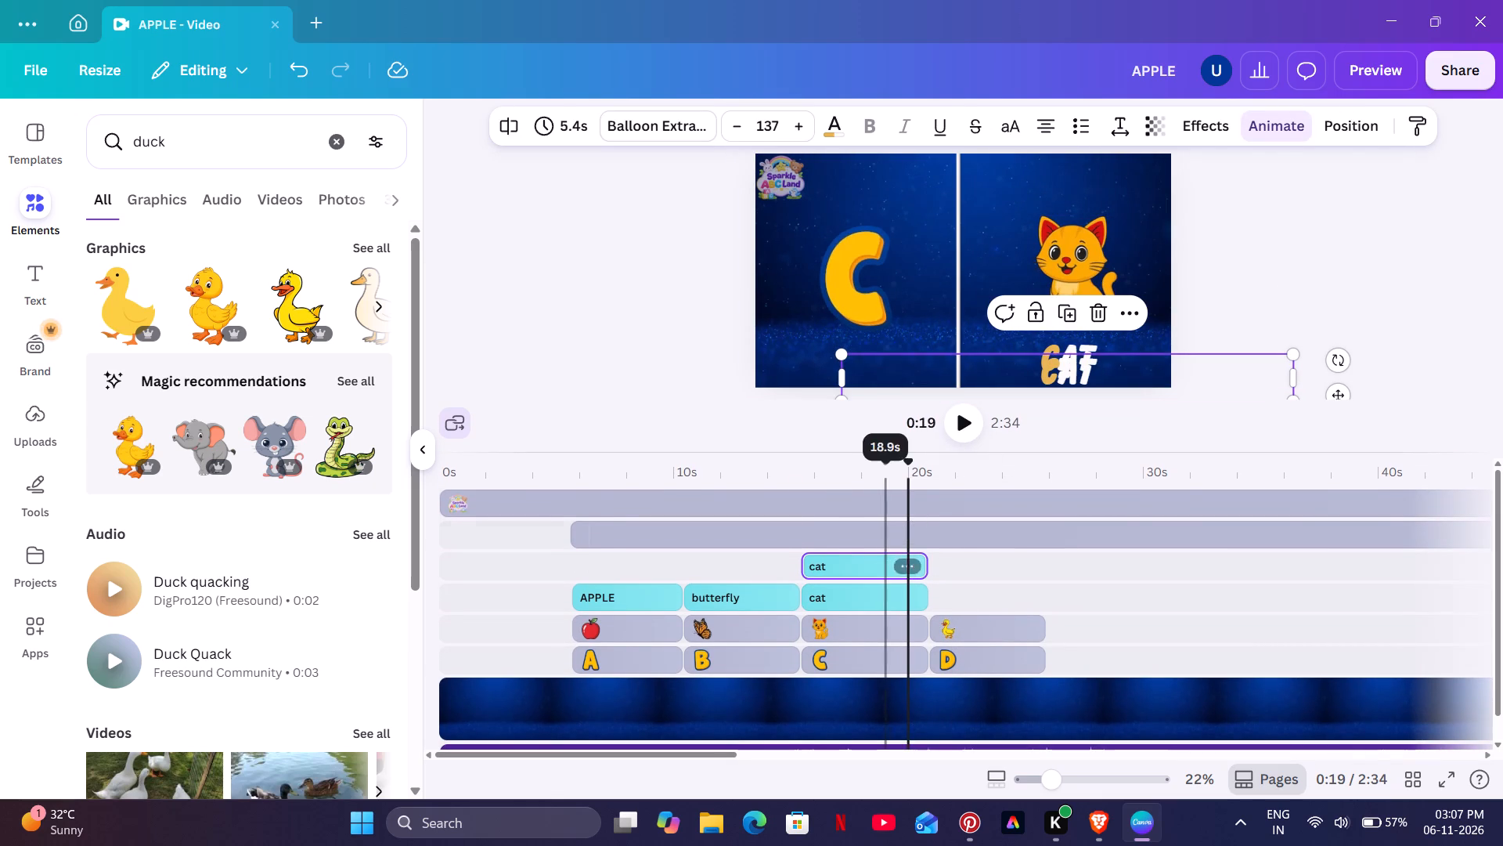
drag(937, 555, 1028, 590)
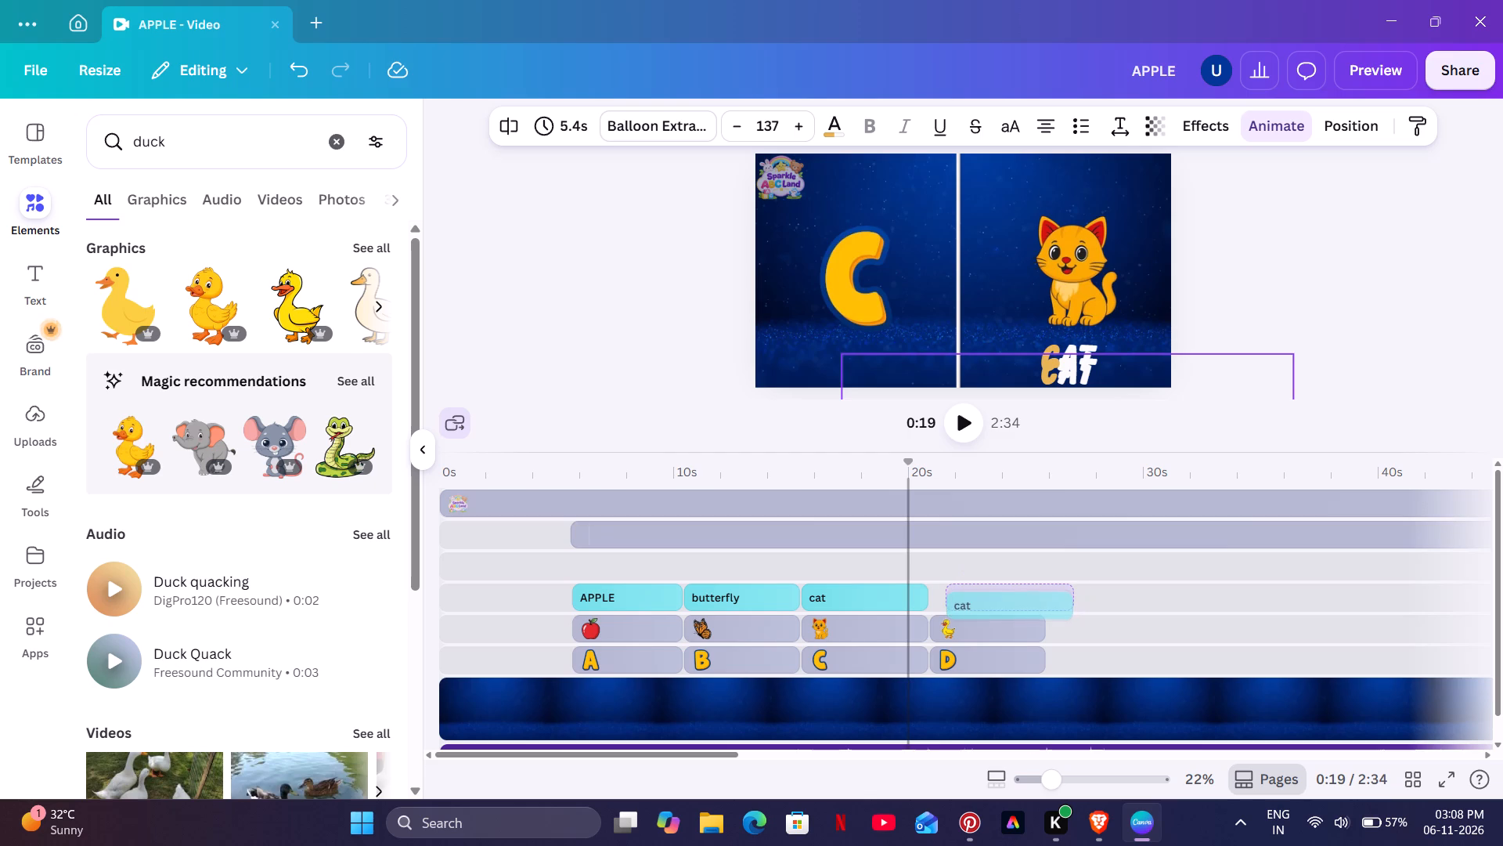
drag(1028, 590, 1015, 587)
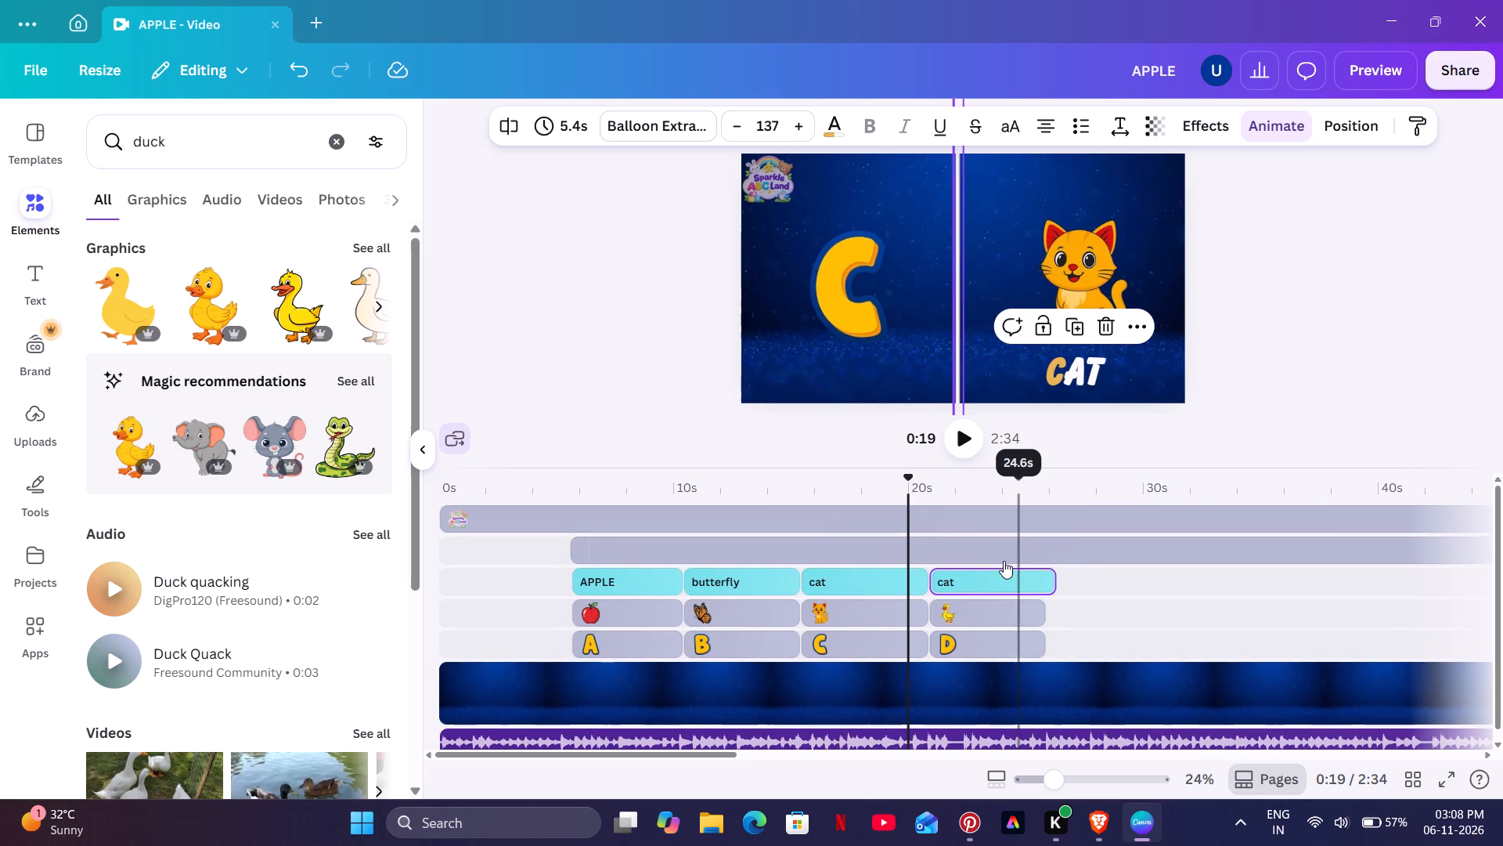
Replace the text of the copied cat caption below the duck picture with "duck".
click(1003, 562)
drag(1079, 390, 1078, 374)
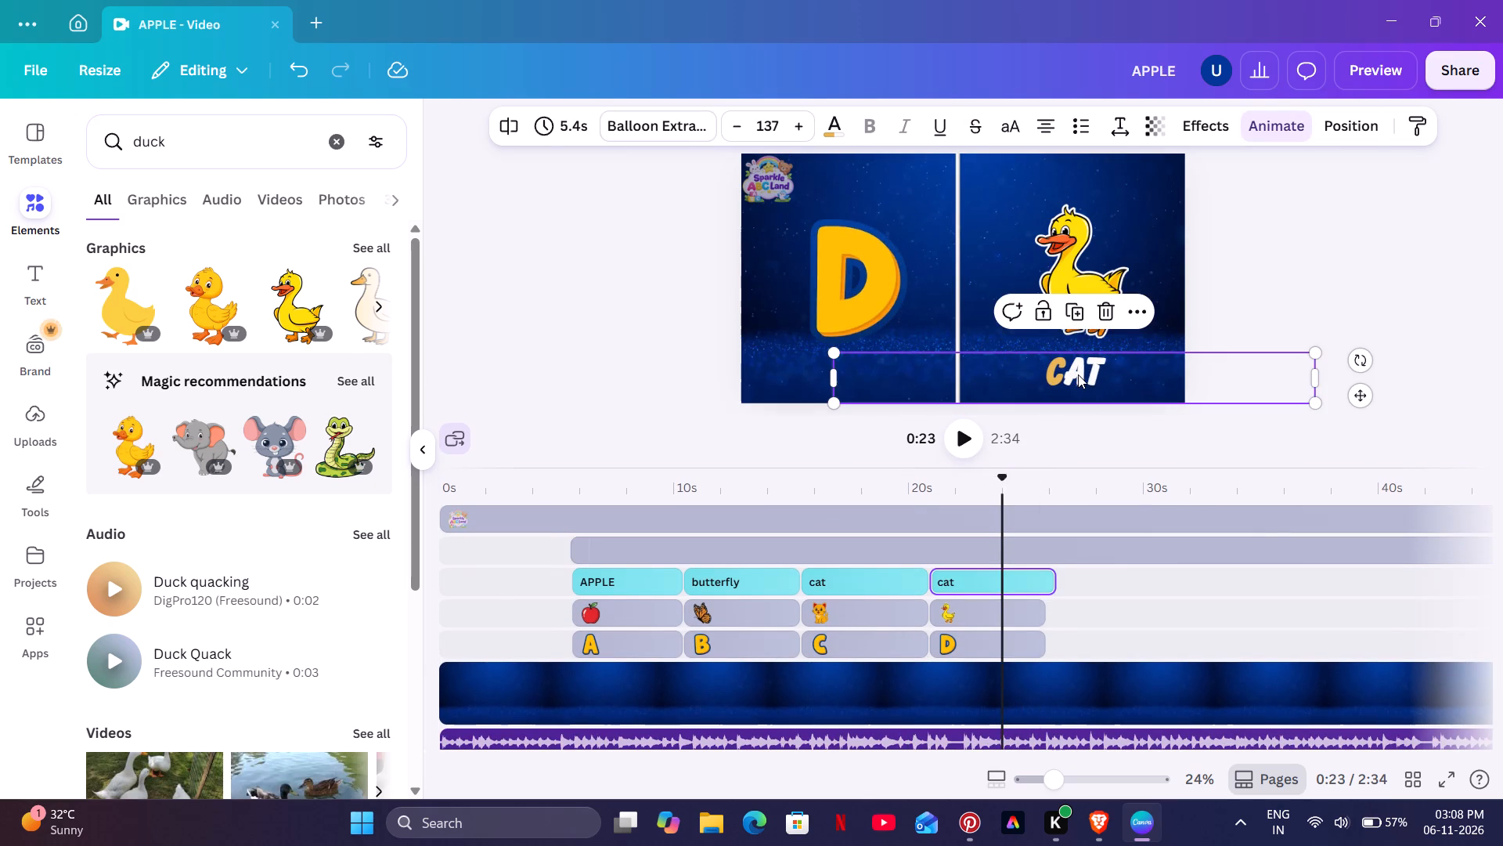
click(1089, 372)
click(1094, 269)
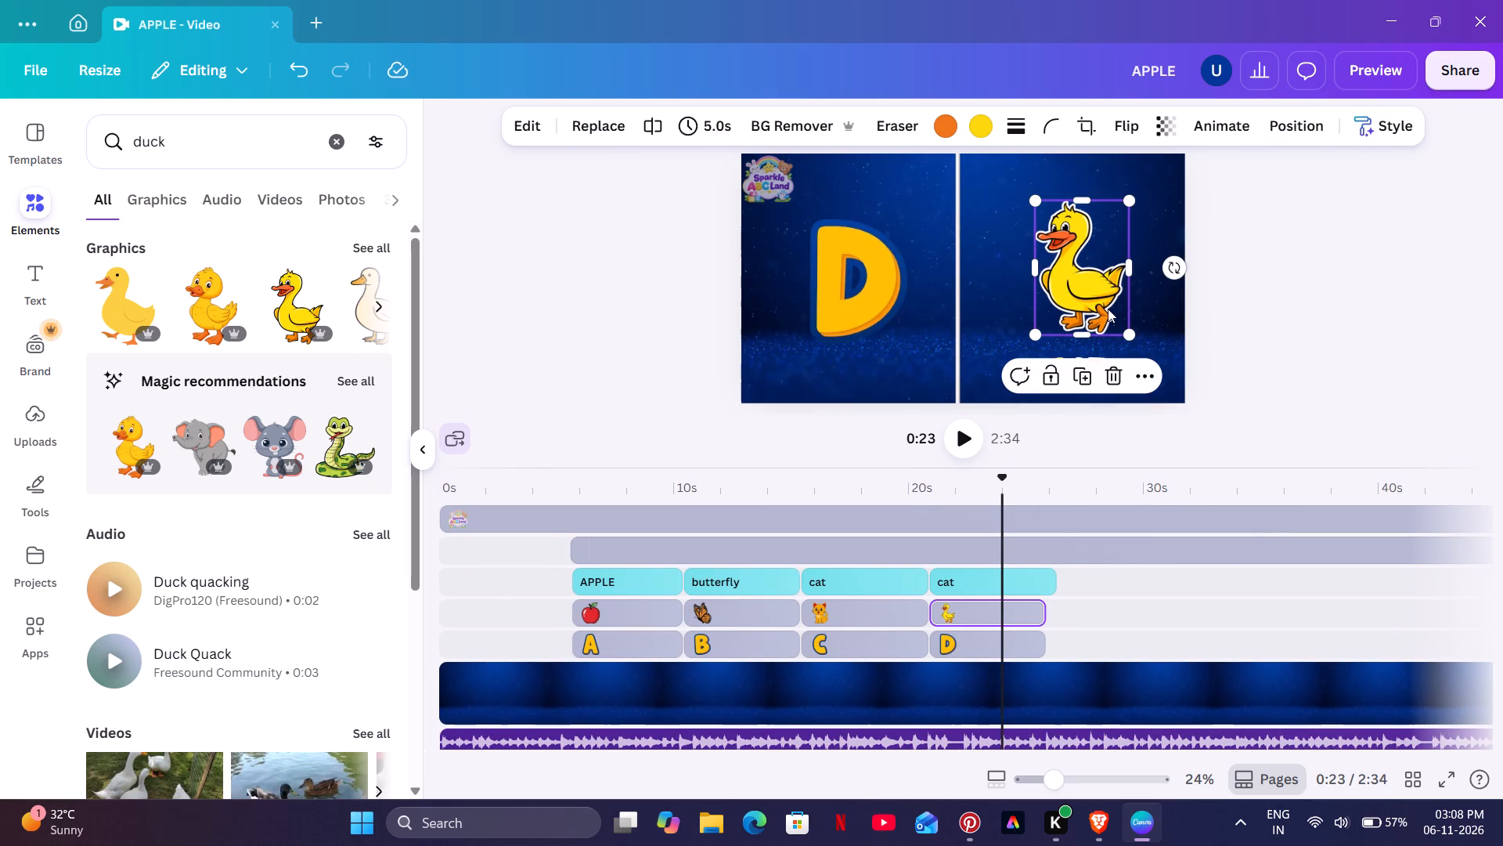
click(1178, 375)
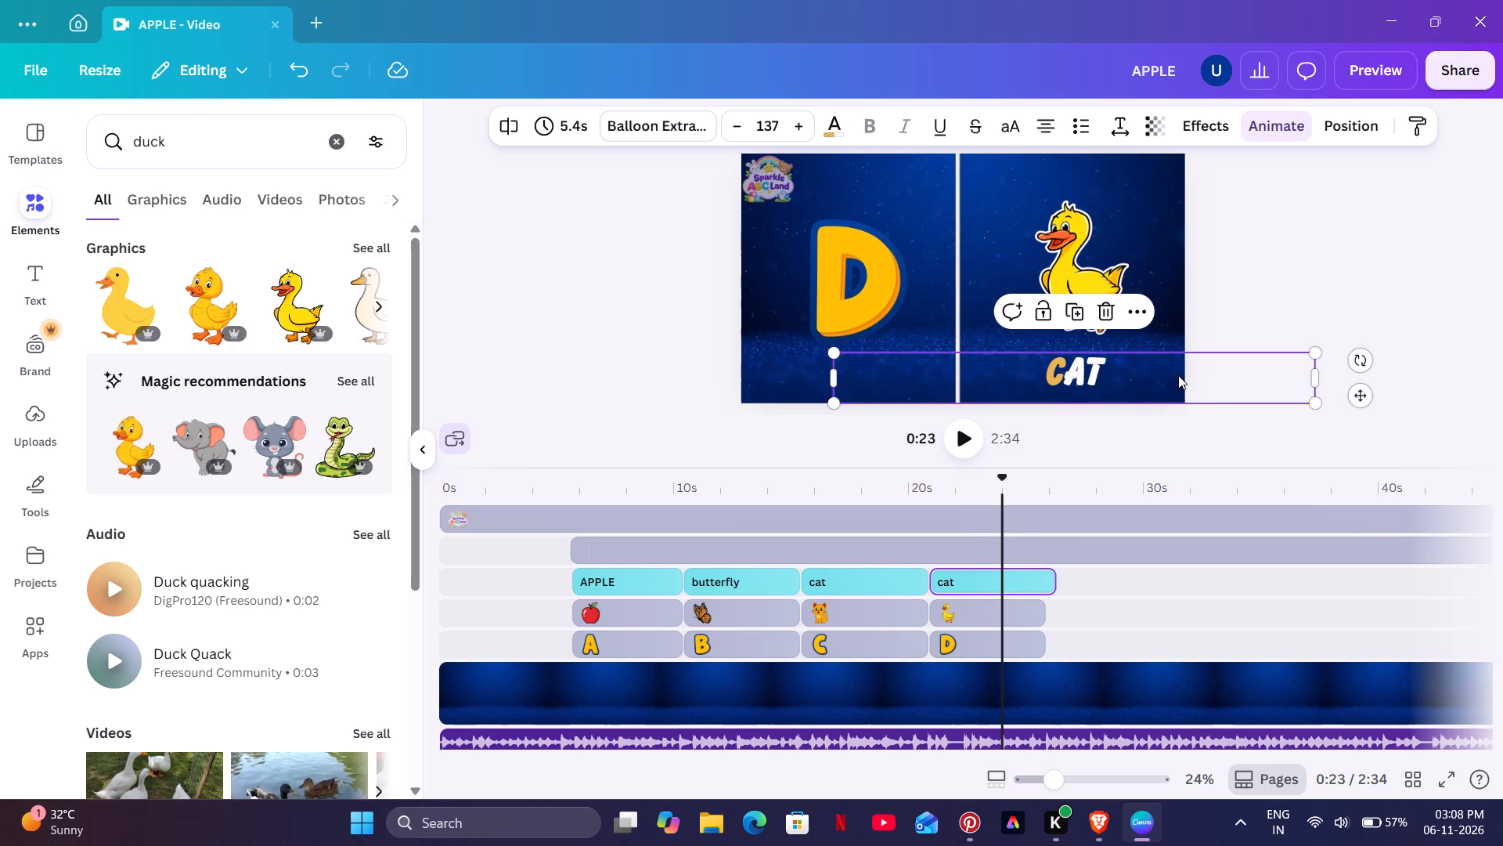
click(1128, 374)
key(BackSpace)
text(duck)
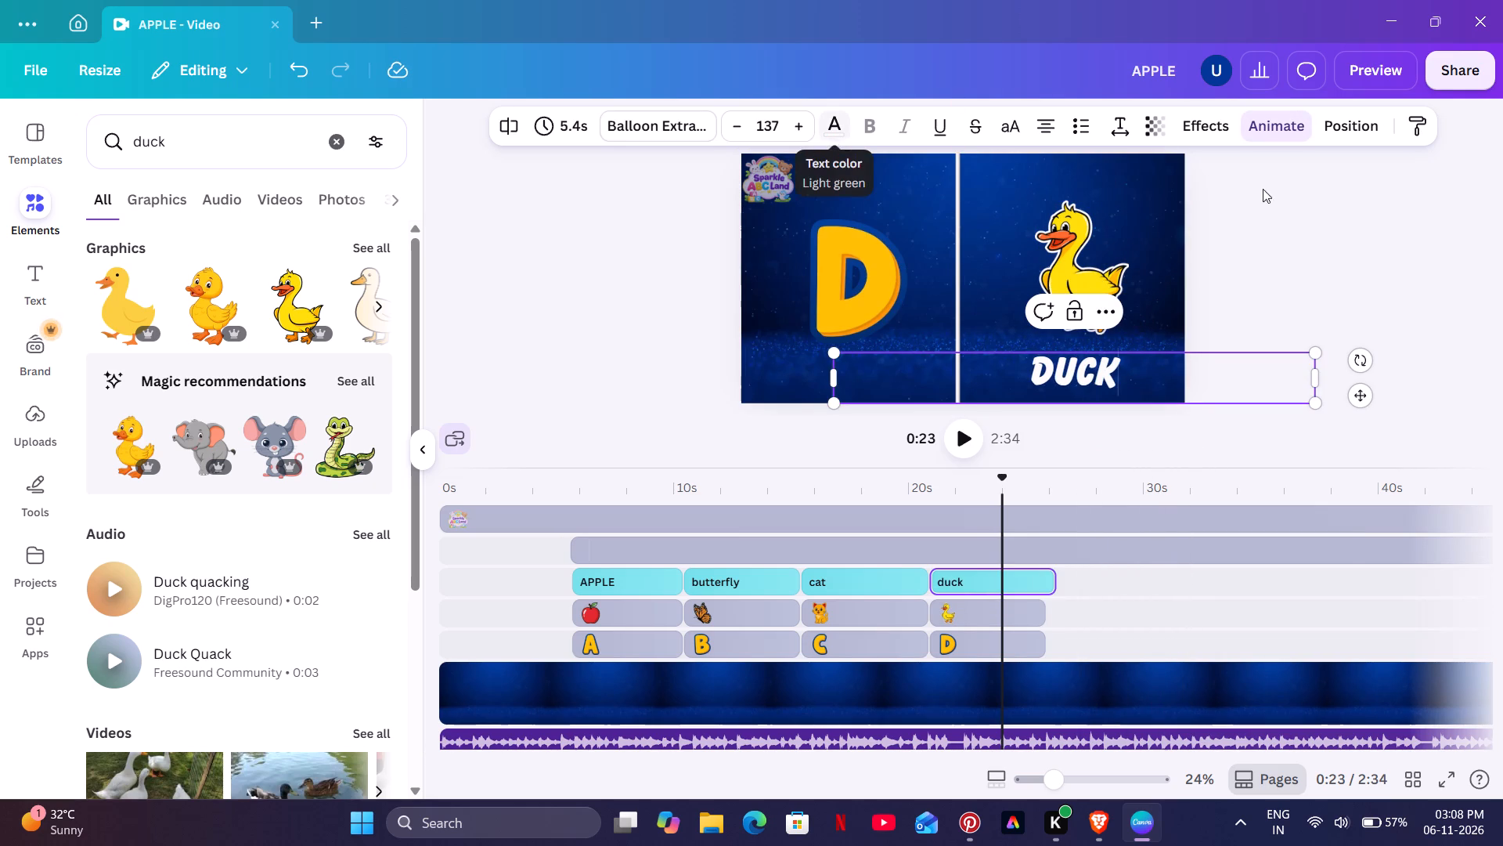
click(1436, 197)
Colour the first letter D of the duck caption with the bright yellow already used in the design.
click(1118, 381)
click(1117, 378)
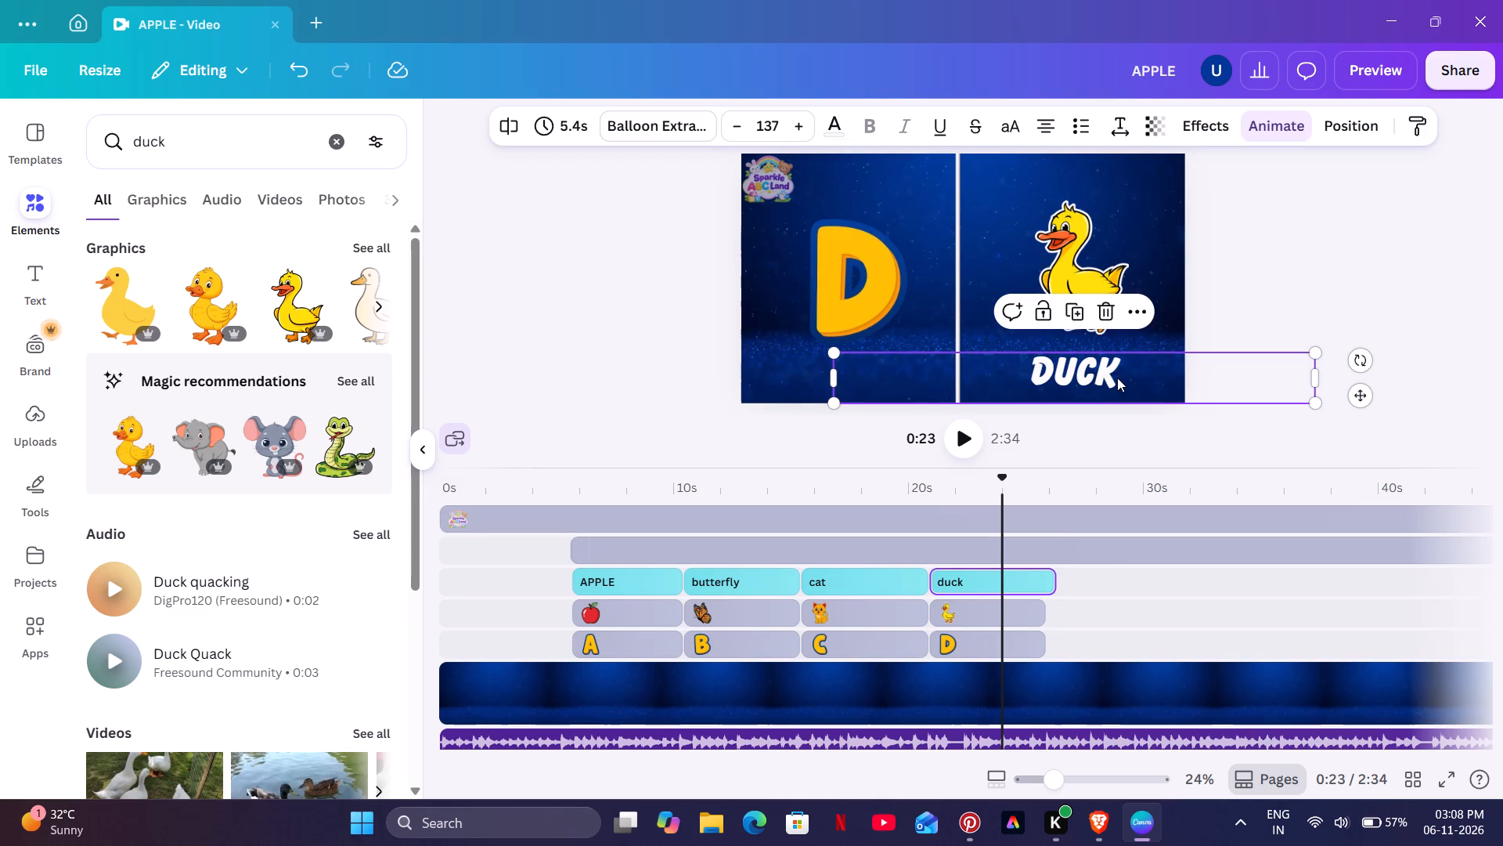
drag(1051, 378, 1027, 379)
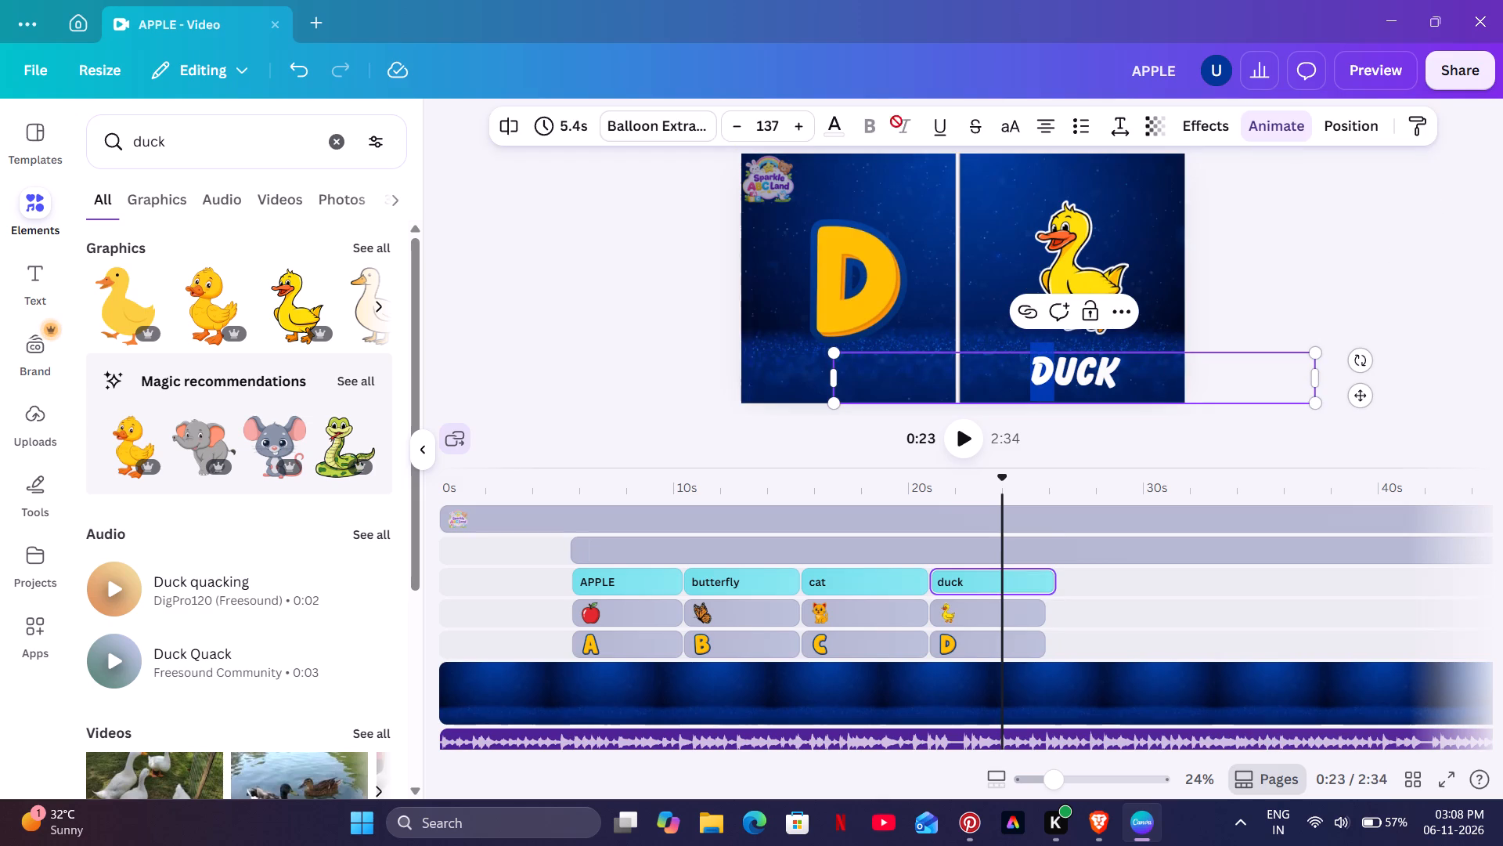
click(840, 121)
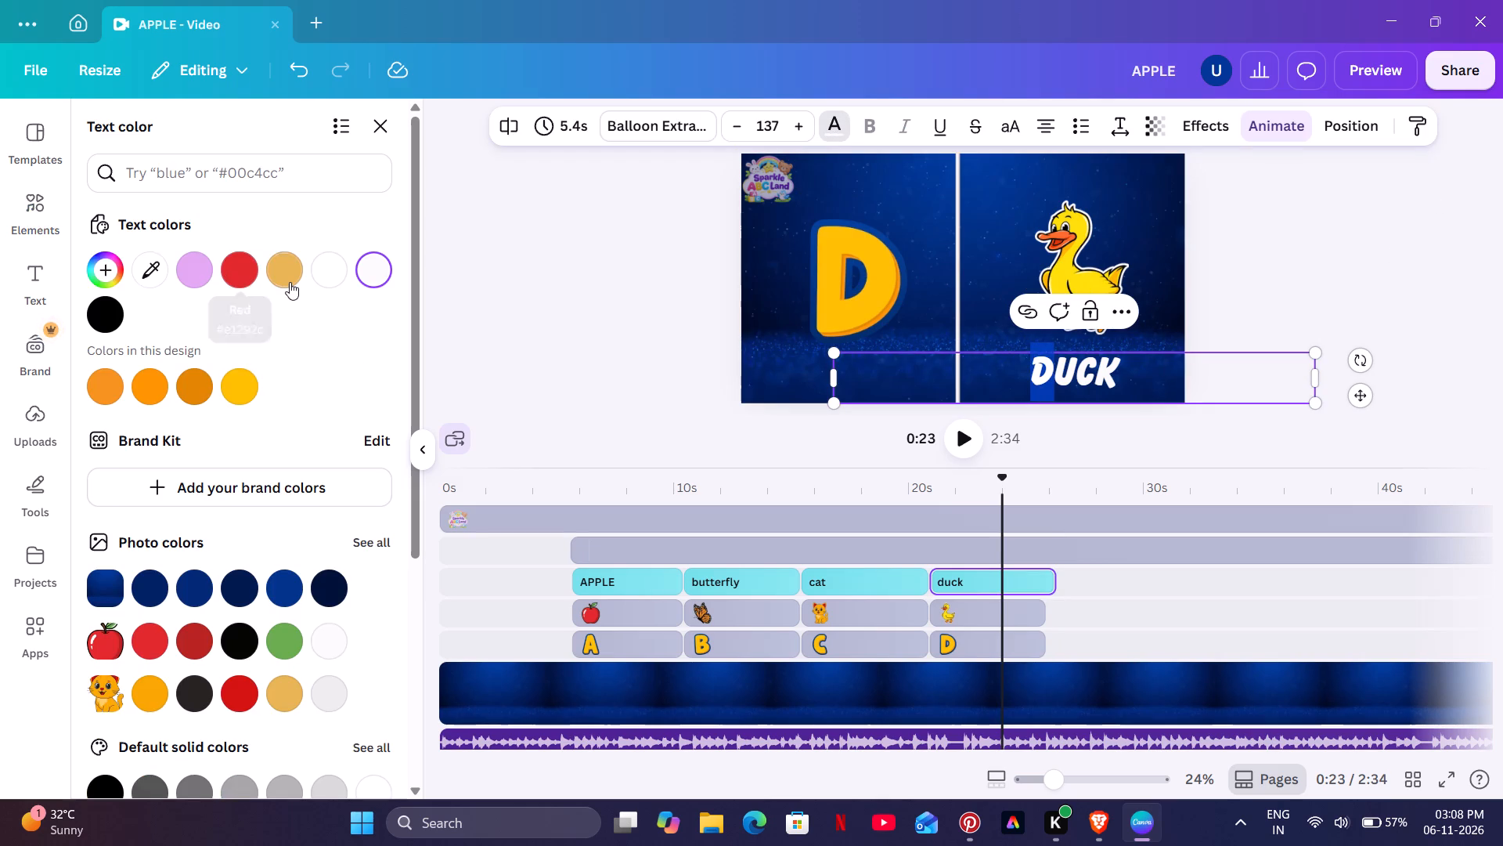
click(236, 376)
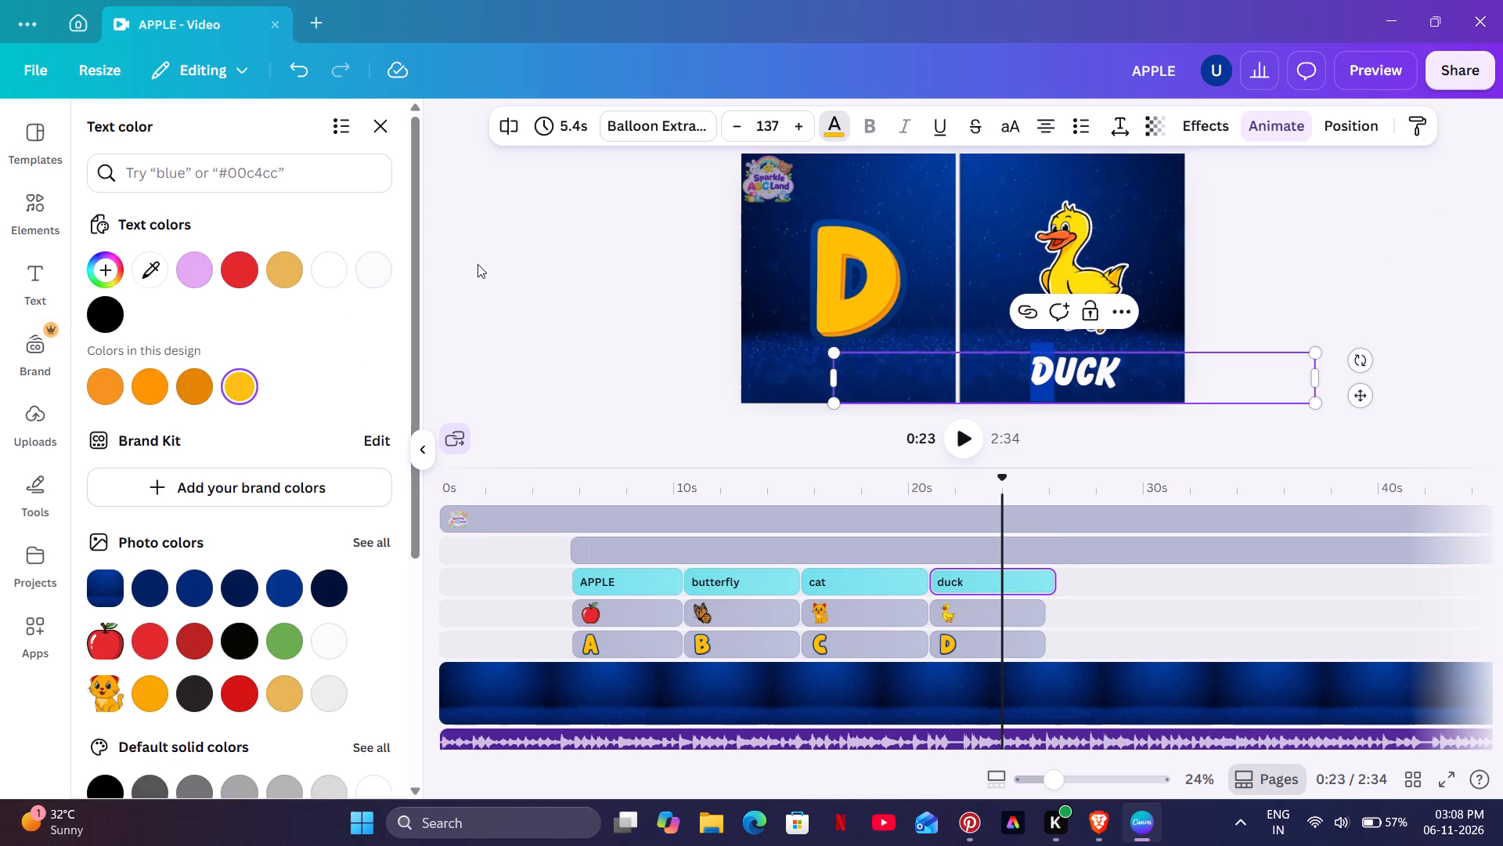
double_click(481, 260)
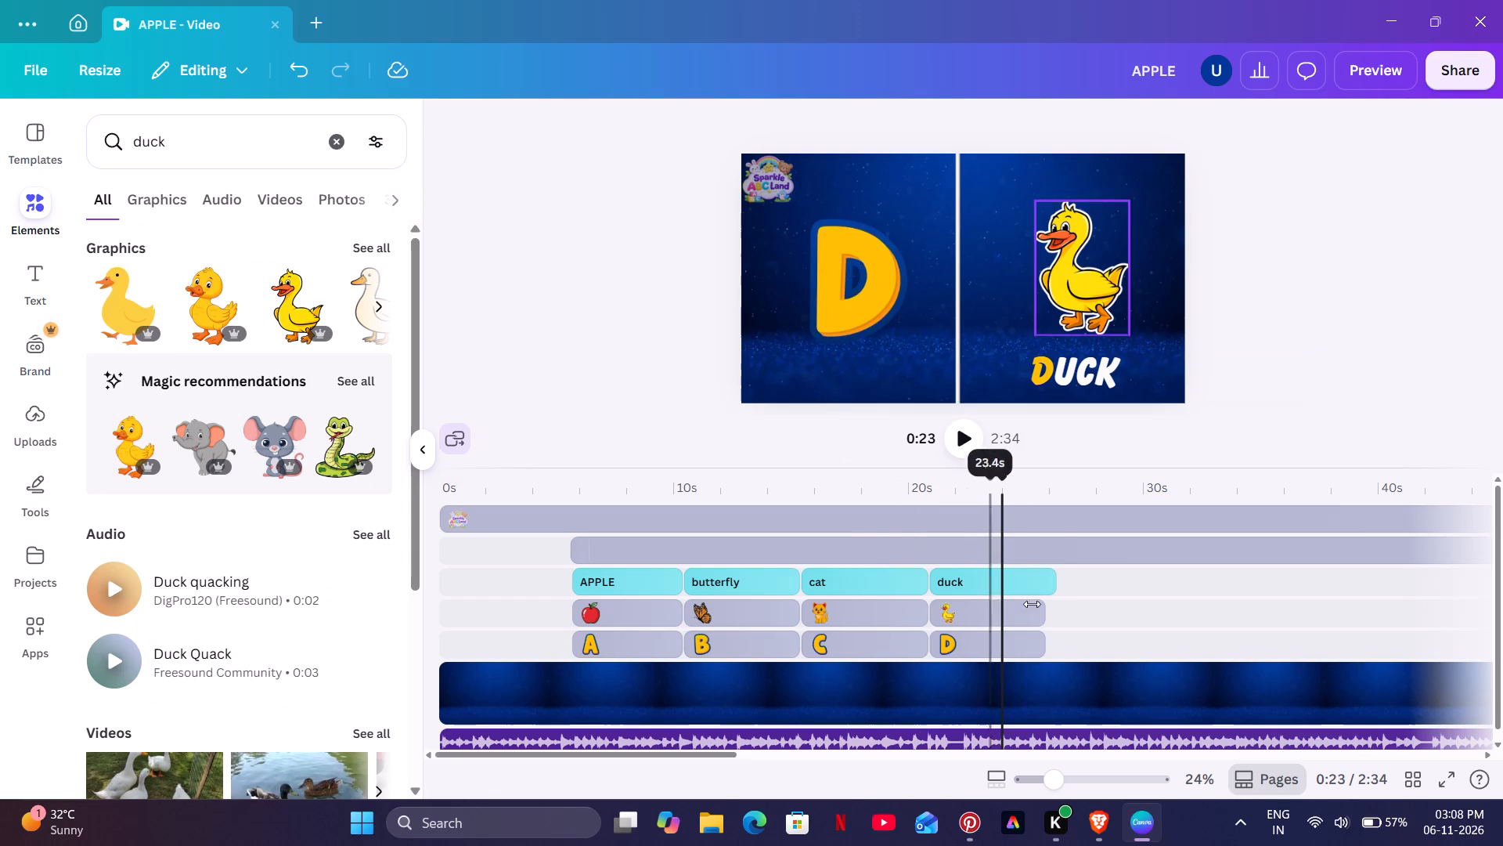
Trim the duck caption clip to 5.0 s so it ends together with the duck picture and D clips.
drag(1054, 577, 1039, 578)
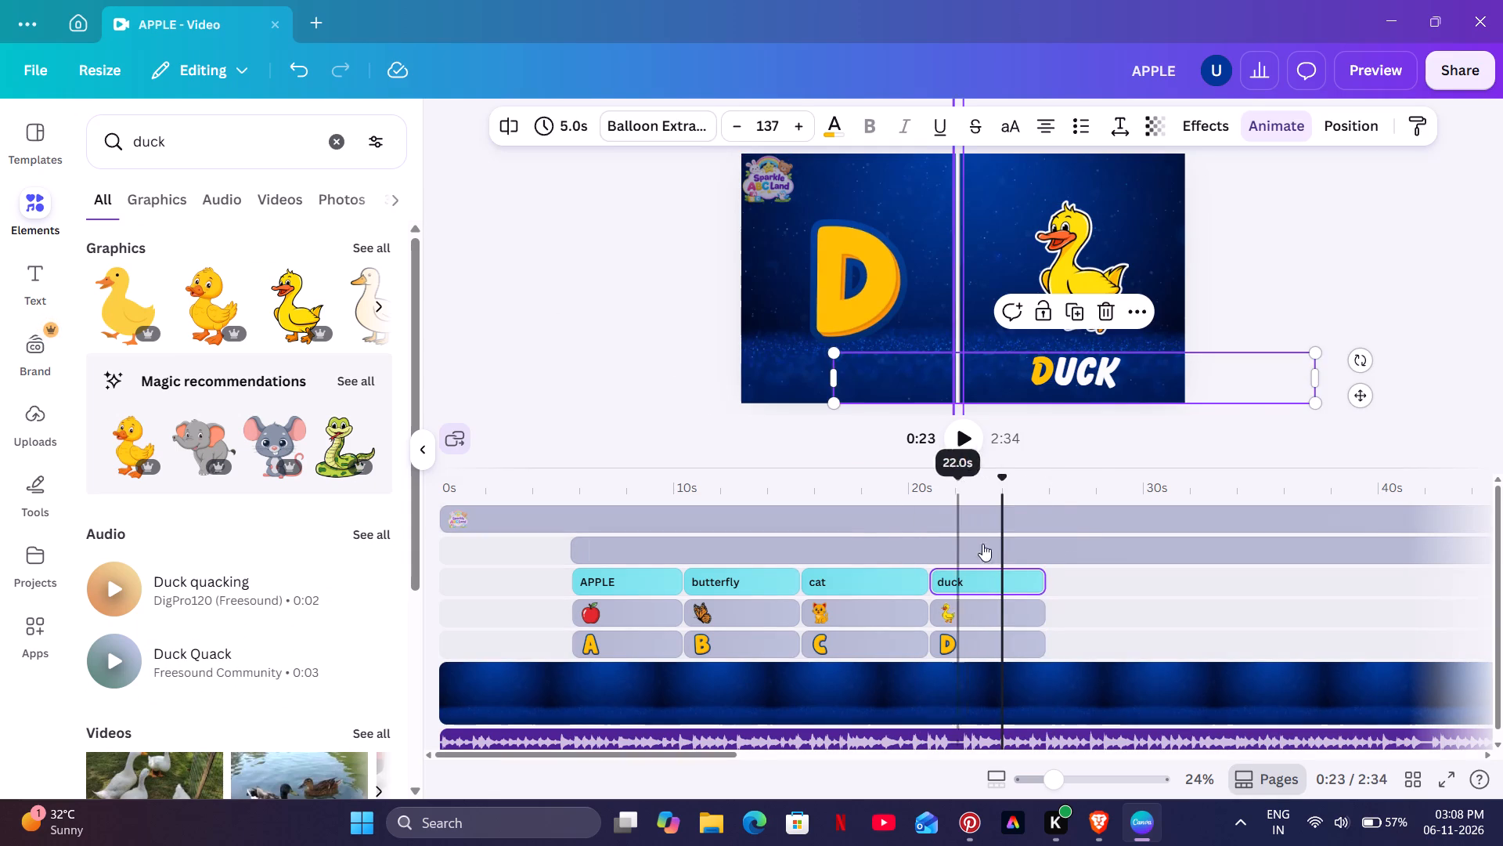
Apply the Tumble animation and the Pulse add-on effect at very low intensity to the duck picture and letter D together.
drag(1047, 609, 1007, 640)
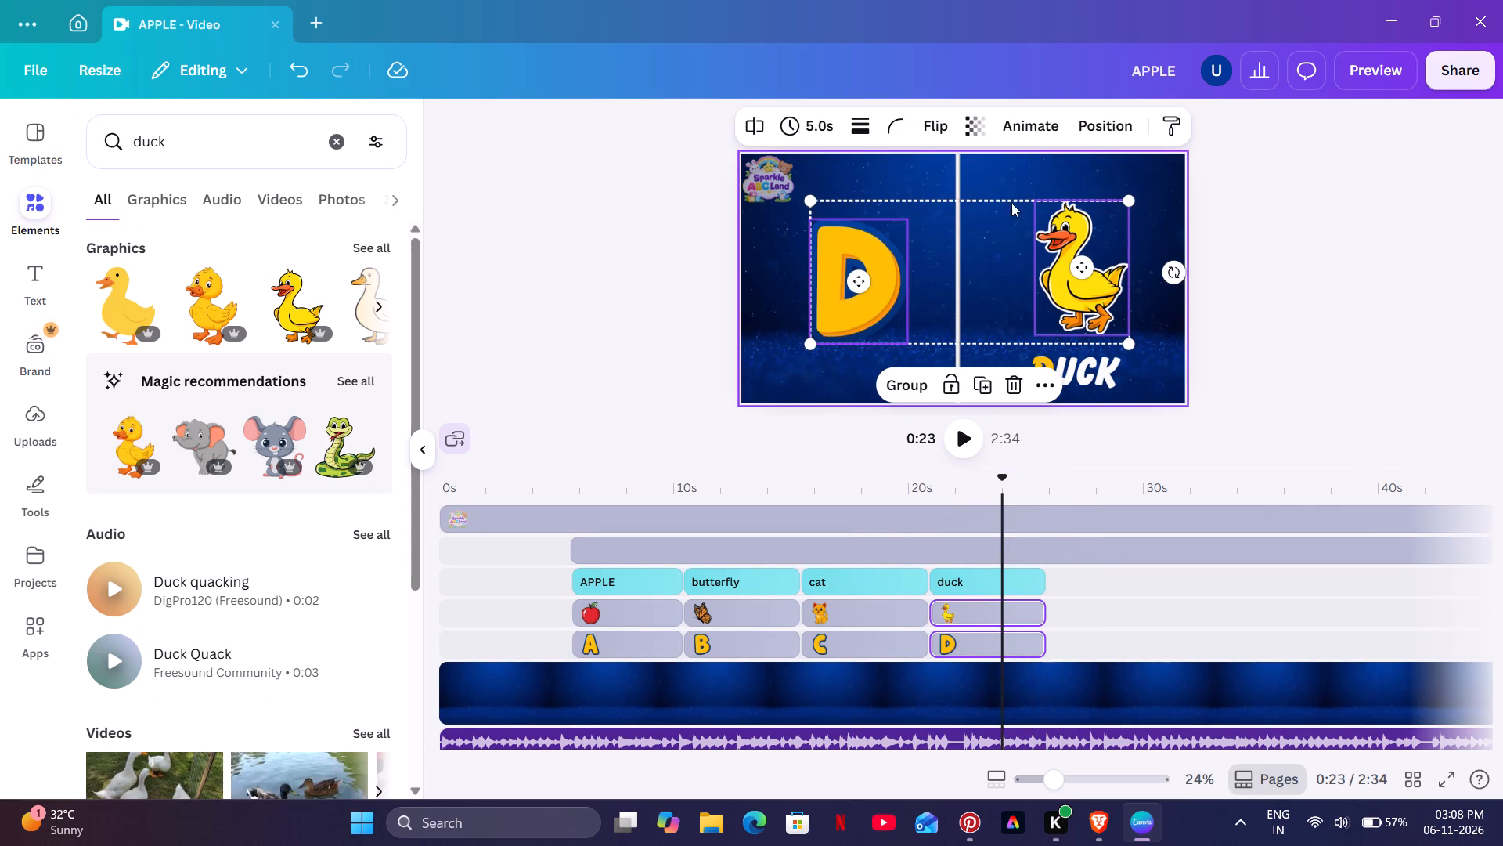
click(1033, 133)
scroll(484, 503, down, 5)
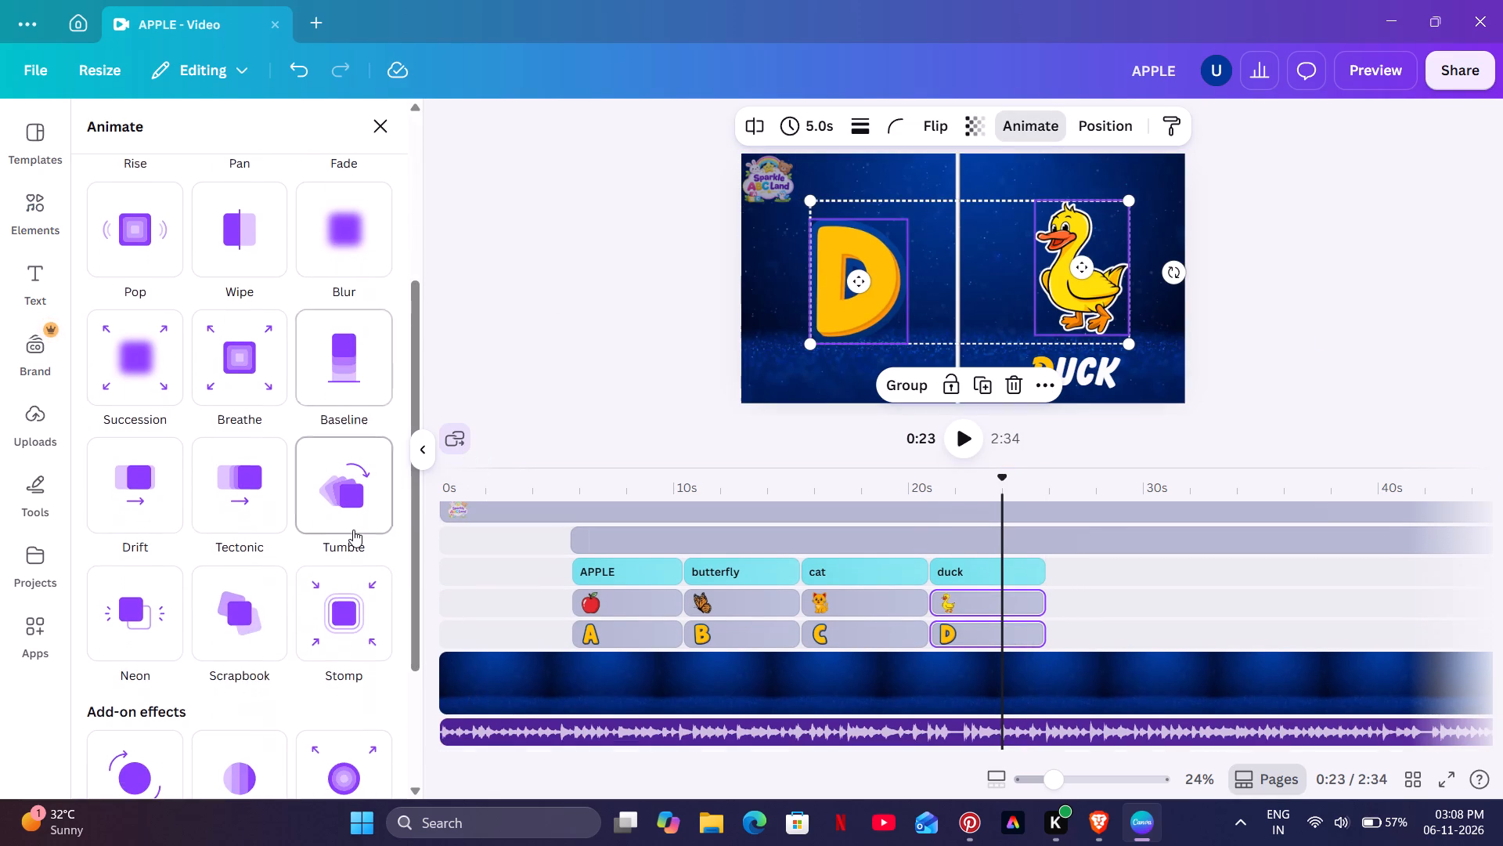
click(351, 533)
scroll(351, 533, down, 6)
click(347, 553)
scroll(347, 553, down, 3)
drag(254, 540, 106, 535)
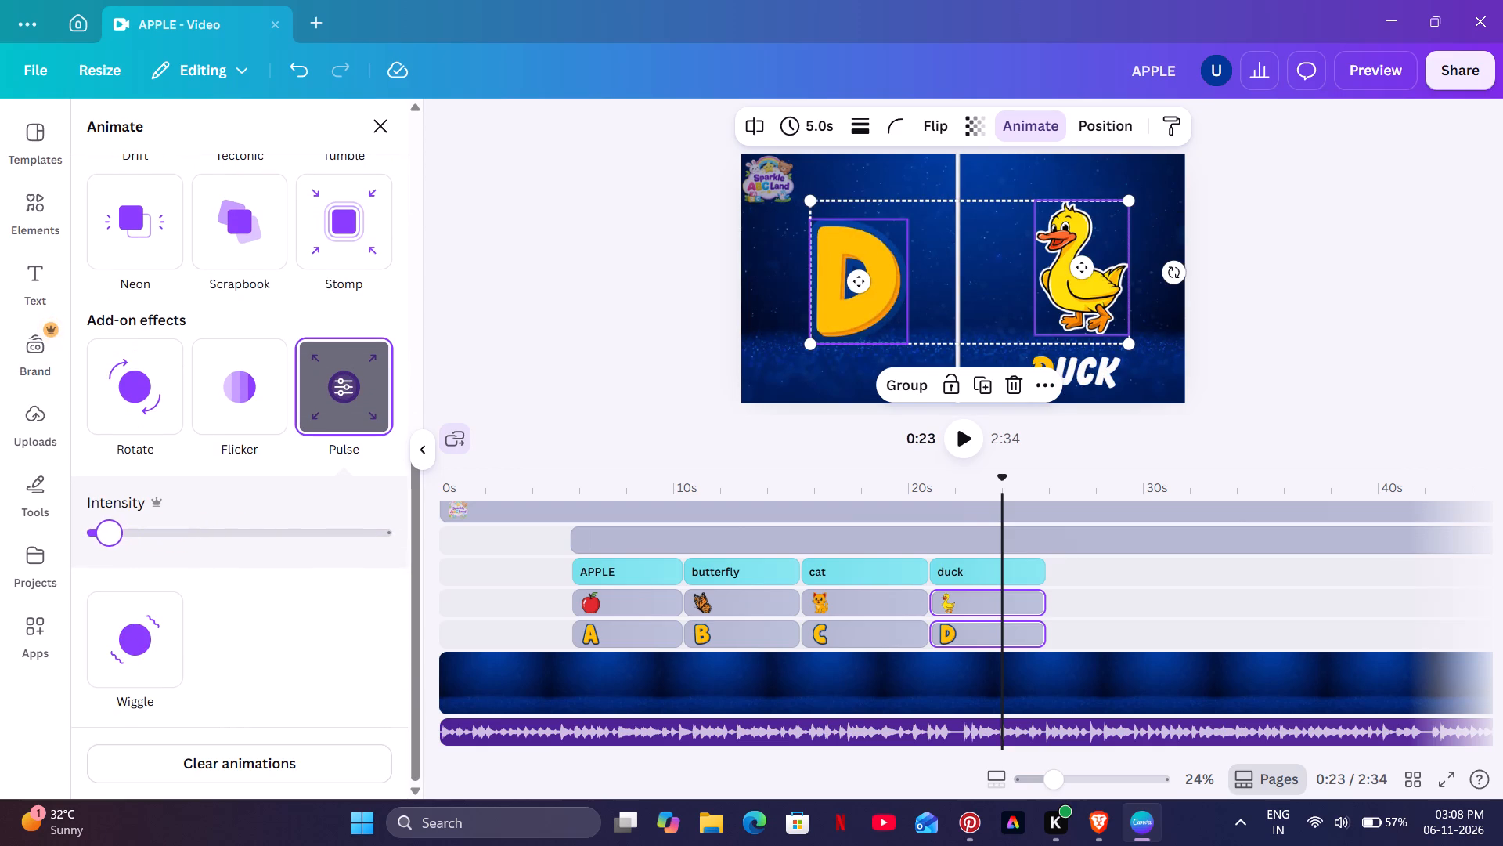
drag(106, 535, 99, 536)
click(546, 305)
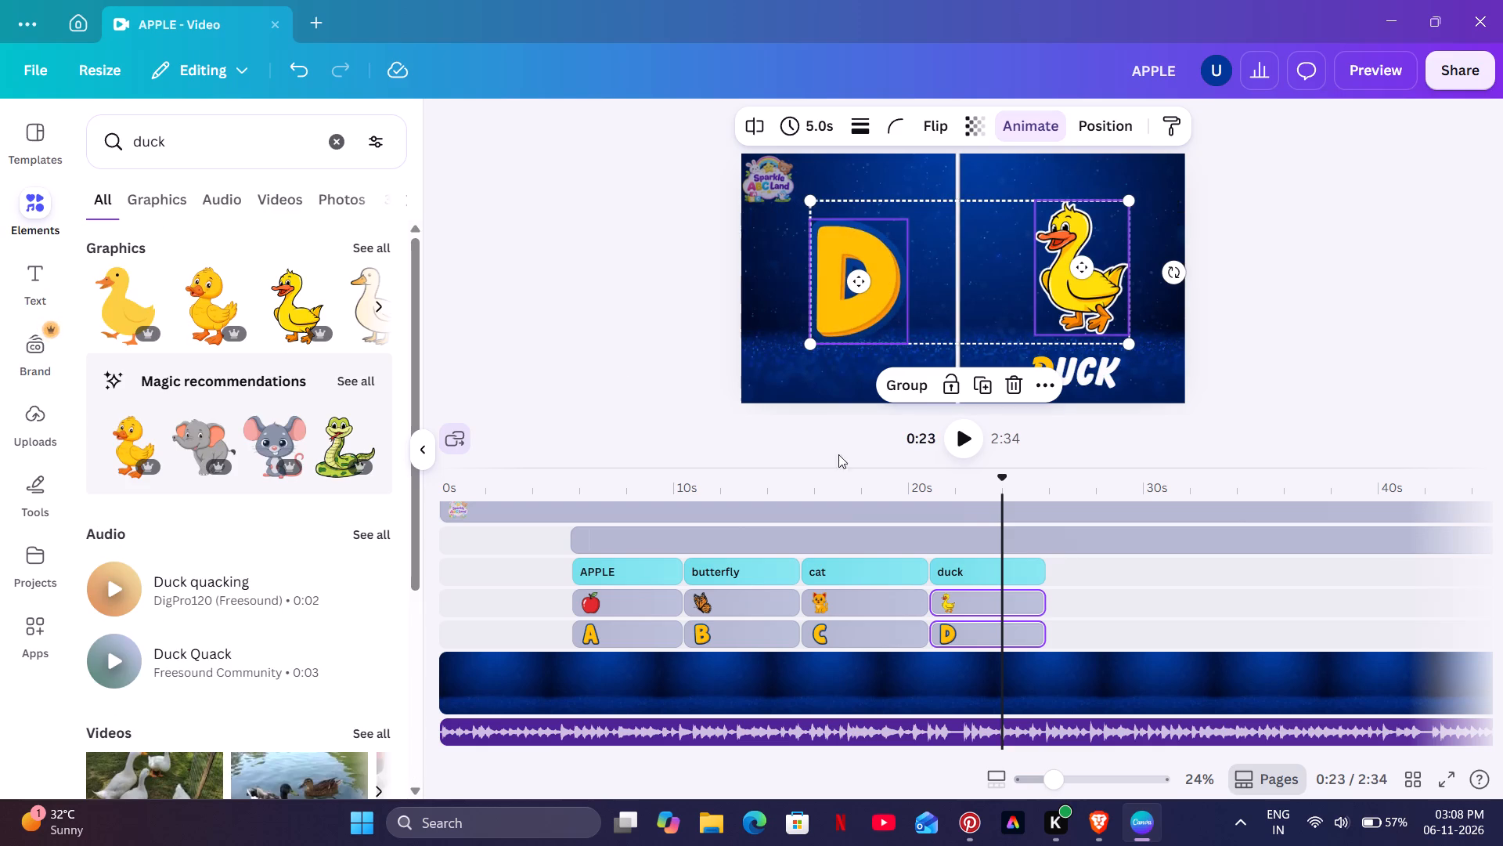
click(1263, 225)
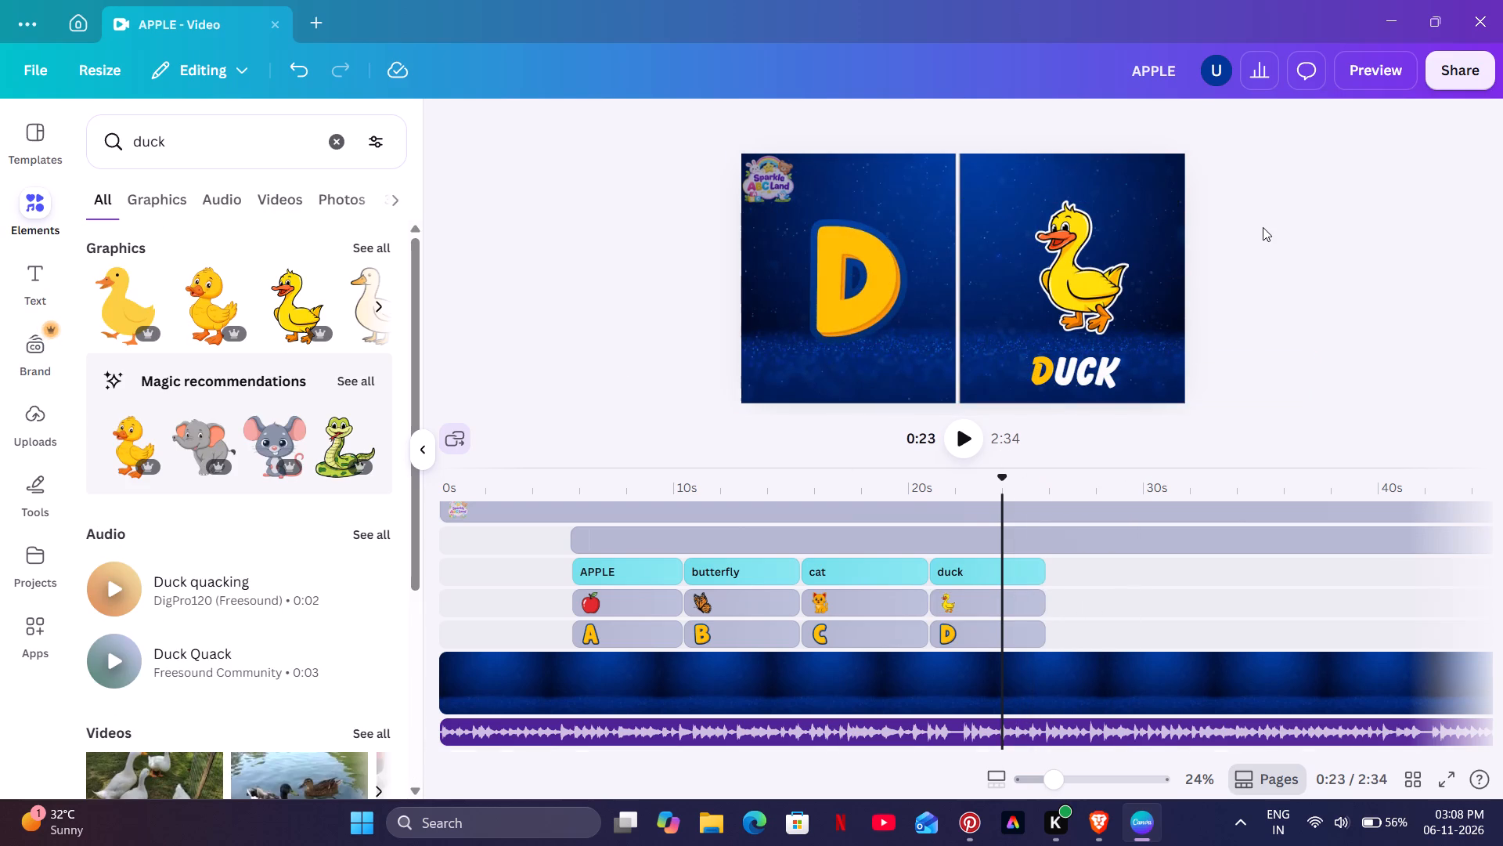
Set the direction of the duck picture's Tumble animation to leftward instead of Auto.
click(966, 607)
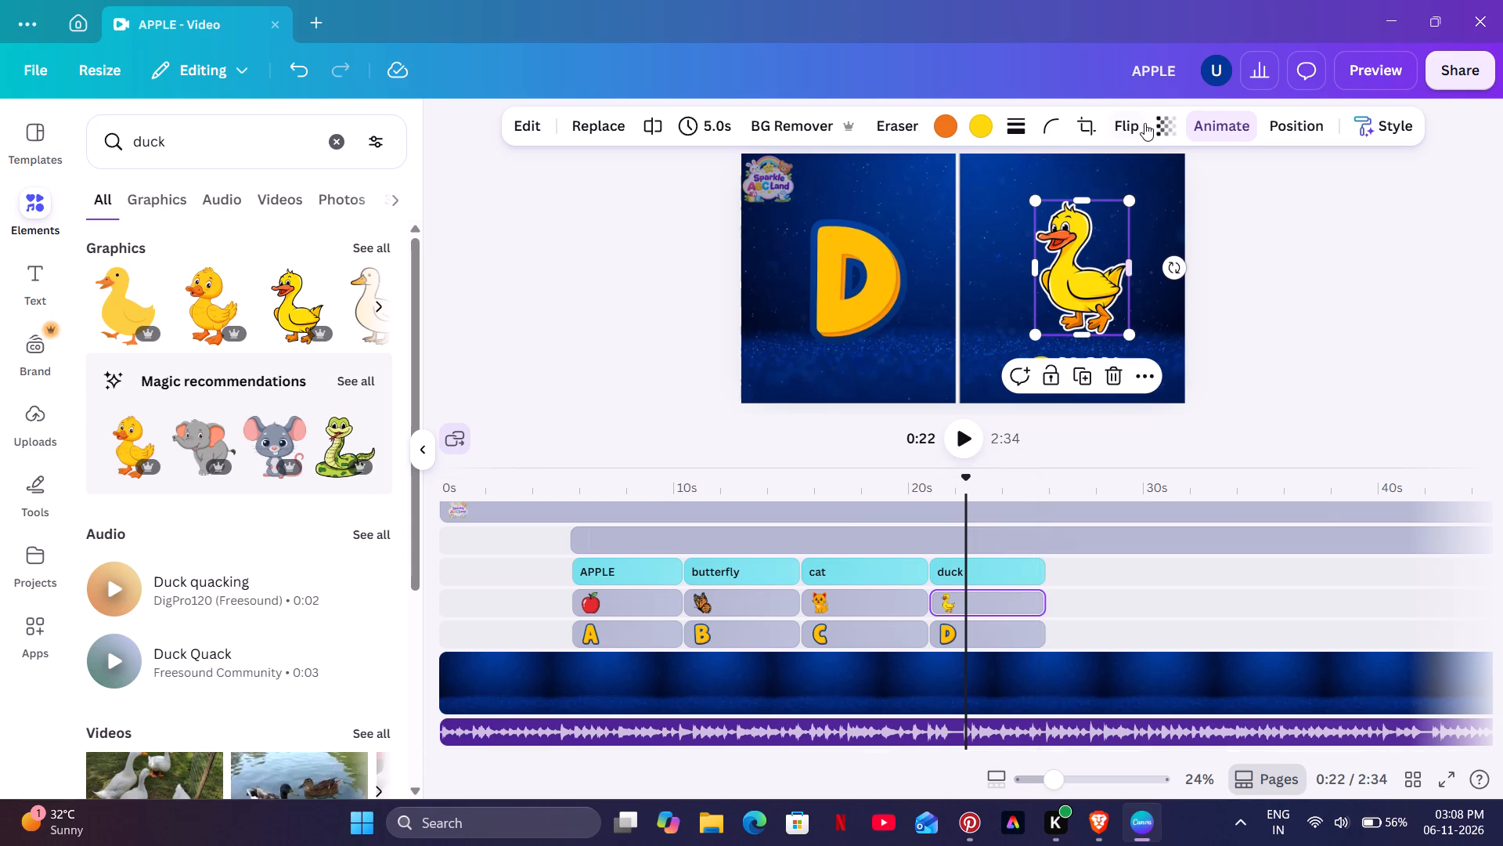
click(1202, 128)
scroll(331, 416, down, 5)
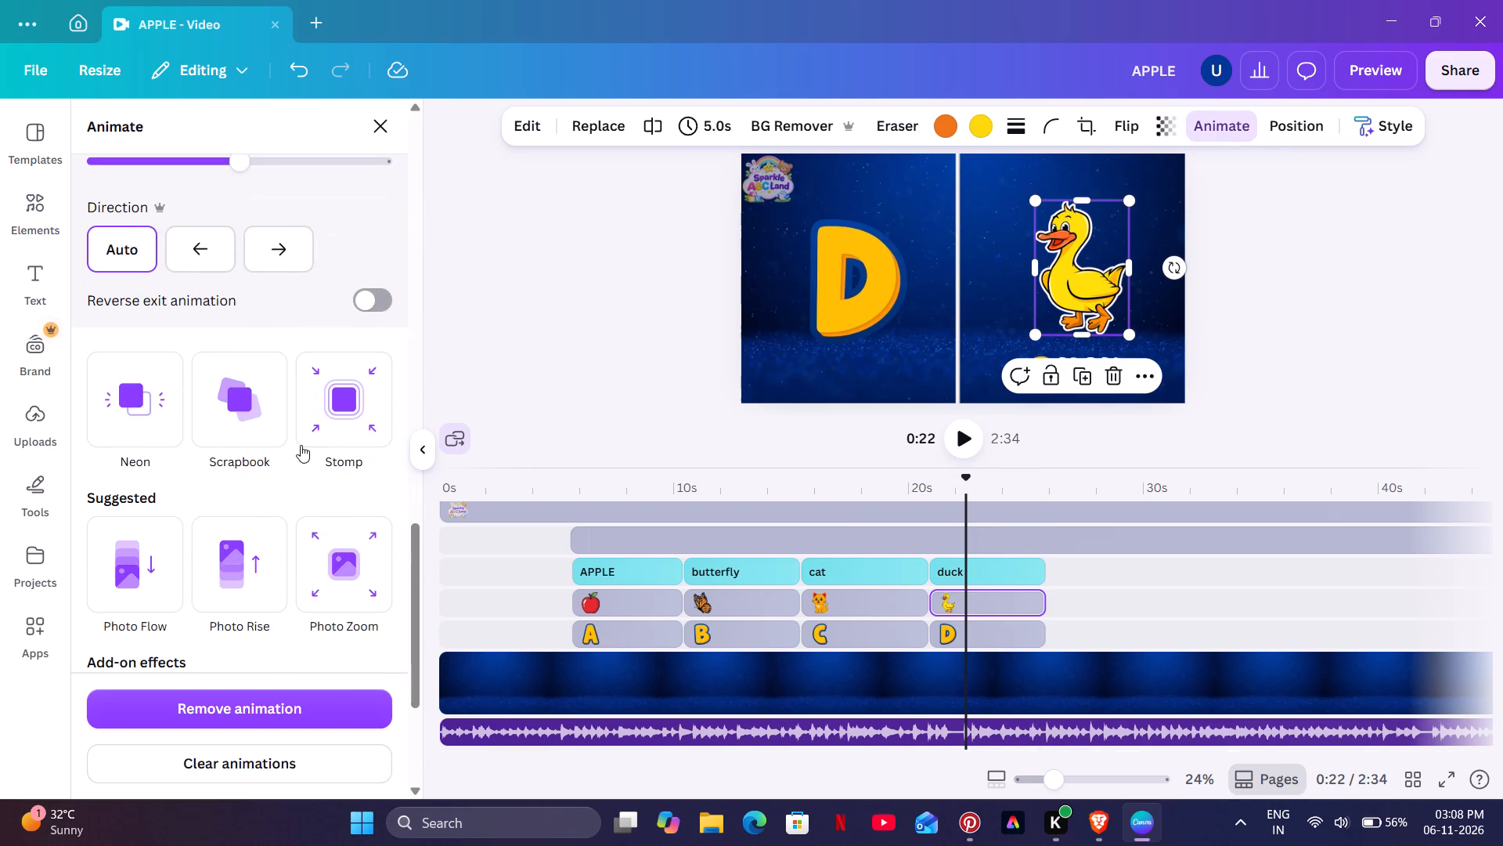
click(215, 259)
click(645, 216)
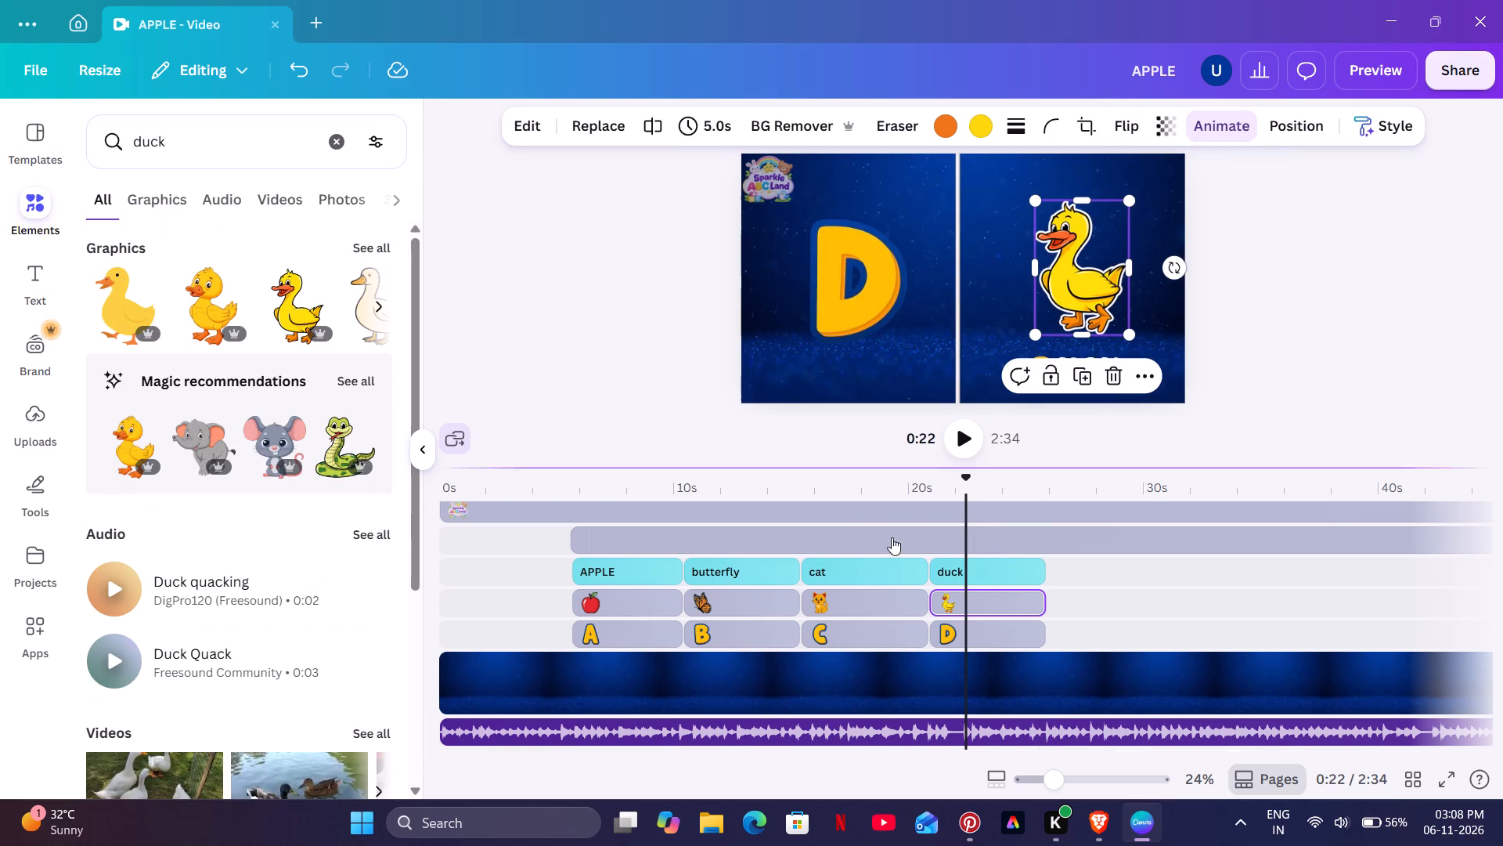
Play the video from the cat caption through the end of the duck section to check the animations and timing.
click(897, 587)
click(956, 434)
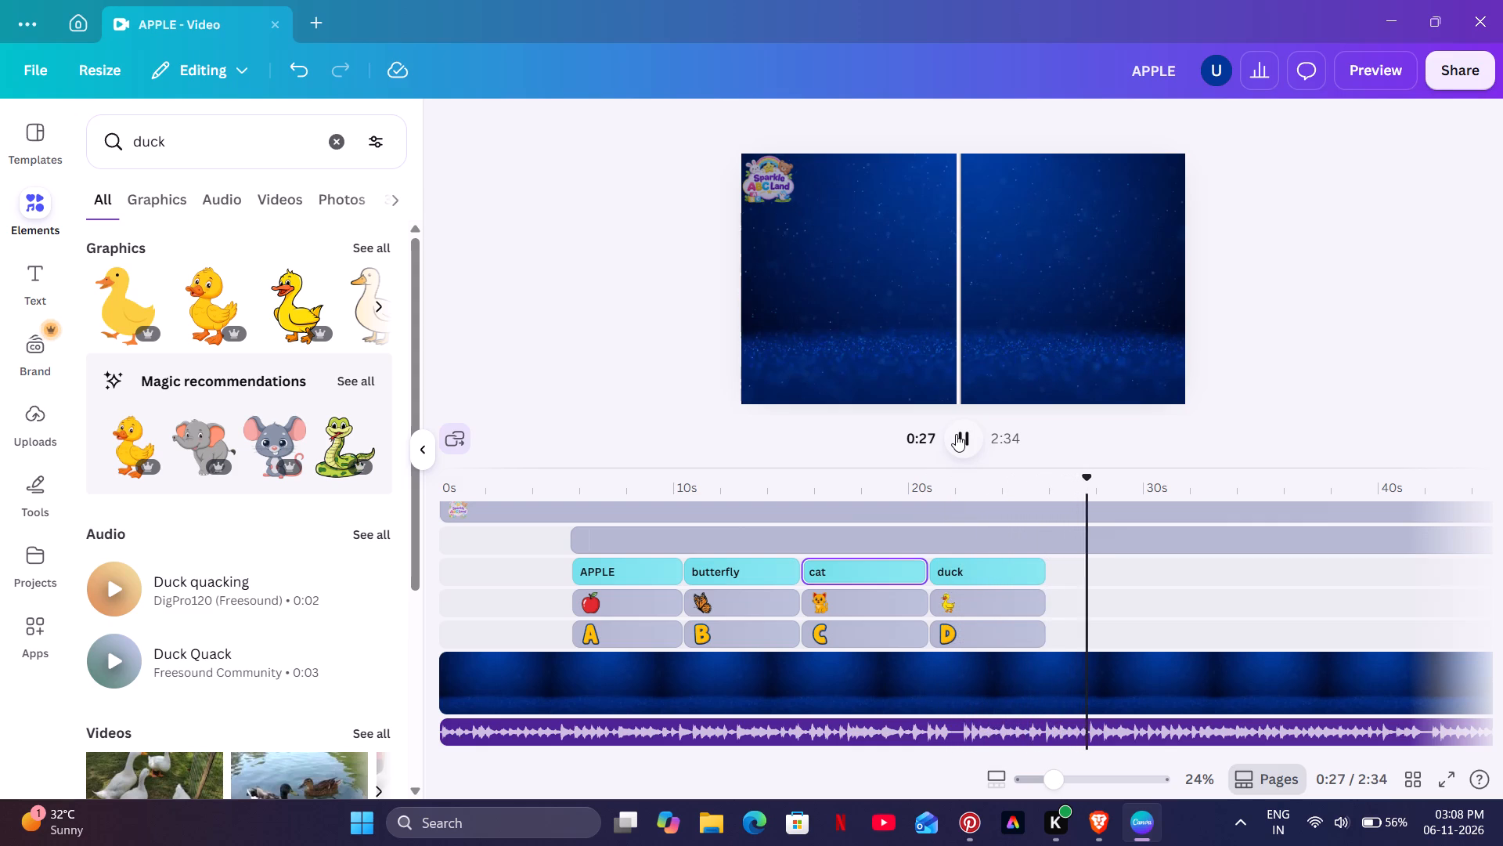
click(956, 434)
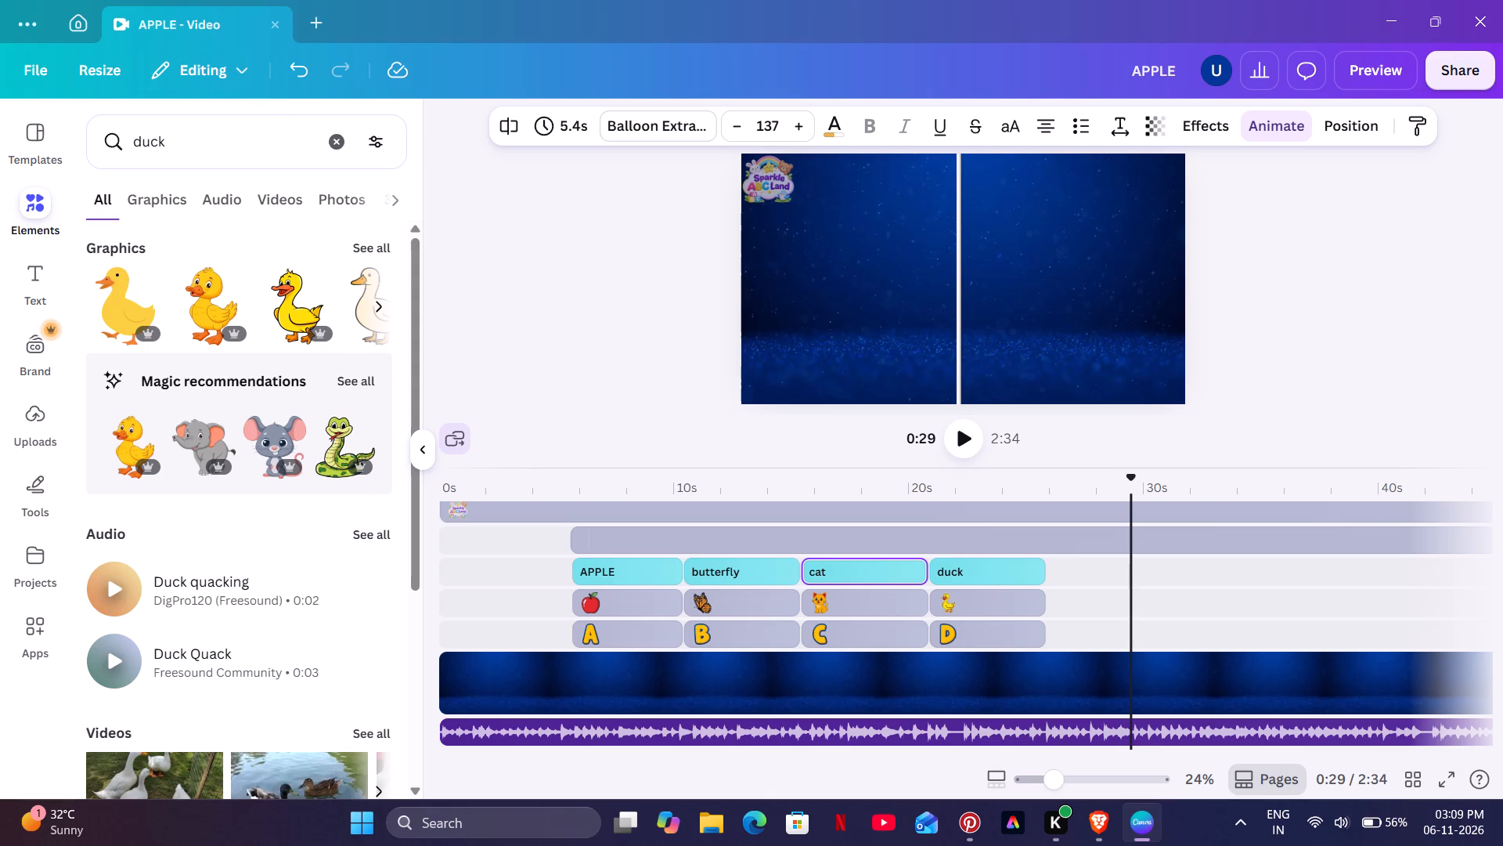
Add the yellow letter E graphic from the same letter set as the earlier letters, starting at about 29 s.
click(335, 142)
scroll(325, 233, down, 1)
click(296, 281)
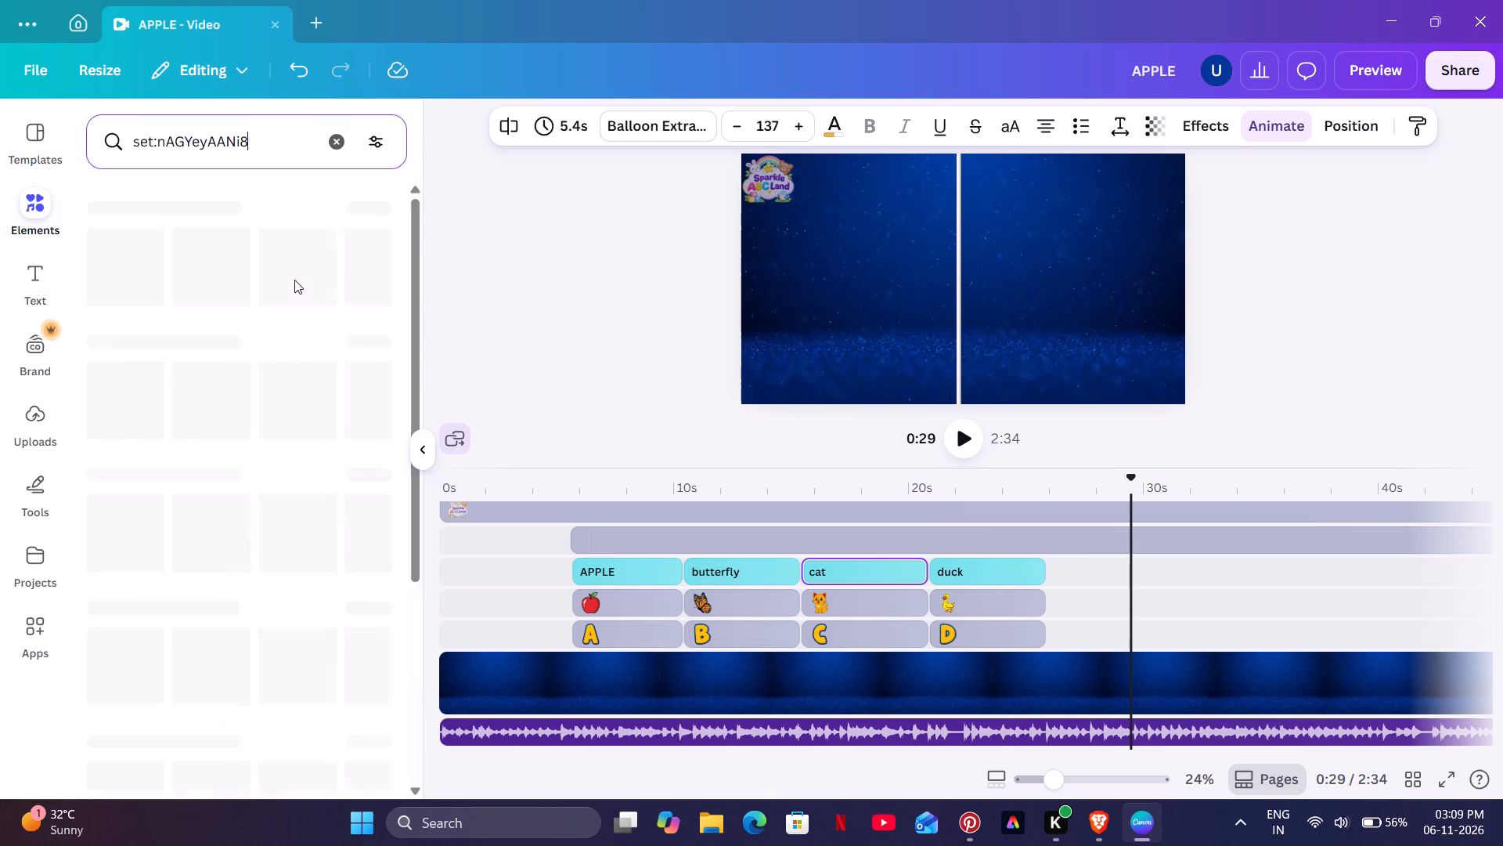
click(155, 326)
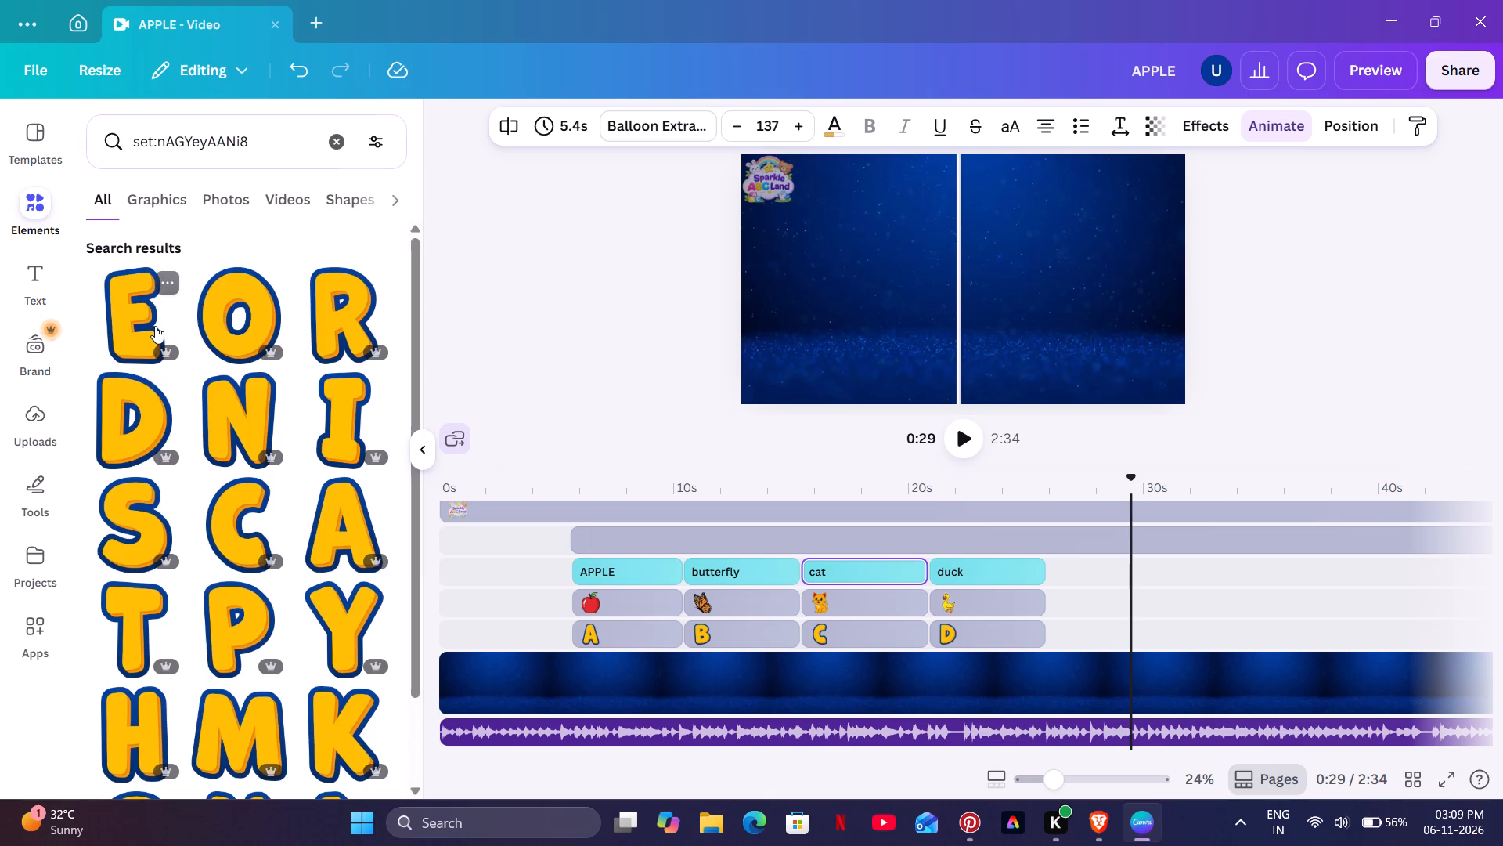
Enlarge the letter E and place it in the middle of the frame's left half.
drag(997, 319, 1009, 327)
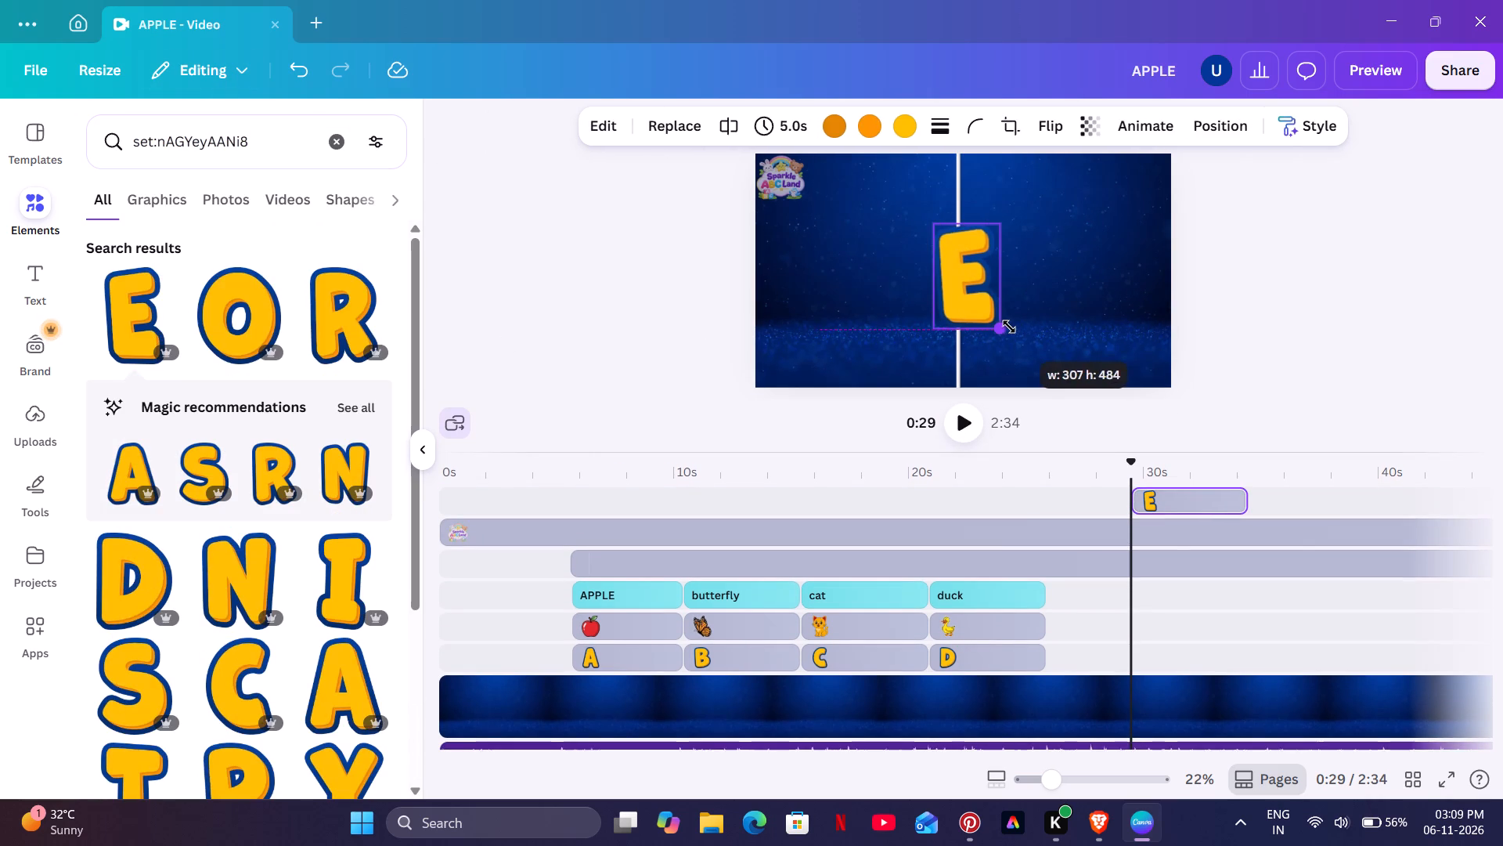
drag(1009, 327, 1018, 333)
drag(993, 315, 896, 315)
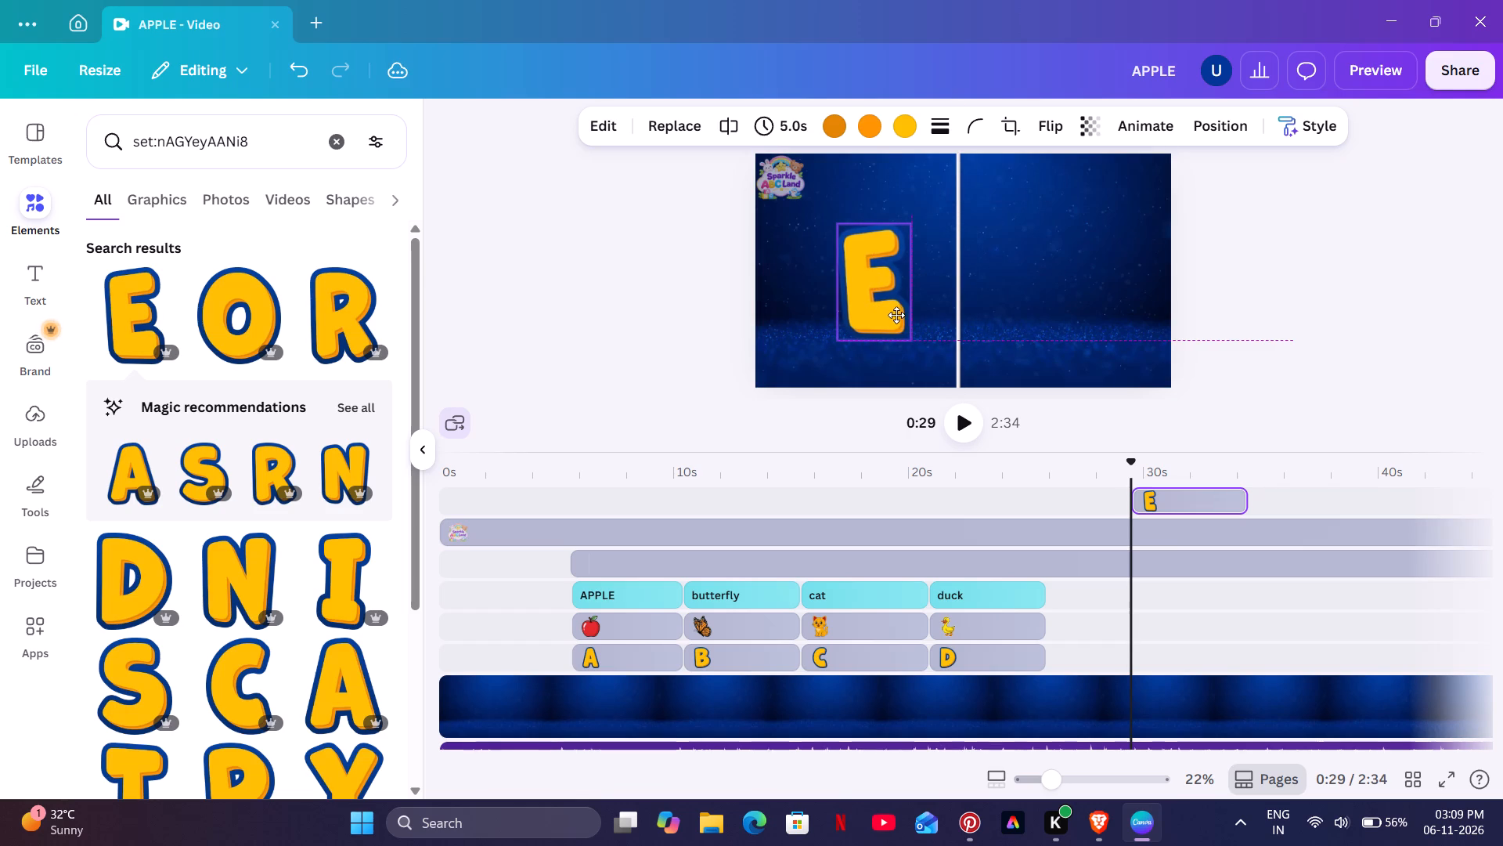
drag(896, 315, 892, 315)
click(681, 299)
Move the letter E clip onto the letters track directly after the D clip.
drag(1191, 497, 1184, 526)
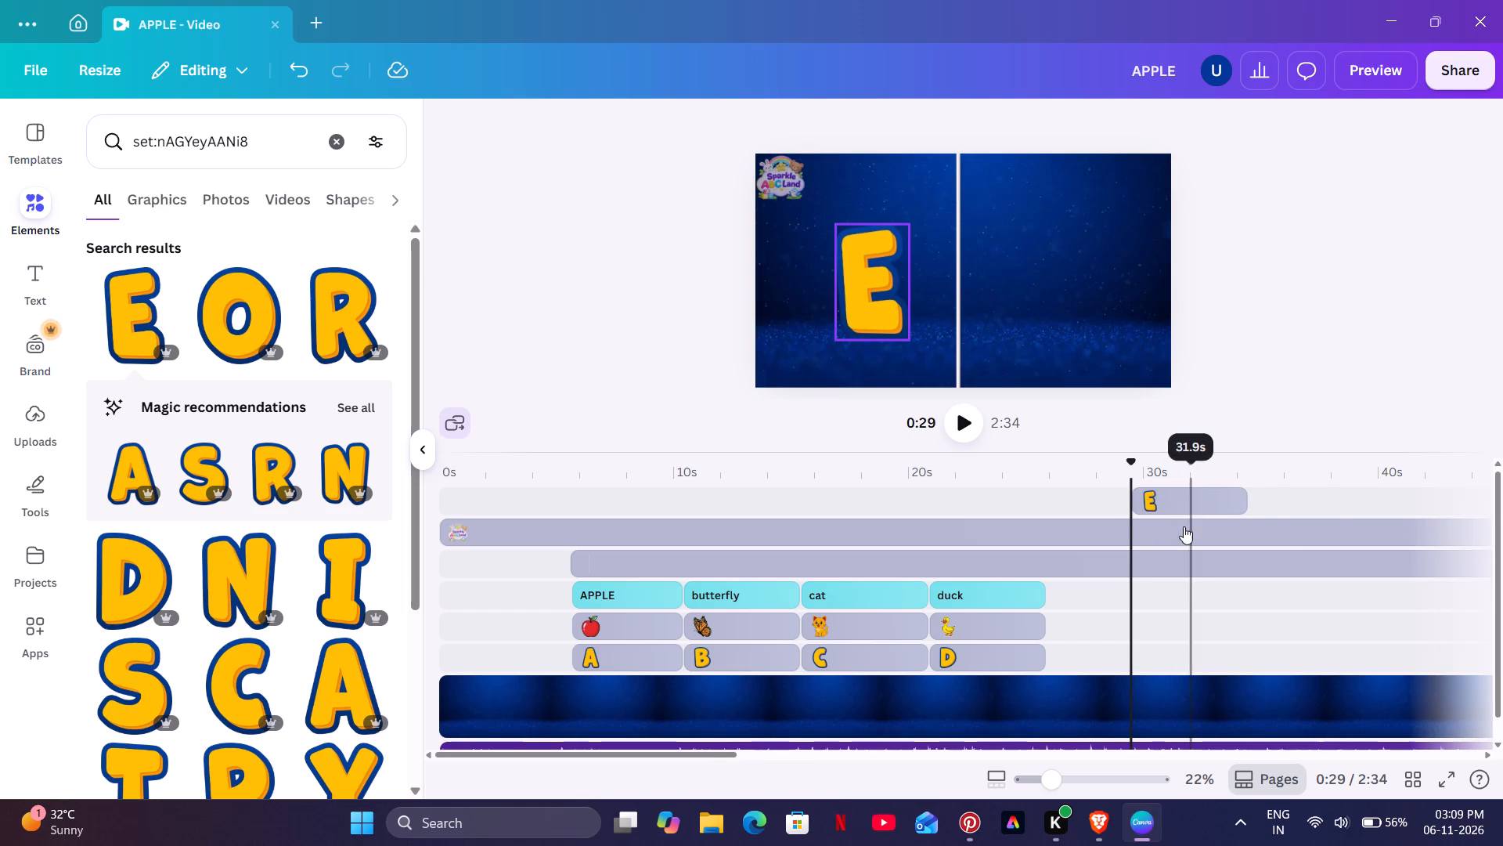
drag(1184, 526, 1109, 653)
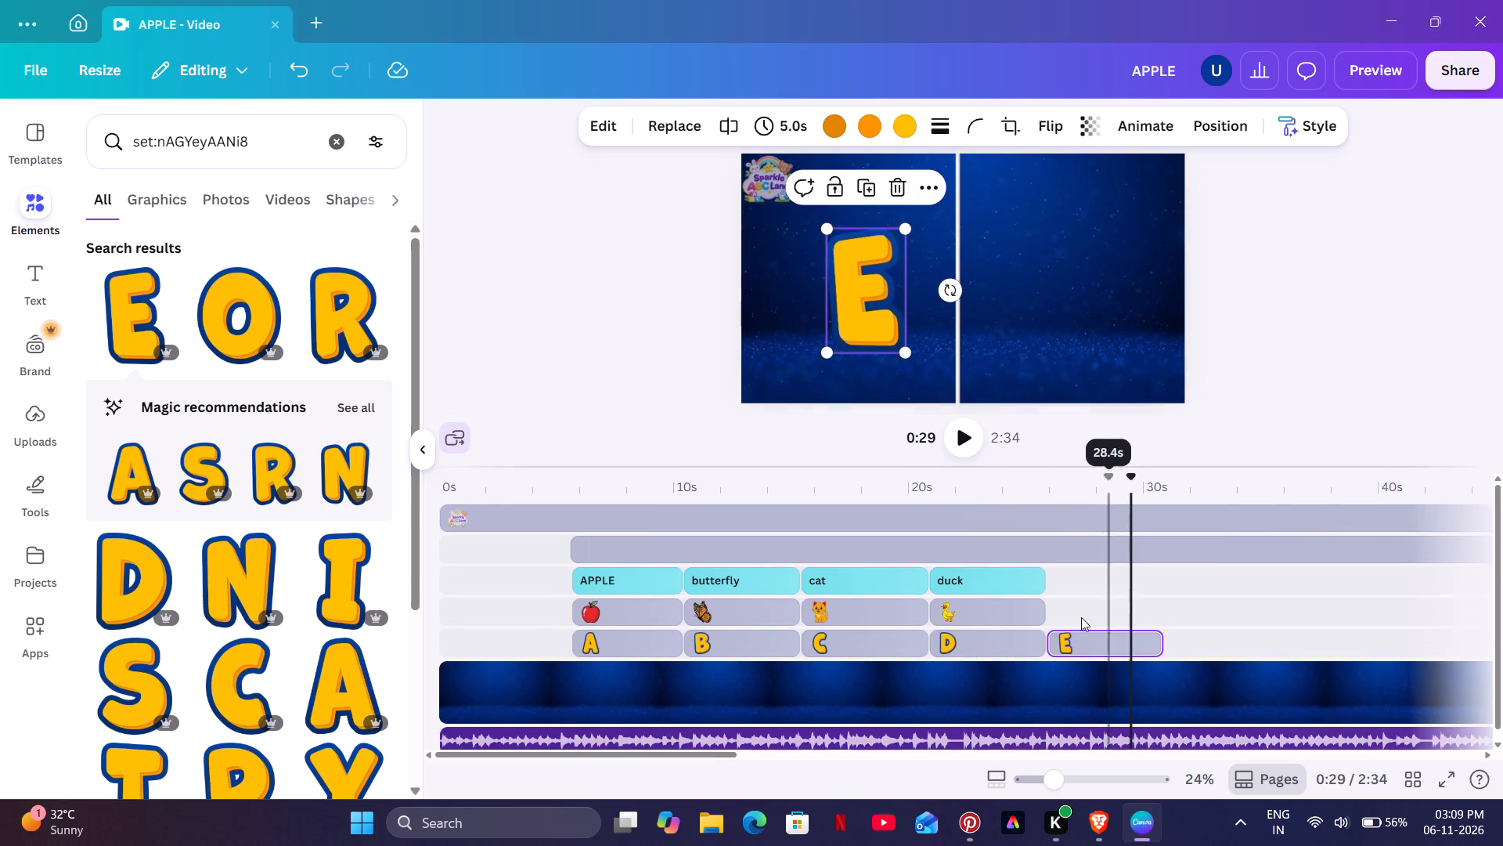
Step through the duck, cat and earlier sections to compare the size and placement of the letters.
click(993, 579)
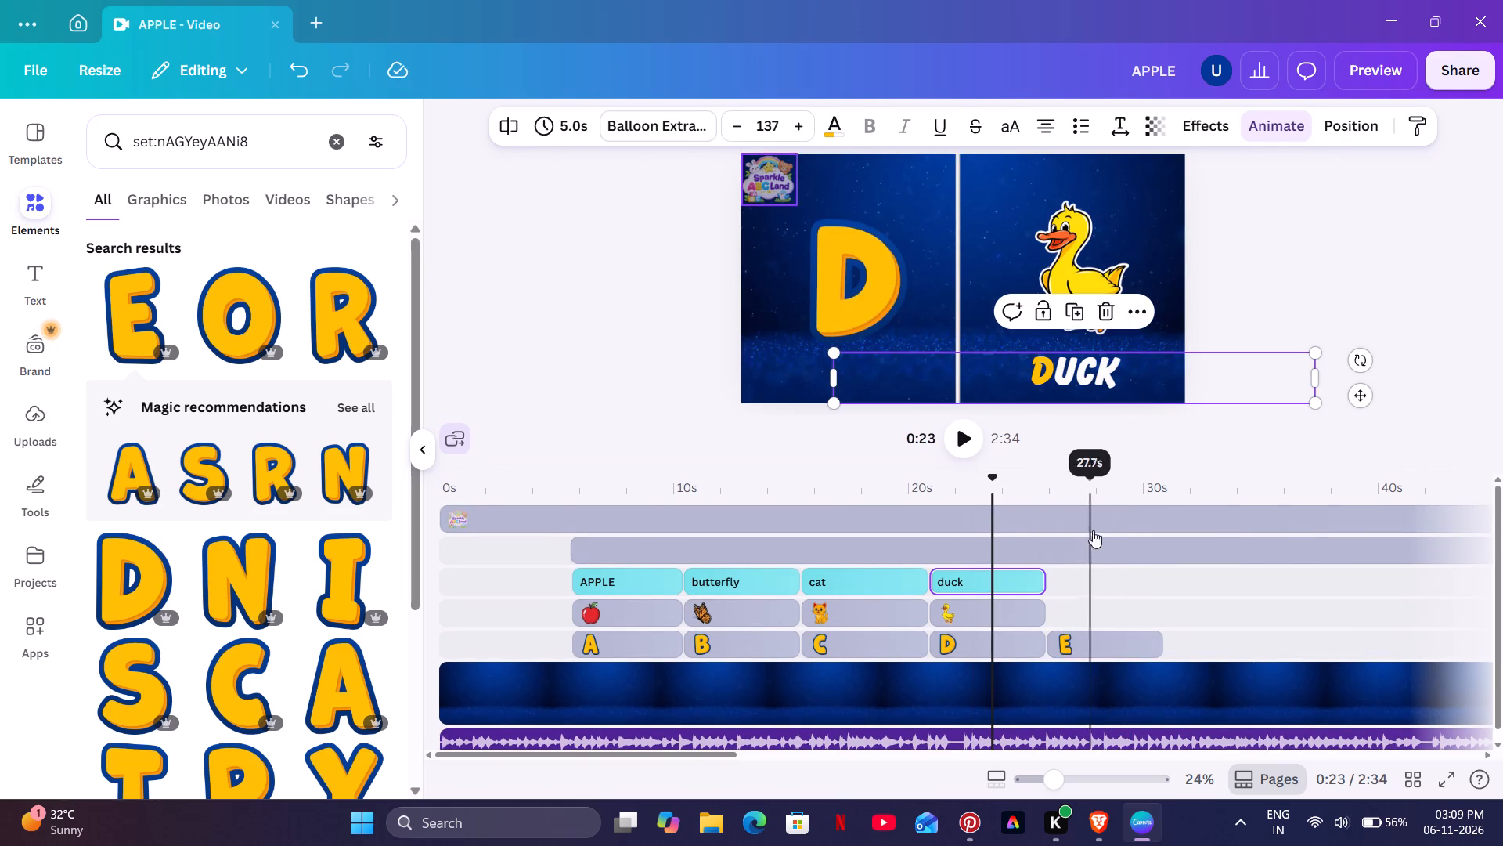
click(1093, 541)
click(983, 550)
click(903, 548)
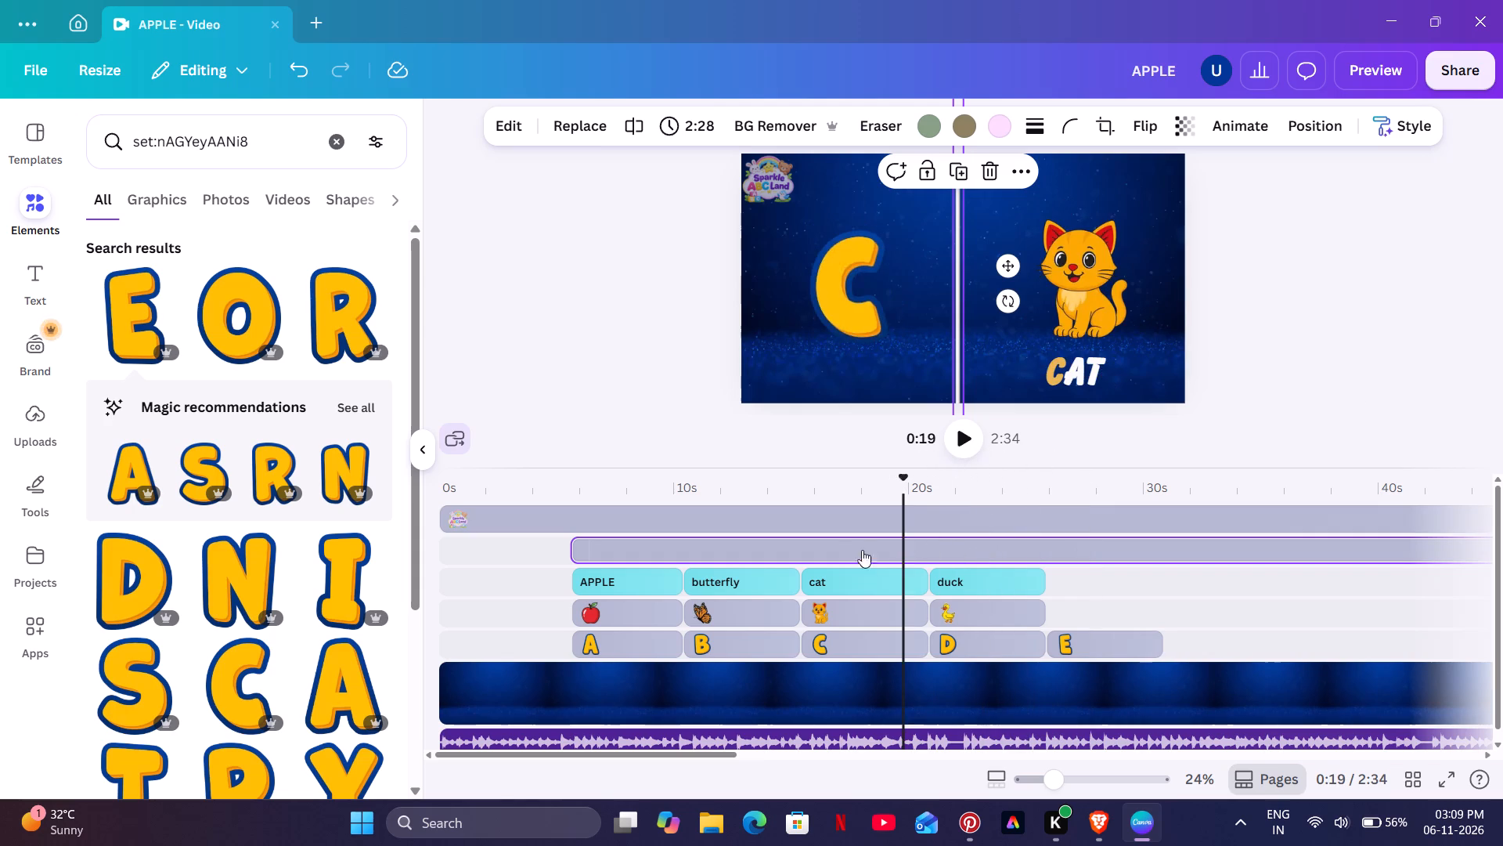
click(718, 532)
click(794, 537)
click(824, 537)
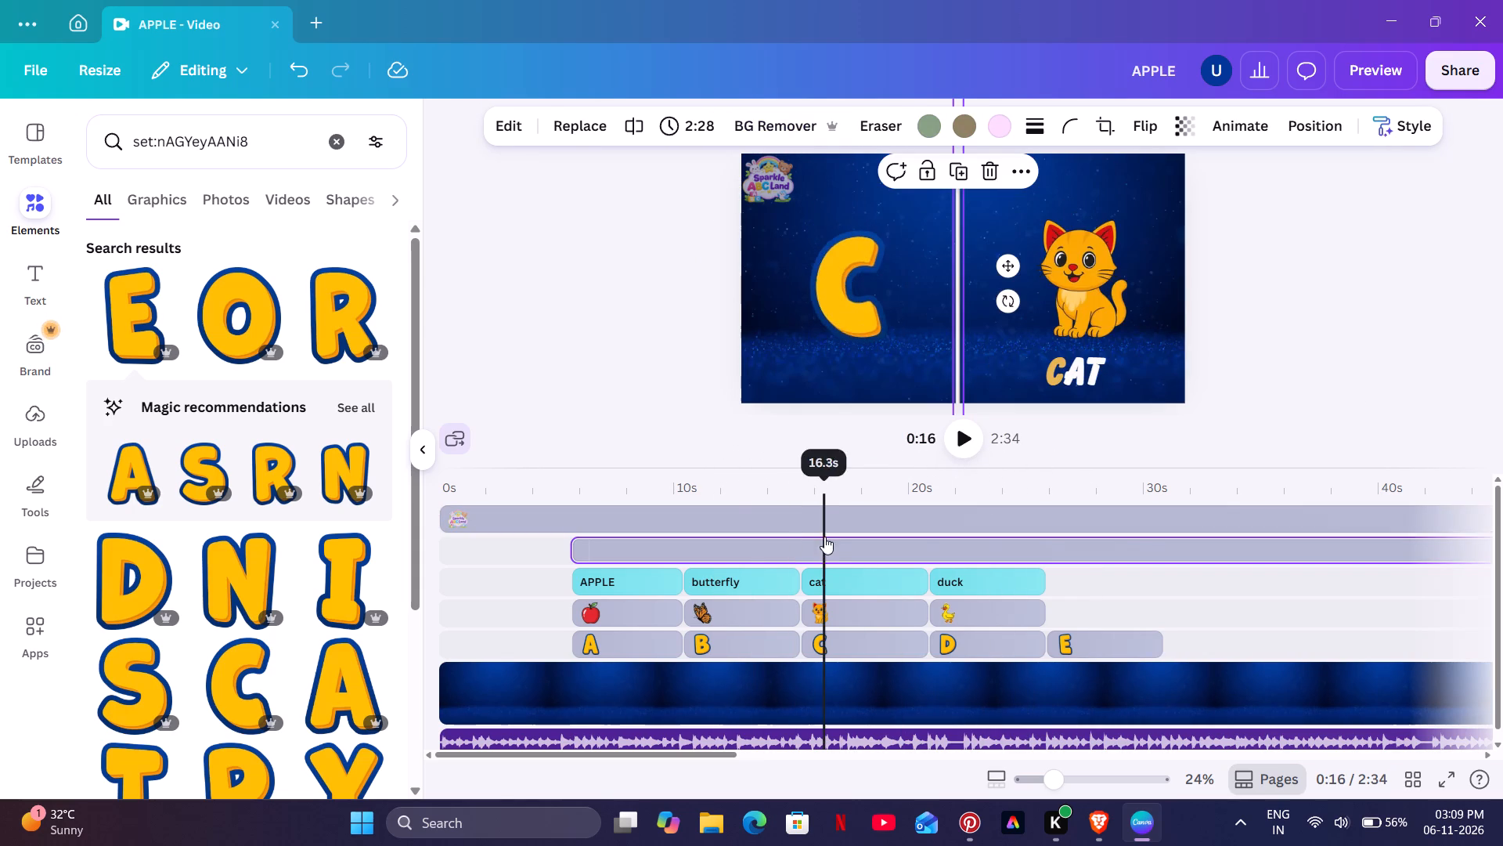
click(752, 541)
click(635, 519)
Enlarge the letter C slightly in the cat section and nudge it upward to re-centre it in its half.
click(826, 550)
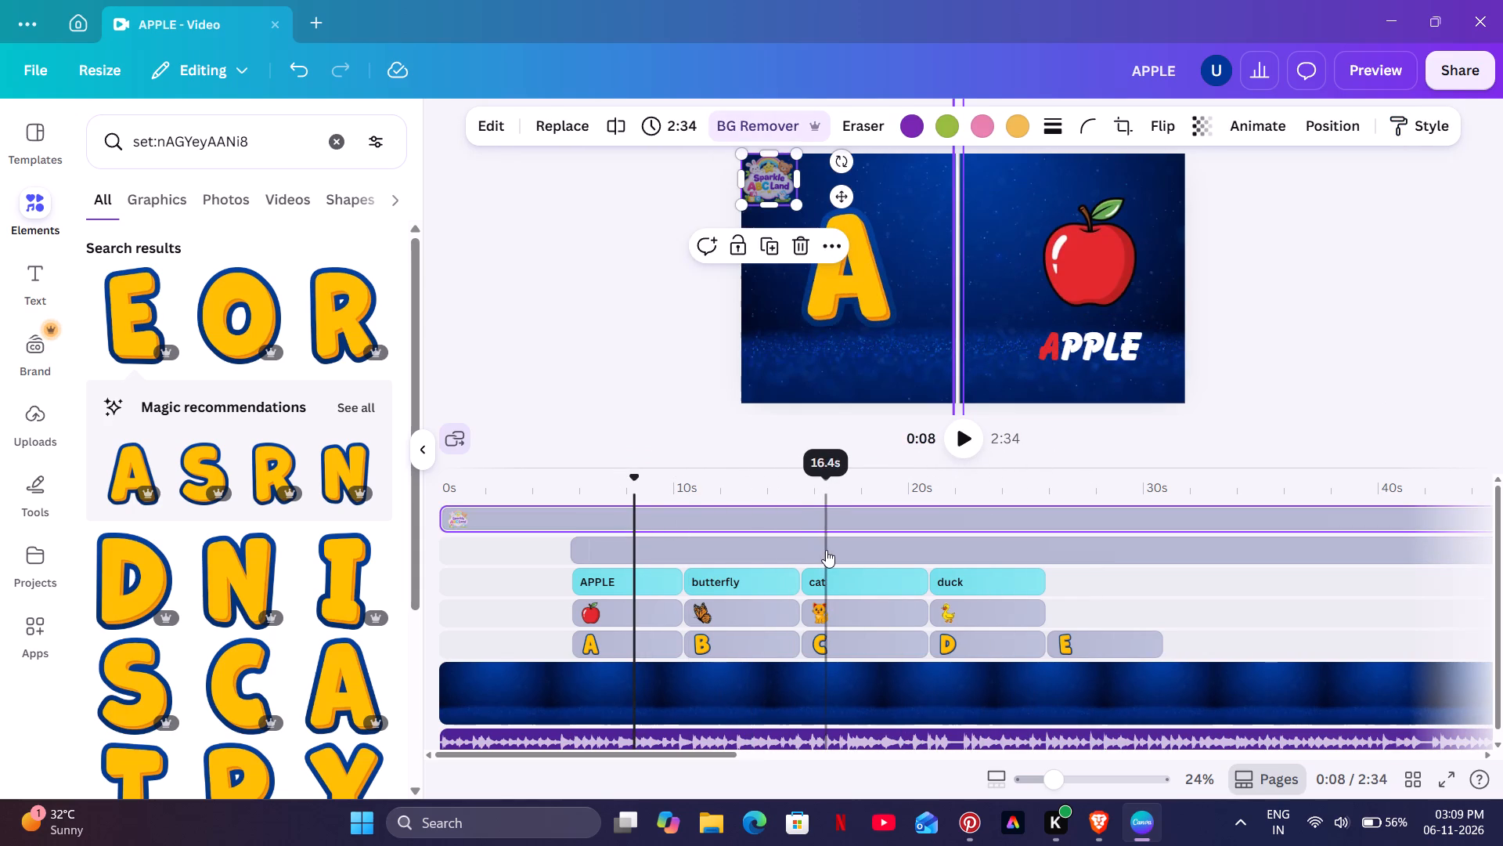
click(863, 311)
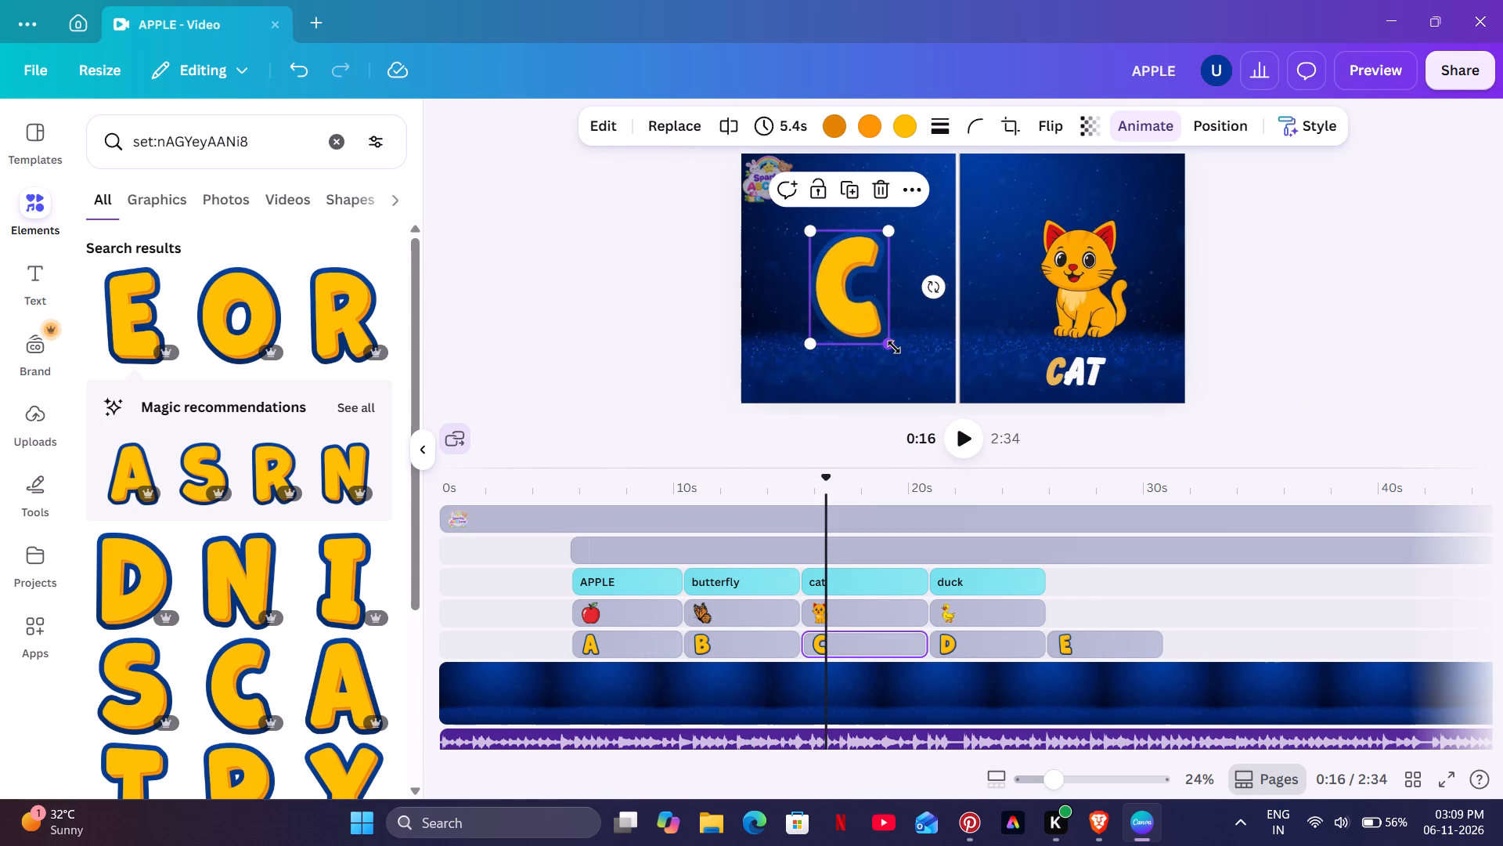
drag(894, 347, 906, 352)
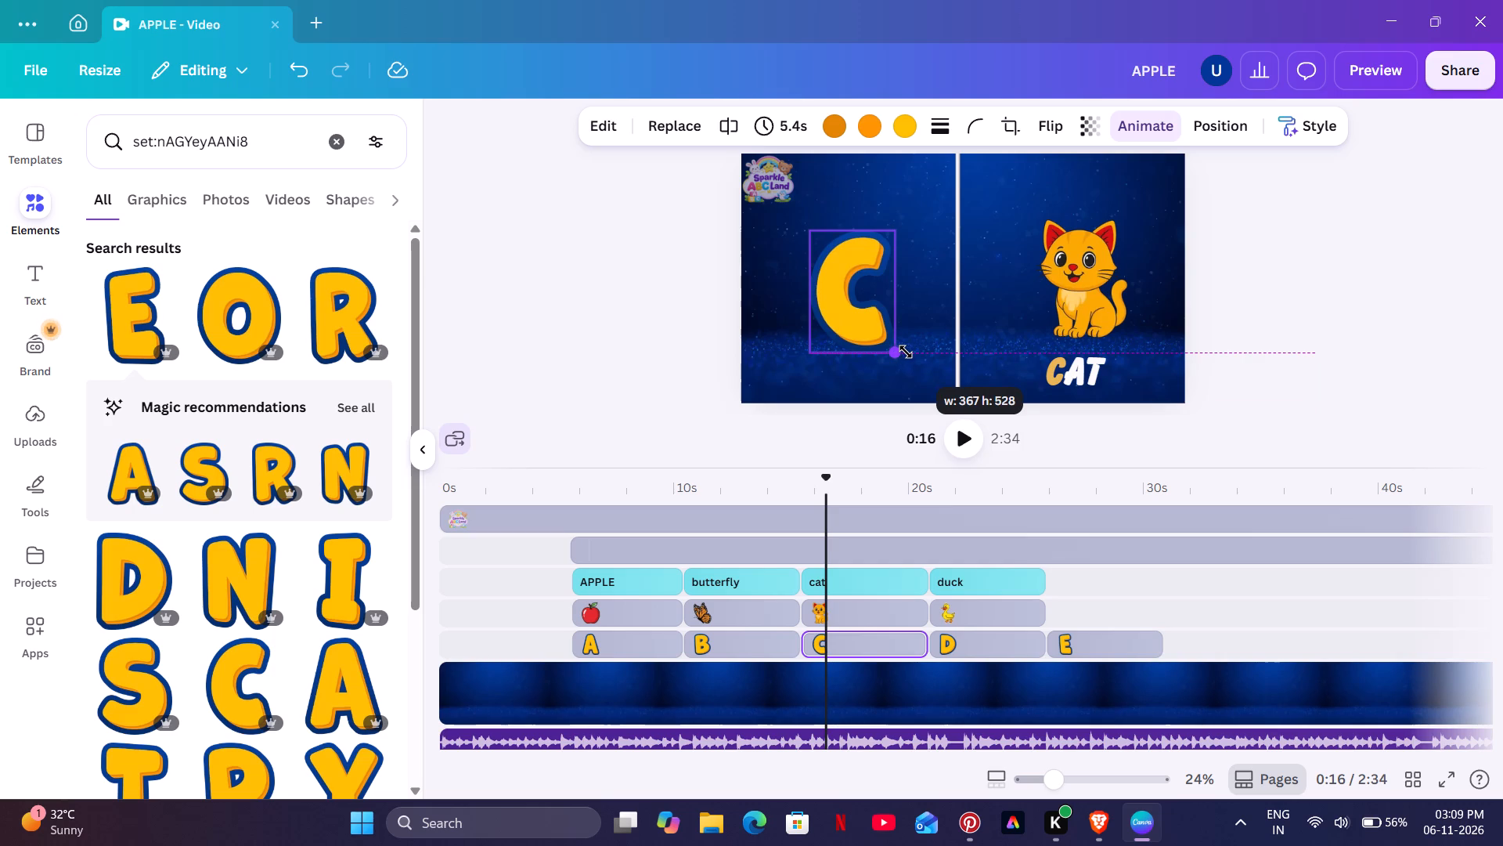
drag(906, 352, 910, 353)
drag(847, 328, 845, 316)
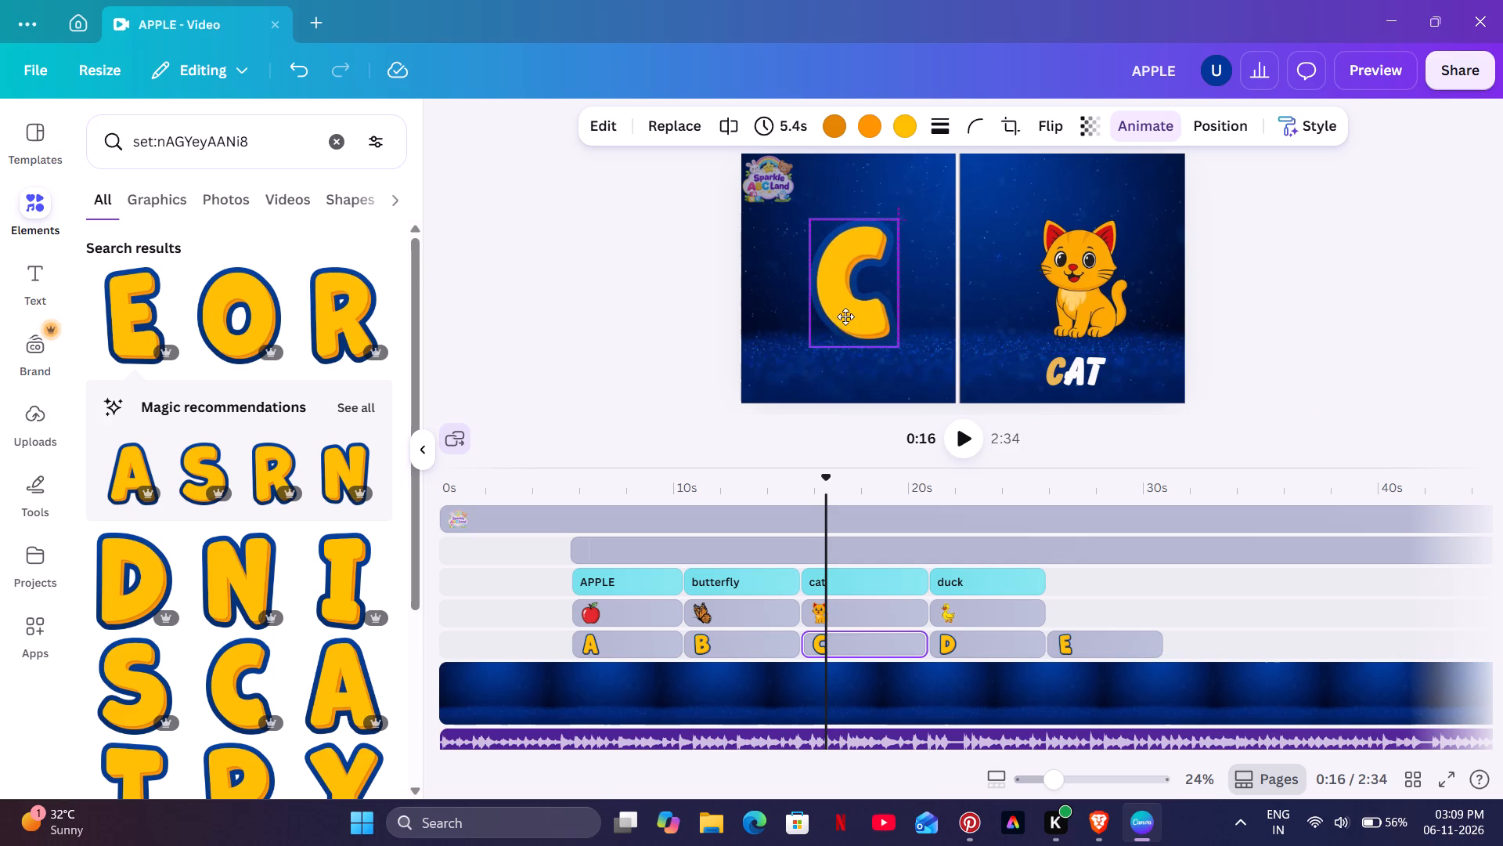
drag(845, 316, 845, 319)
click(676, 295)
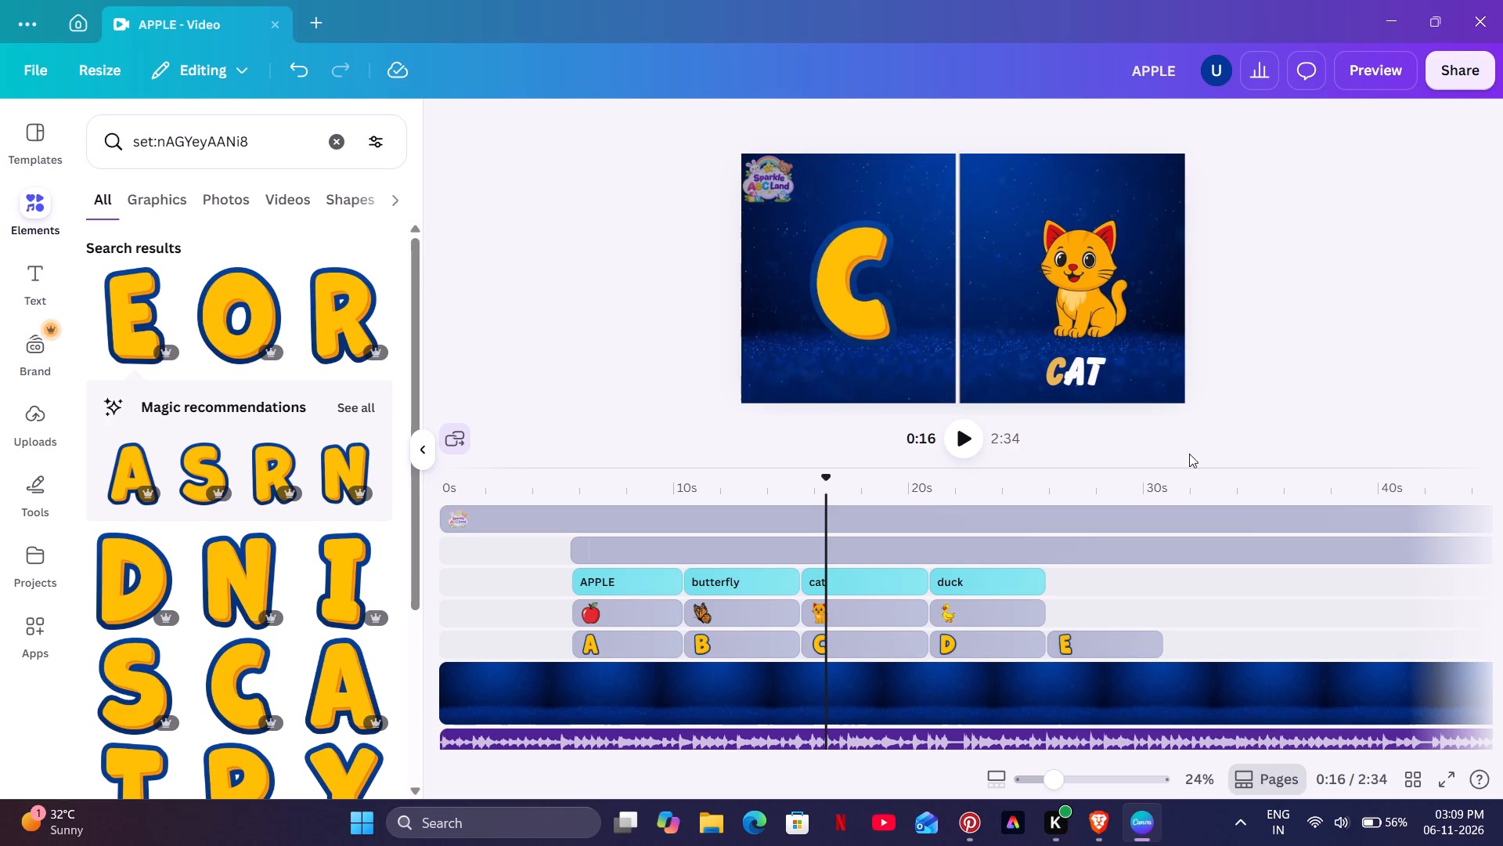
Shift the letter E slightly up and to the left so it sits like the other letters.
click(953, 515)
click(1106, 555)
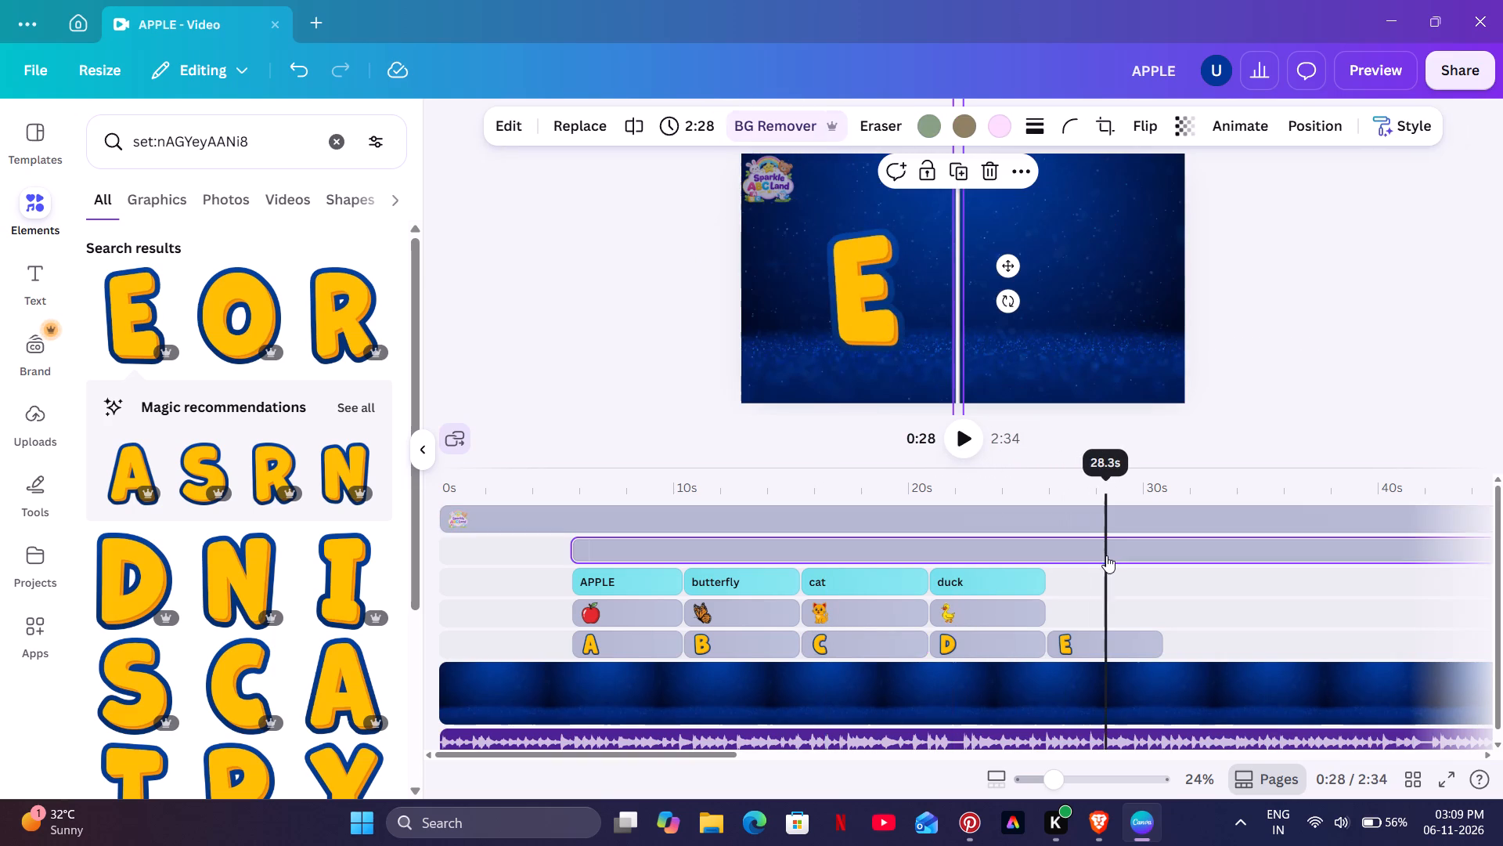
drag(855, 303, 844, 294)
click(627, 270)
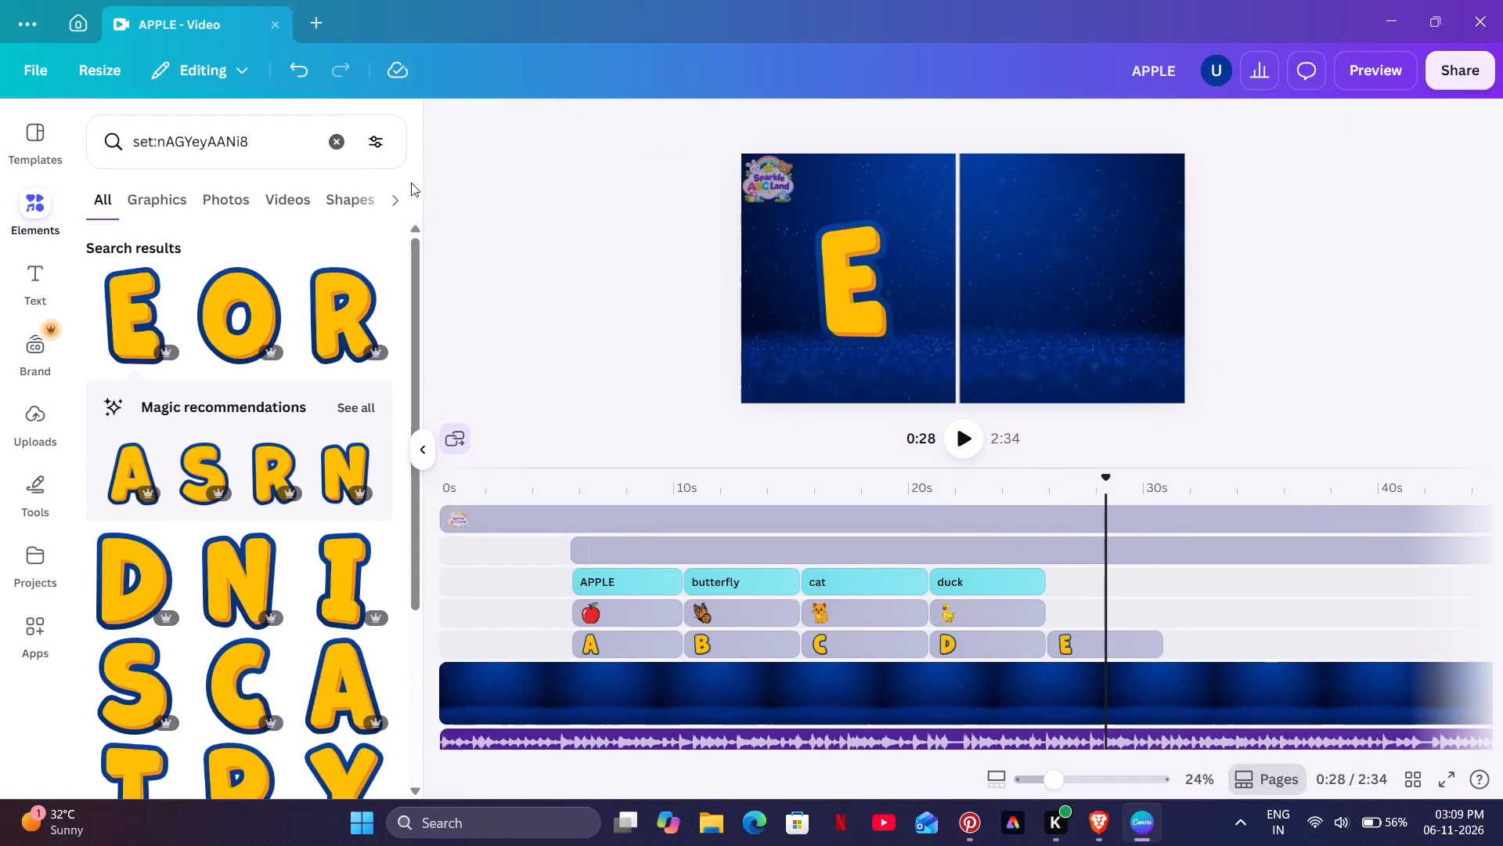
Clear the element search and browse the recently used and recommended graphics.
click(324, 141)
click(770, 339)
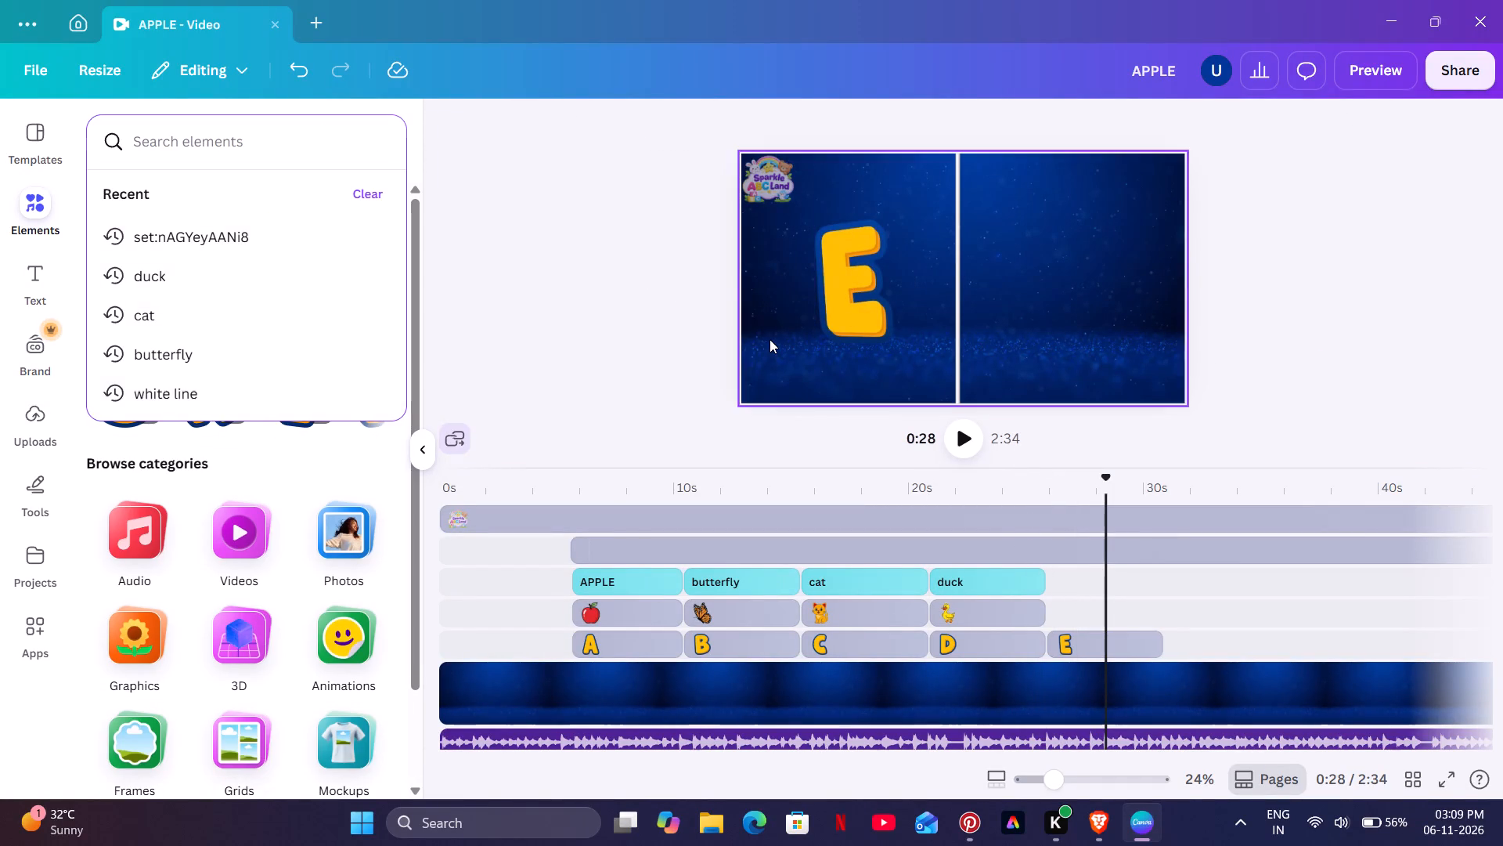
click(362, 262)
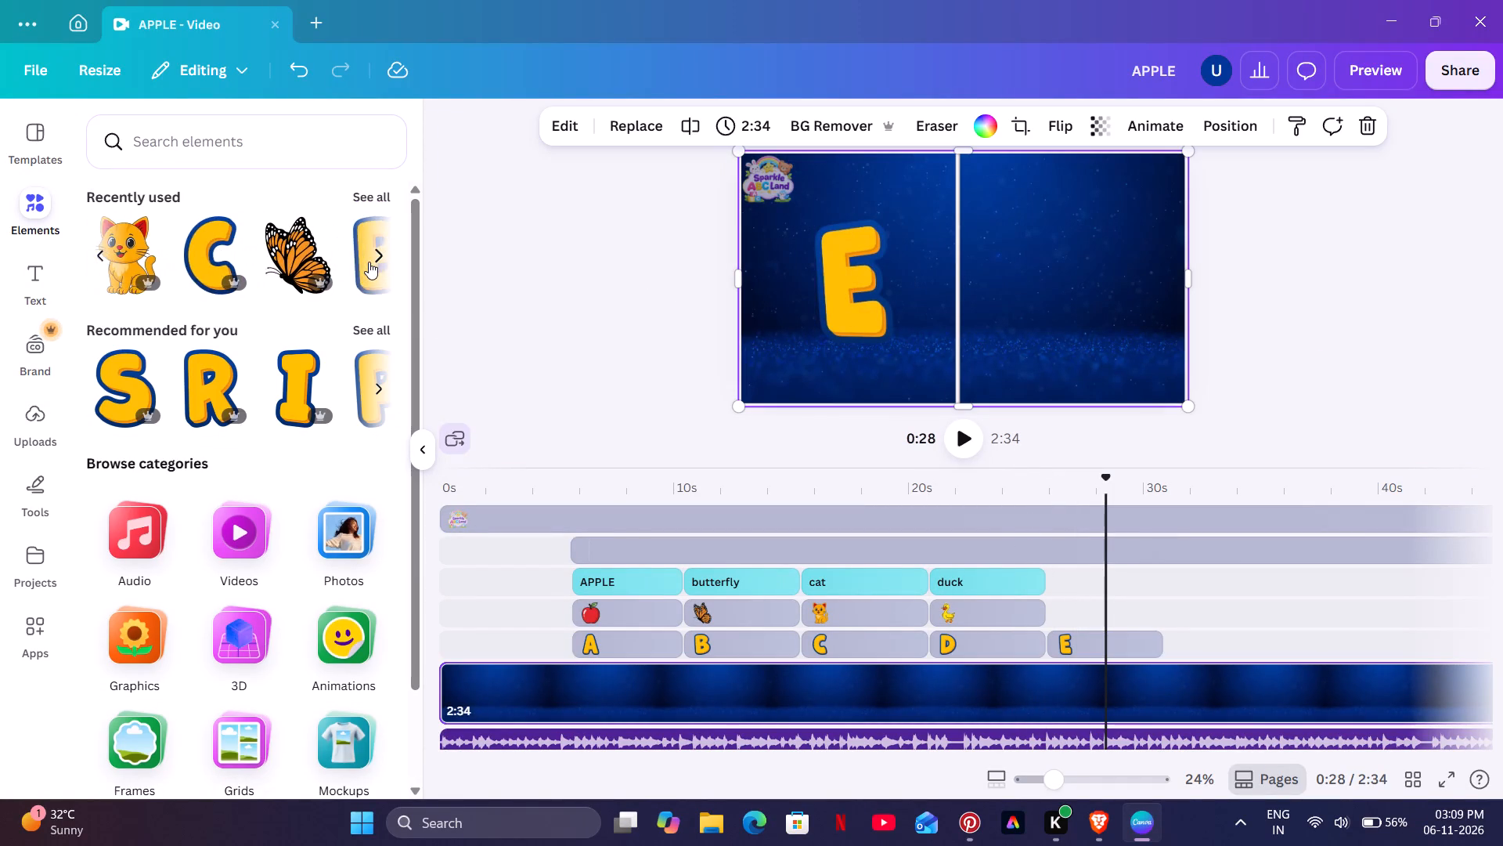
click(369, 262)
click(378, 330)
scroll(348, 351, down, 4)
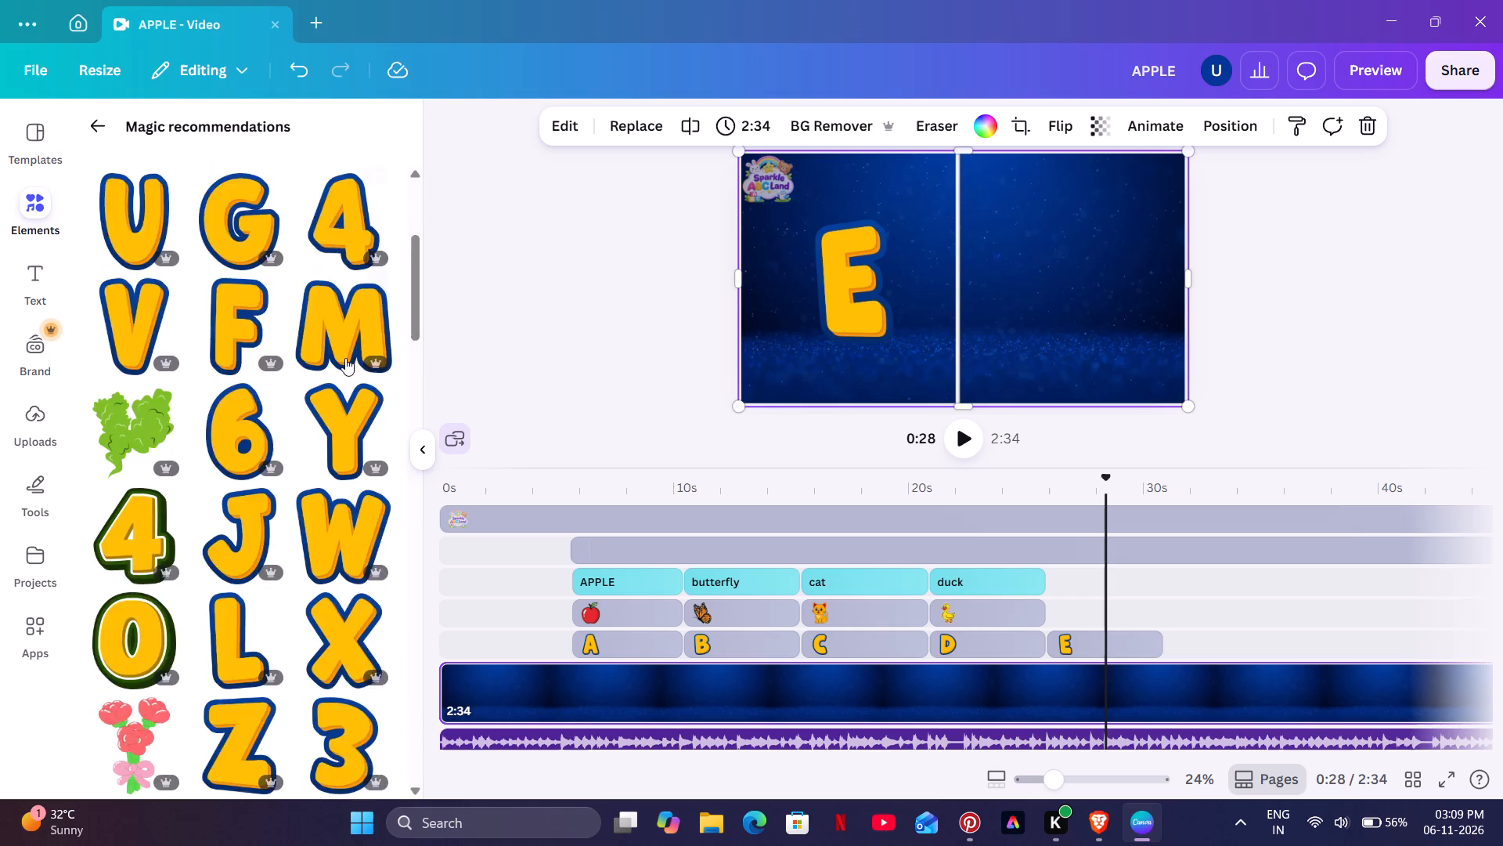
scroll(345, 358, down, 5)
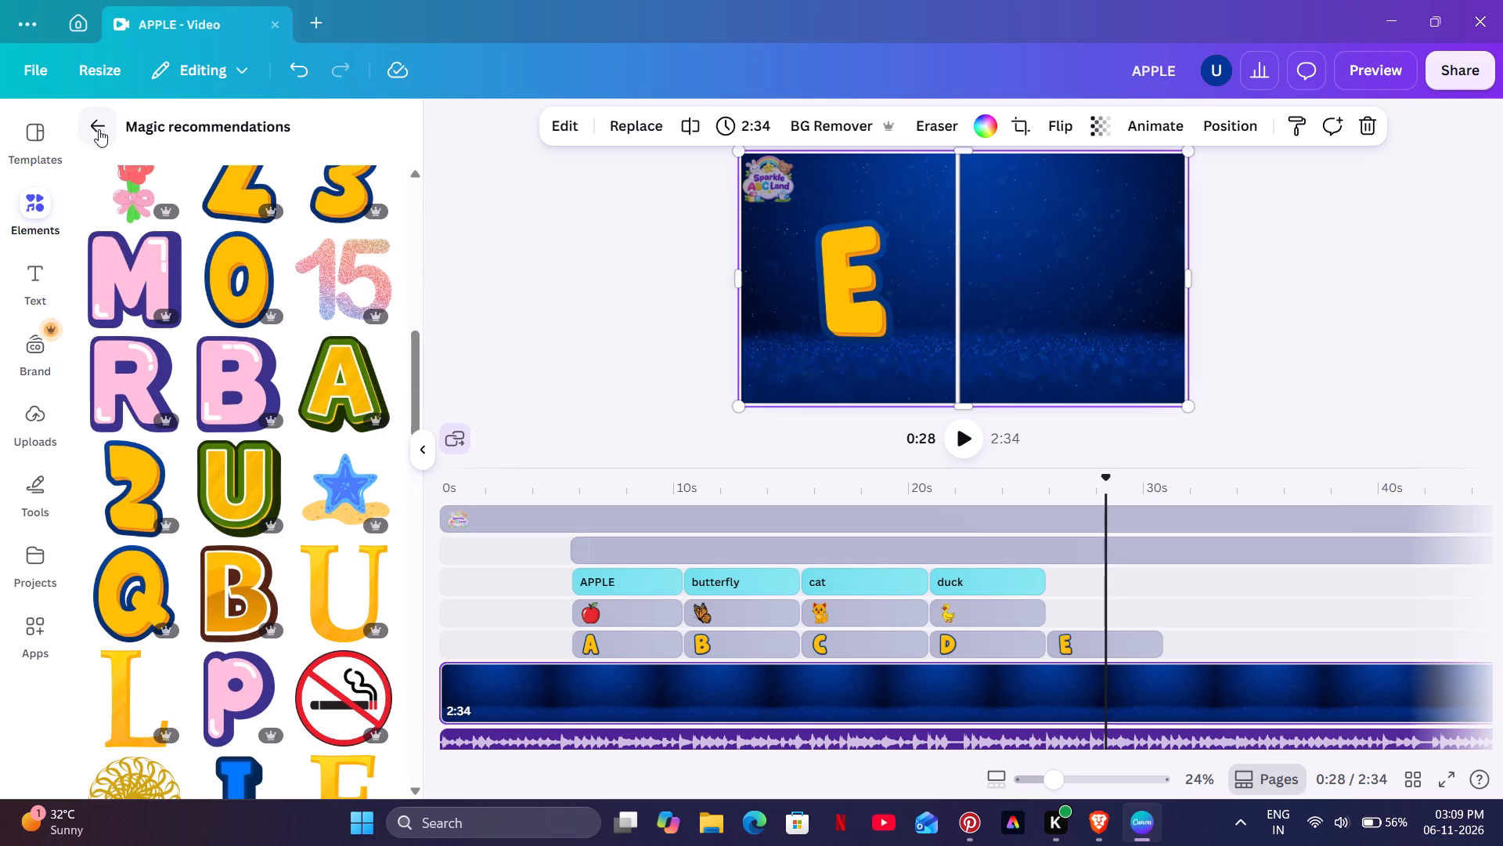
scroll(323, 515, down, 5)
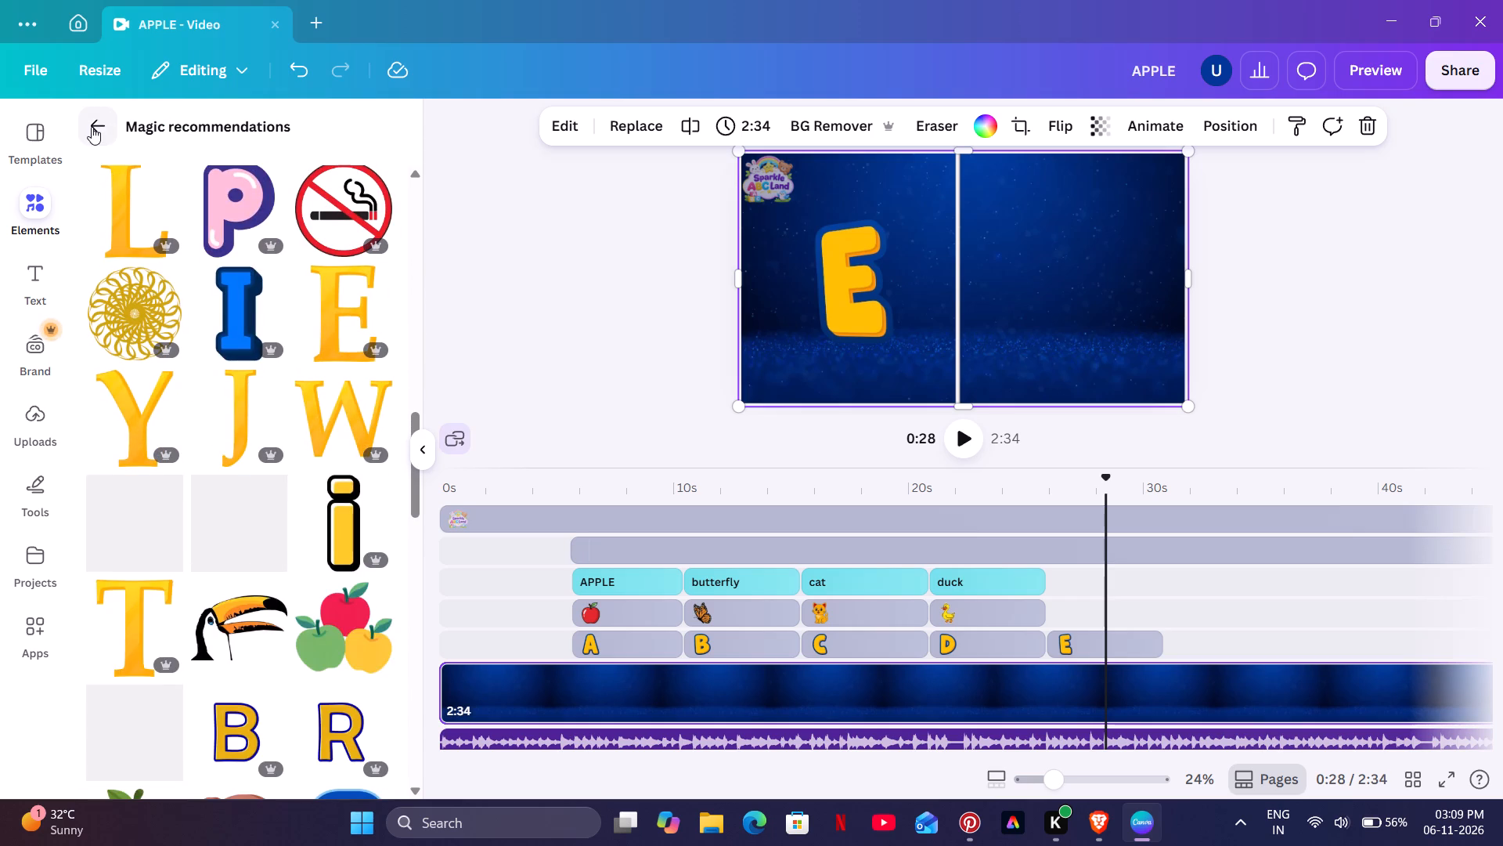
click(92, 127)
scroll(225, 373, down, 1)
scroll(229, 359, up, 2)
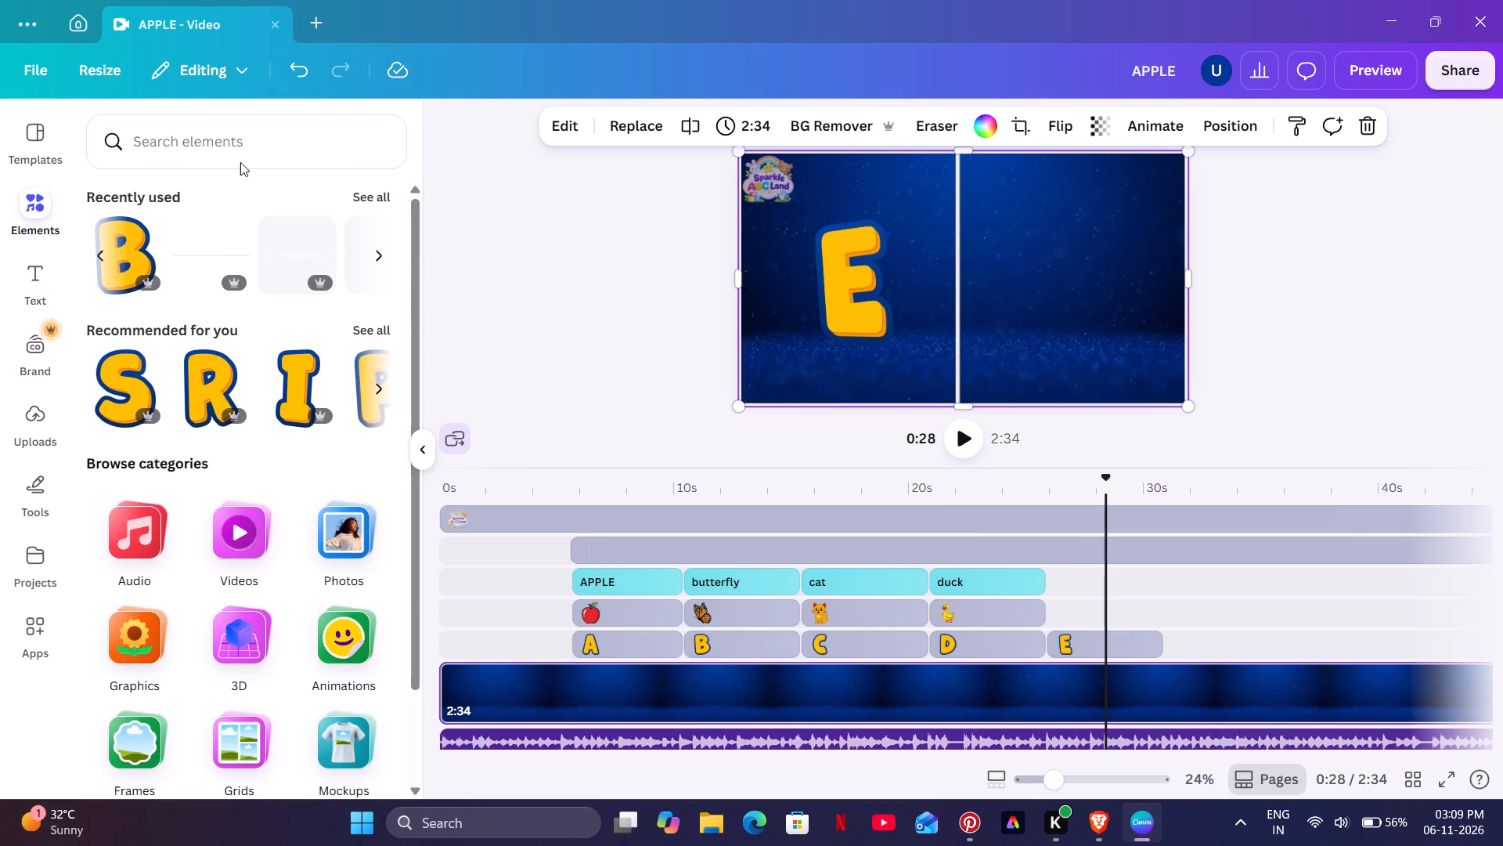
Search the elements for "ELEPHANT" and add the grey cartoon elephant with the forward-raised trunk at about 28 s.
click(236, 146)
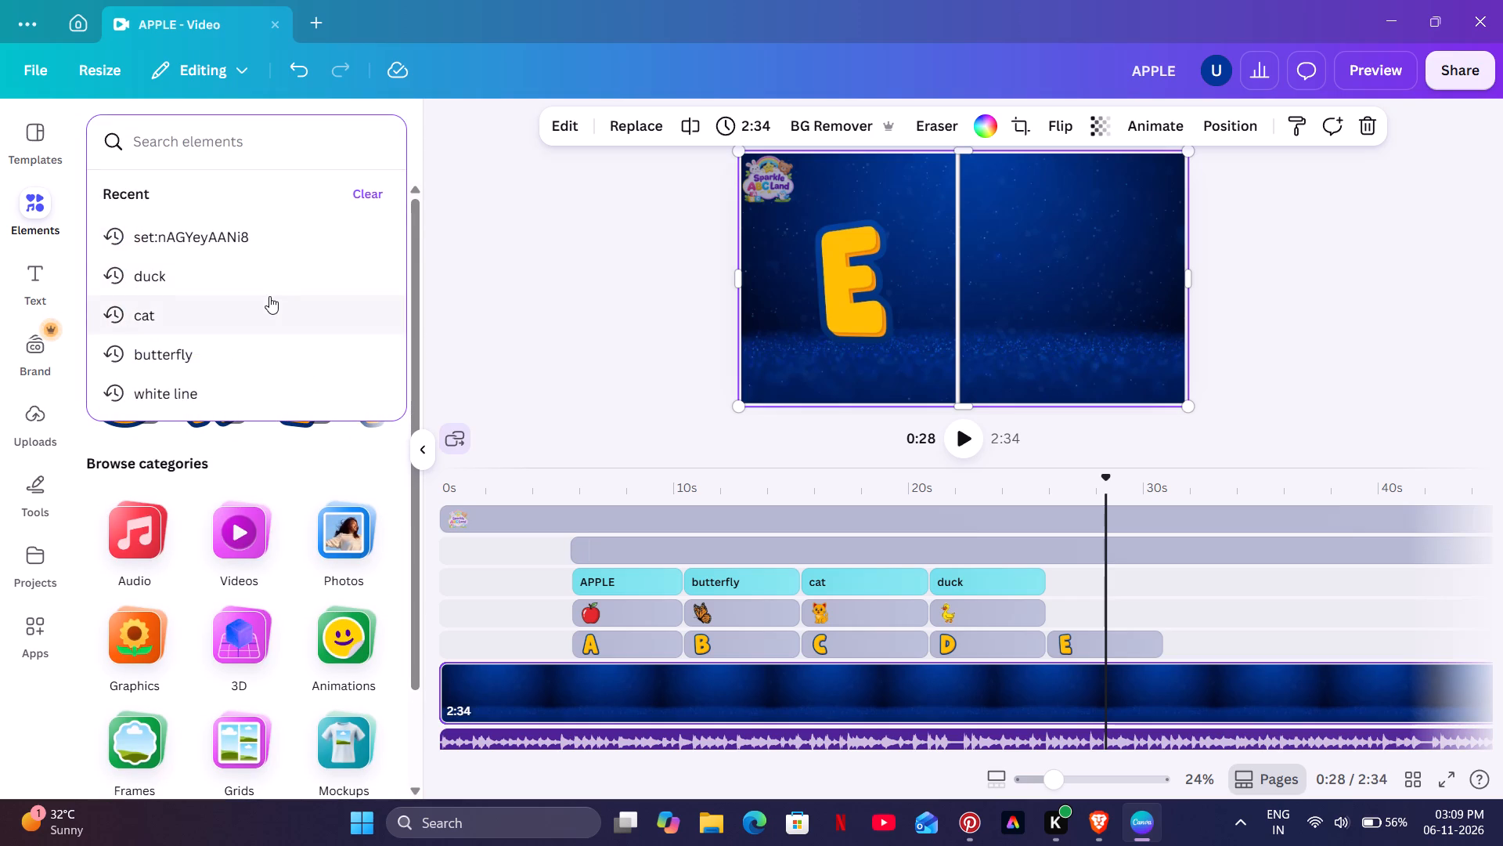
key(e)
key(l)
key(e)
click(257, 251)
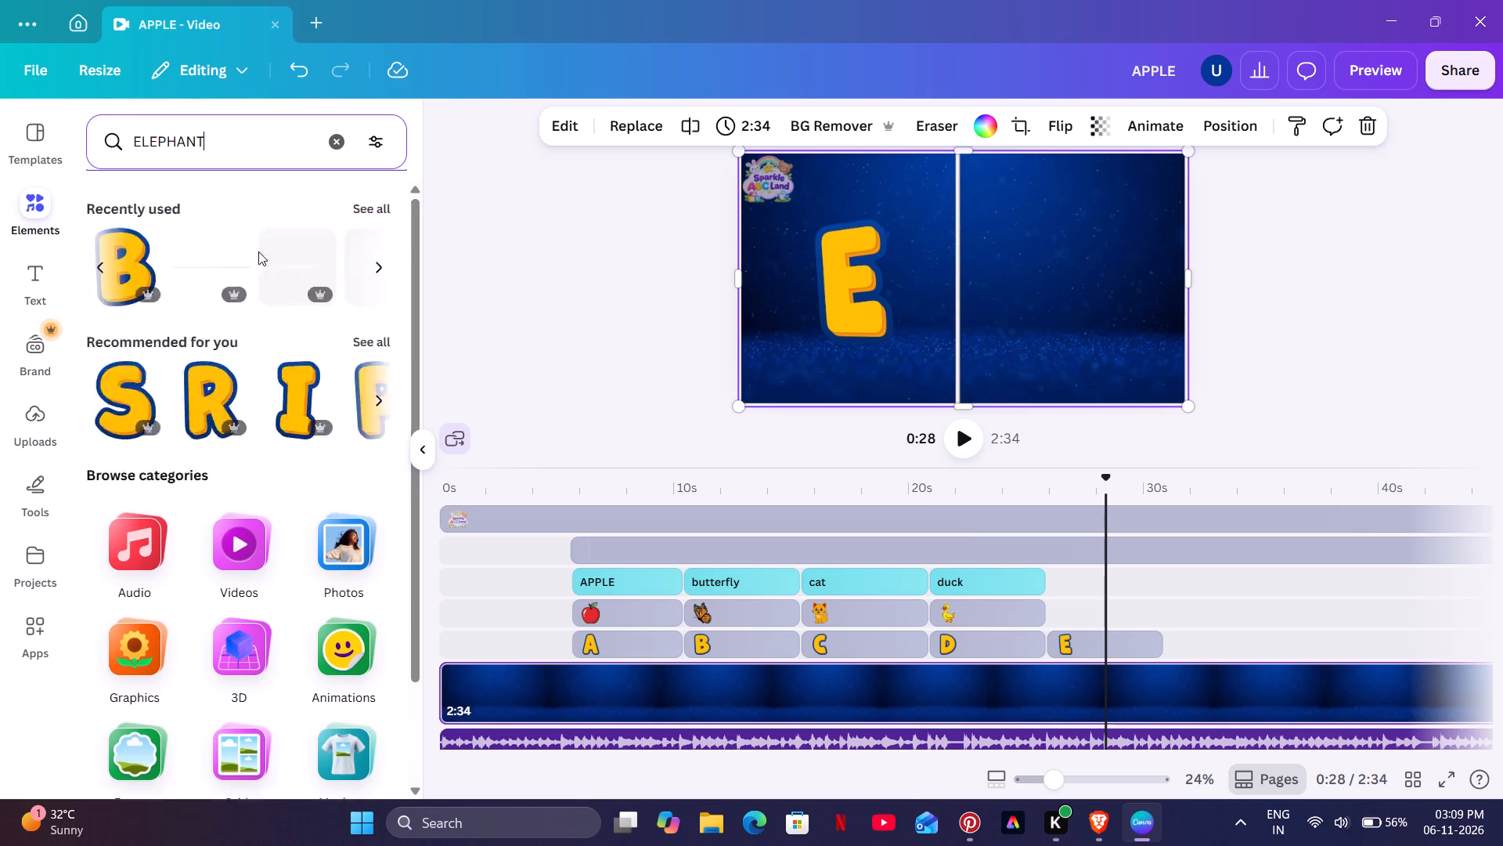
scroll(277, 298, down, 2)
scroll(338, 311, up, 2)
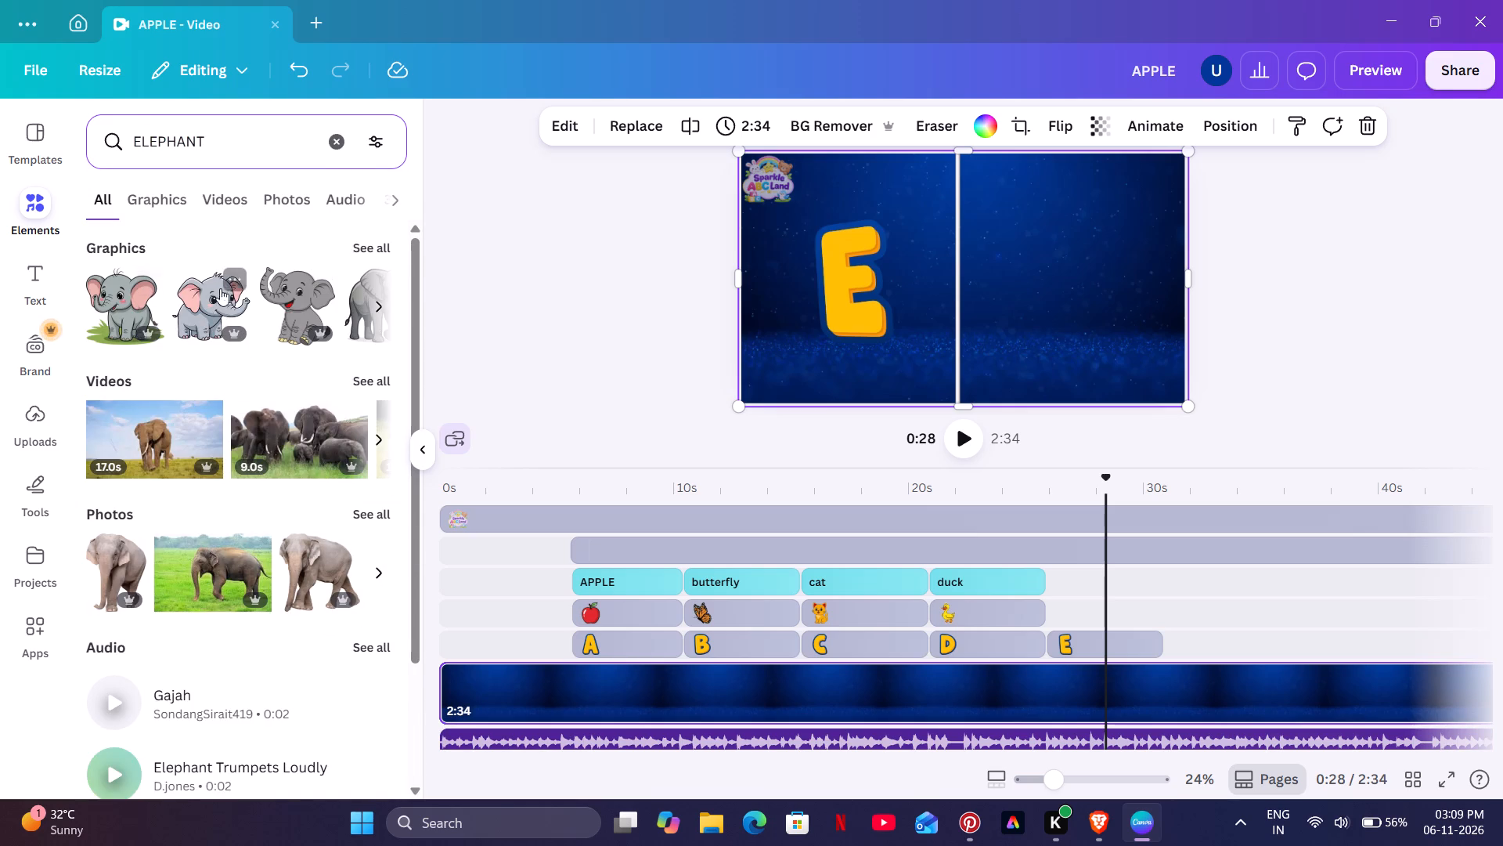
click(227, 309)
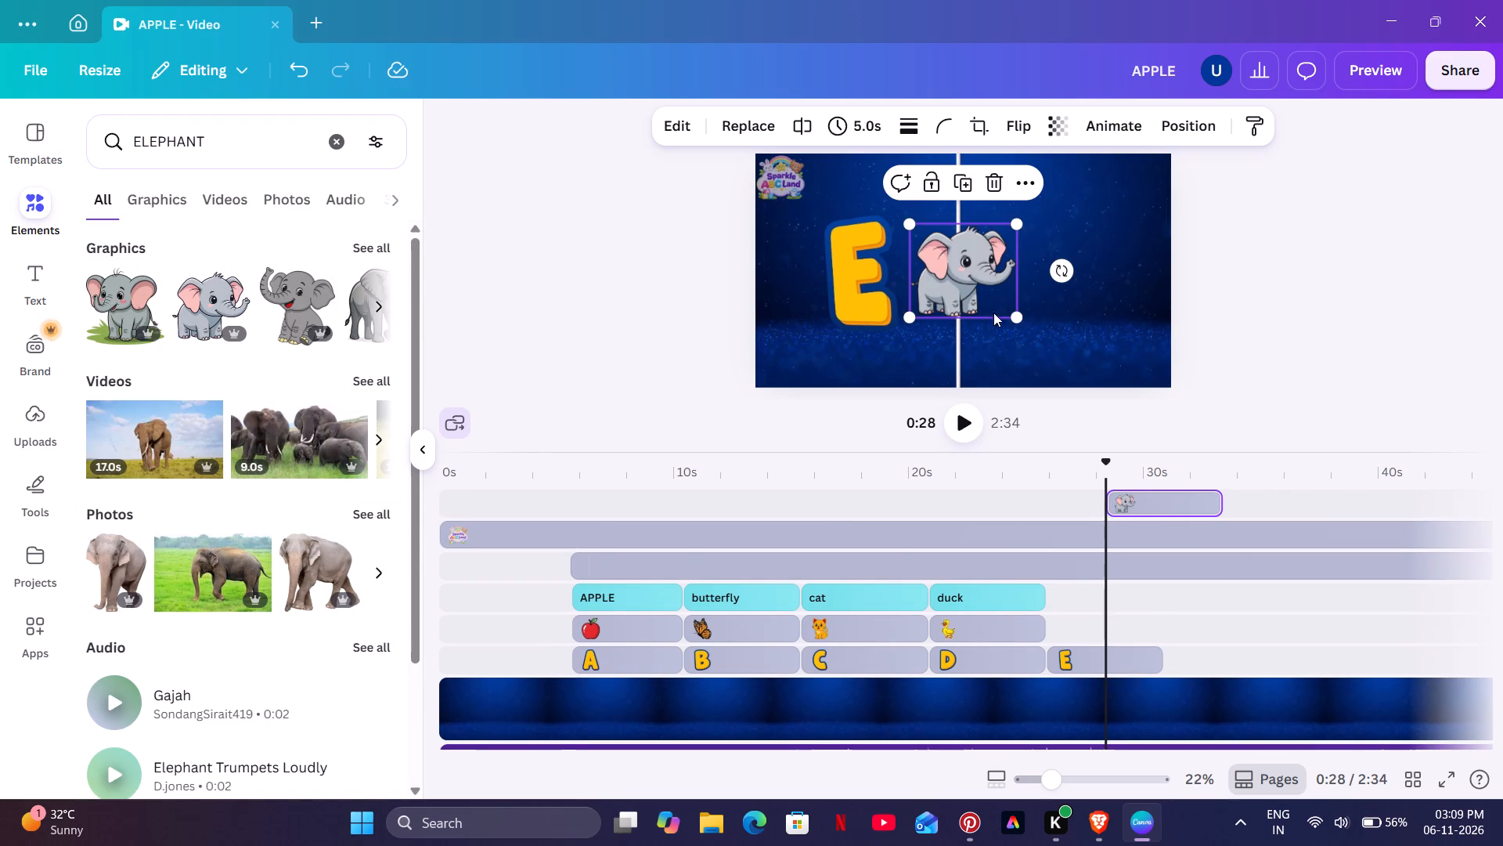
Enlarge the elephant picture and centre it in the frame's right half, level with the letter E.
drag(1017, 317, 1047, 338)
drag(957, 291, 1051, 273)
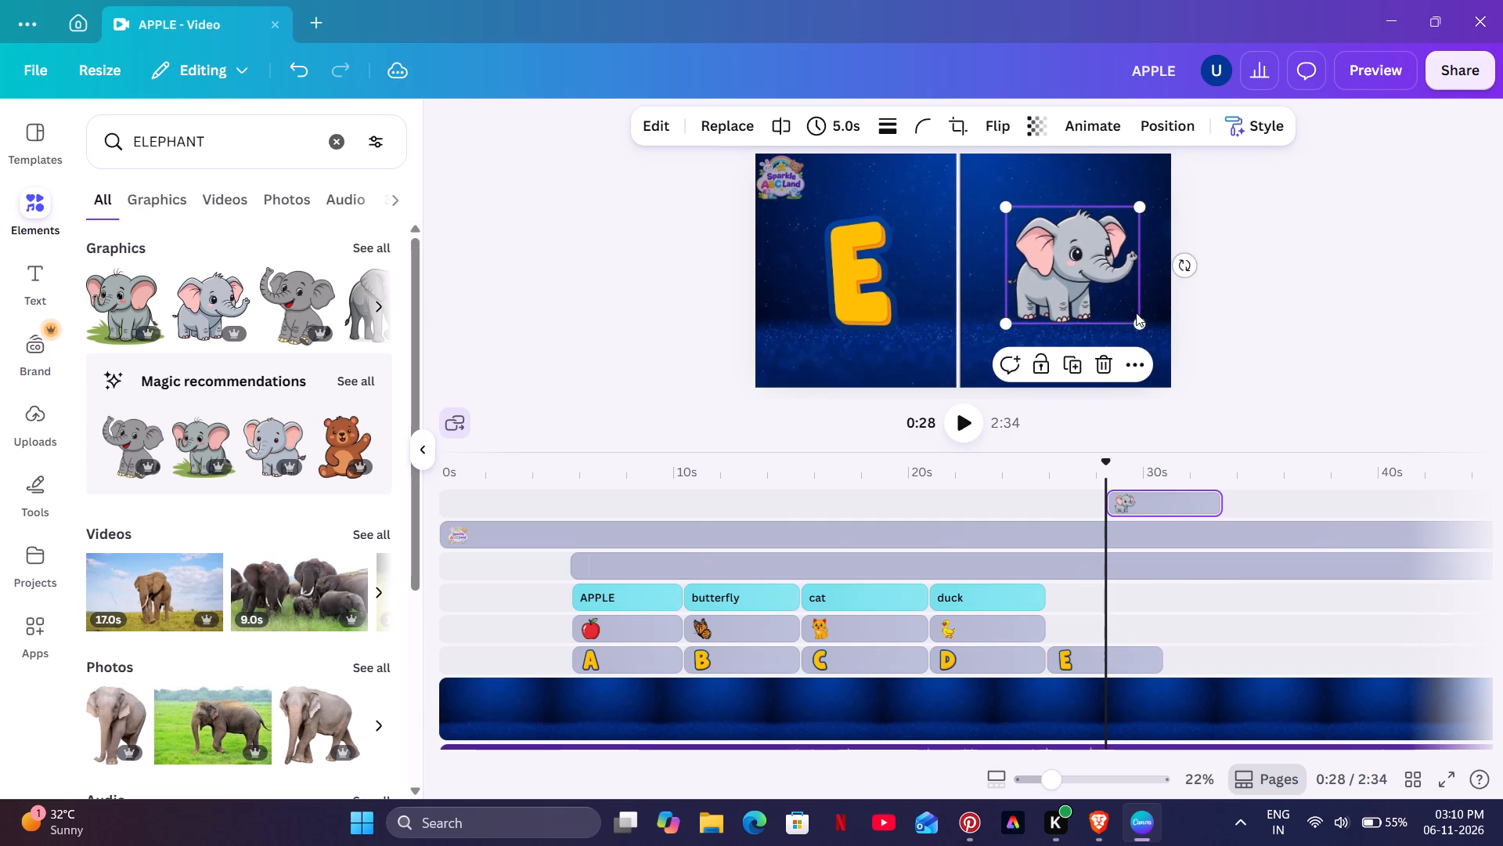
drag(1141, 321, 1132, 310)
drag(1092, 283, 1098, 291)
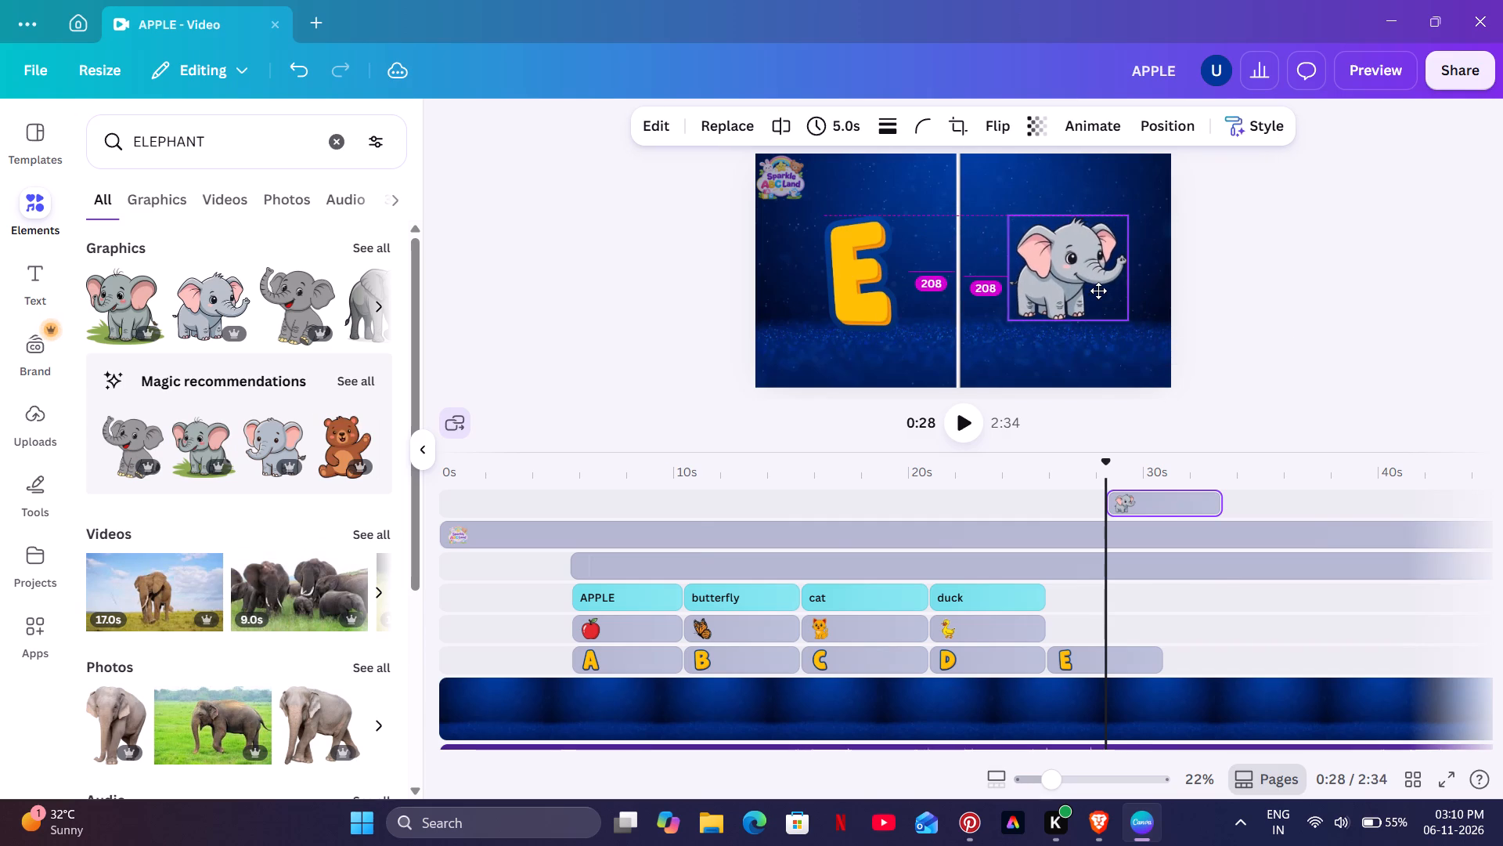
drag(1098, 291, 1100, 294)
click(1273, 270)
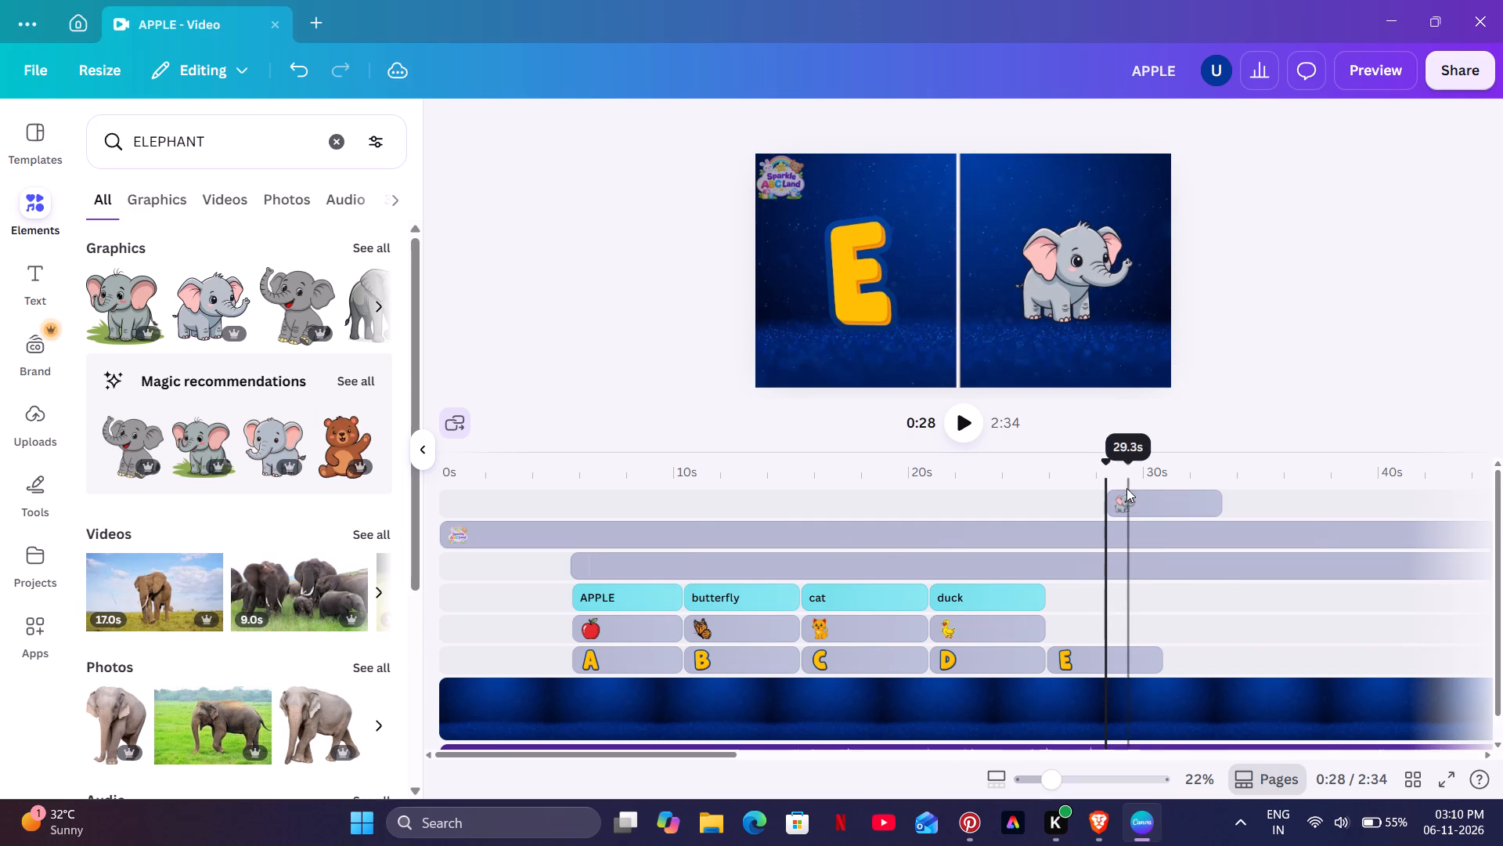
Move the elephant clip onto the picture track directly after the duck, aligned with the start of the letter E clip.
drag(1142, 499, 1082, 622)
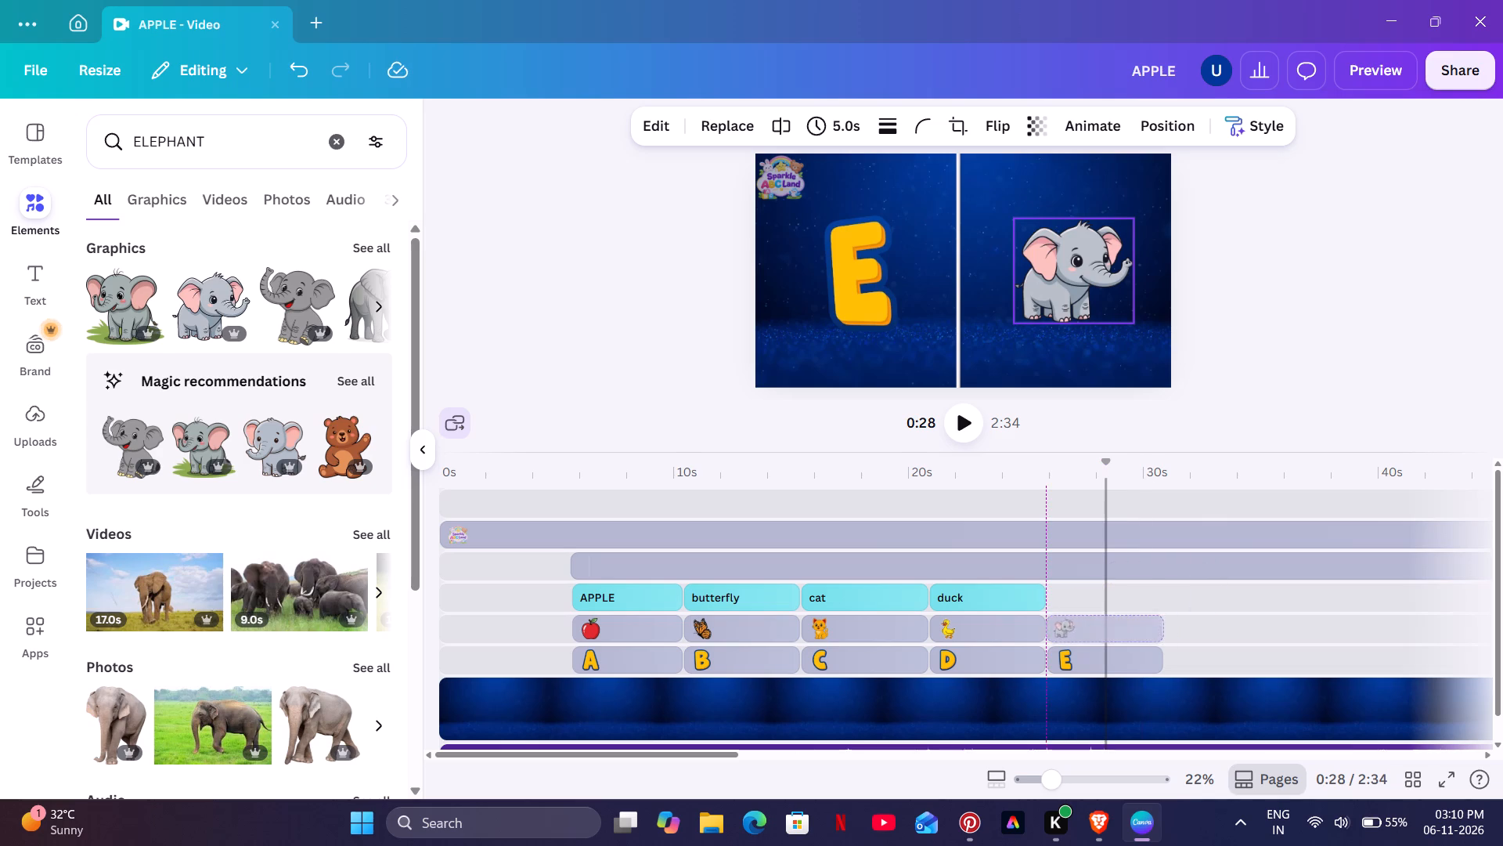
Duplicate the DUCK caption and place the copy on the caption track directly above the elephant clip.
click(1017, 583)
click(1082, 324)
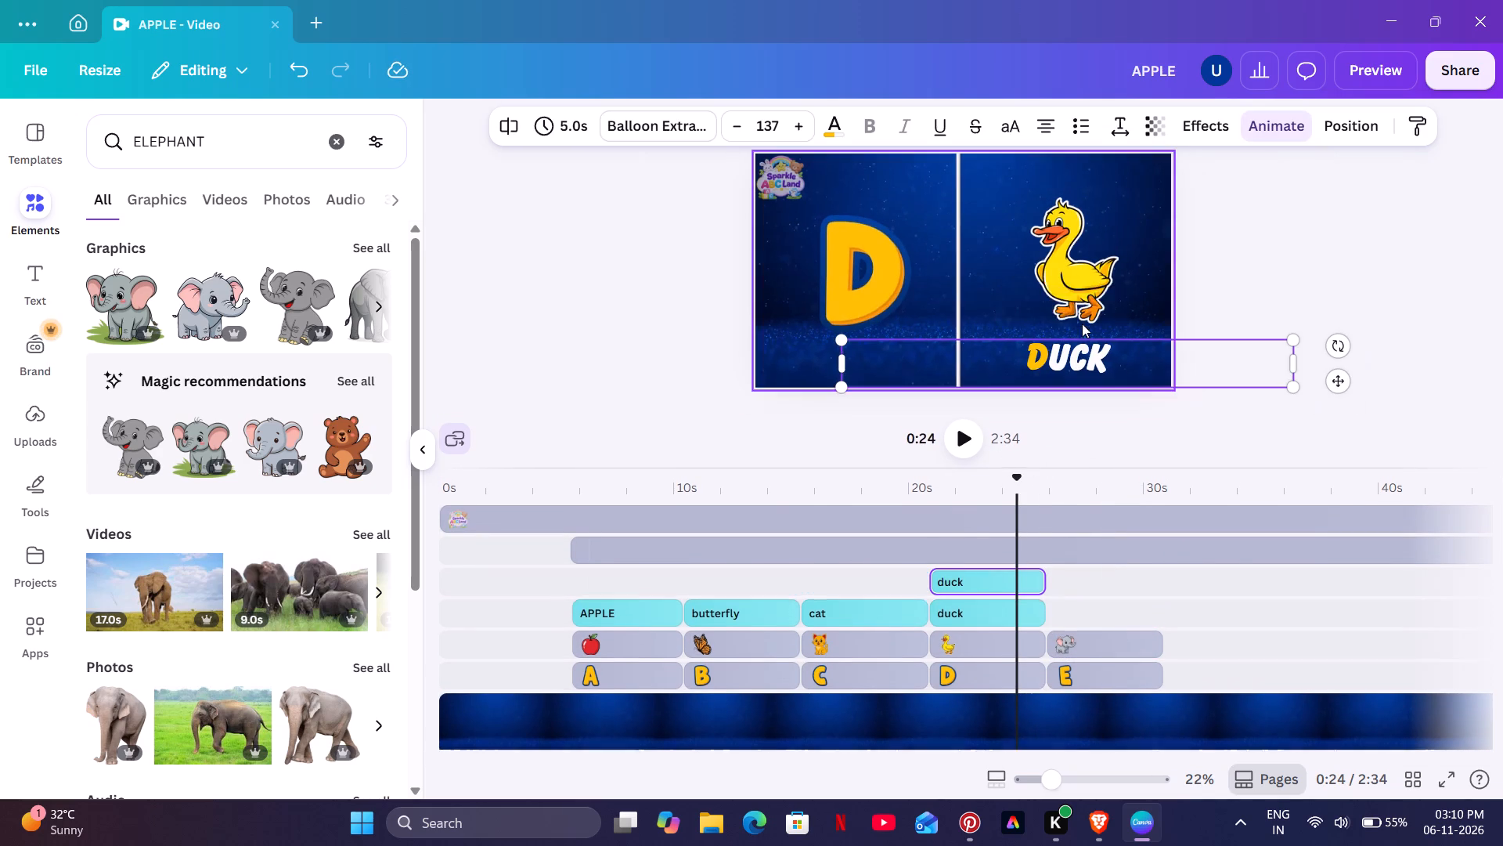
drag(970, 563, 1094, 593)
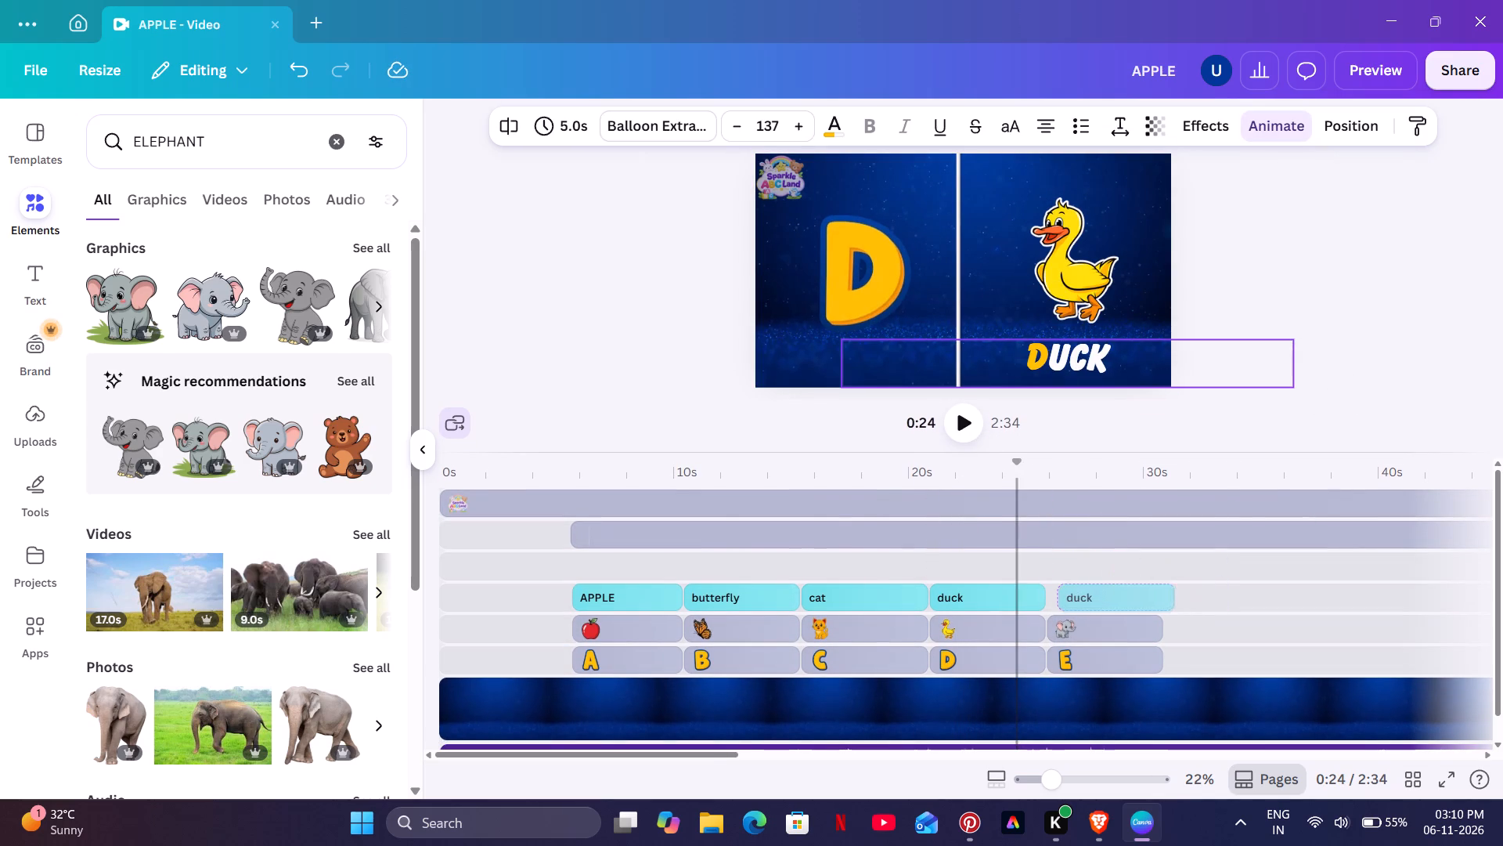
drag(1094, 593, 1087, 593)
click(1088, 562)
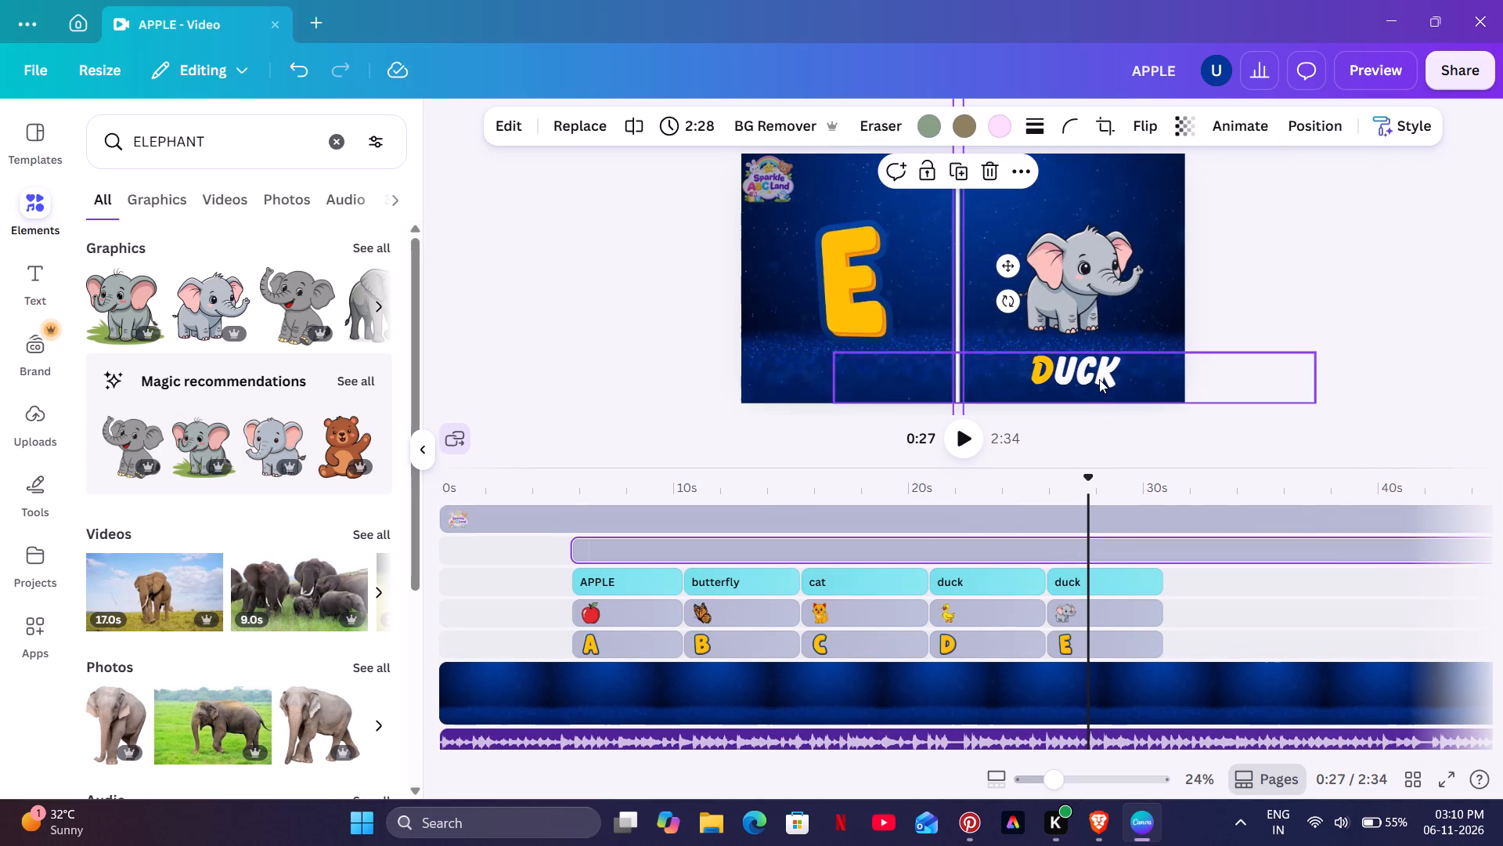
Replace the text of the copied DUCK caption in the elephant section with "elephant".
click(1099, 379)
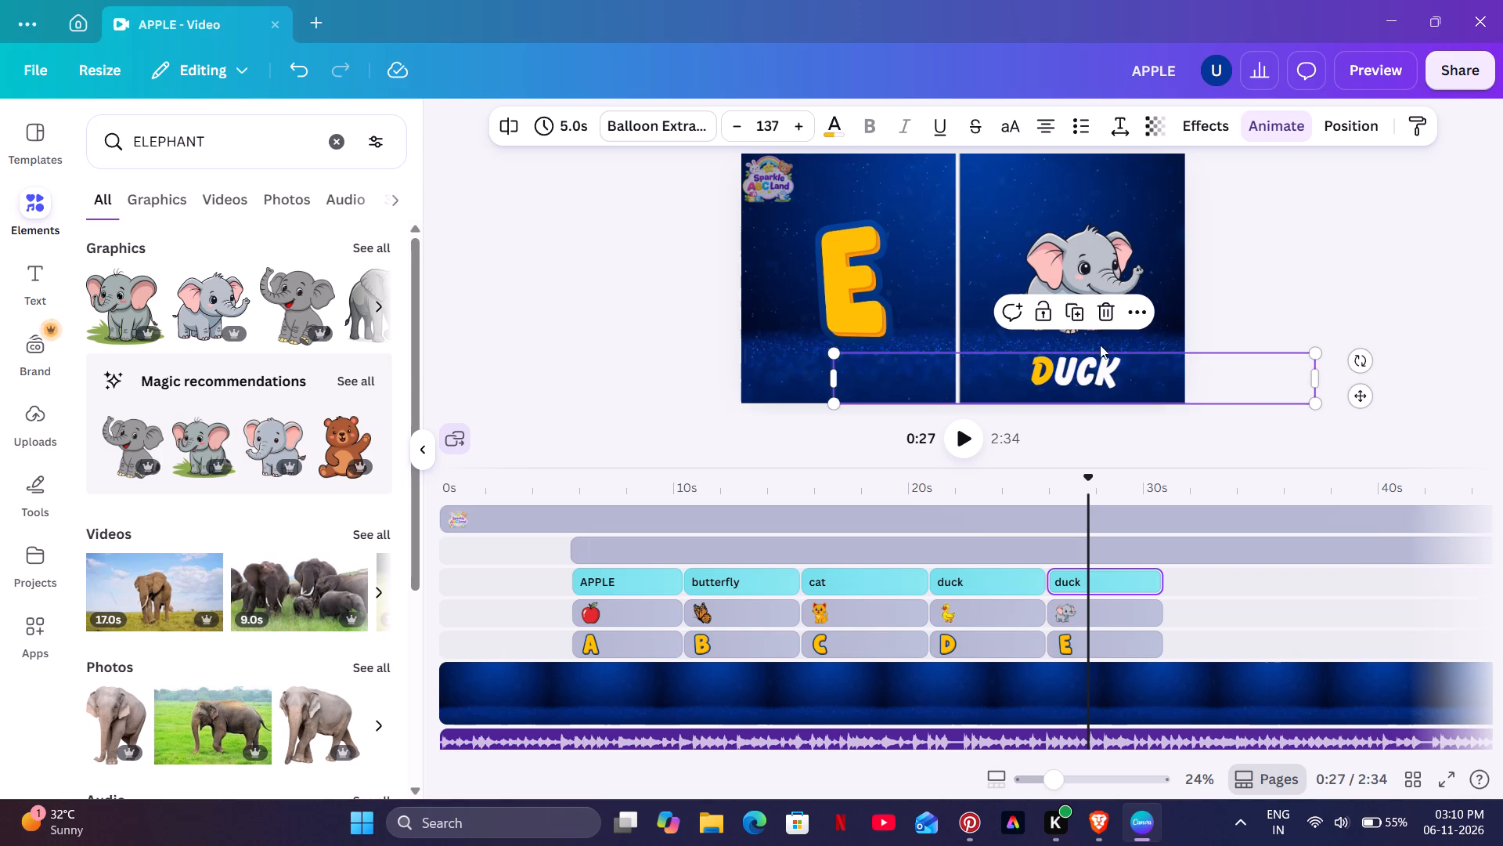
click(1087, 255)
click(1083, 271)
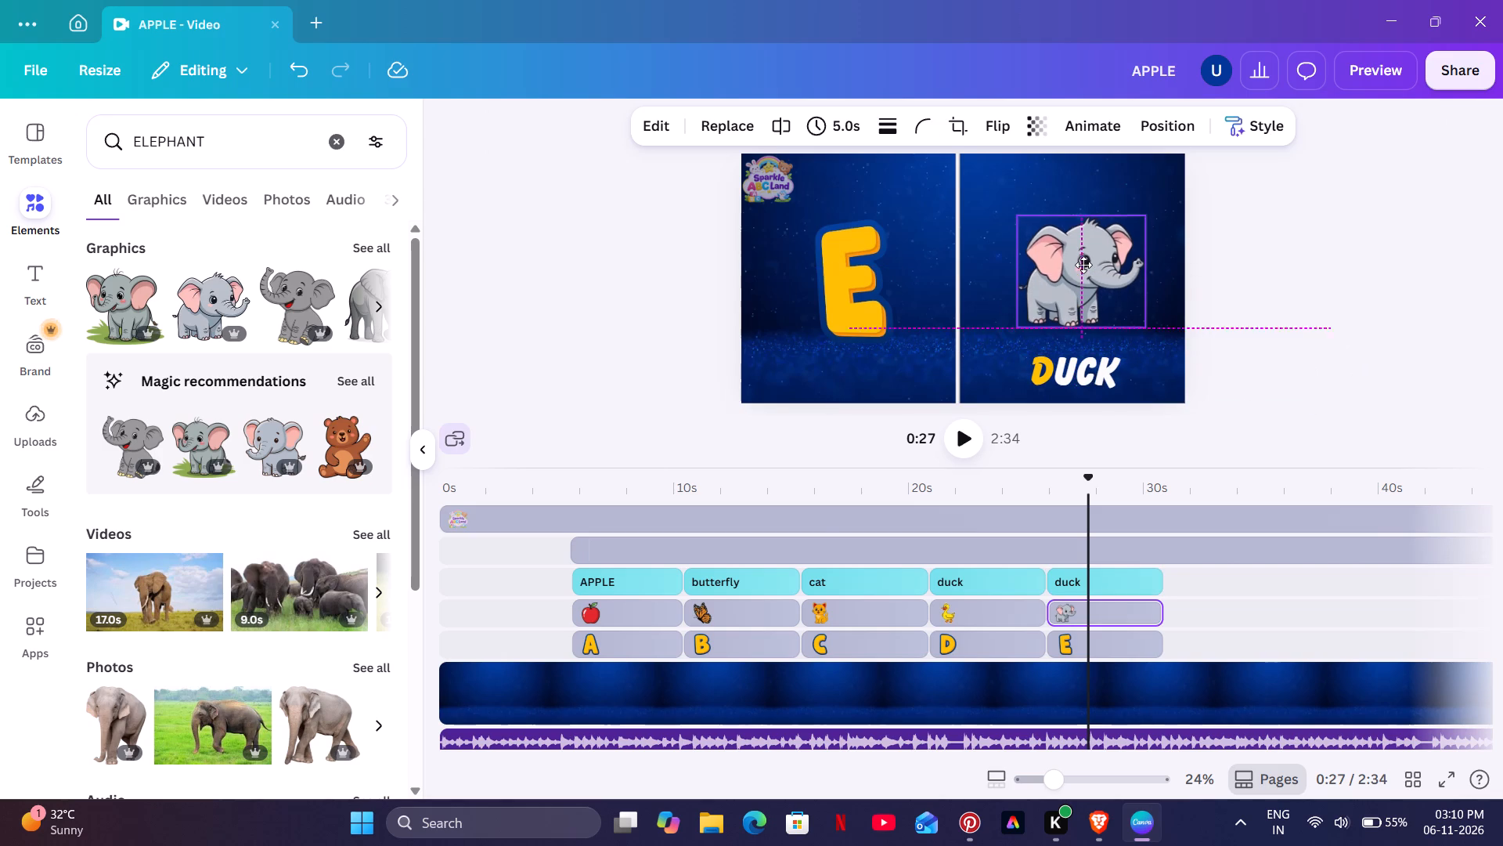
click(1083, 365)
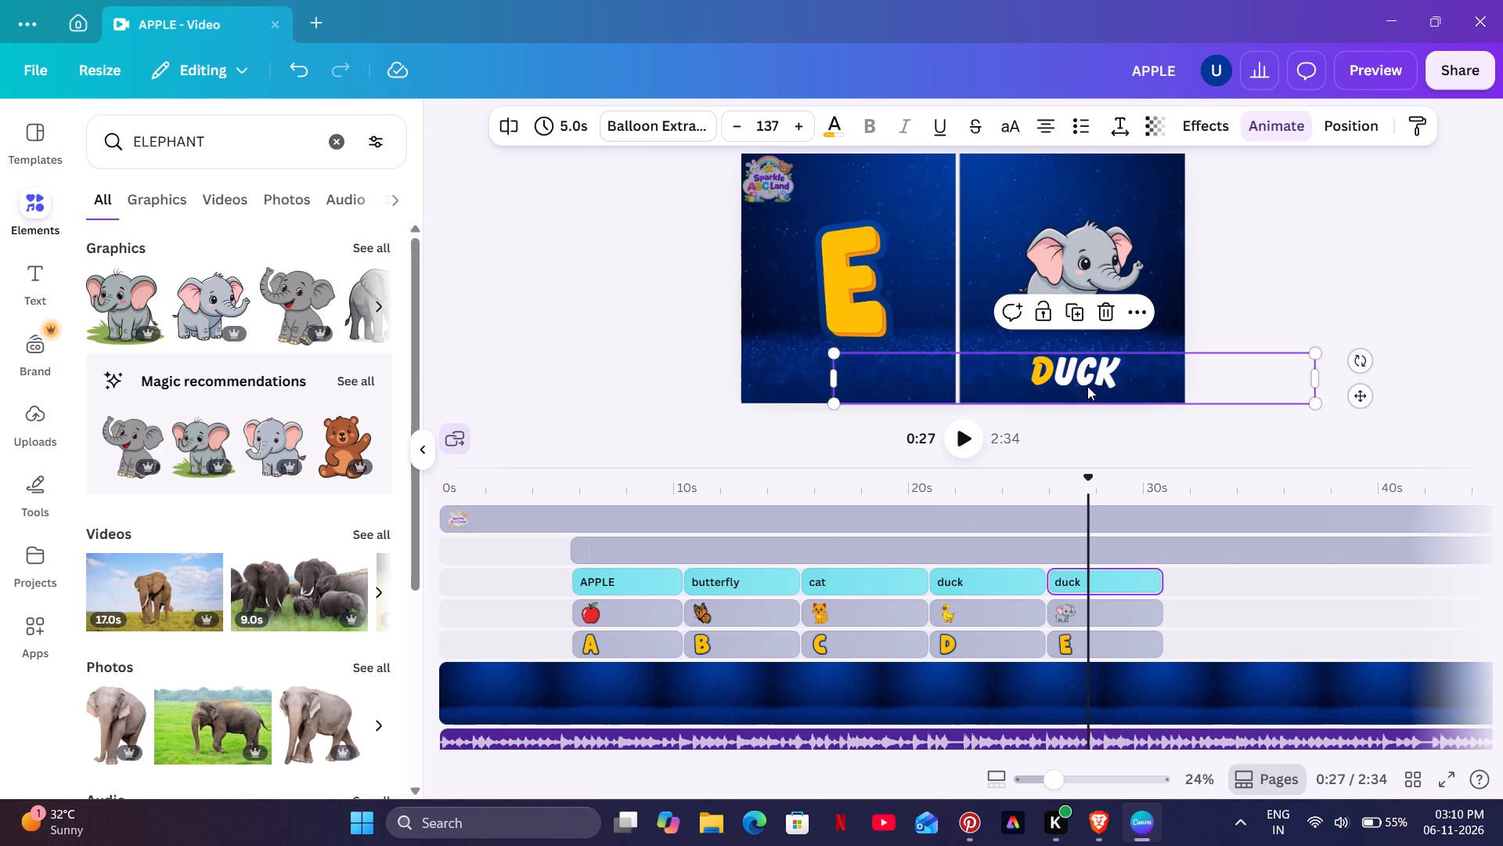
click(1087, 386)
click(1126, 378)
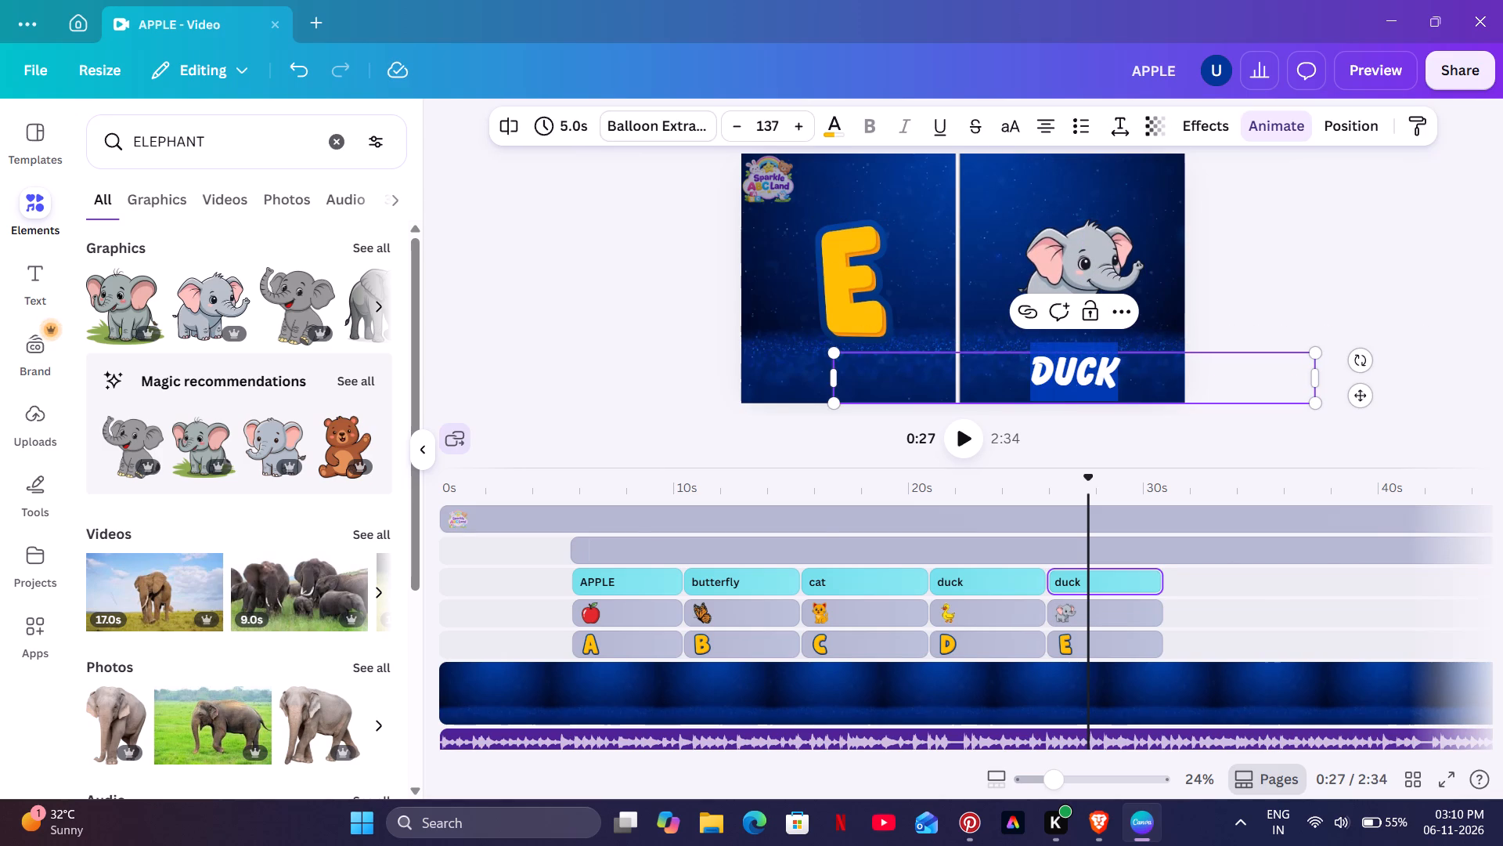
key(BackSpace)
text(ele)
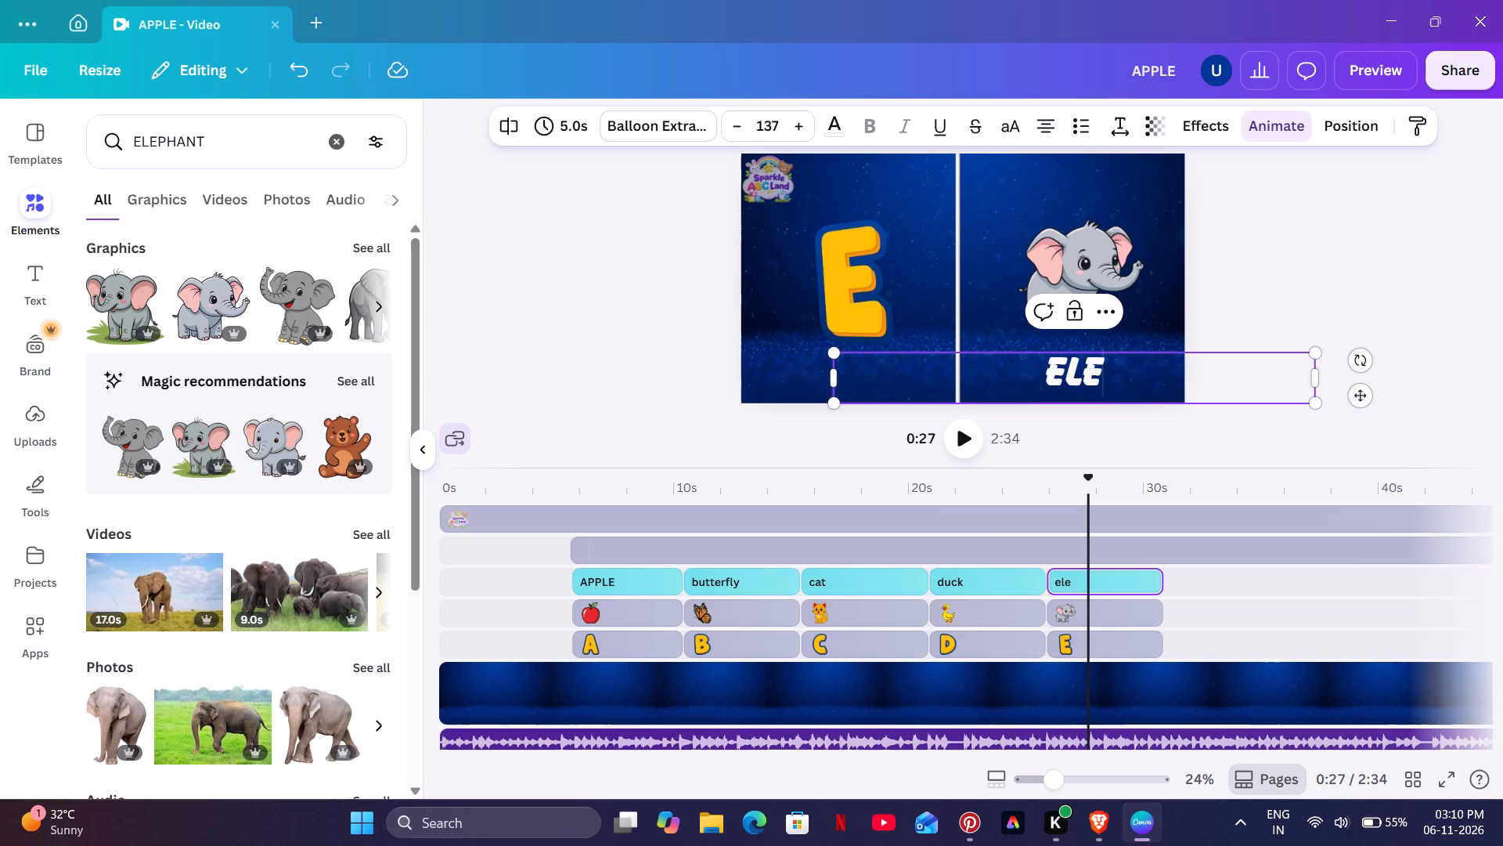
text(phant)
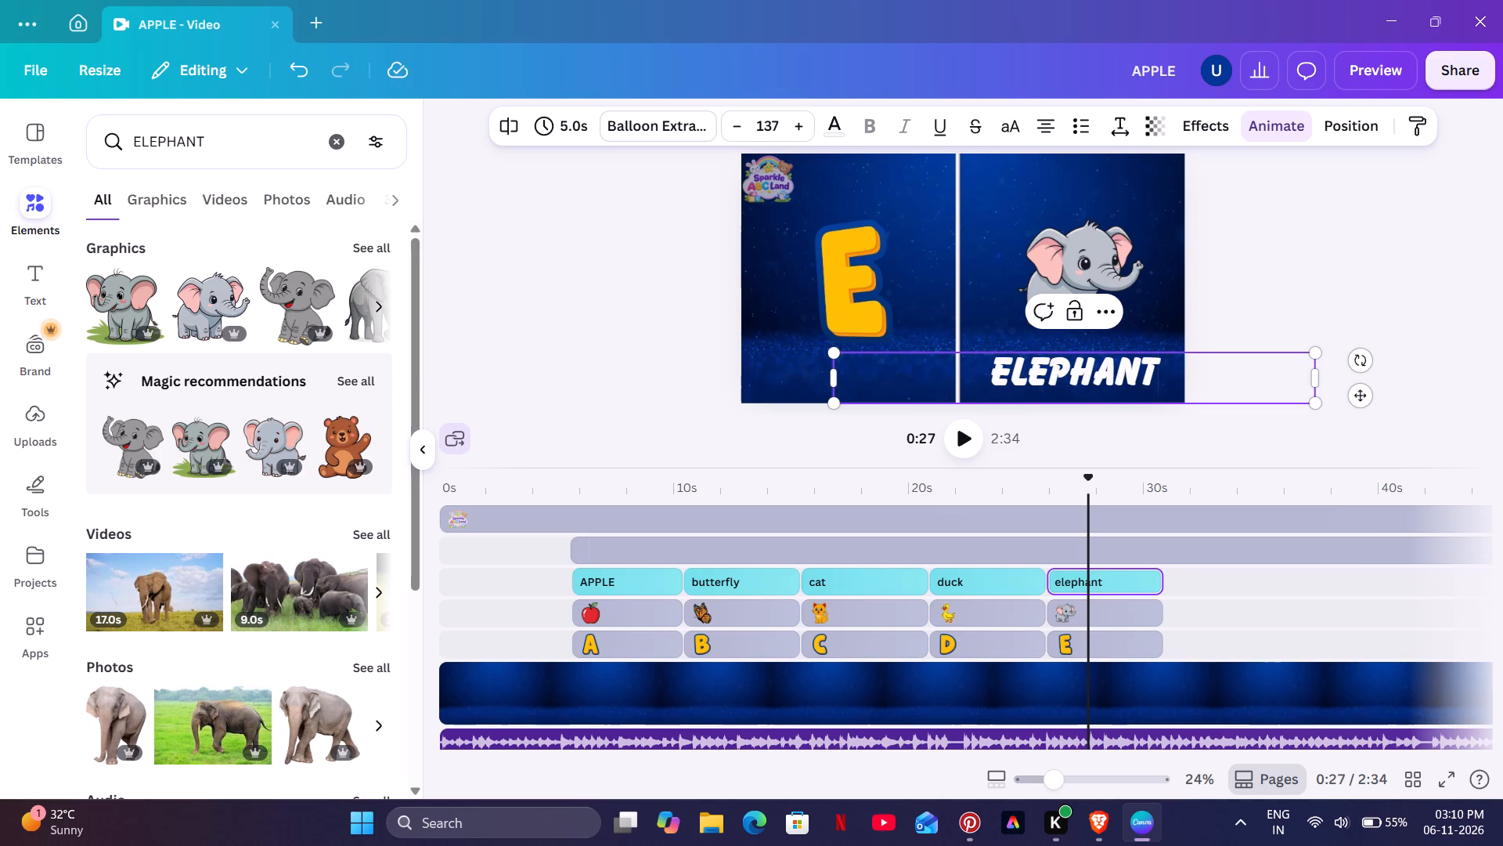
Colour the first letter of the ELEPHANT caption light purple, #e2a9f1.
drag(1007, 388, 1000, 388)
click(838, 127)
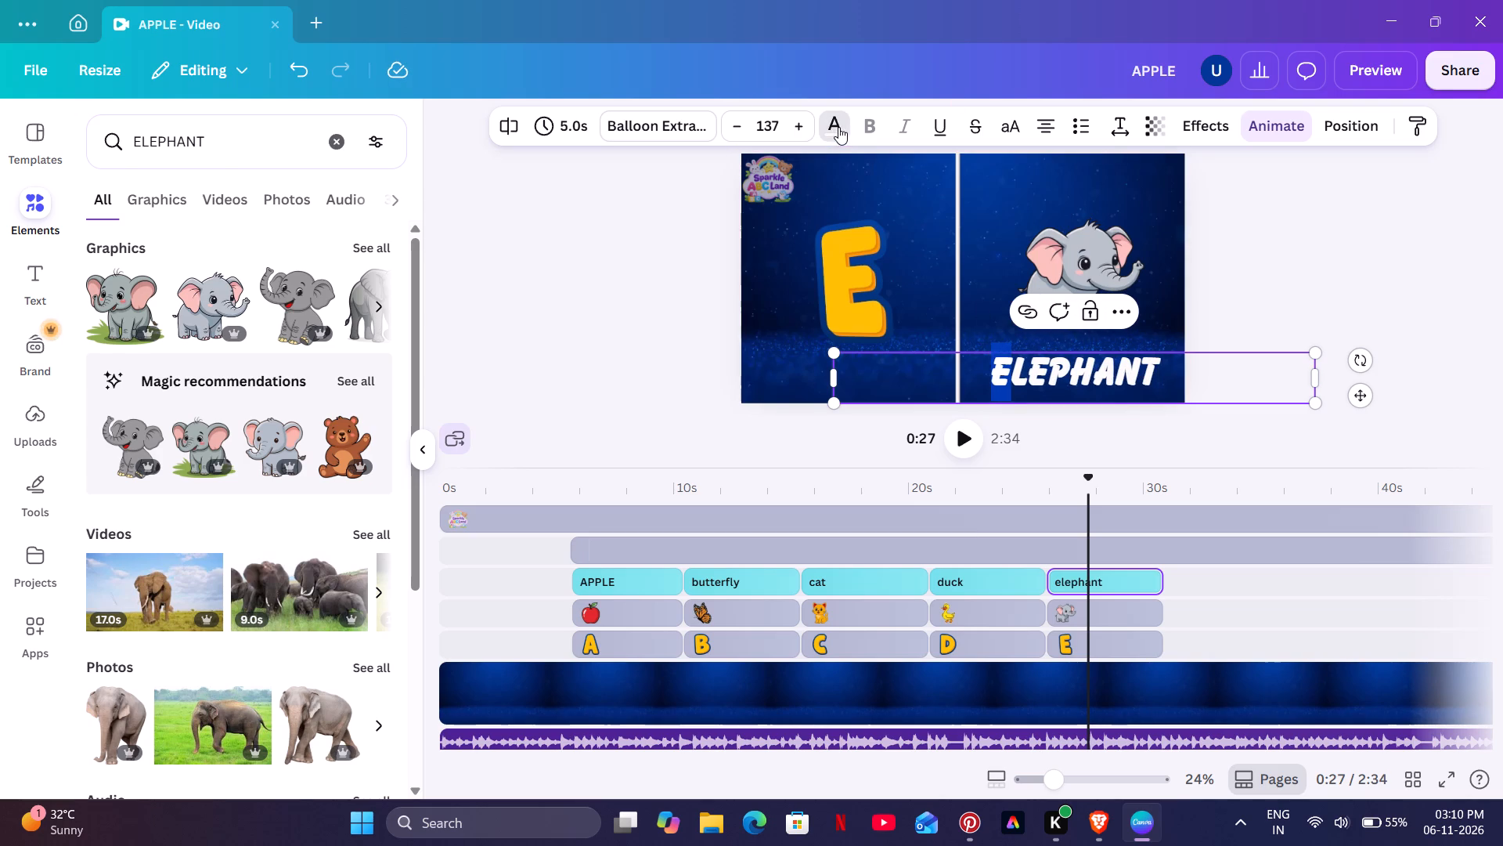
scroll(250, 672, down, 1)
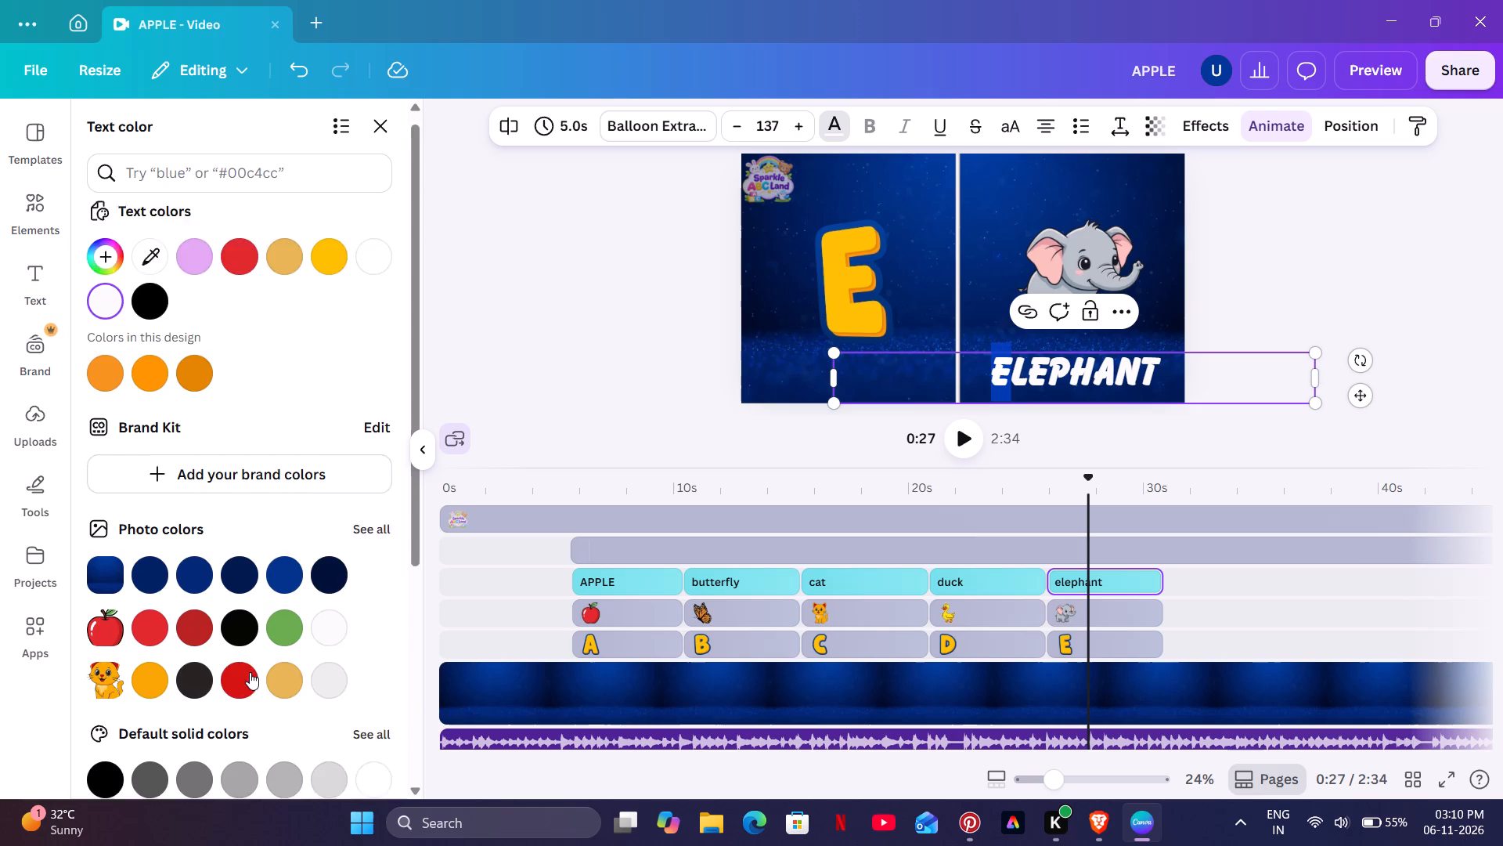
scroll(250, 672, down, 1)
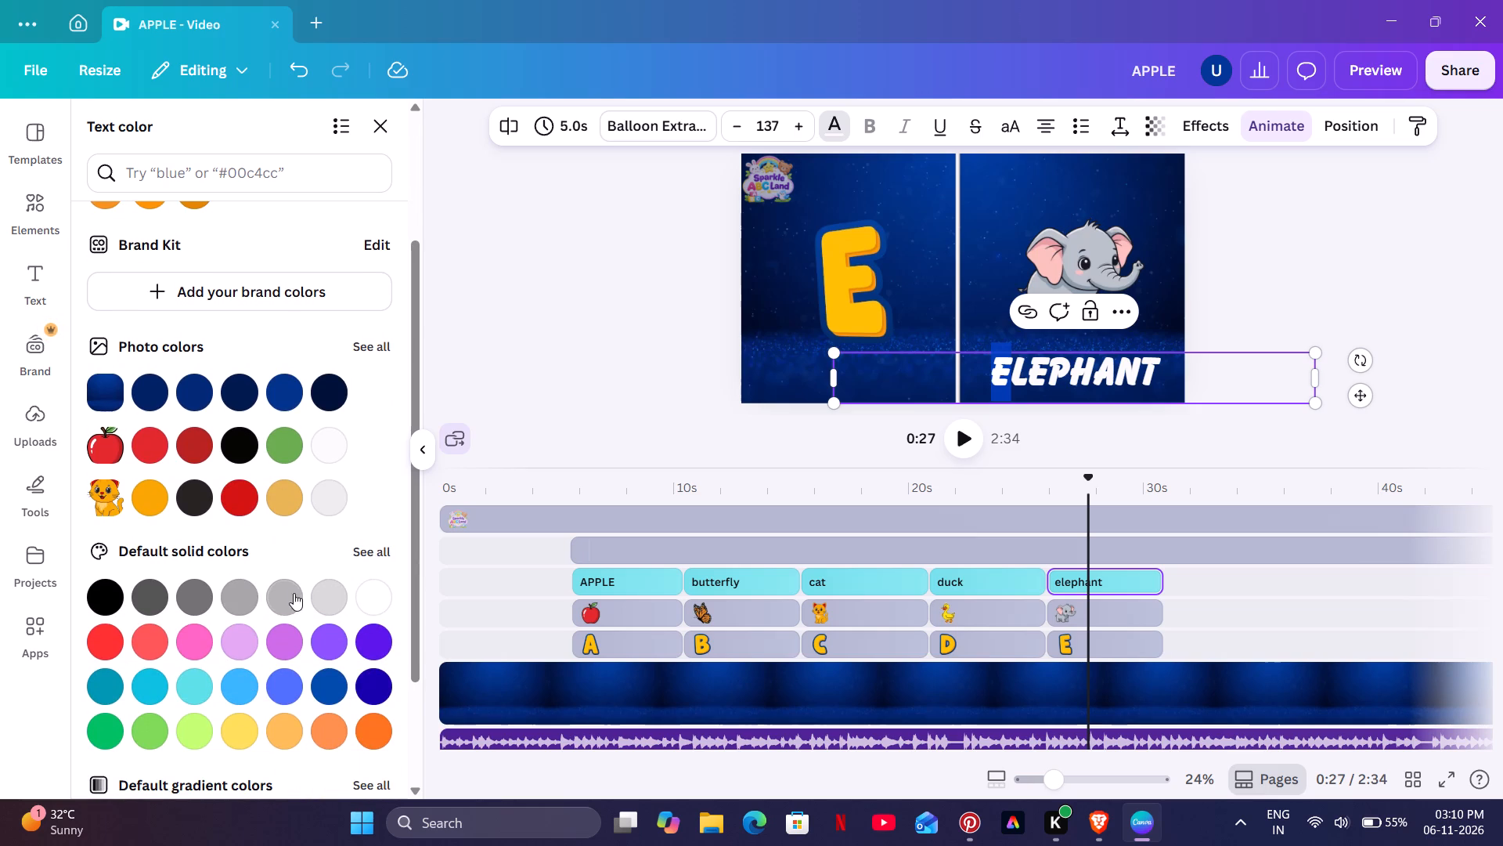
click(229, 637)
double_click(558, 318)
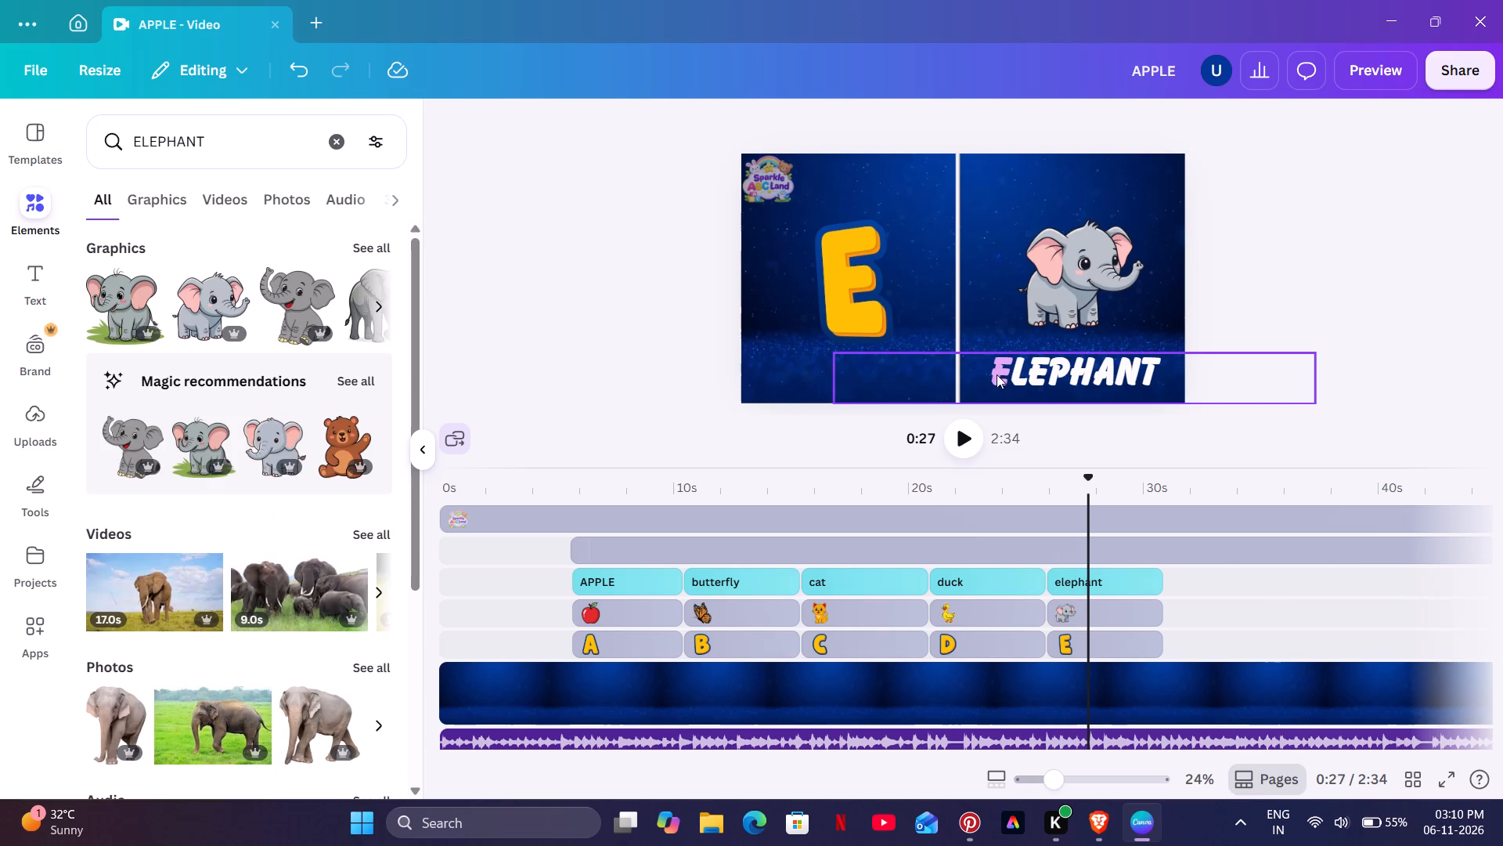
Apply the Tumble animation and the Pulse add-on effect at near-minimum intensity to the letter E and the elephant picture together.
click(990, 522)
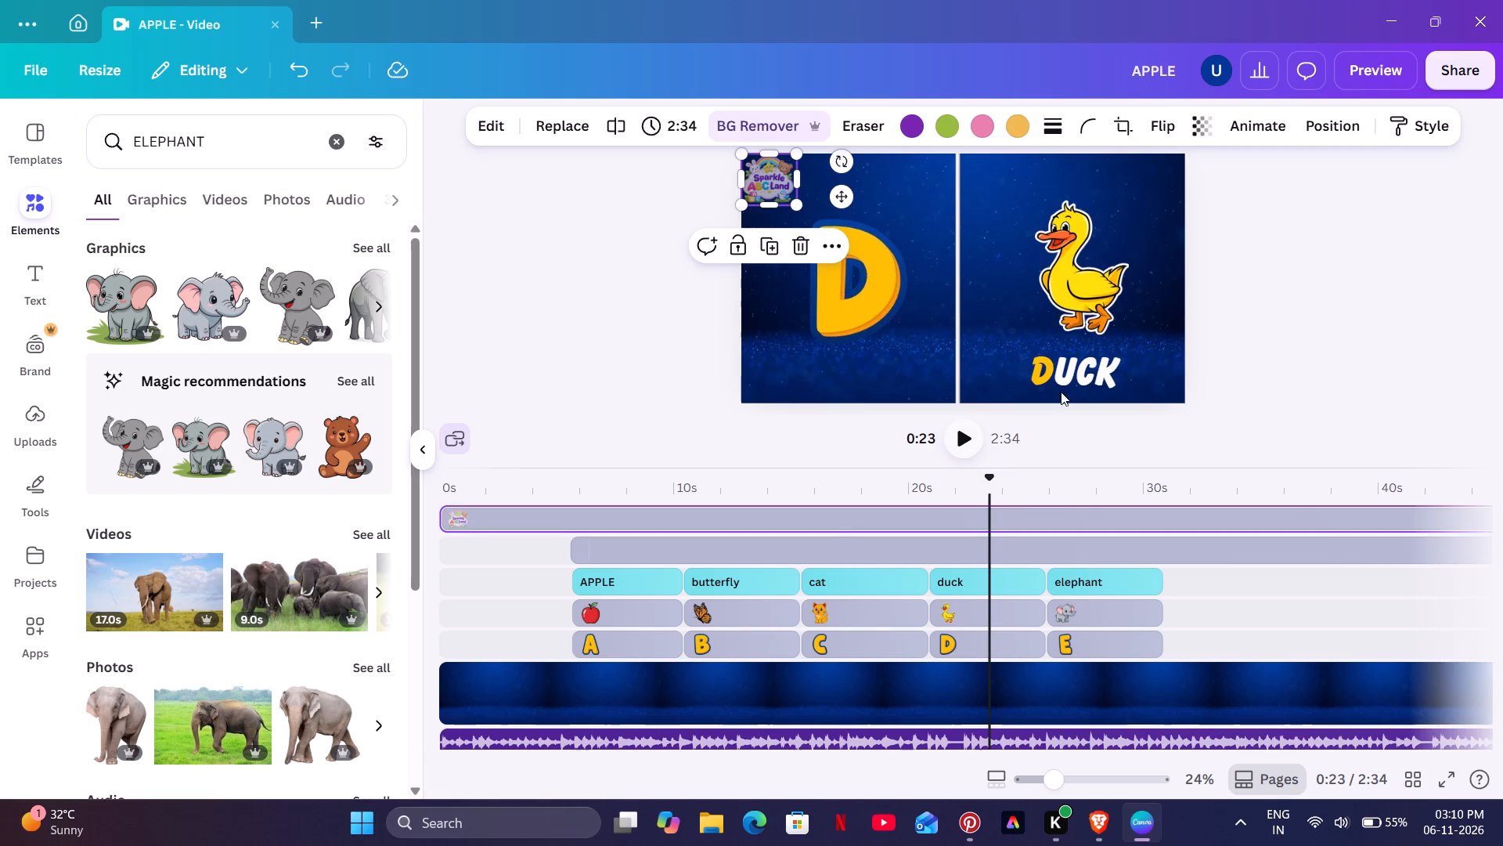
drag(1185, 608, 1140, 644)
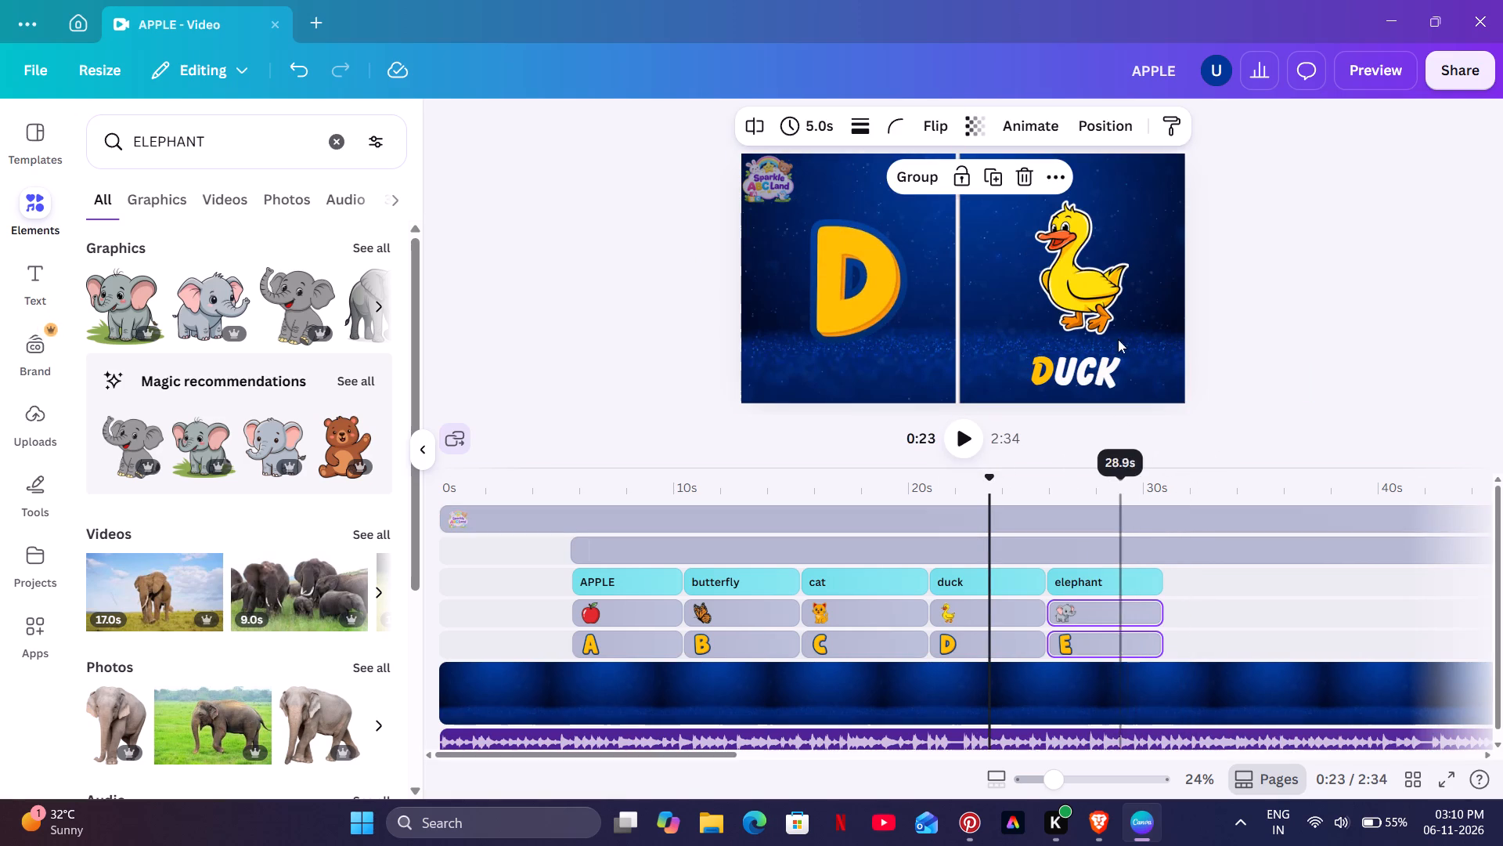
click(1122, 553)
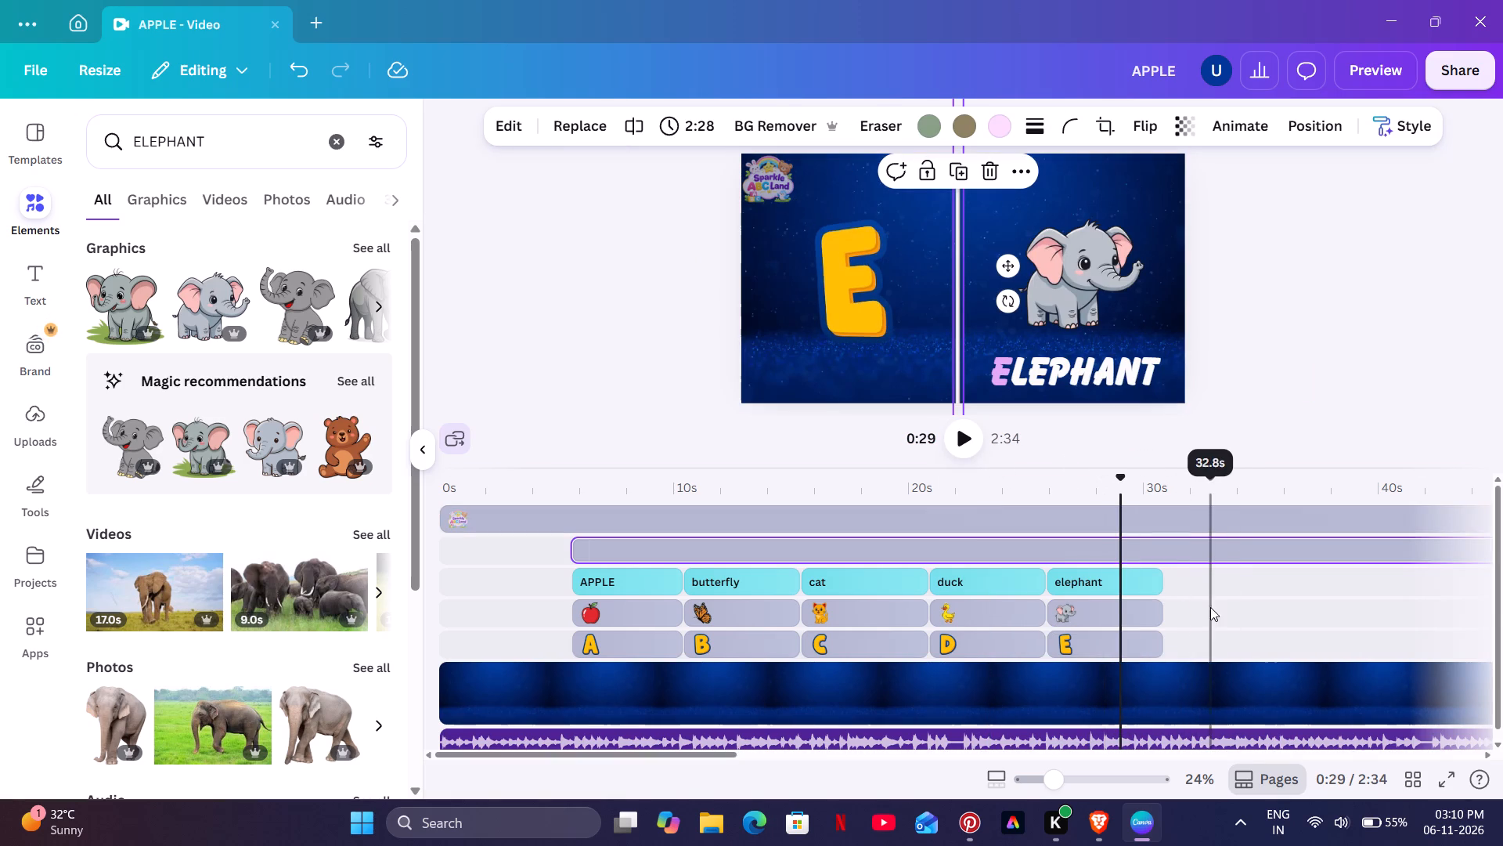
drag(1203, 618, 1129, 653)
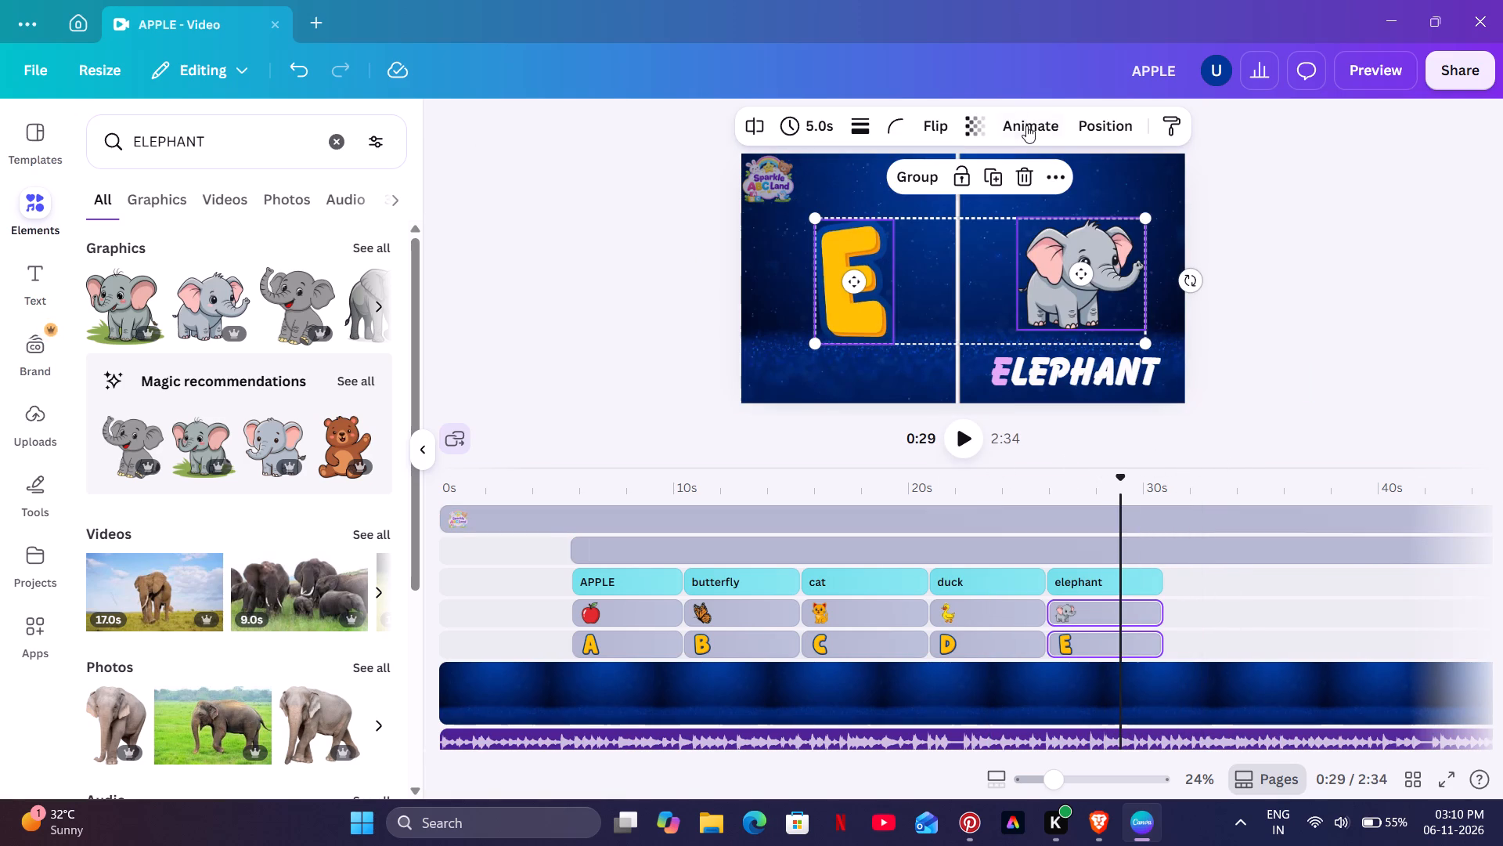
click(1028, 131)
scroll(323, 403, down, 5)
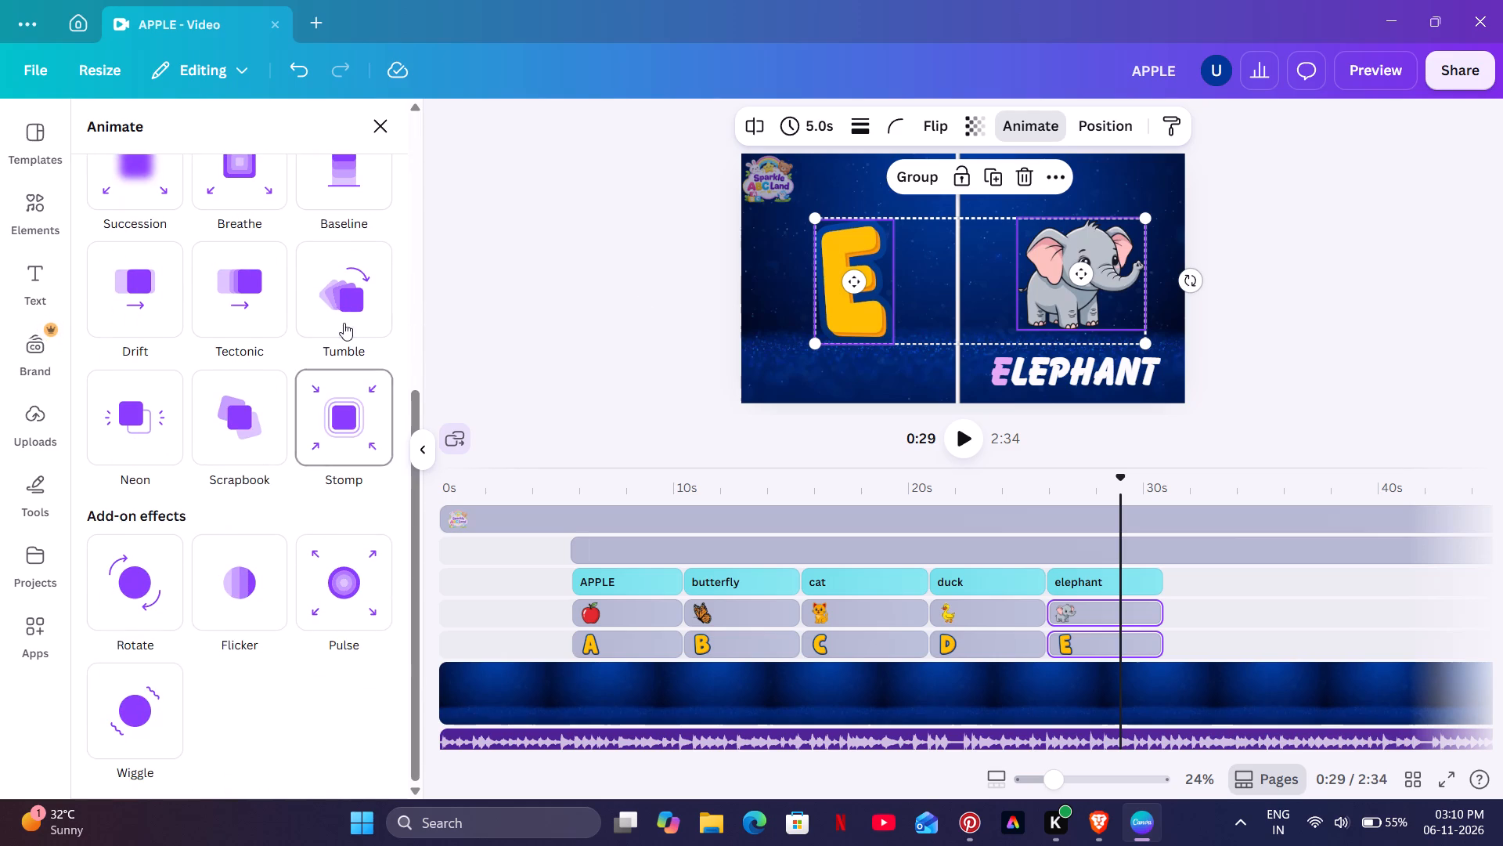
click(345, 298)
scroll(345, 298, down, 6)
click(326, 555)
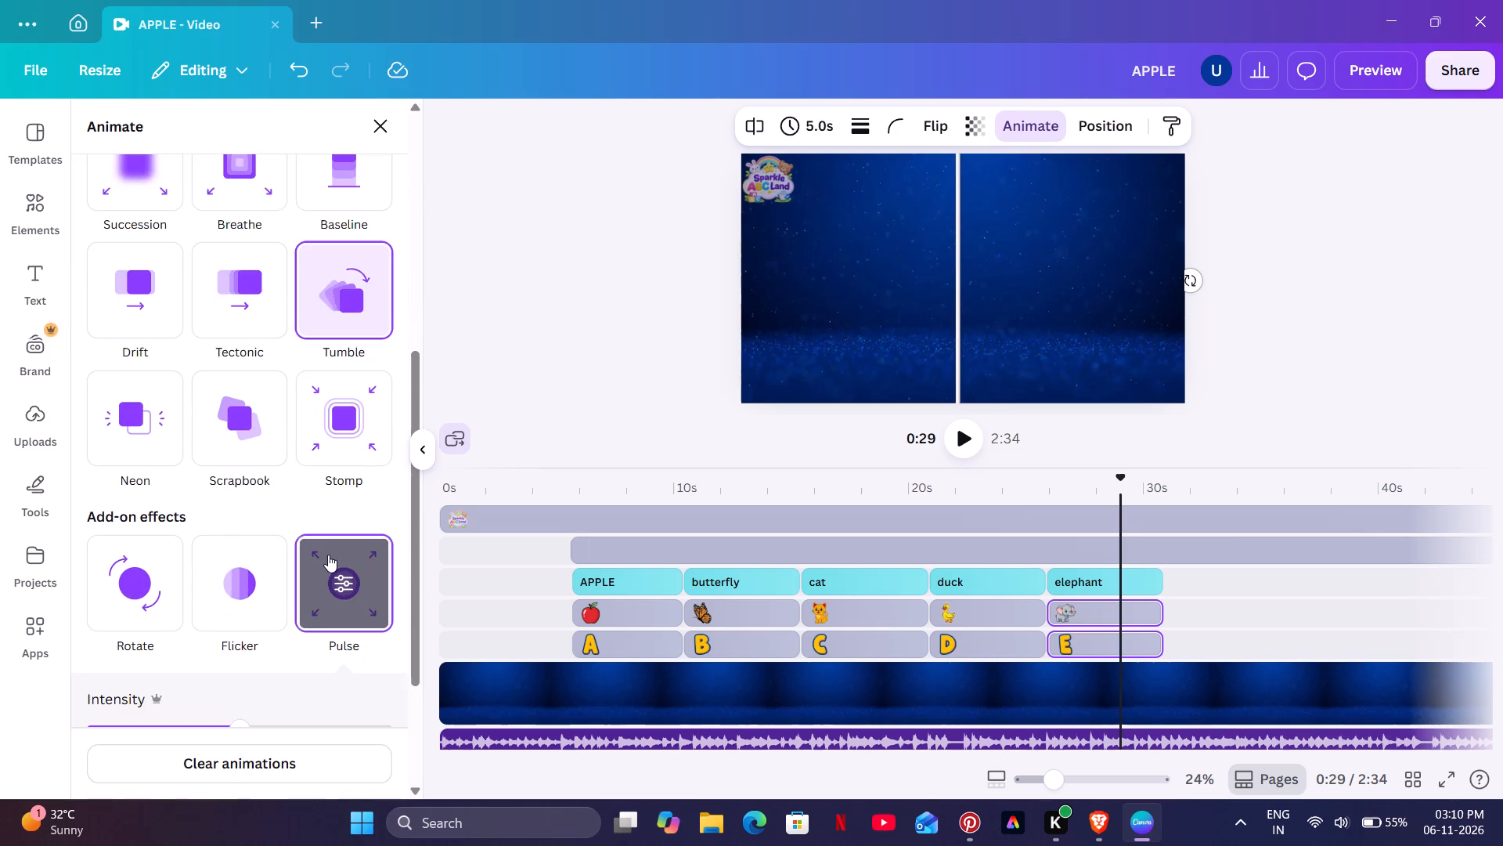
scroll(328, 555, down, 3)
drag(259, 527, 94, 565)
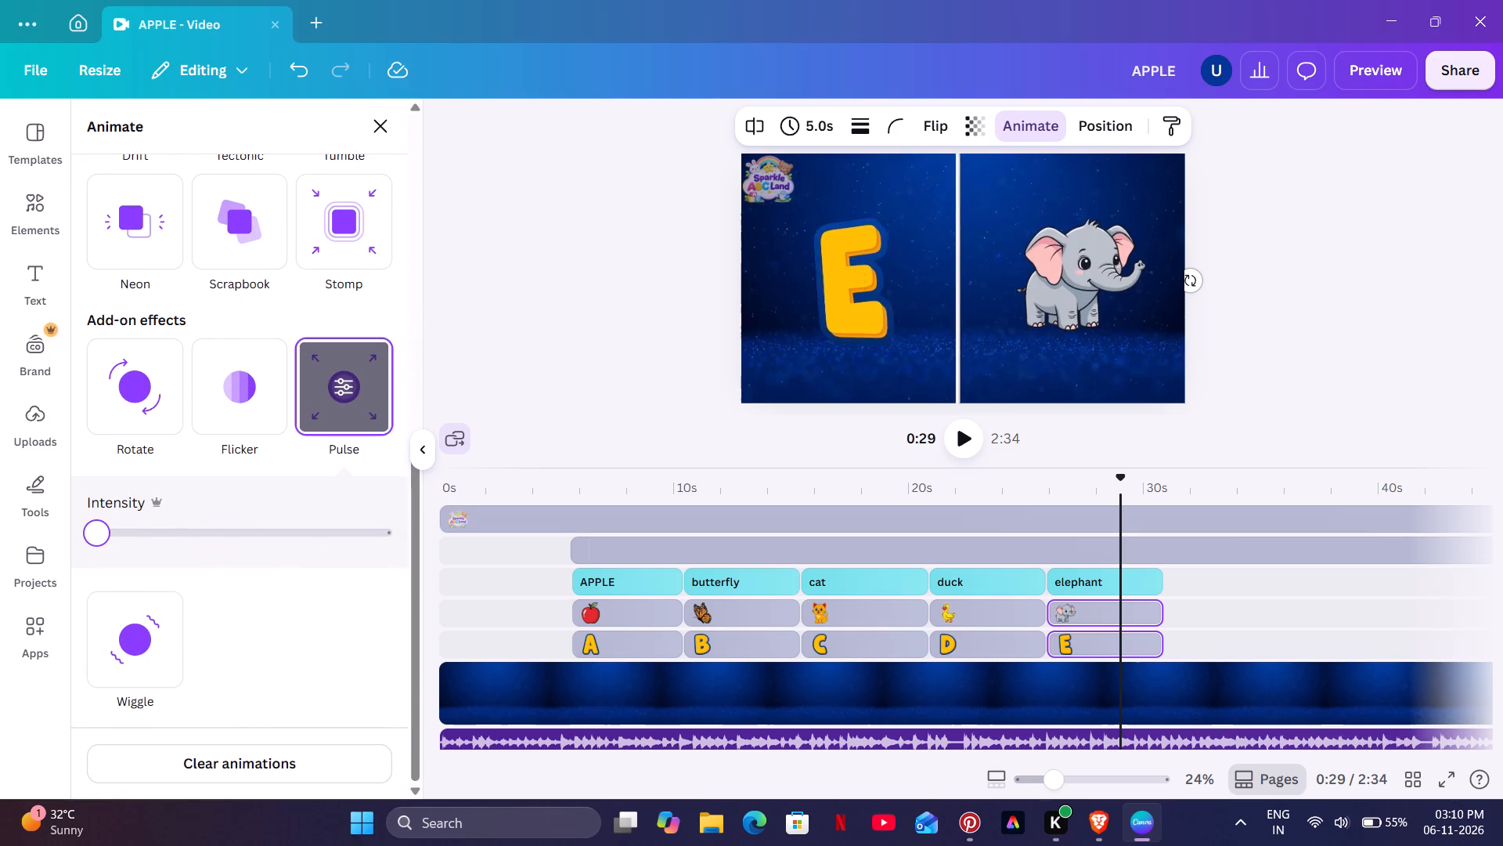
drag(94, 565, 98, 565)
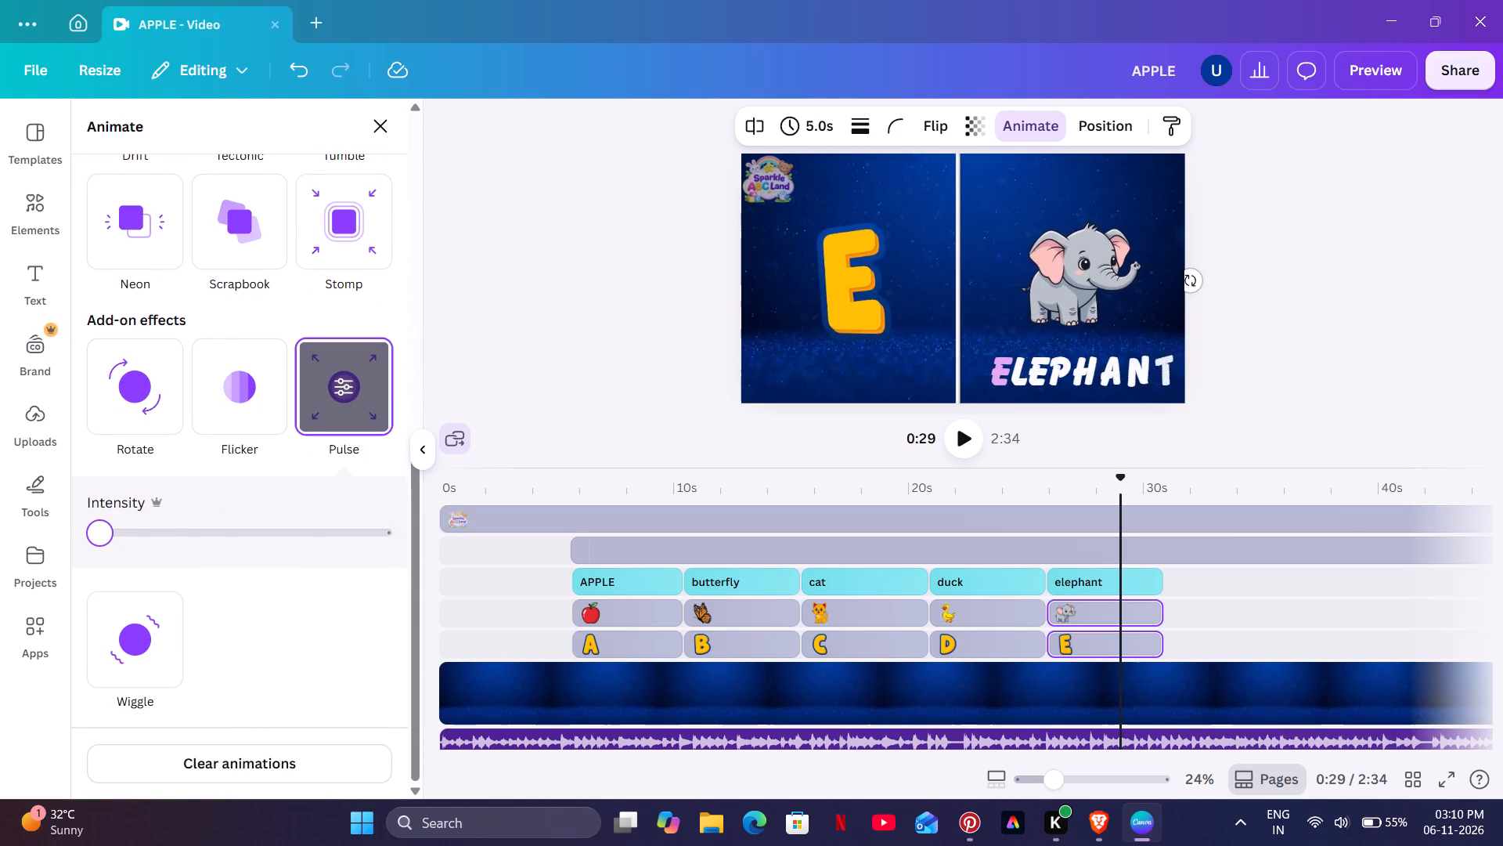
drag(98, 565, 98, 575)
click(521, 313)
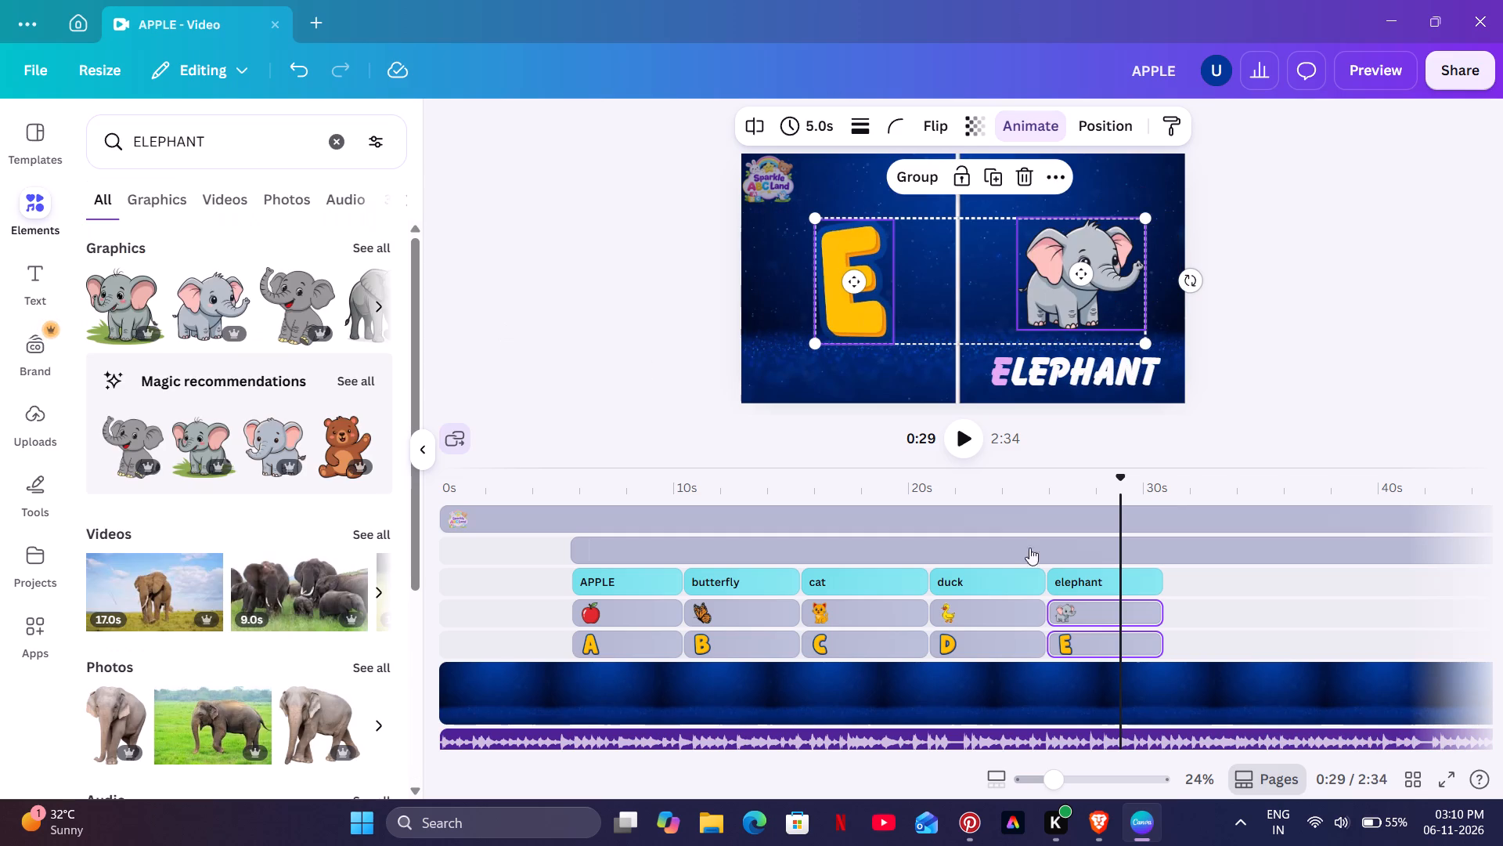
Set the direction of the elephant picture's Tumble animation to leftward.
click(1274, 598)
click(1150, 613)
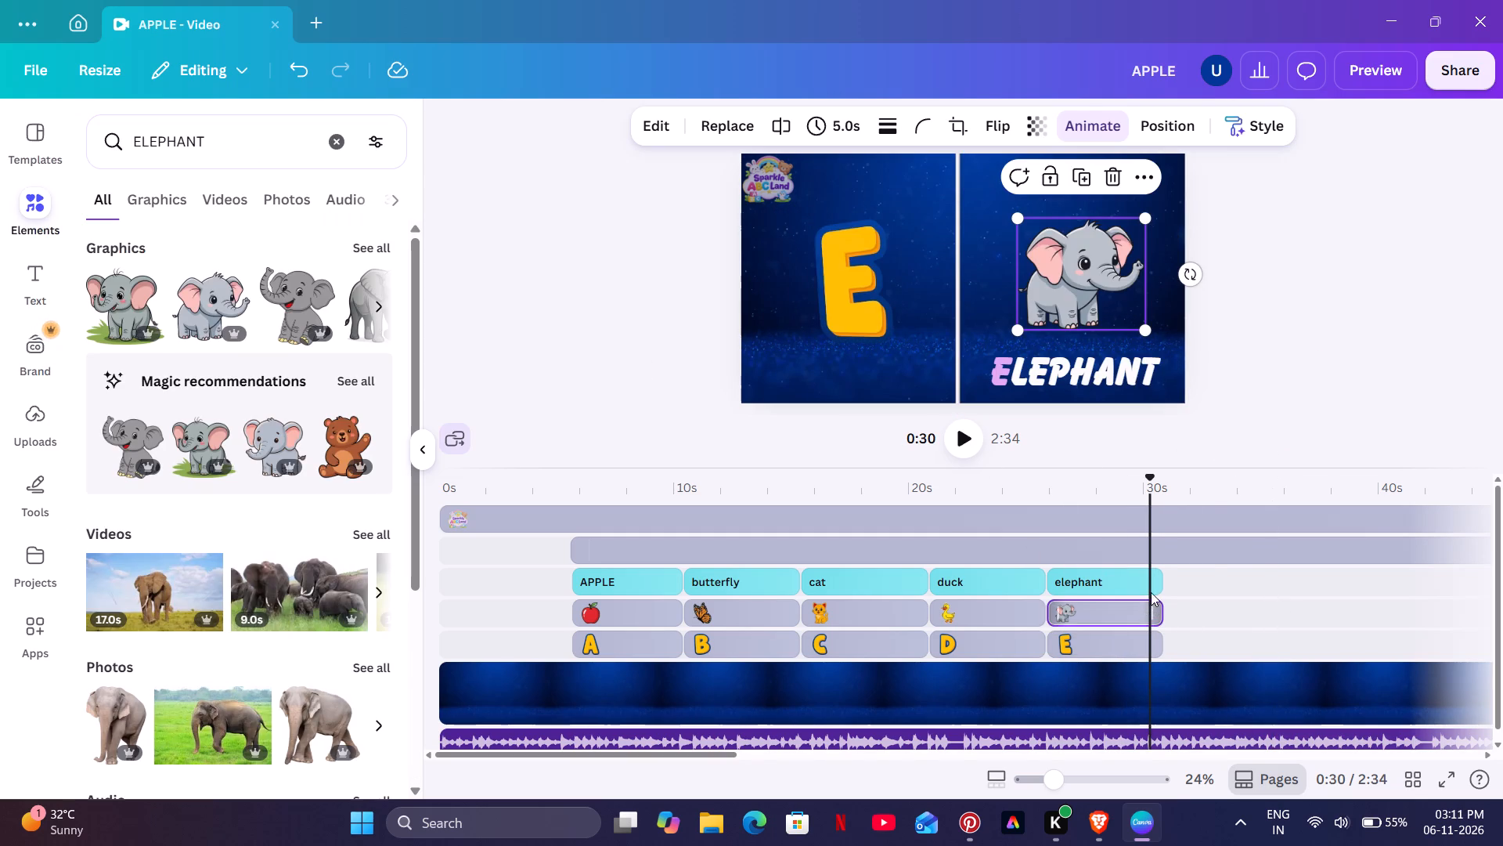
click(1098, 125)
scroll(254, 304, down, 4)
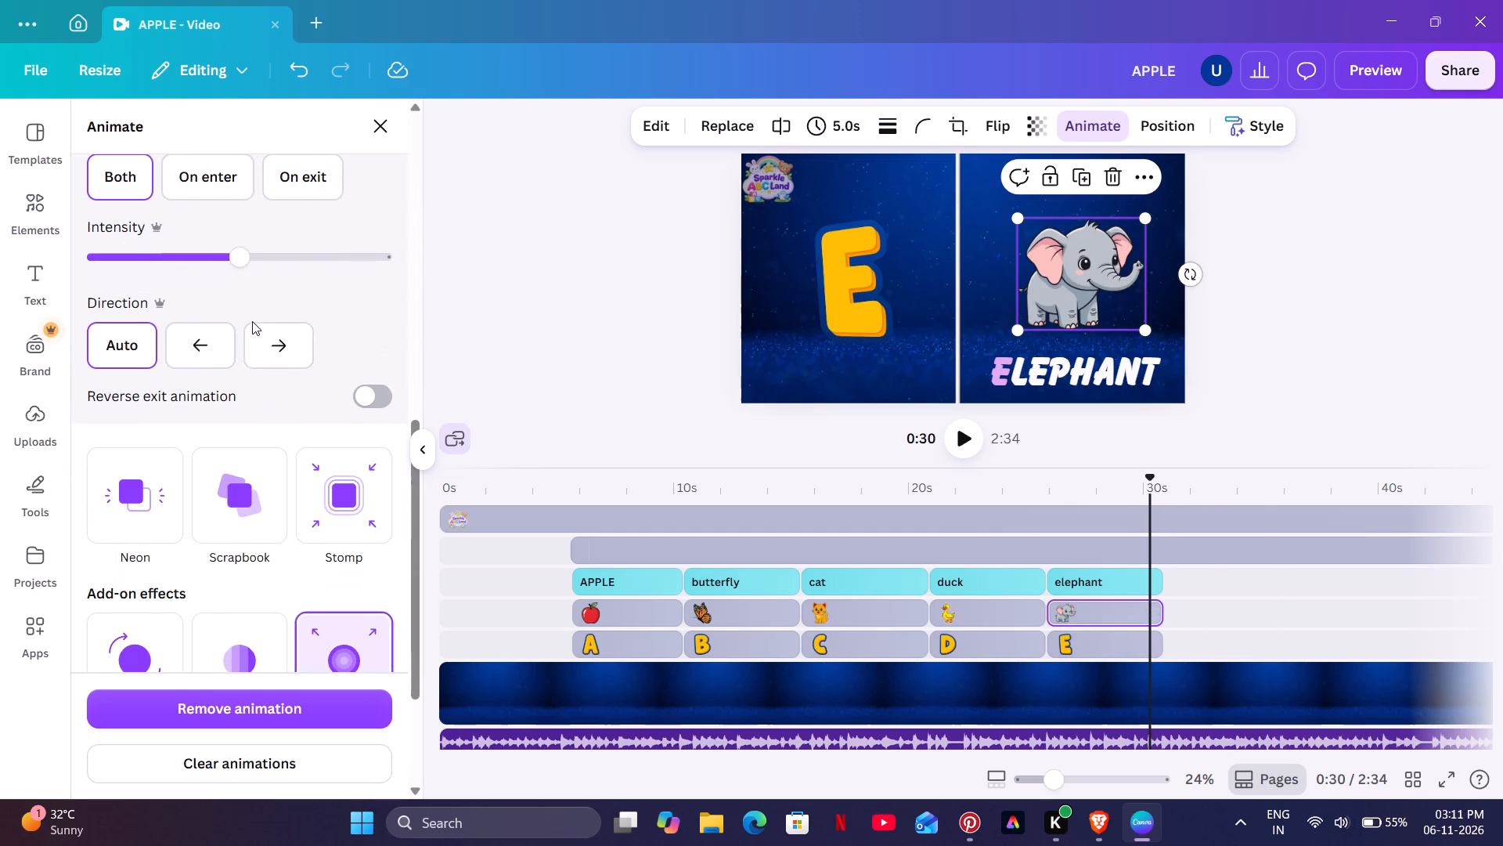
click(214, 362)
click(568, 215)
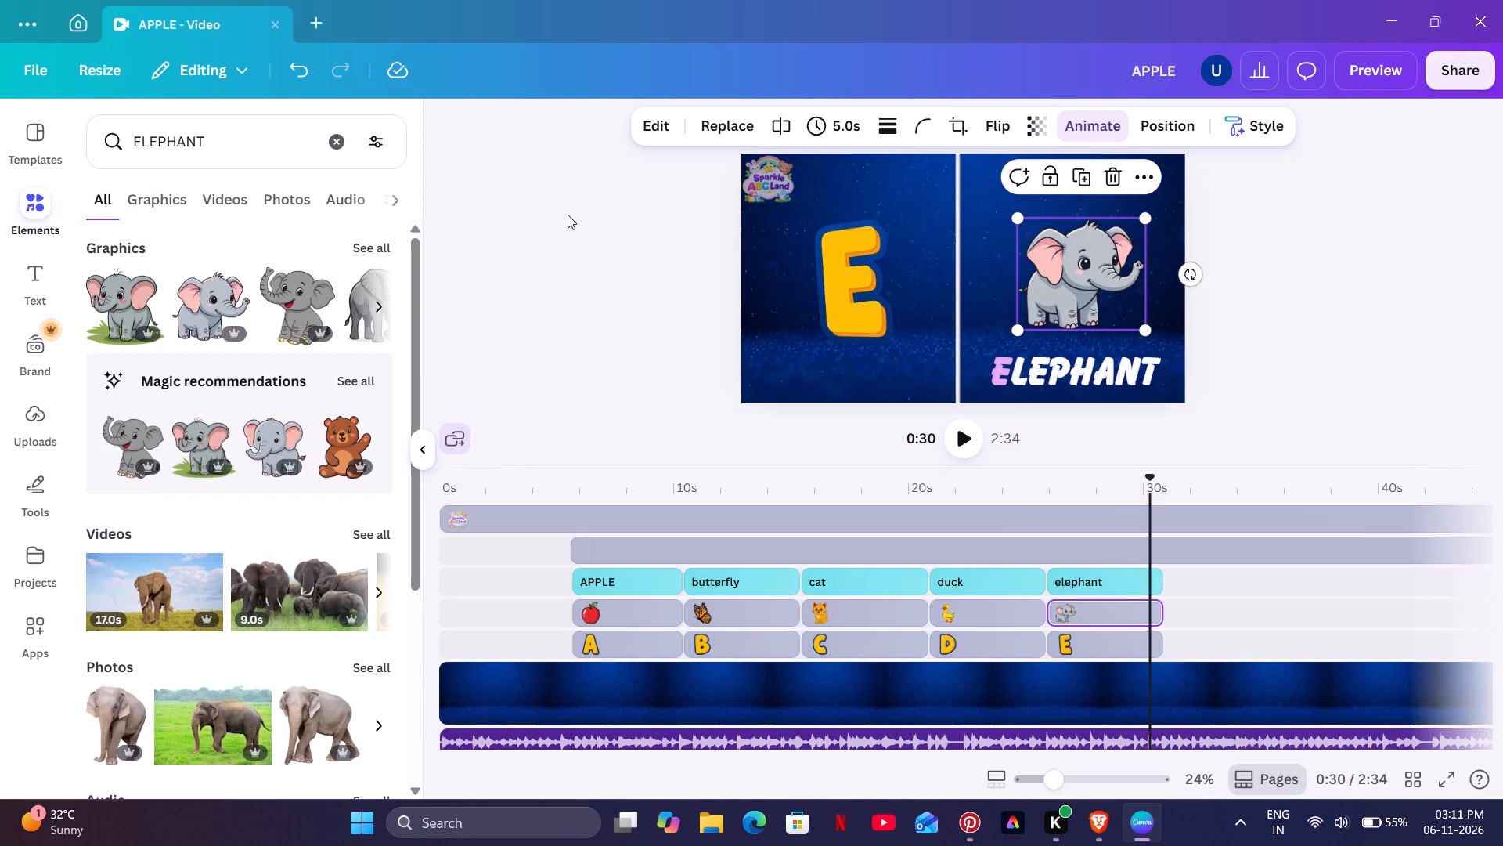
click(571, 231)
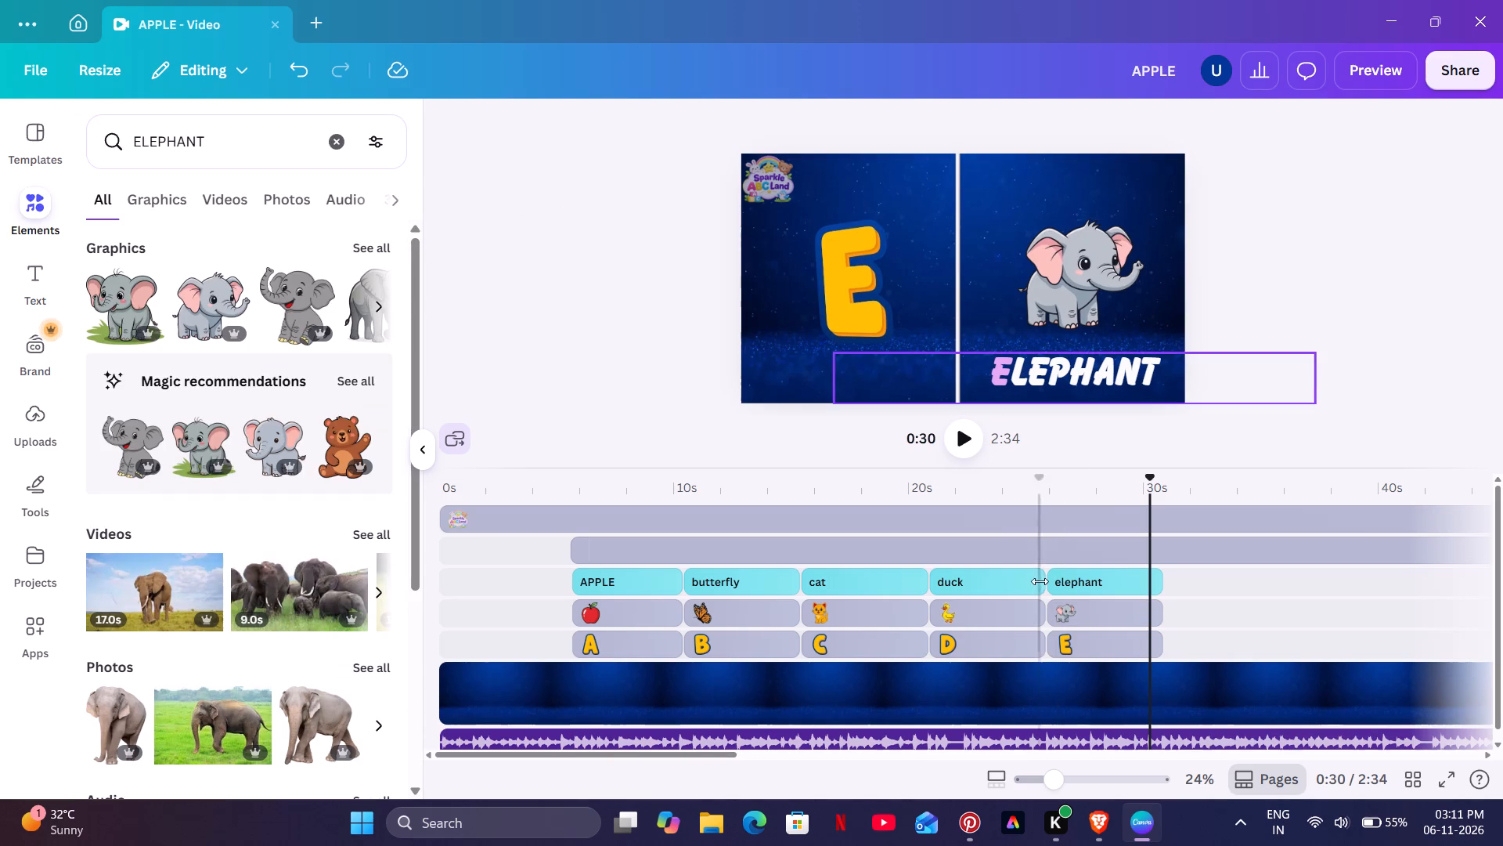
Play the change from duck to elephant, and shift the ELEPHANT caption and the elephant picture slightly up.
click(1011, 573)
click(961, 415)
click(961, 428)
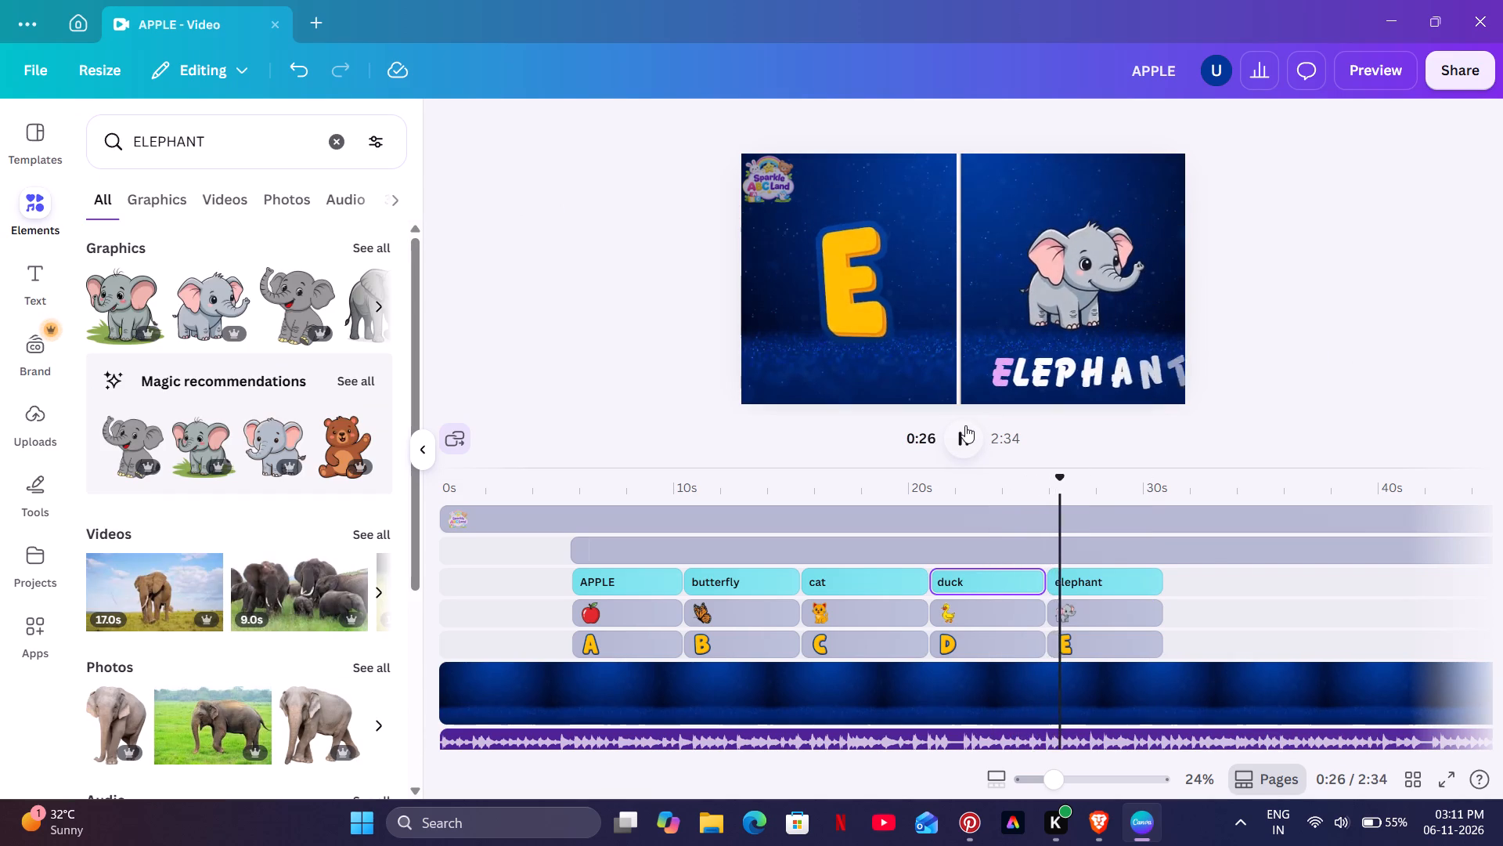
click(1069, 370)
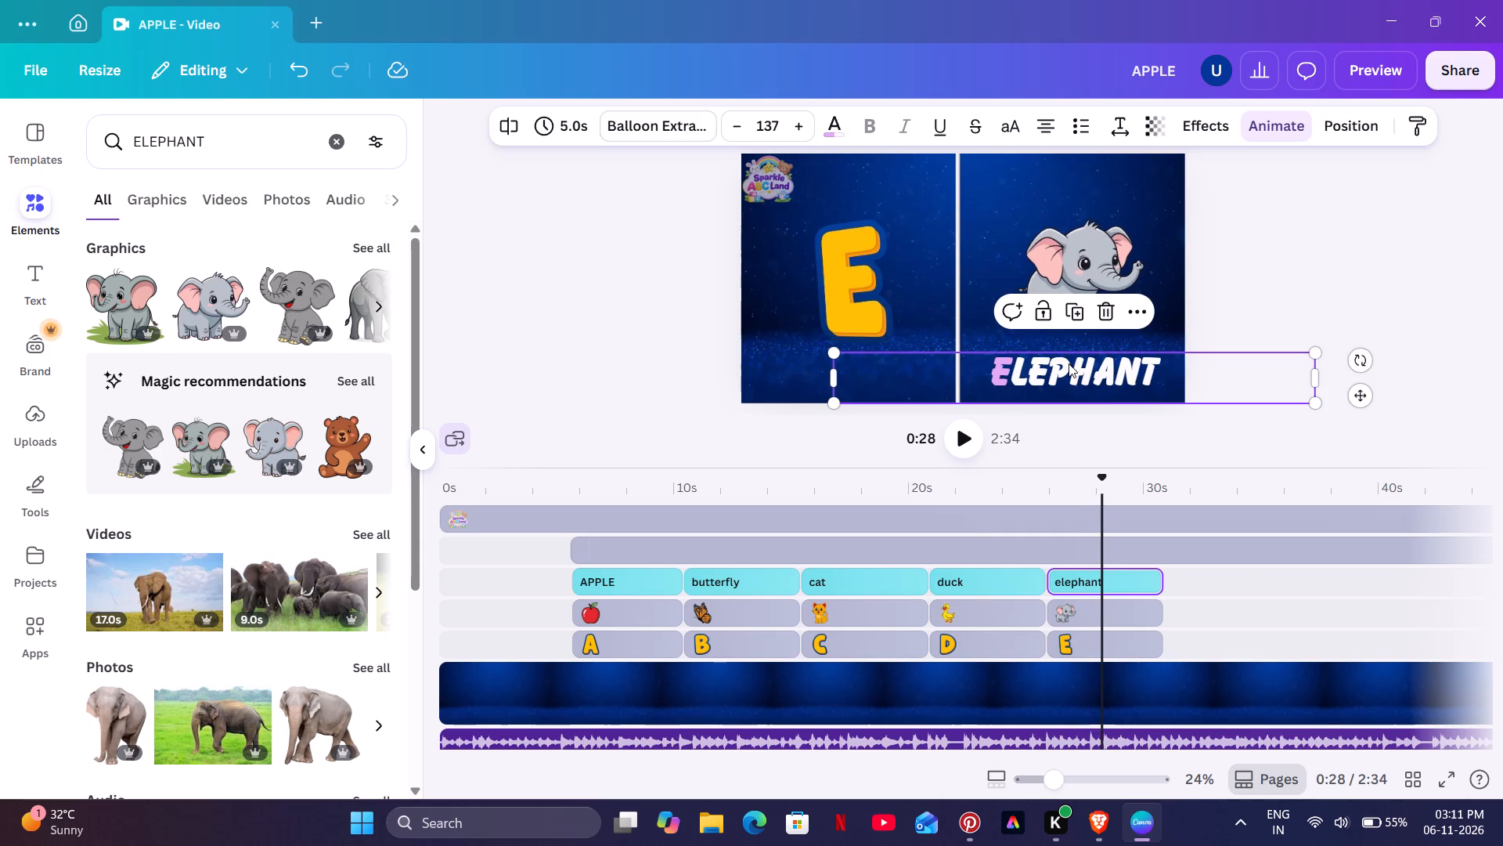
click(1069, 360)
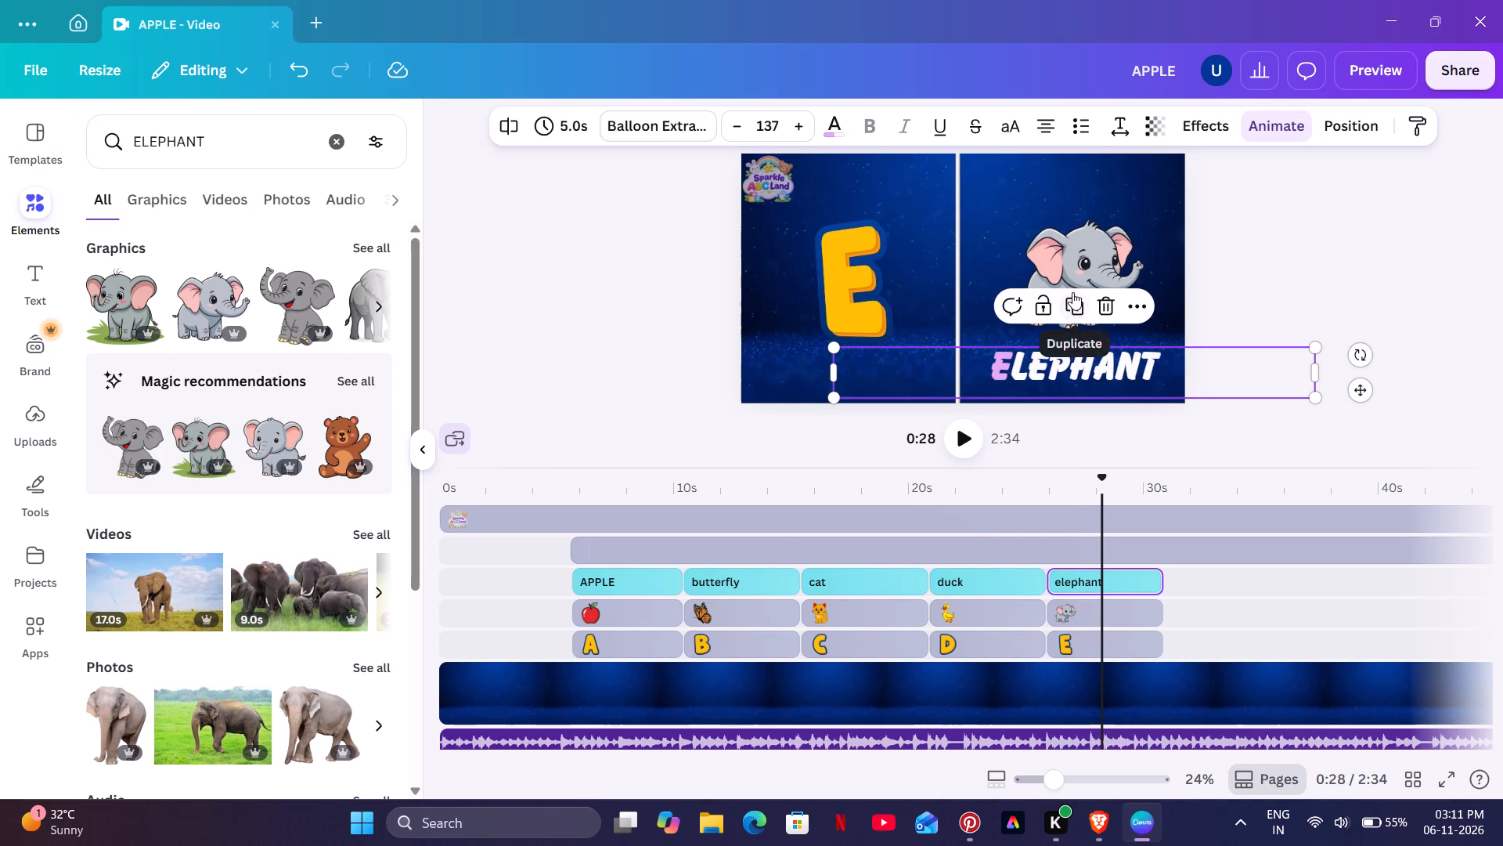
click(1081, 259)
click(1079, 280)
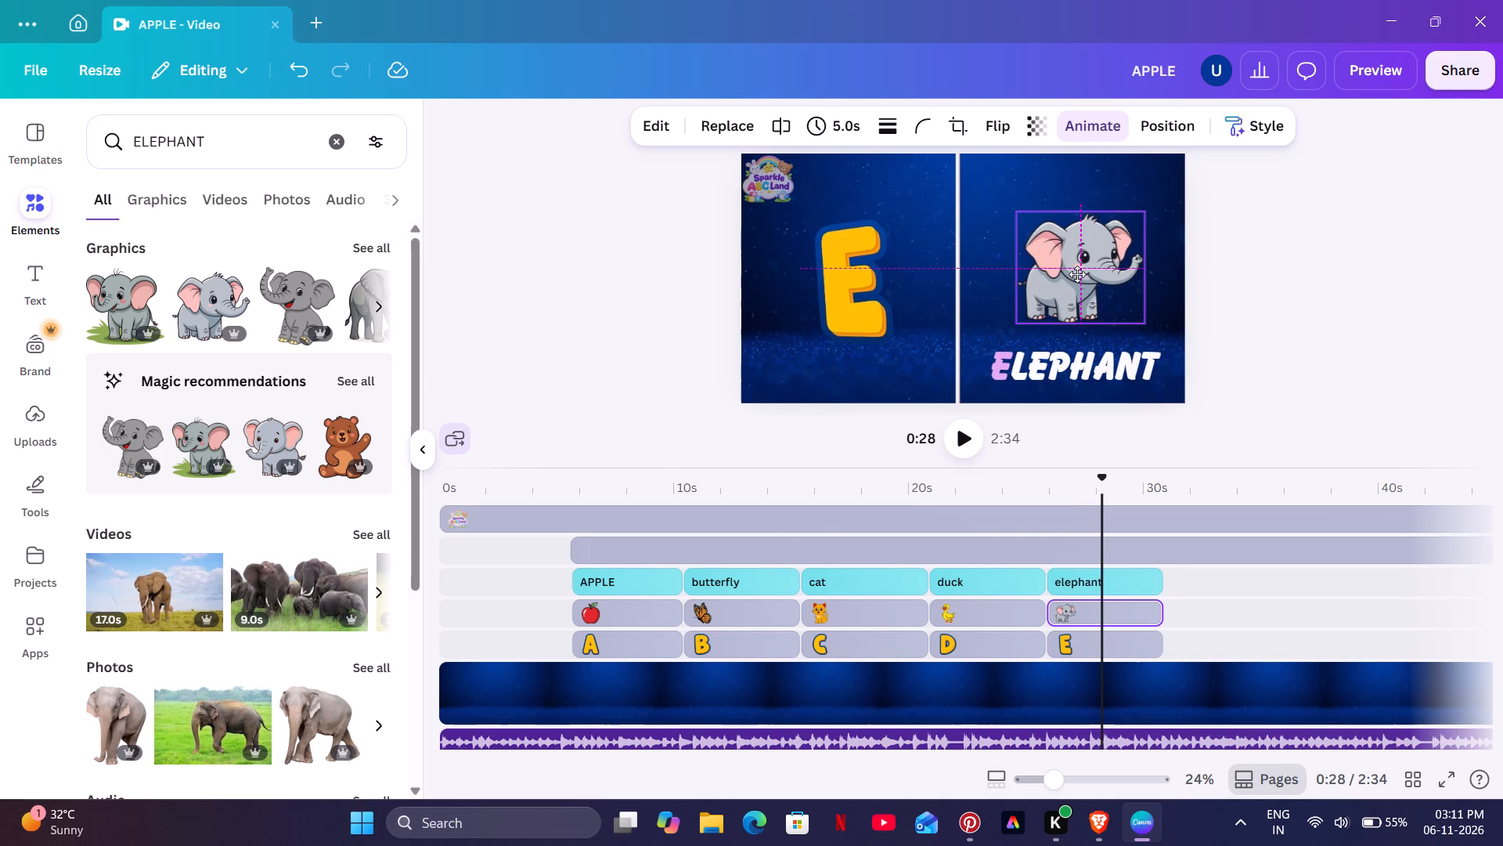
click(1362, 258)
Play the video onward from the elephant section to check it against the song, and return the playhead to the end of the duck section.
click(968, 434)
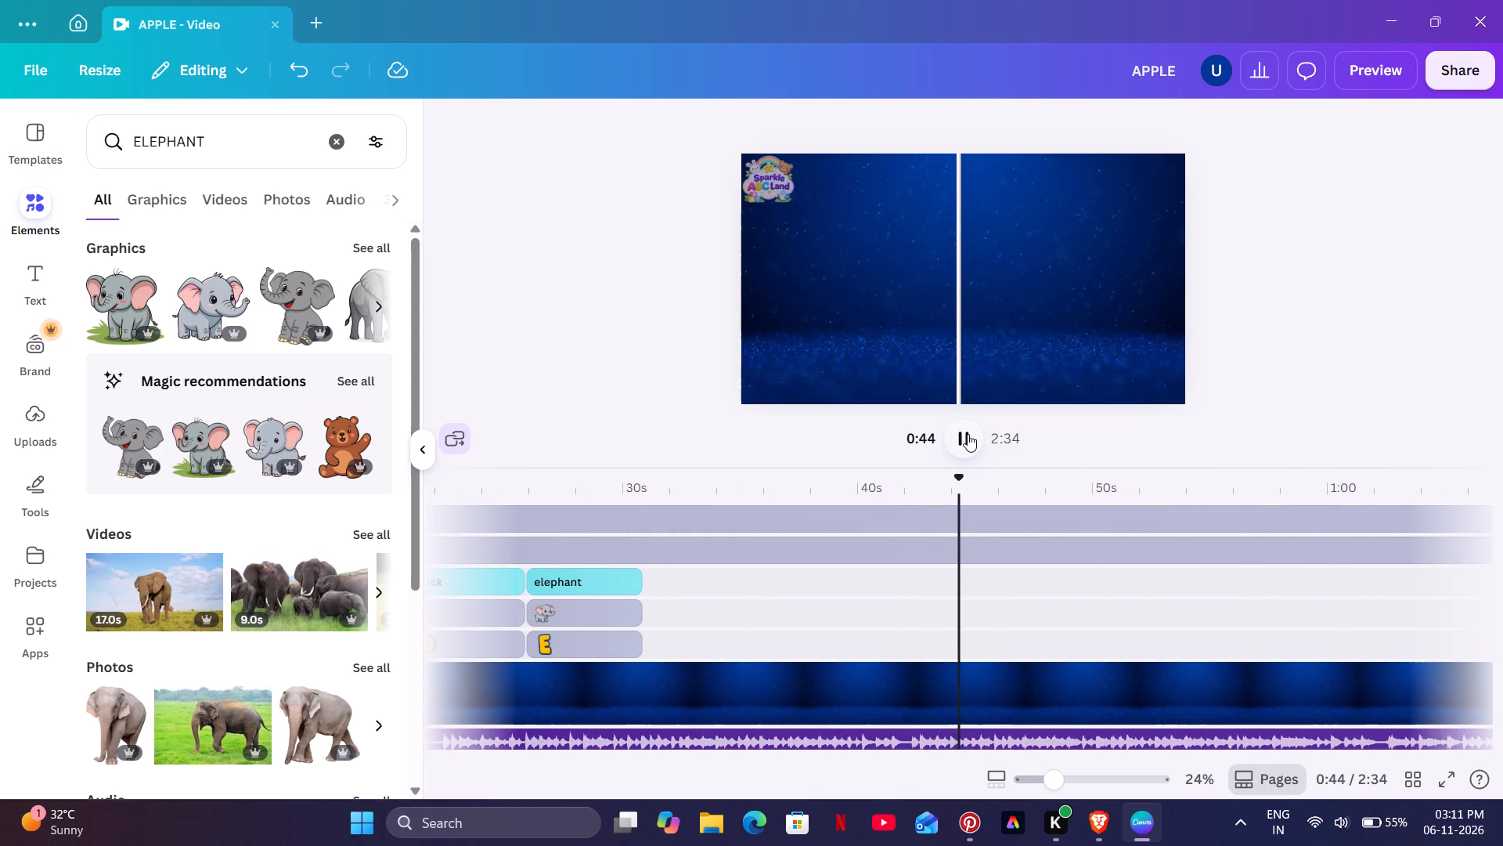
click(968, 434)
scroll(968, 455, down, 2)
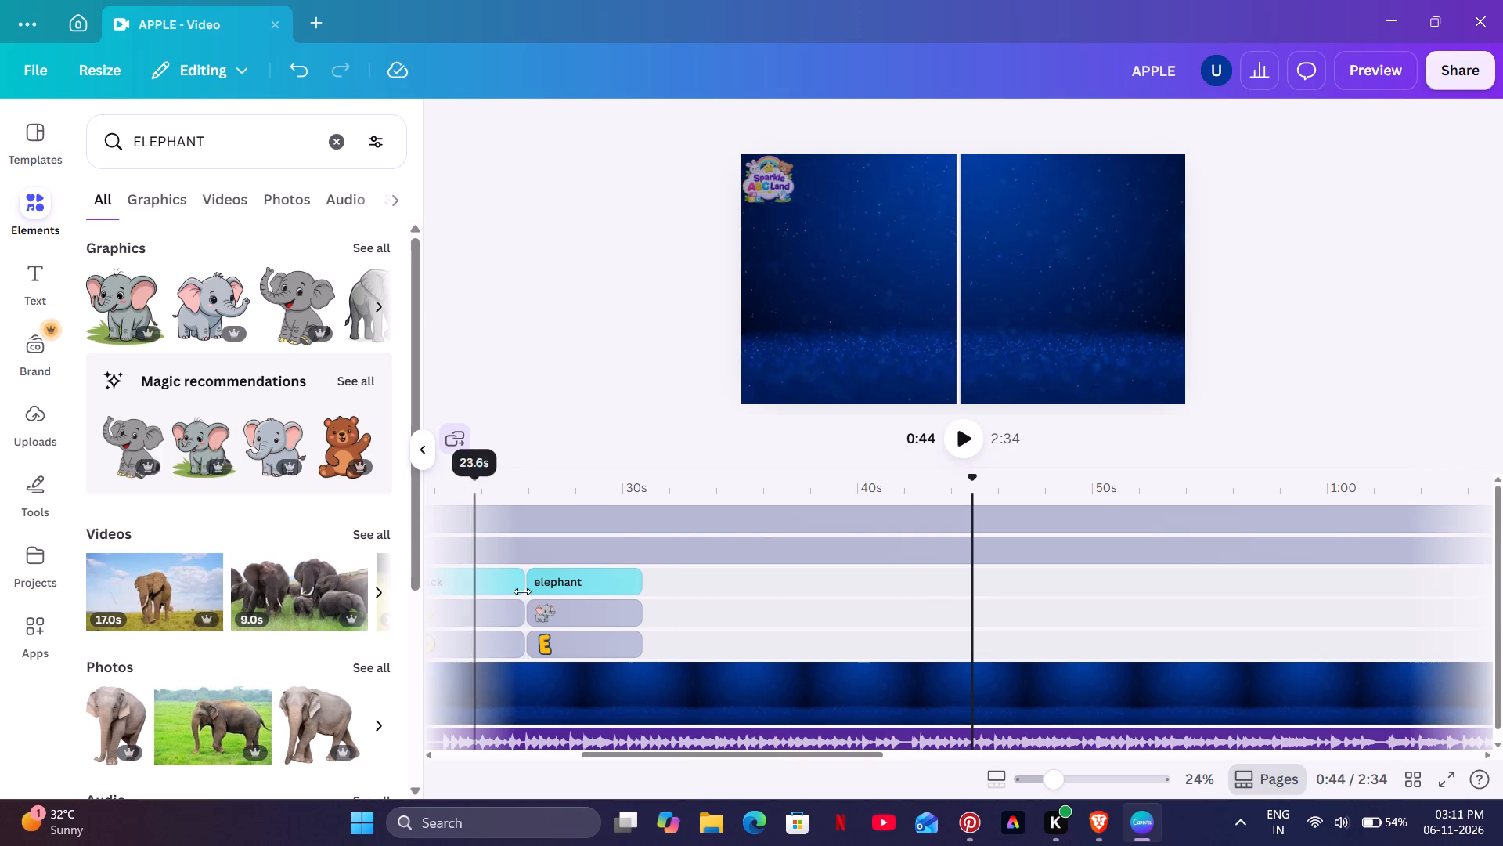
click(522, 591)
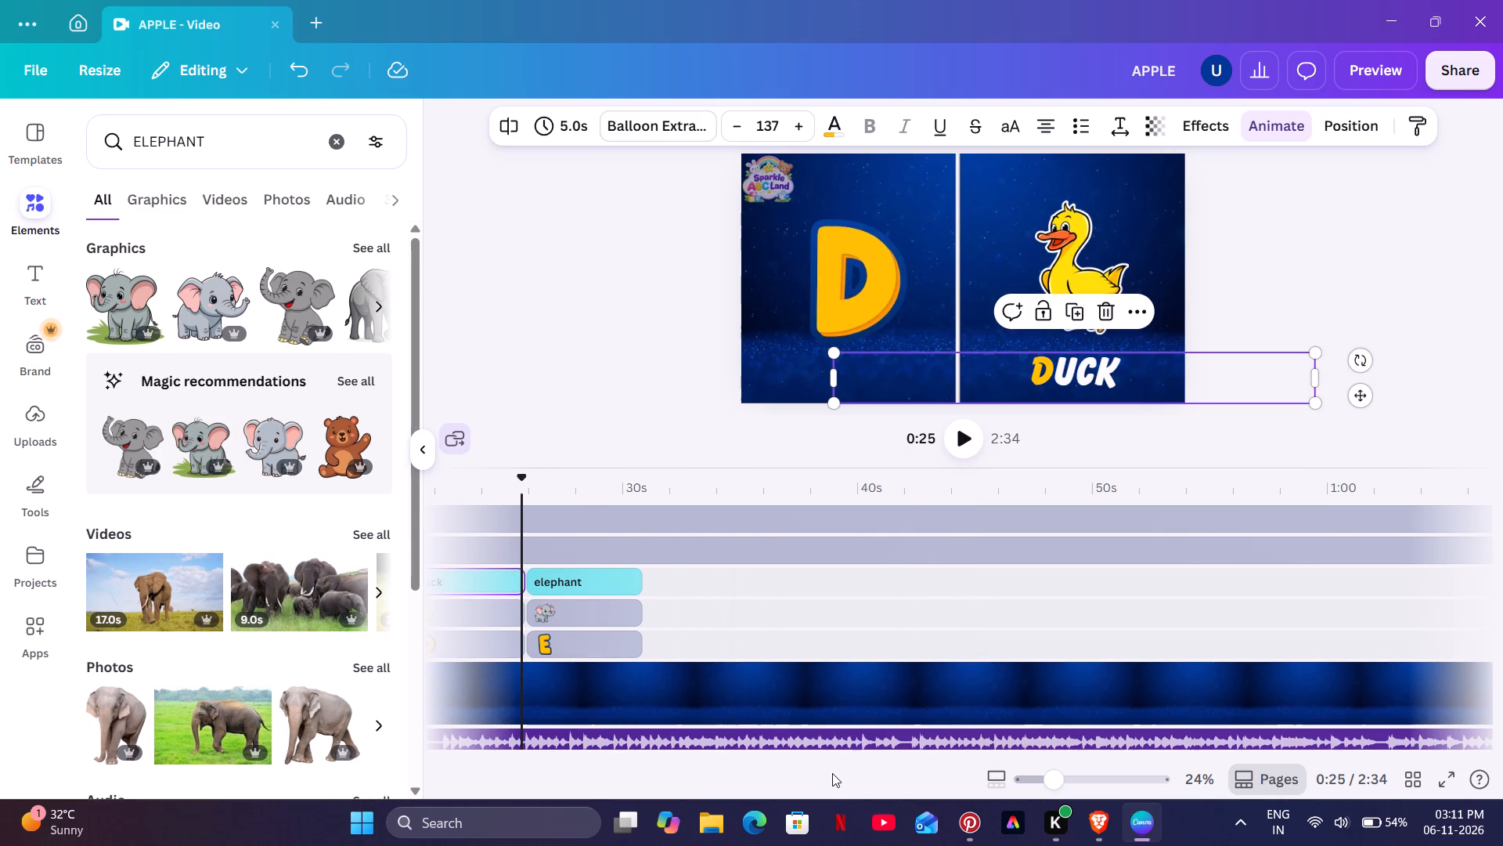
drag(838, 754, 628, 757)
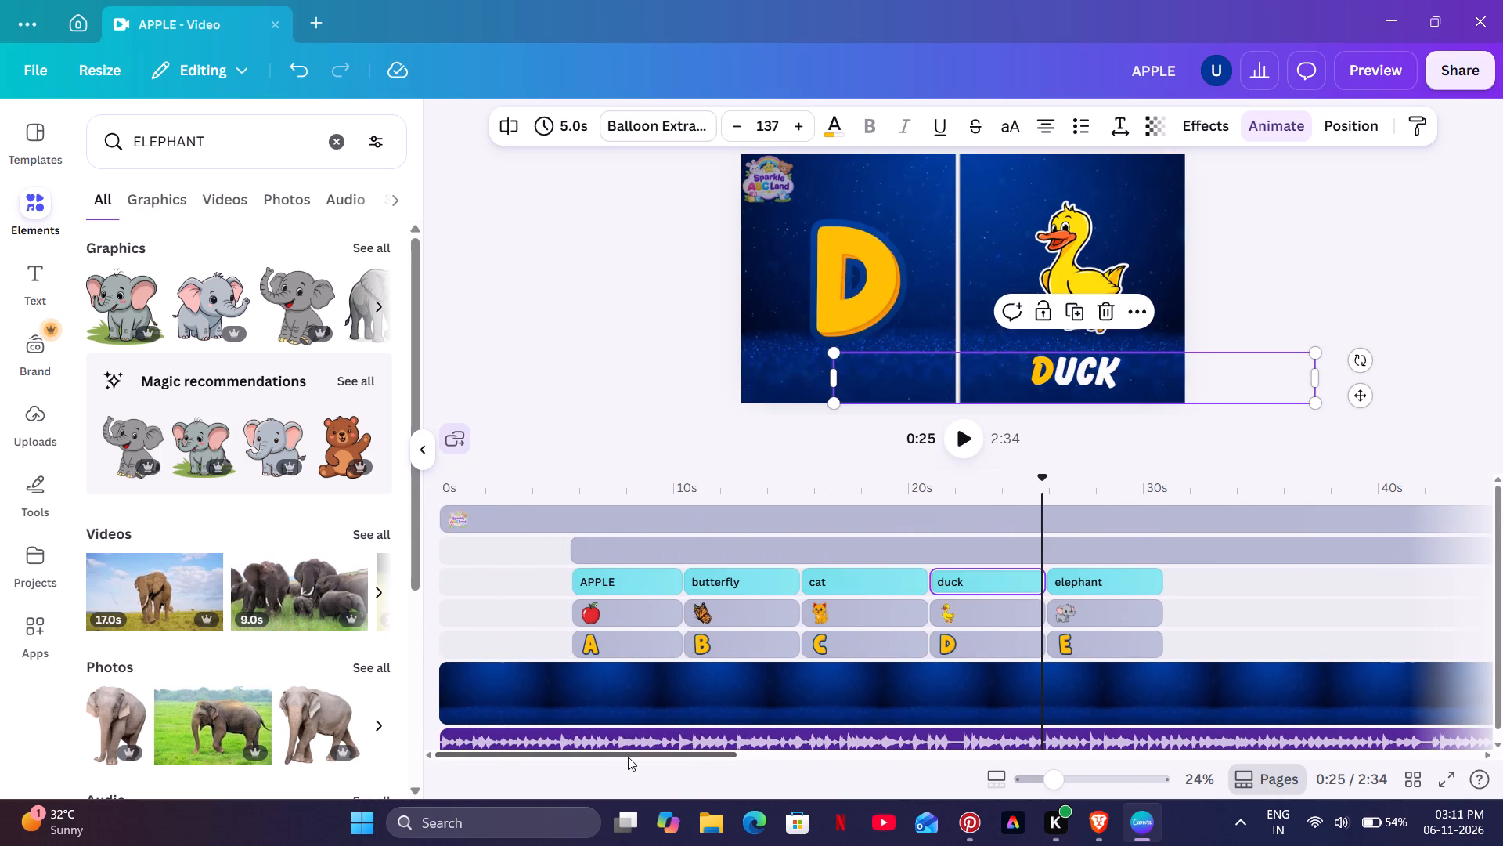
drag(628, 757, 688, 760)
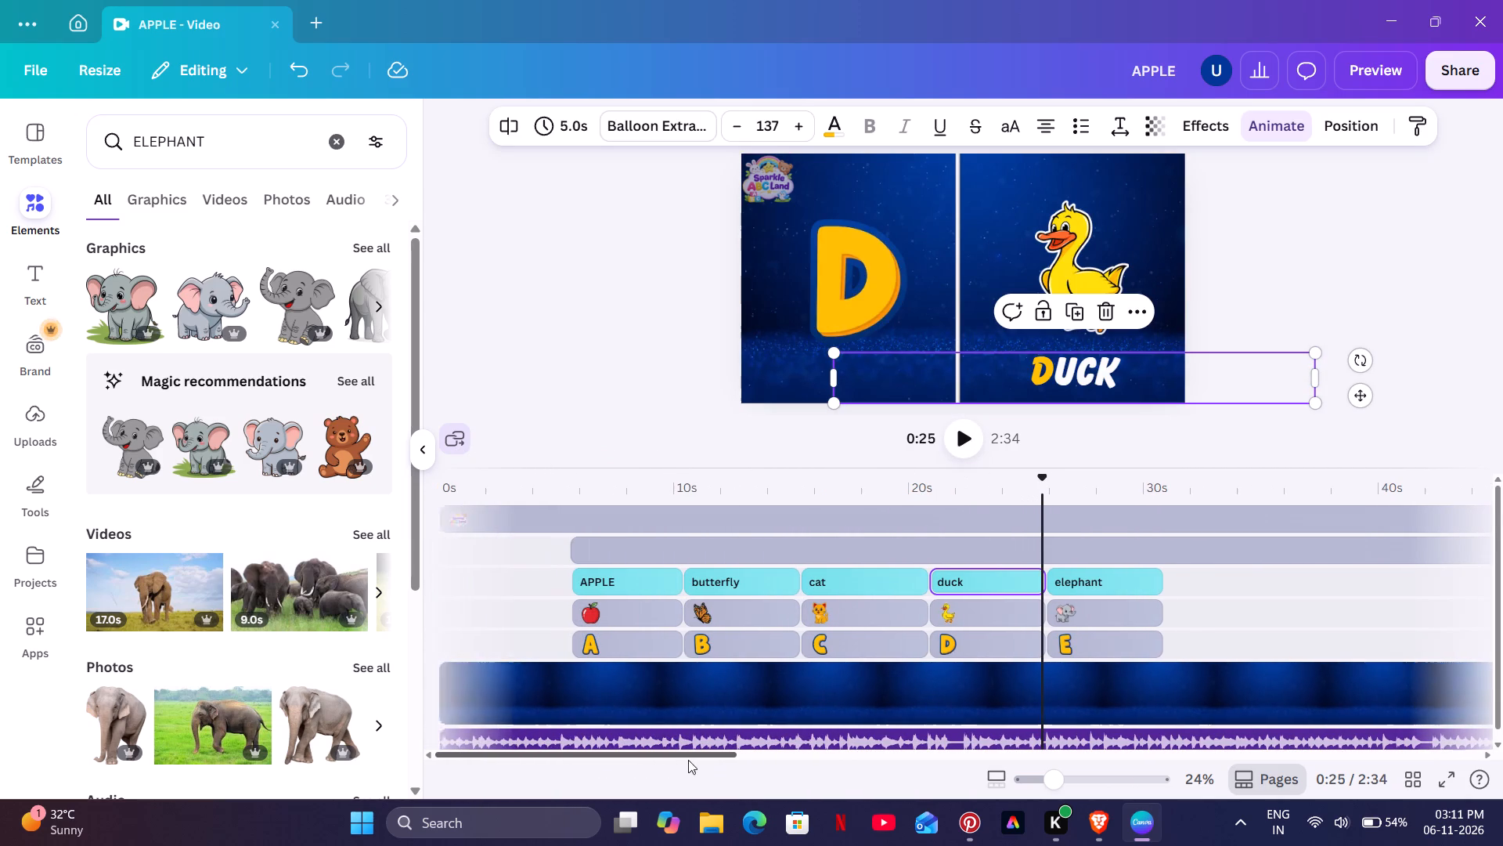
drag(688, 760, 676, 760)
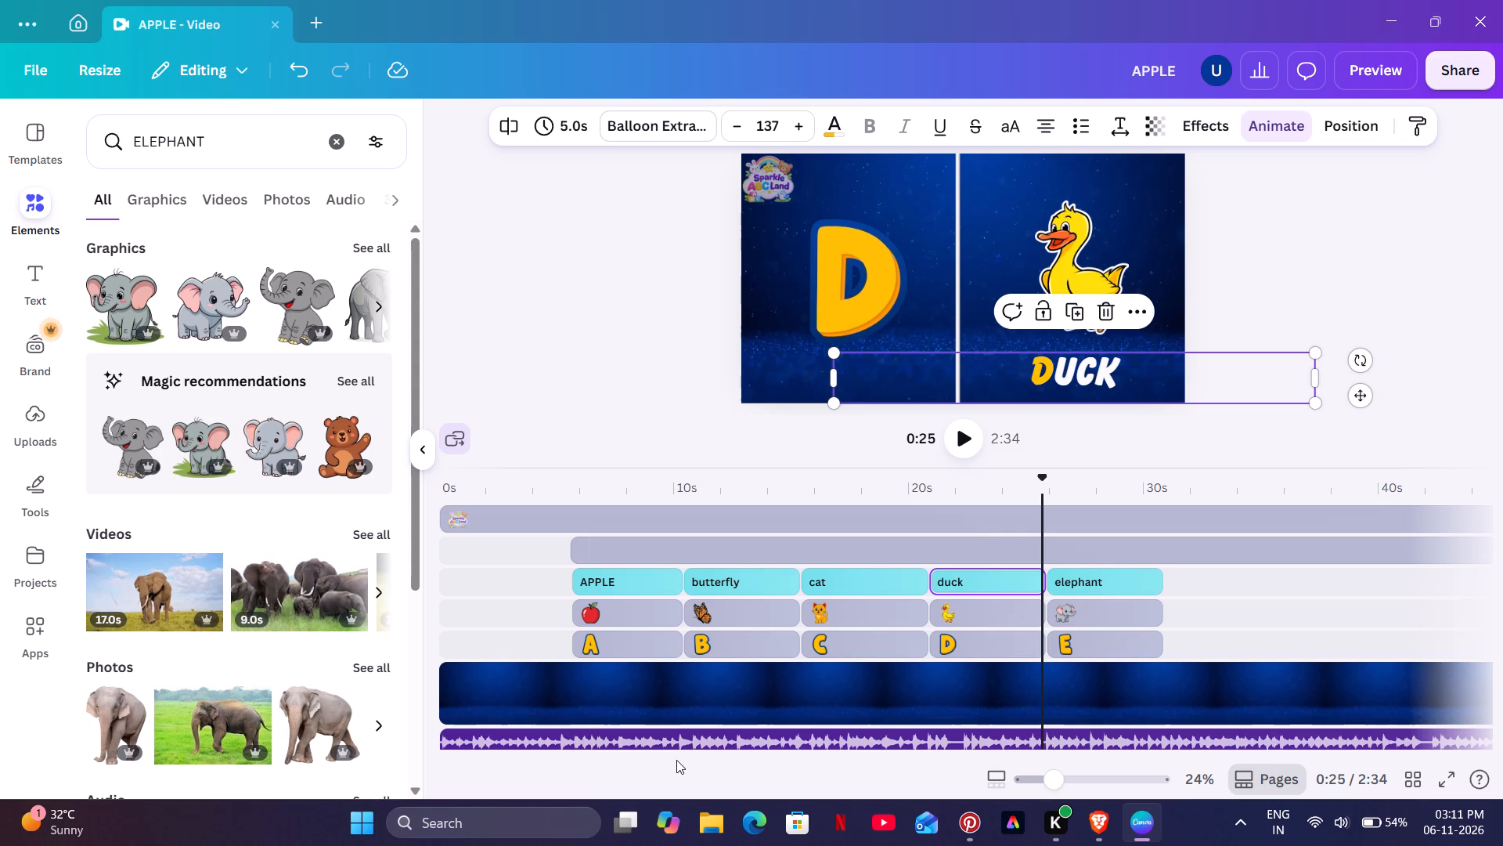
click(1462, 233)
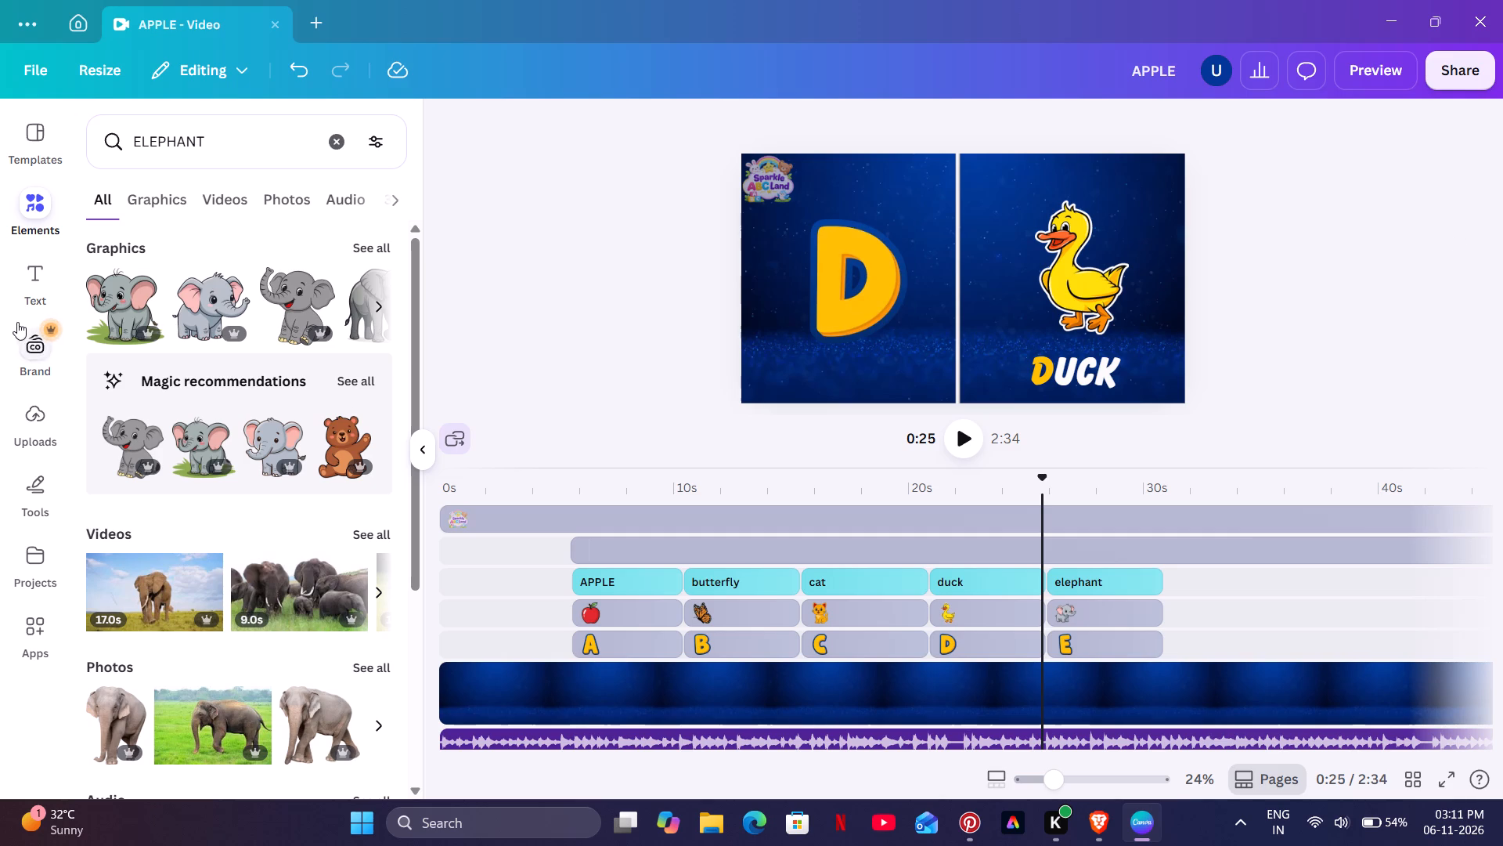
Add the uploaded Sparkle ABC Land wordmark as an overlay clip, and start both it and the corner logo at 0 s.
click(27, 434)
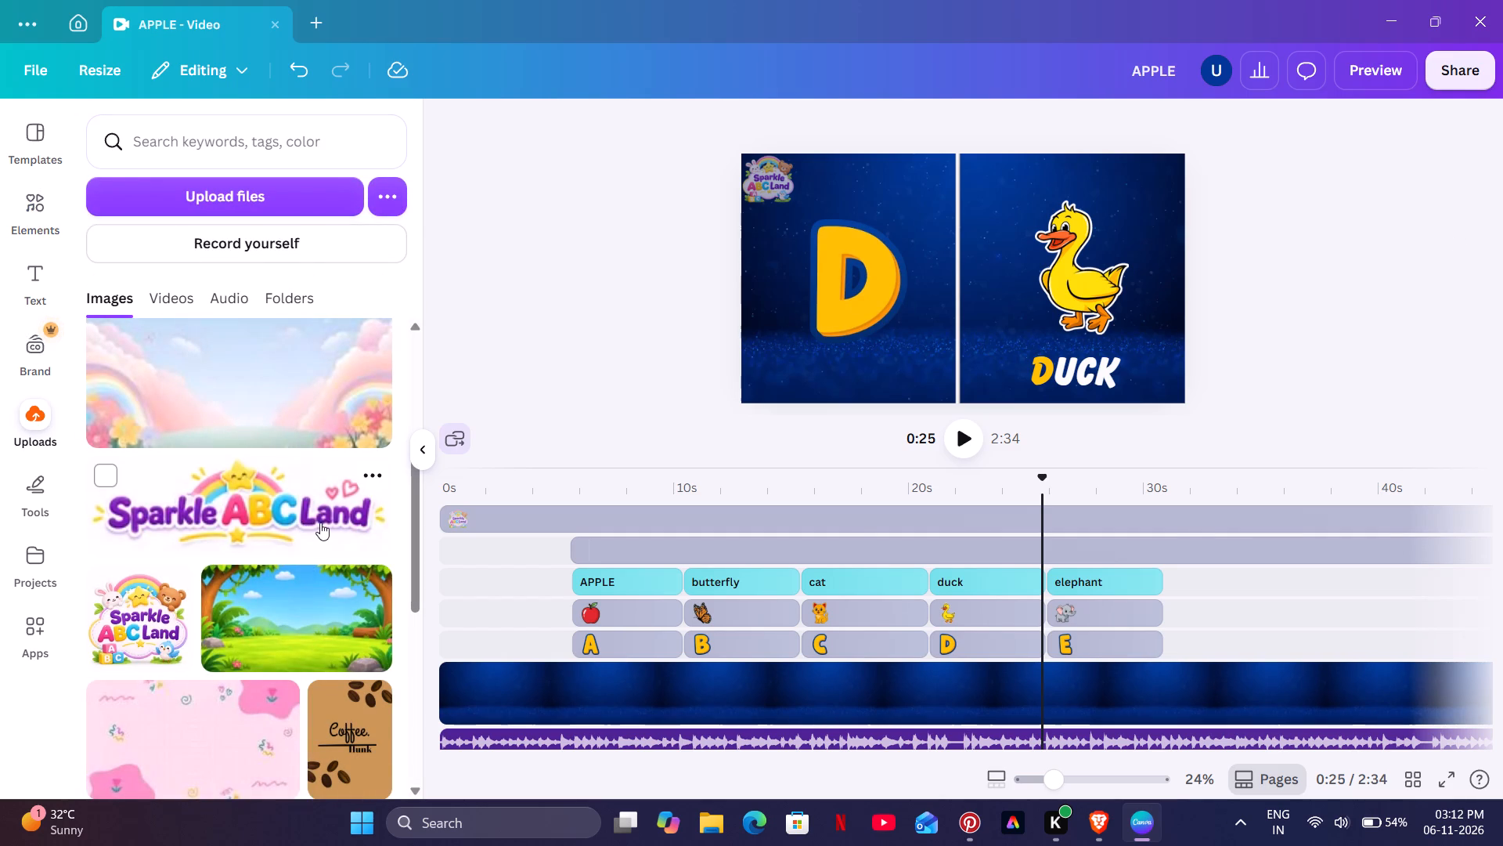
click(228, 490)
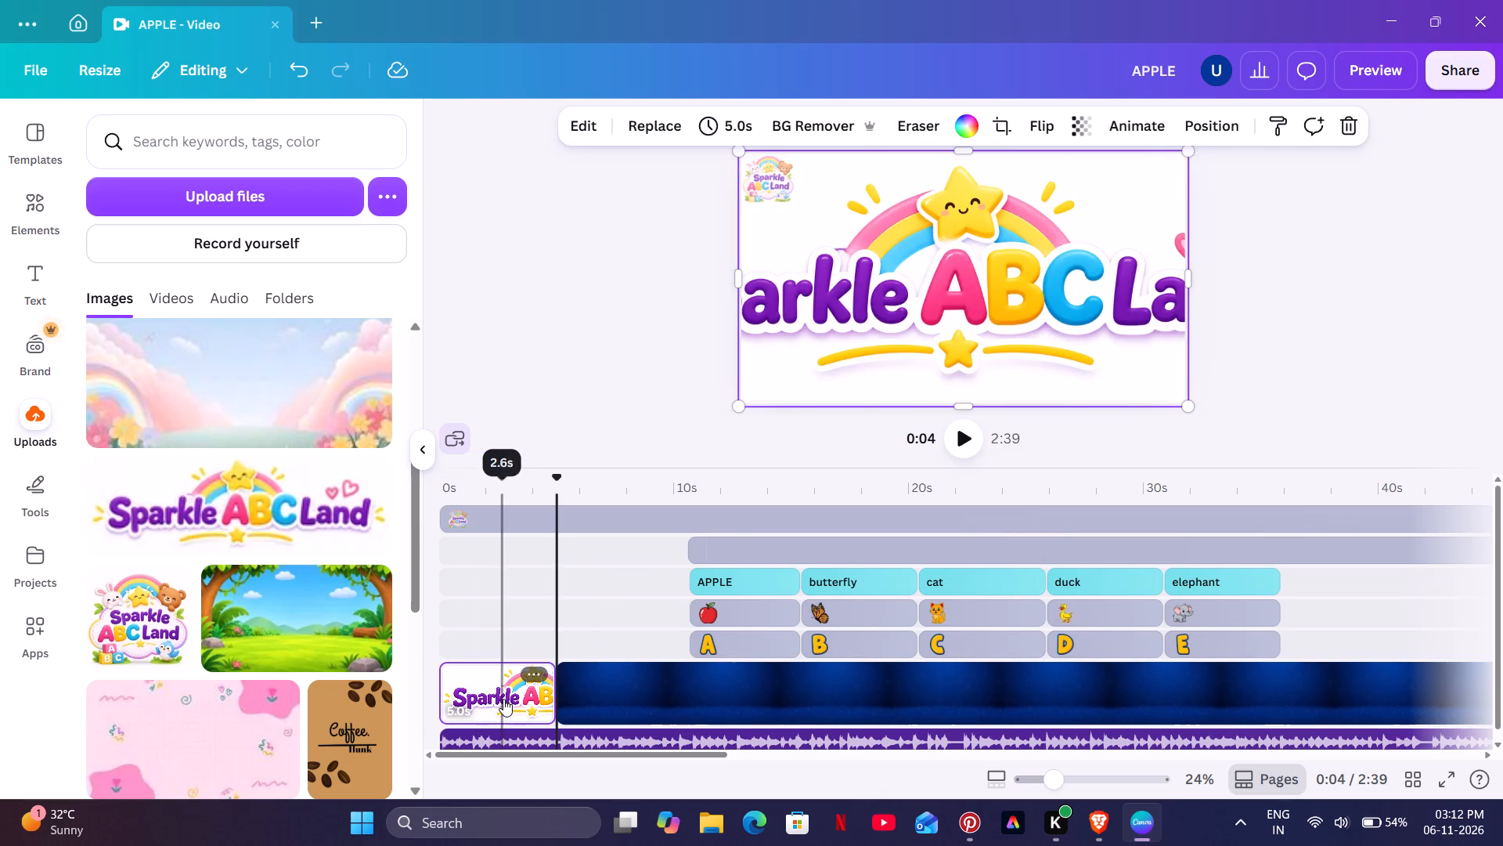
drag(503, 700, 540, 510)
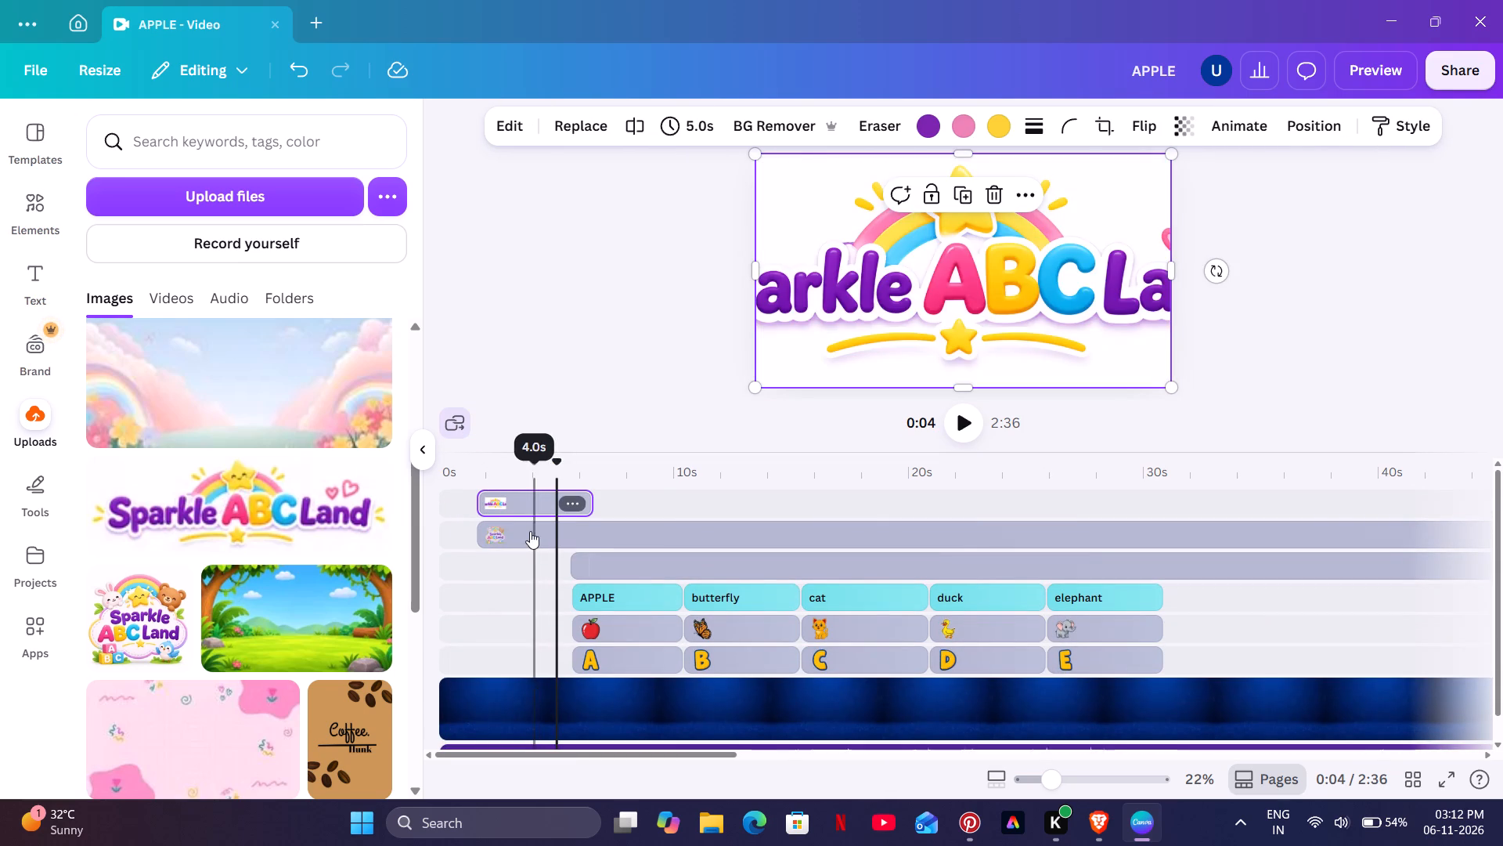
drag(485, 537, 446, 539)
drag(499, 503, 465, 506)
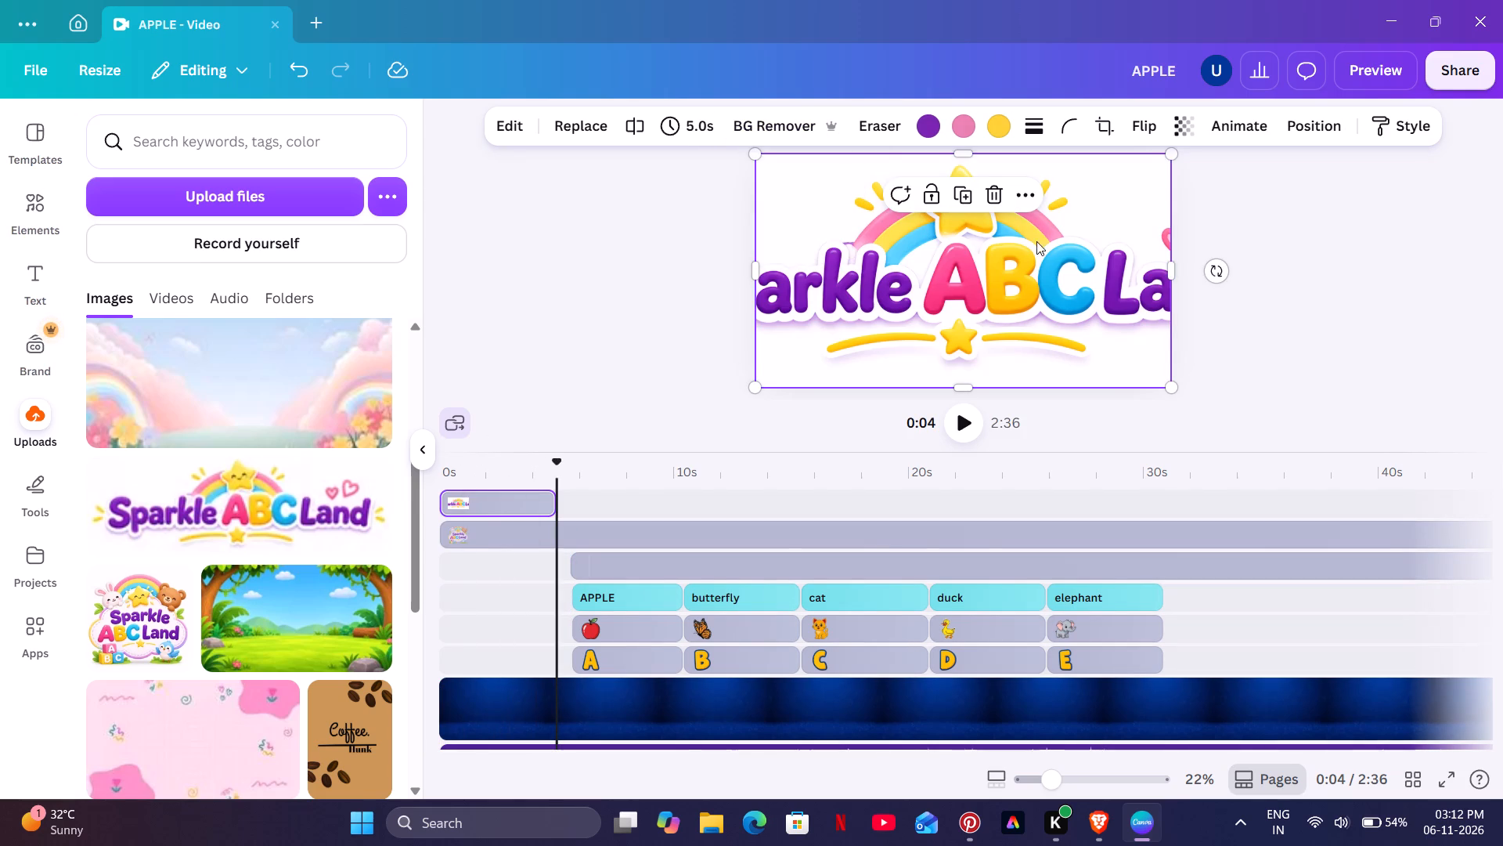
Remove the wordmark's background and shrink it to about half the frame width.
click(804, 132)
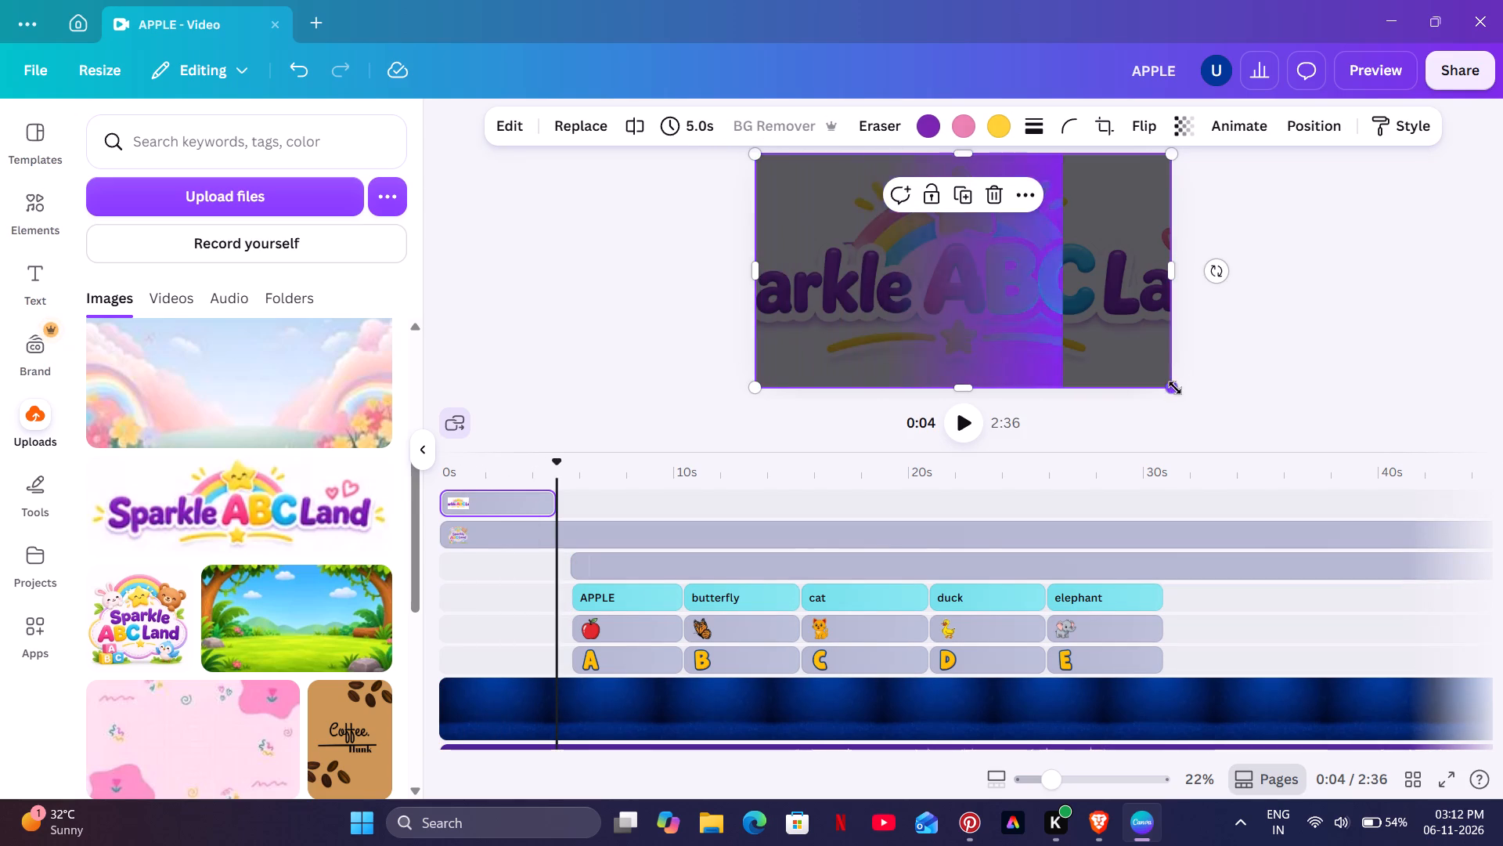
drag(1175, 388, 960, 258)
drag(869, 203, 921, 239)
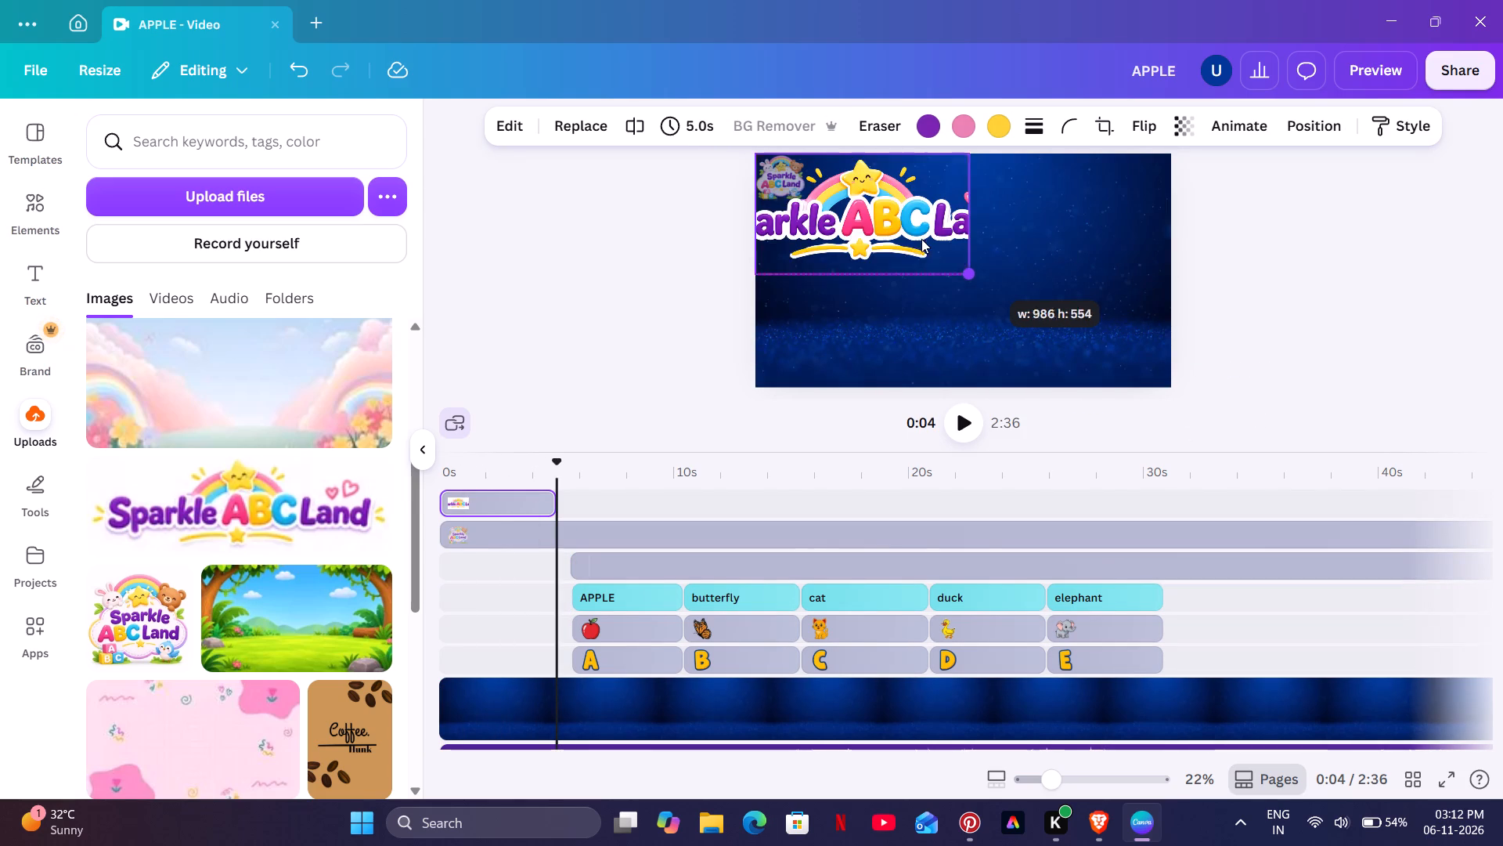
Move the wordmark clip to the start of the APPLE section and set the playhead at 0:09.
drag(493, 502, 629, 512)
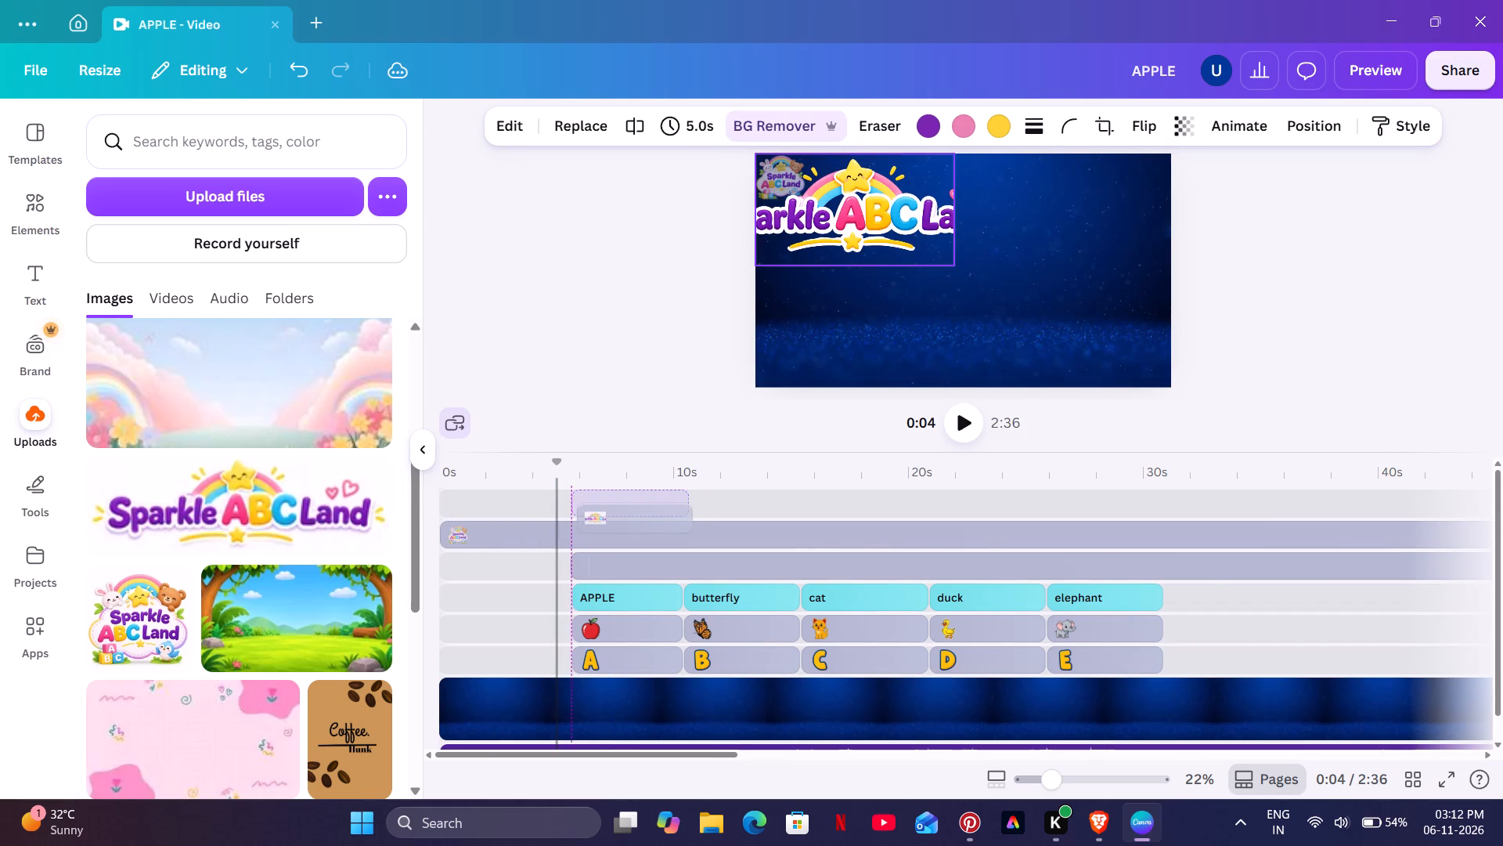
drag(629, 512, 628, 511)
click(664, 480)
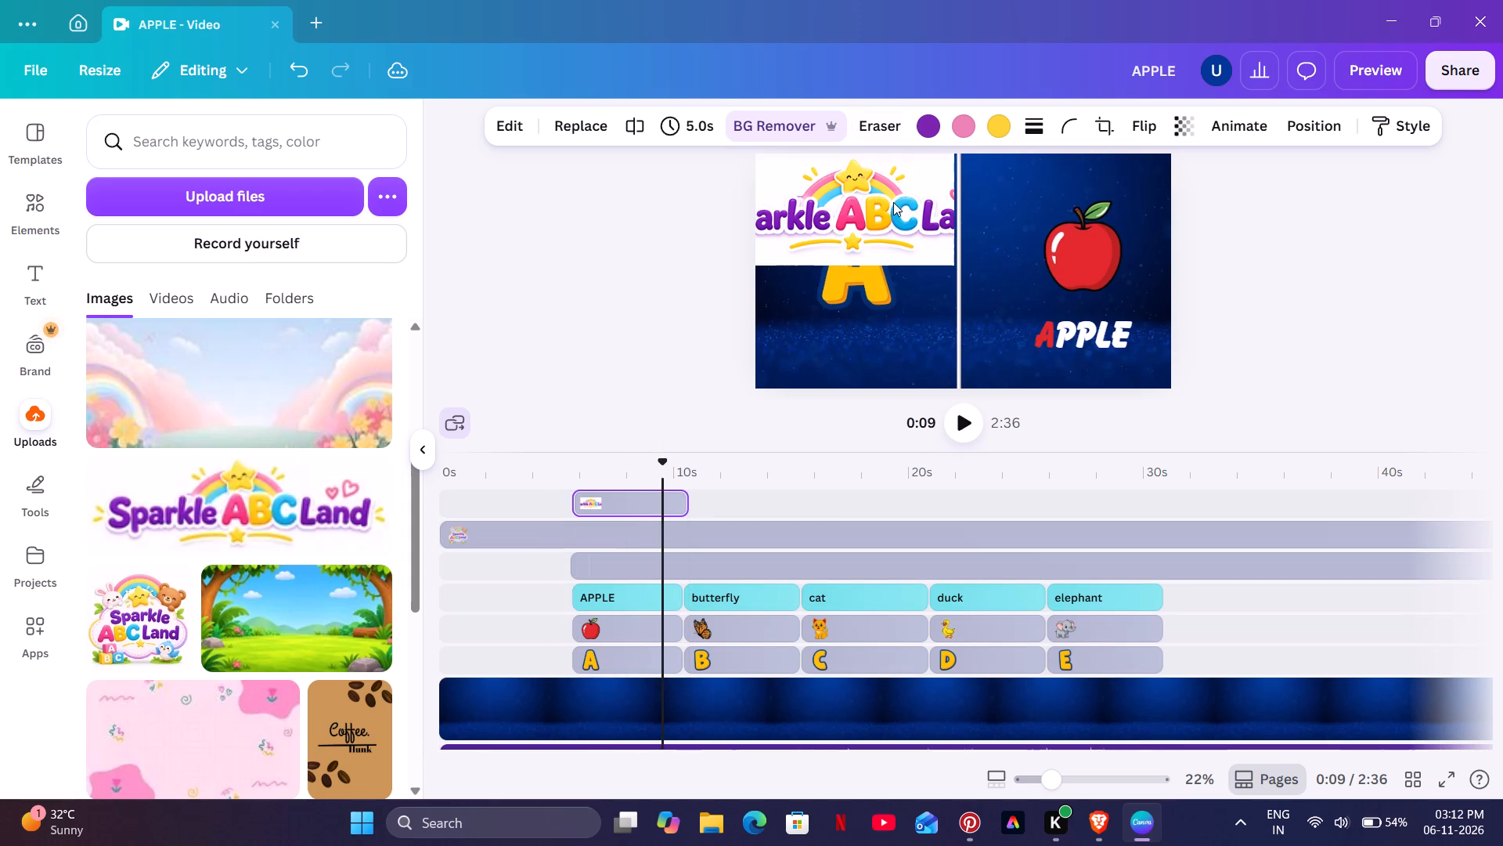
Extend the wordmark's crop on all sides until the full artwork shows, about 2205 × 750 px, and place it roughly mid-frame.
drag(892, 204, 932, 235)
drag(996, 241, 1143, 241)
drag(795, 240, 682, 249)
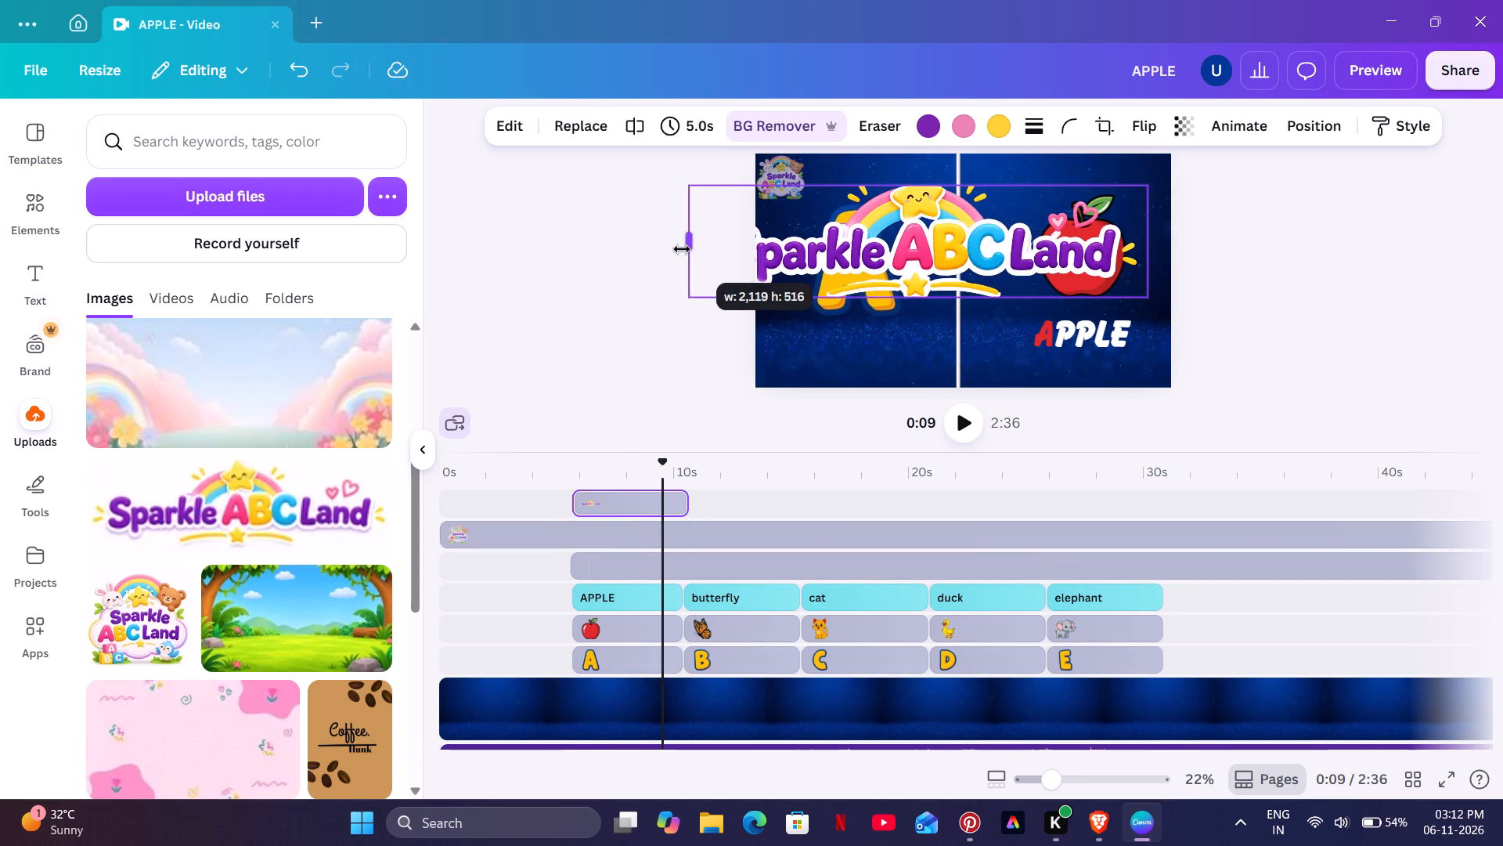
drag(682, 249, 676, 251)
drag(822, 264, 884, 275)
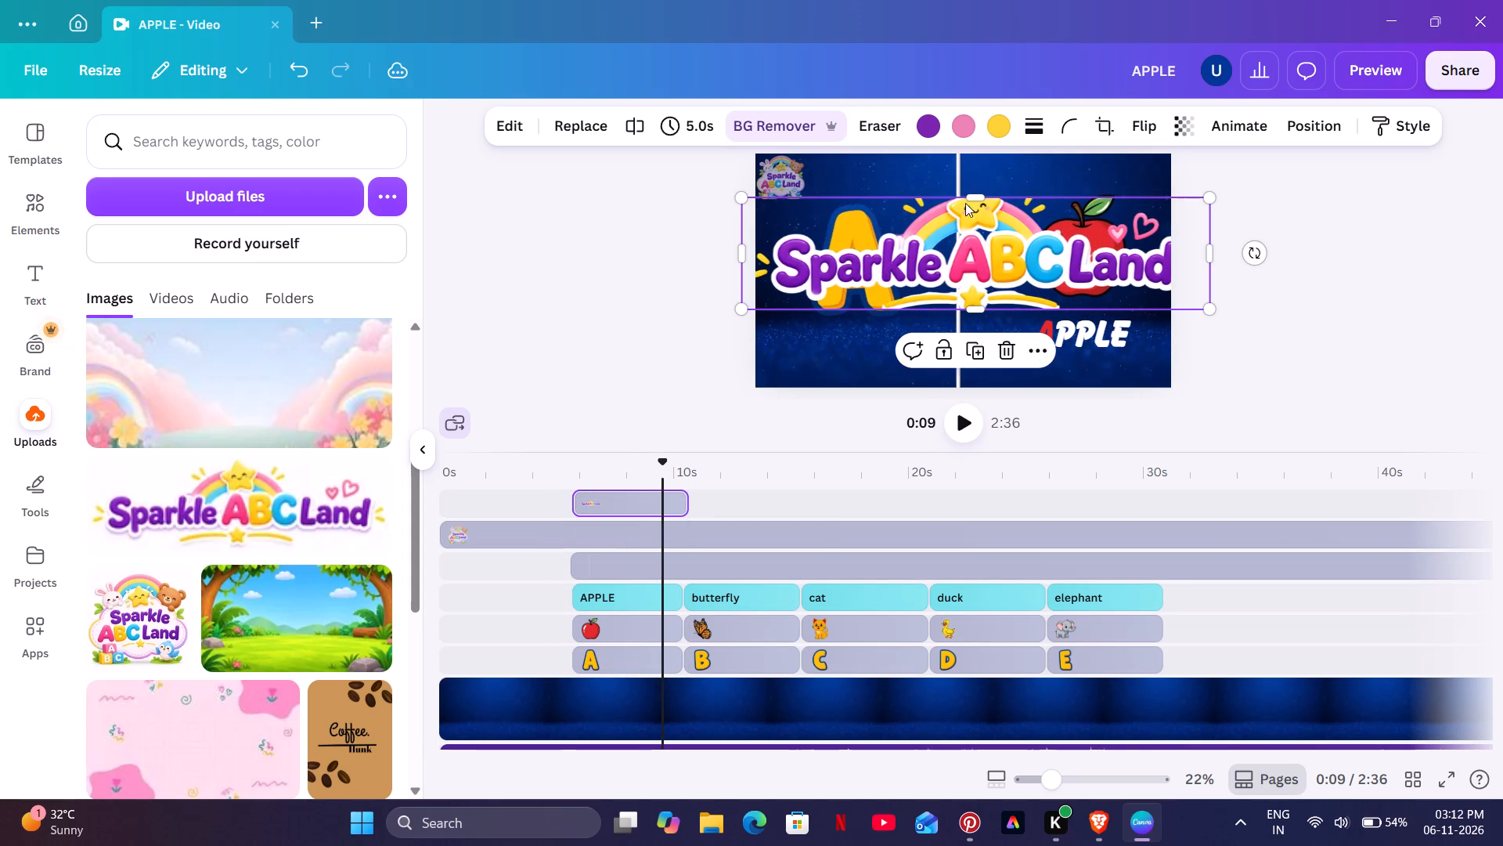
drag(978, 197, 979, 177)
drag(964, 302, 965, 305)
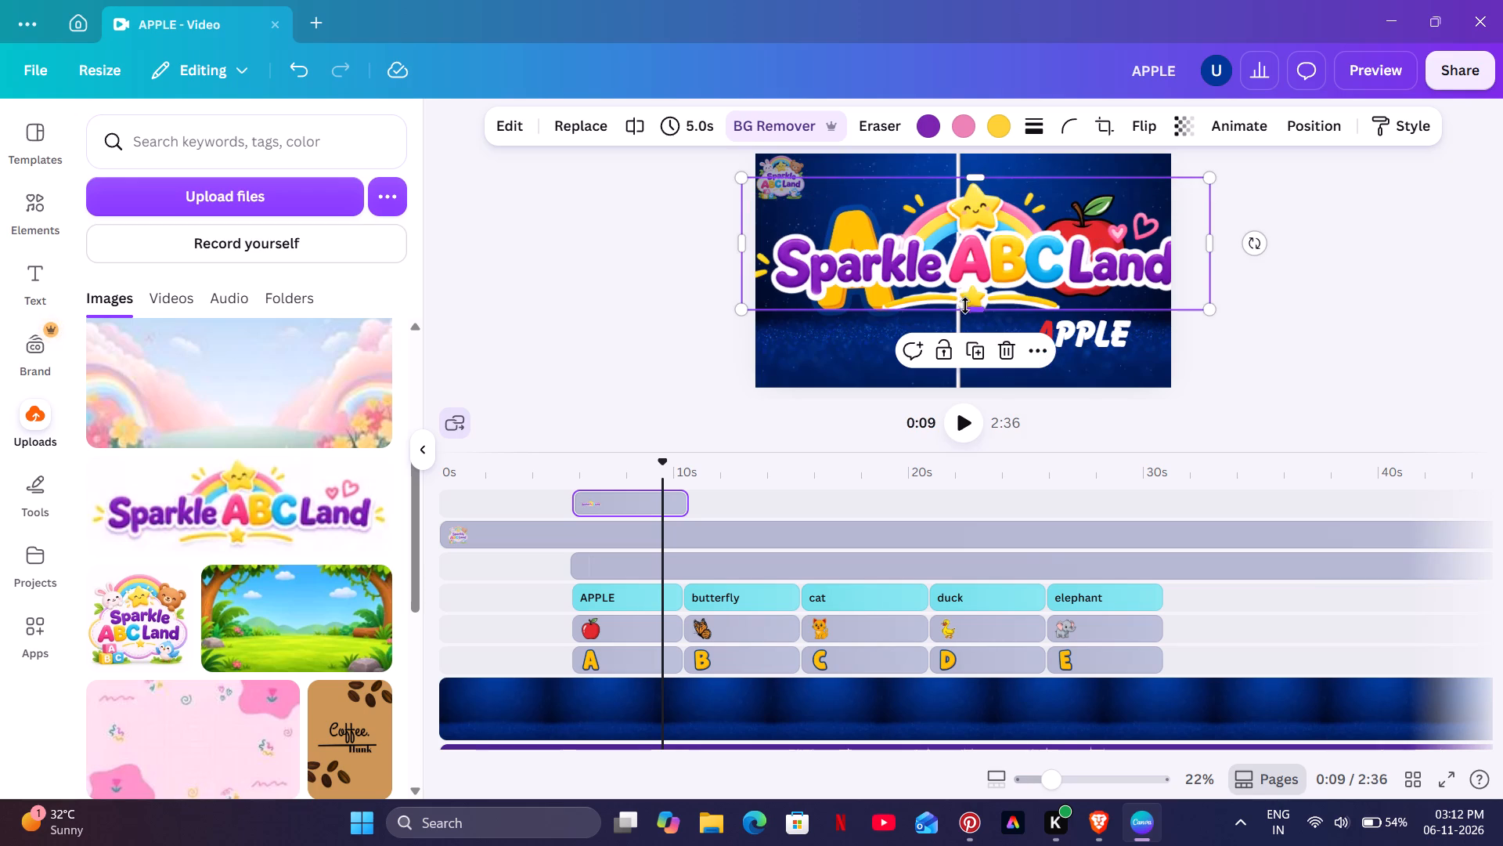
drag(965, 305, 965, 331)
drag(1120, 295, 1081, 295)
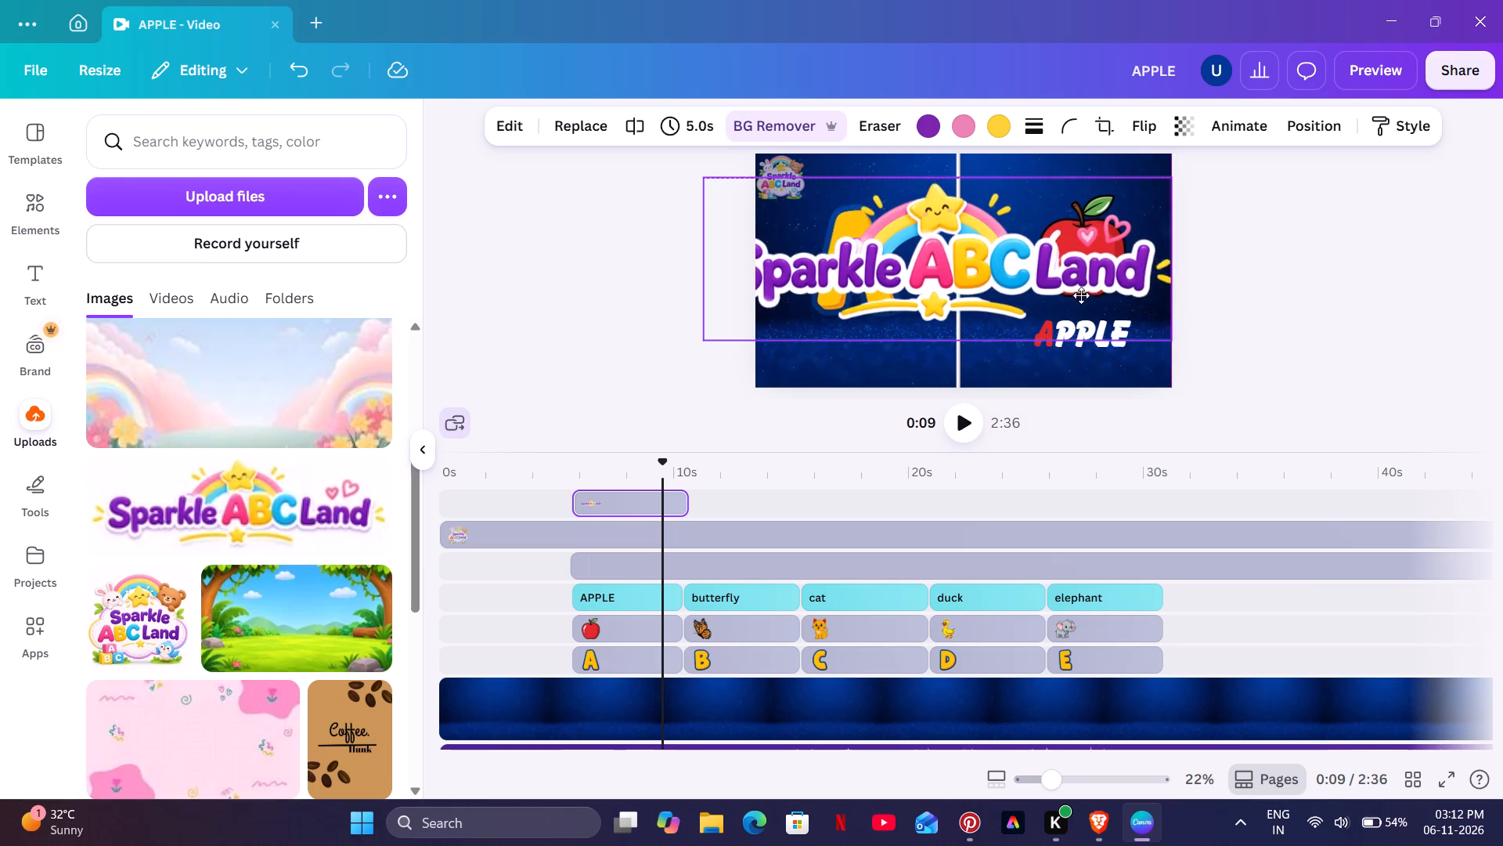
drag(1081, 295, 1060, 298)
drag(1144, 266, 1153, 266)
drag(1017, 276, 1050, 276)
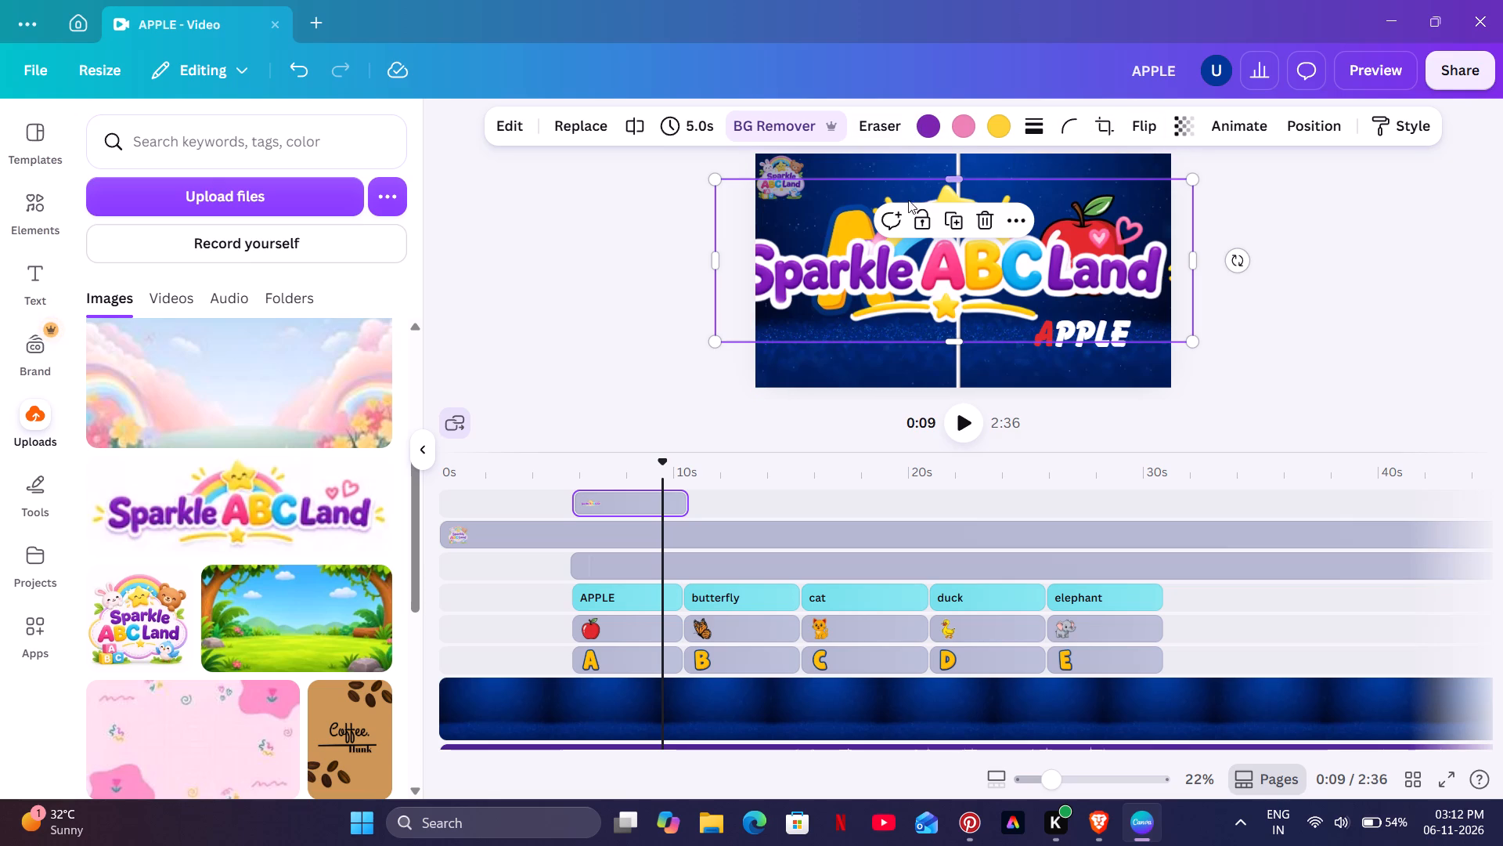
Send the wordmark backward until it lies behind the captions, pictures and letters, just above the blue background.
click(1297, 123)
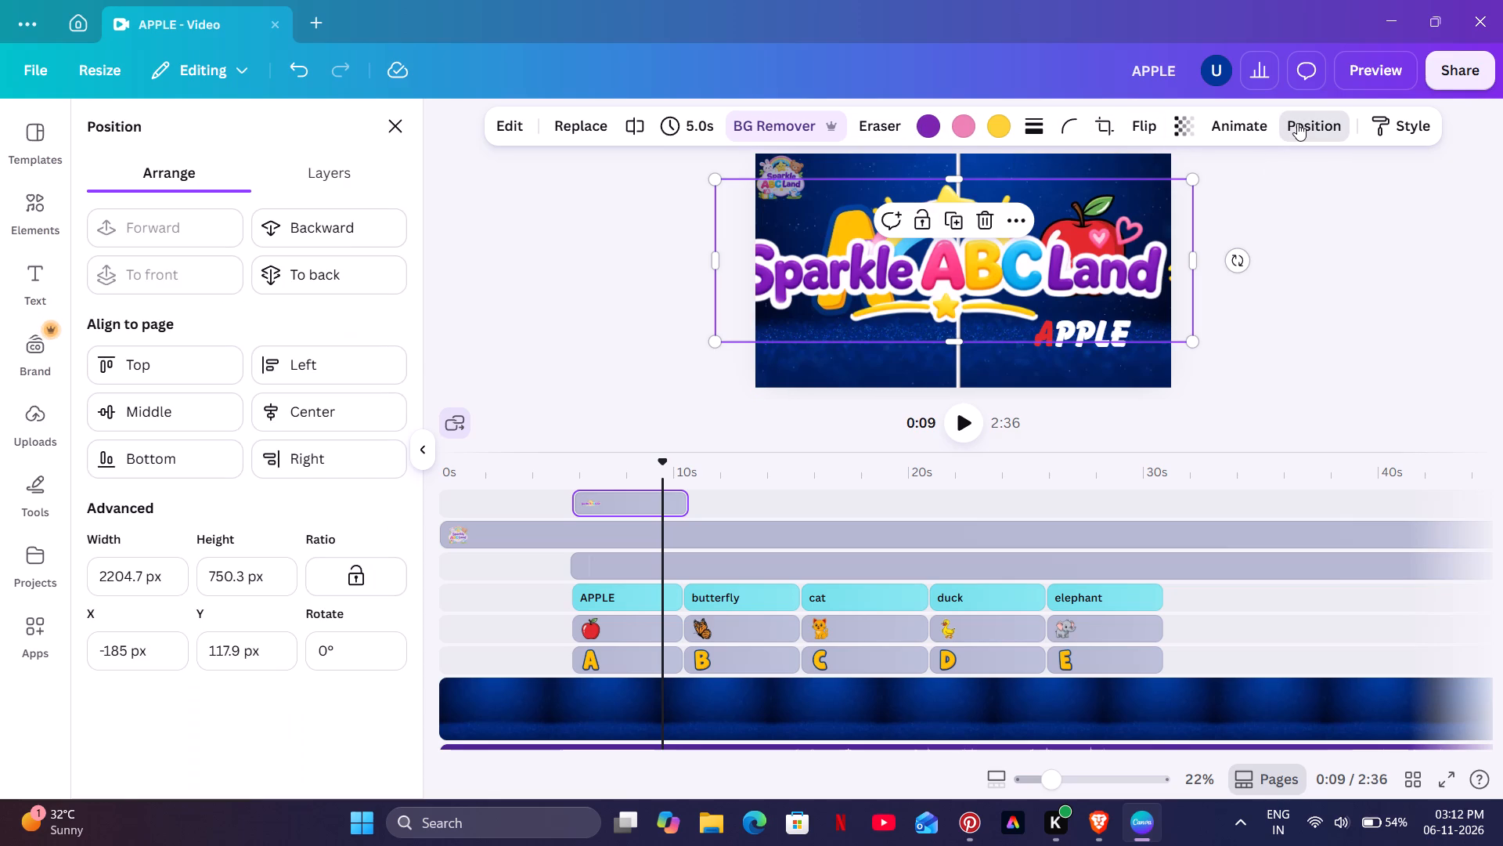
click(353, 226)
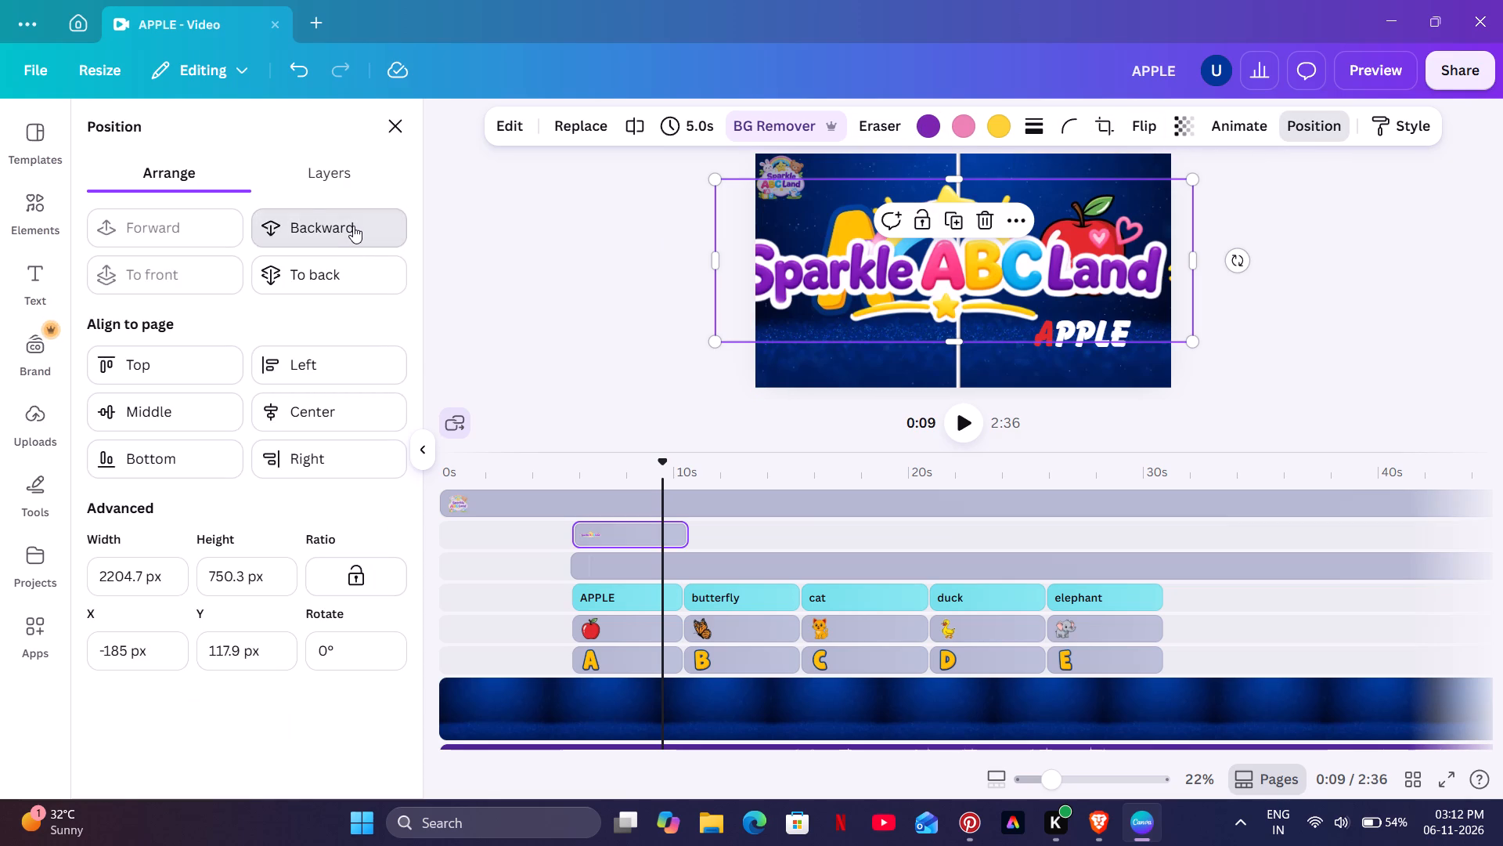
click(353, 226)
click(353, 226)
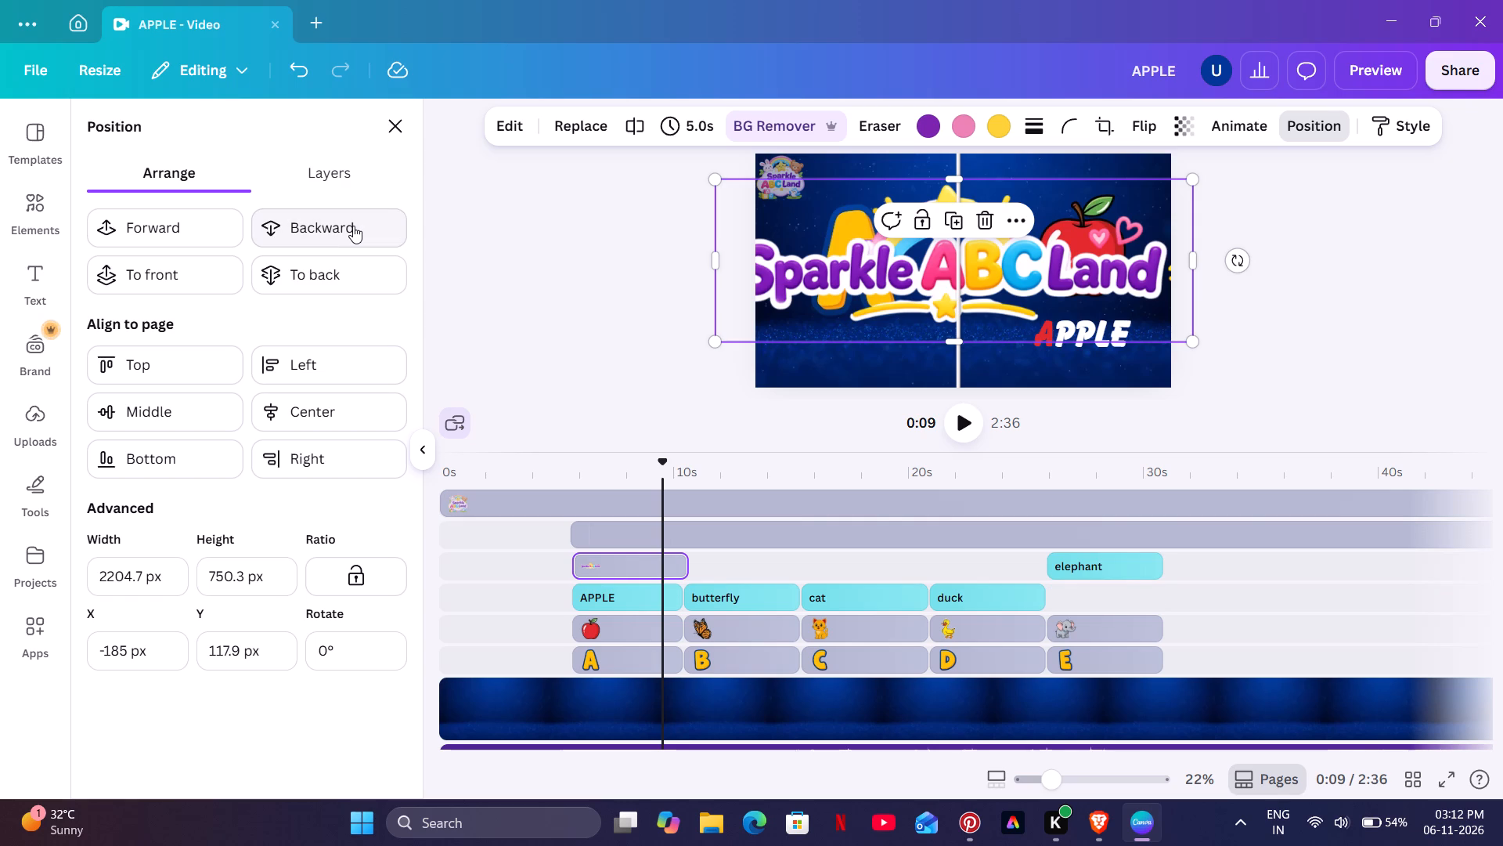
click(353, 226)
click(353, 226)
click(353, 226)
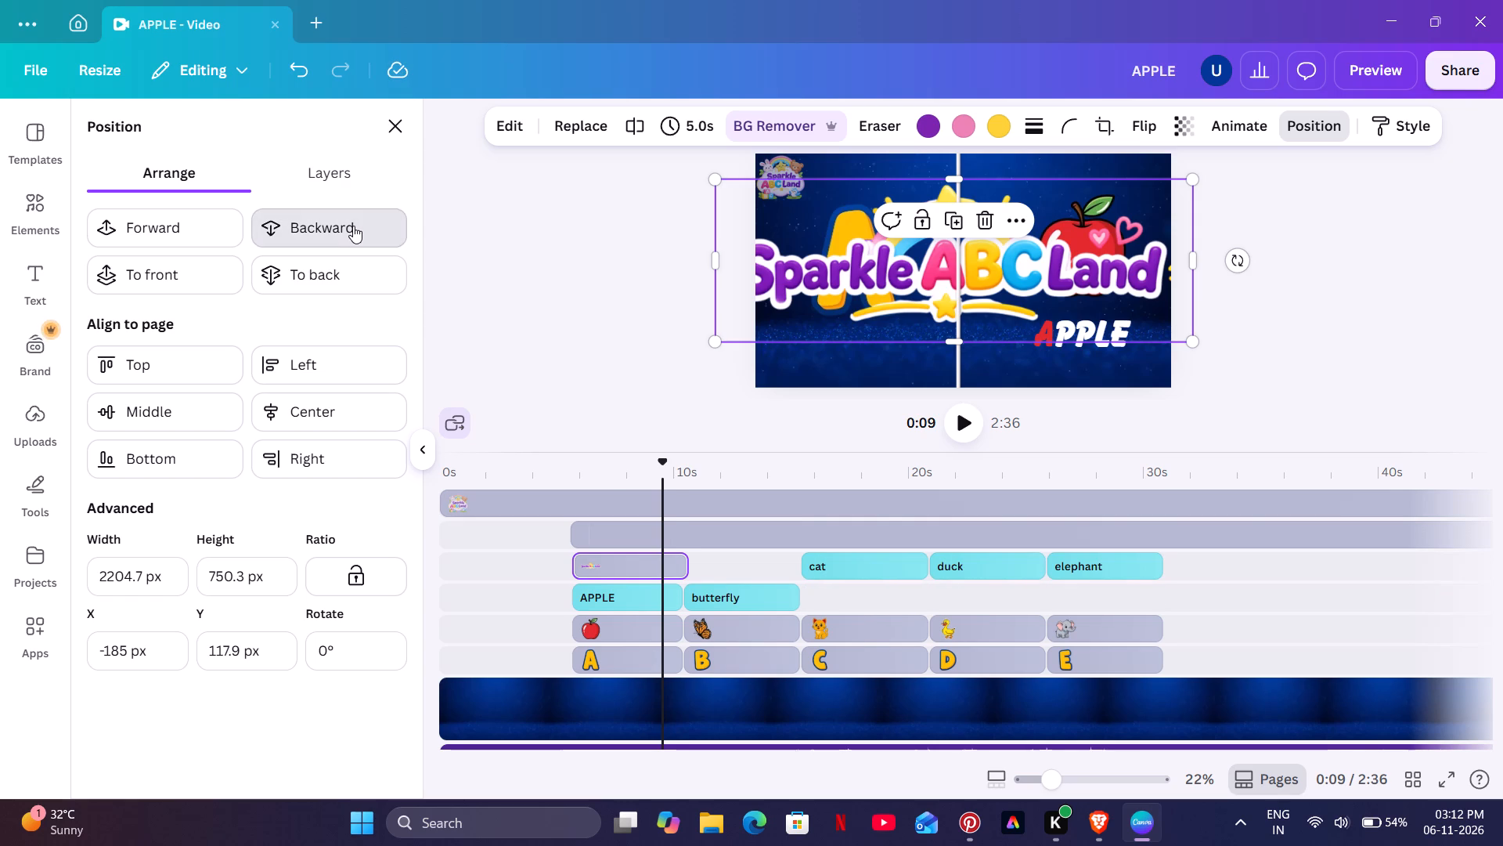
click(353, 226)
triple_click(353, 226)
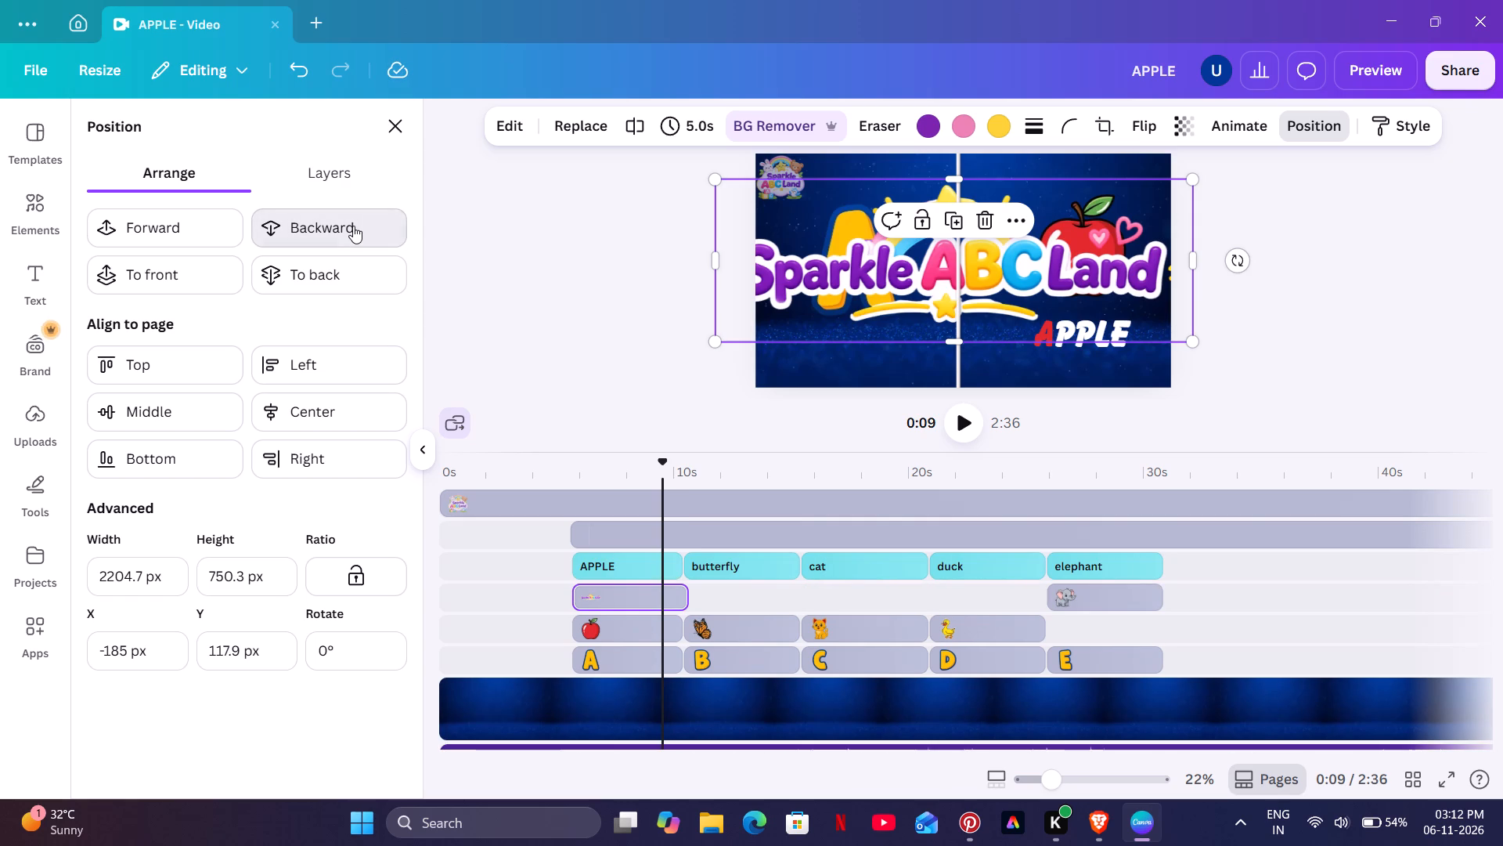
triple_click(353, 226)
triple_click(353, 226)
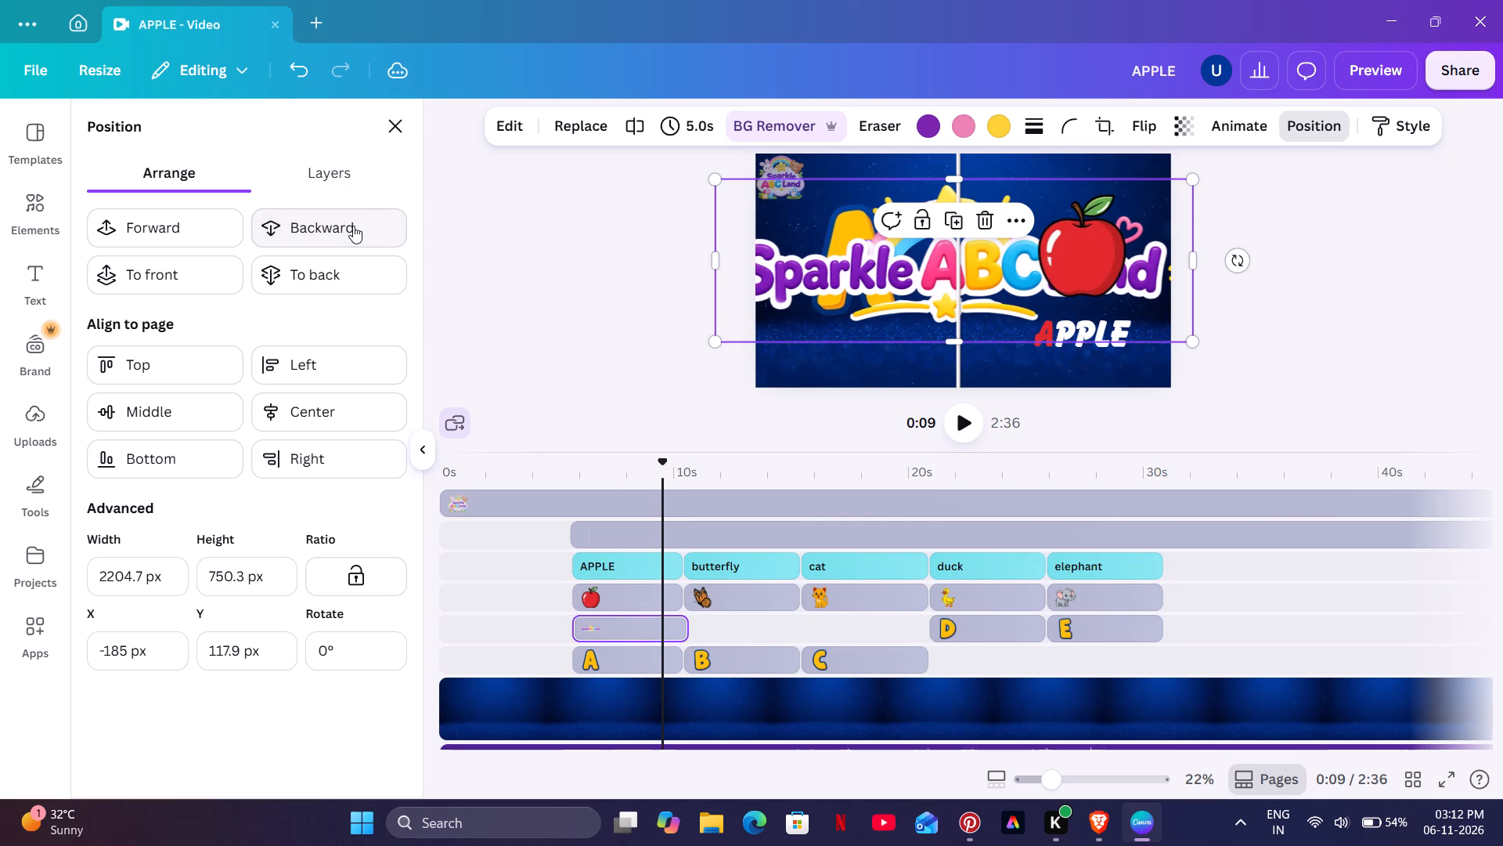
triple_click(353, 226)
double_click(353, 226)
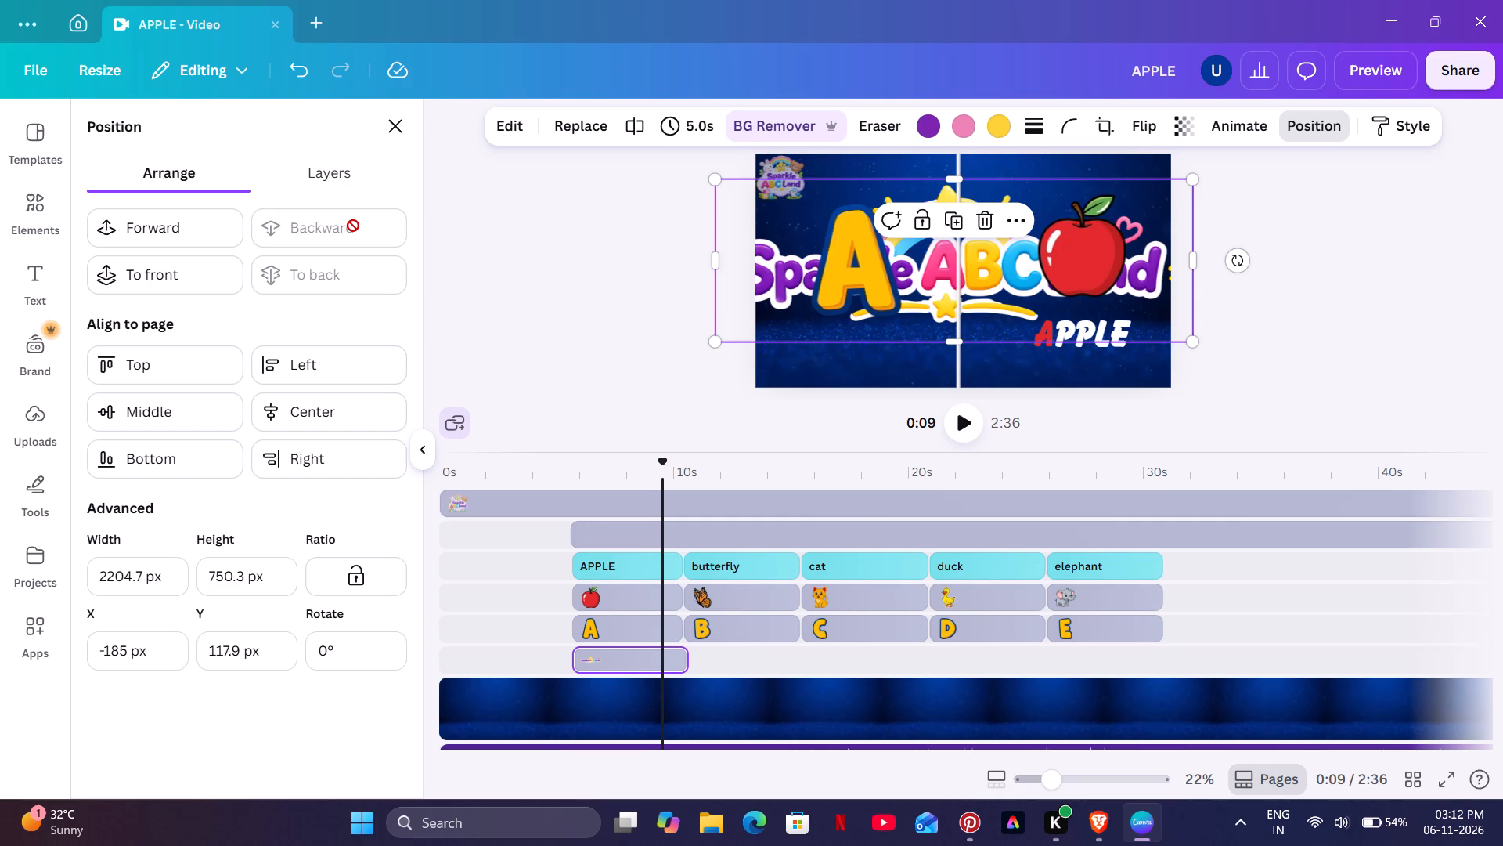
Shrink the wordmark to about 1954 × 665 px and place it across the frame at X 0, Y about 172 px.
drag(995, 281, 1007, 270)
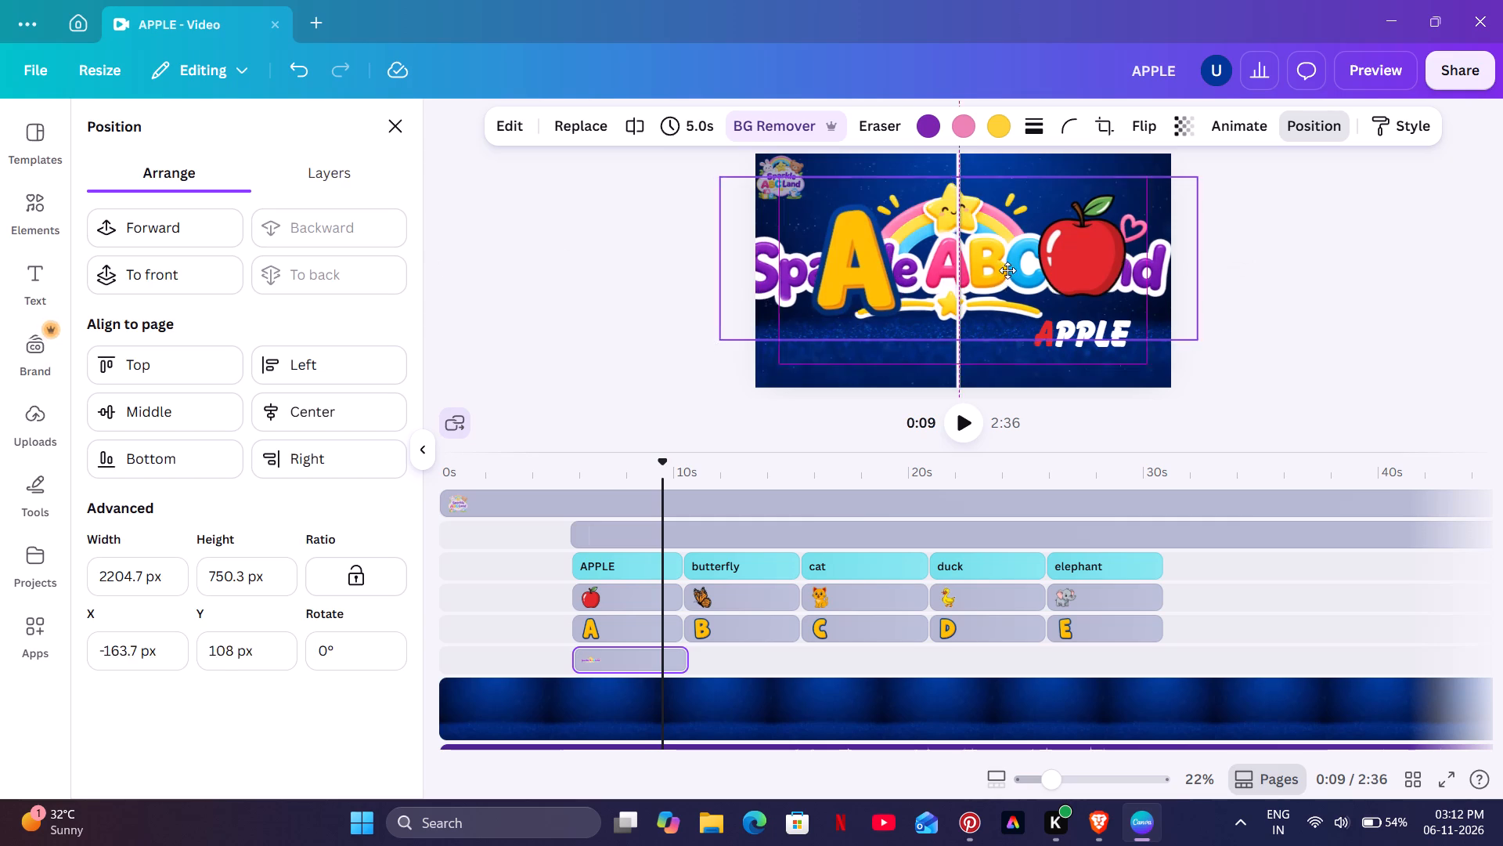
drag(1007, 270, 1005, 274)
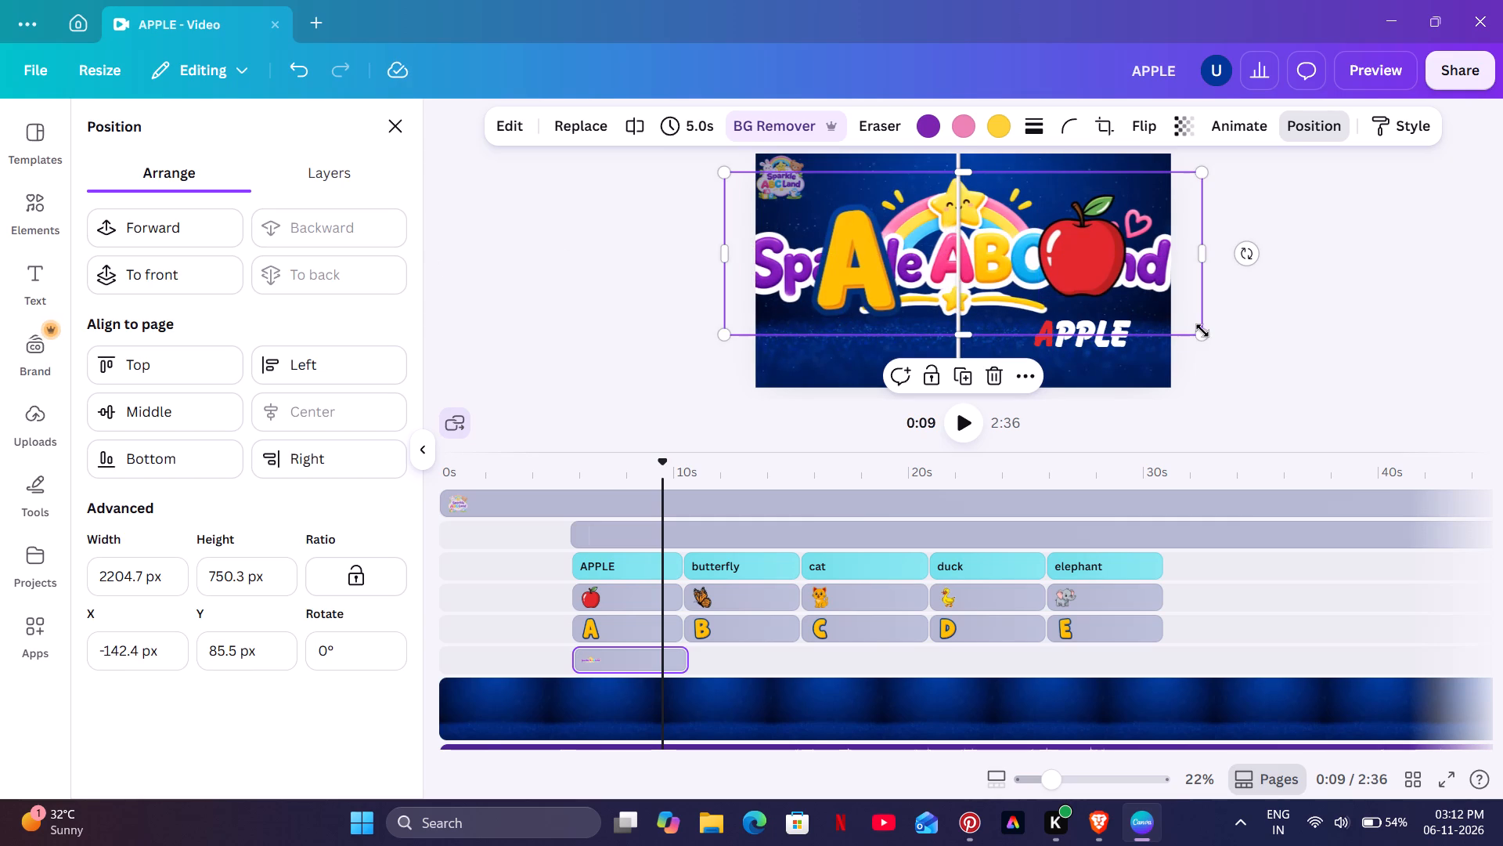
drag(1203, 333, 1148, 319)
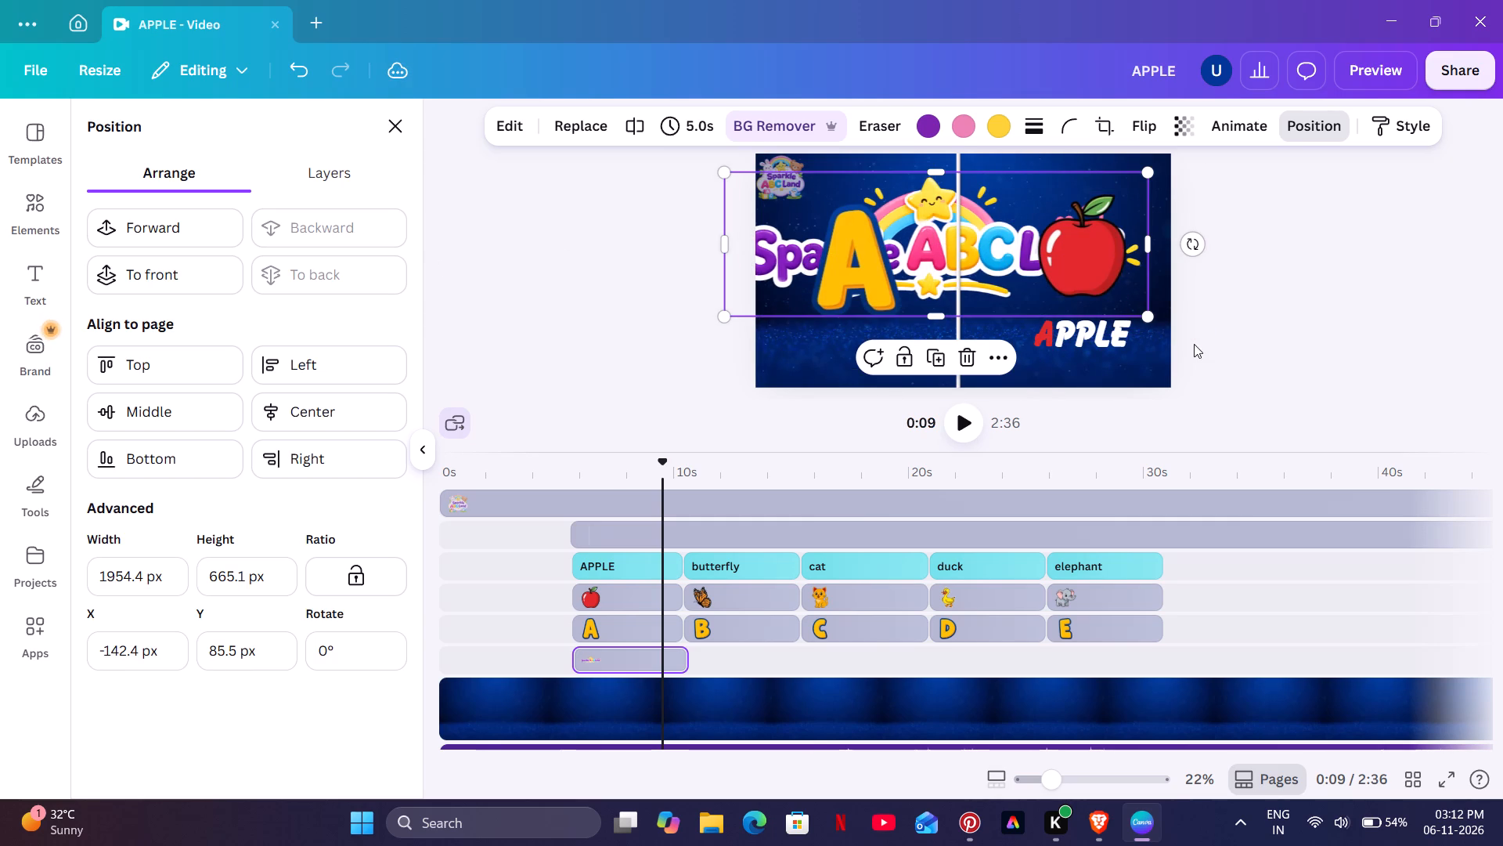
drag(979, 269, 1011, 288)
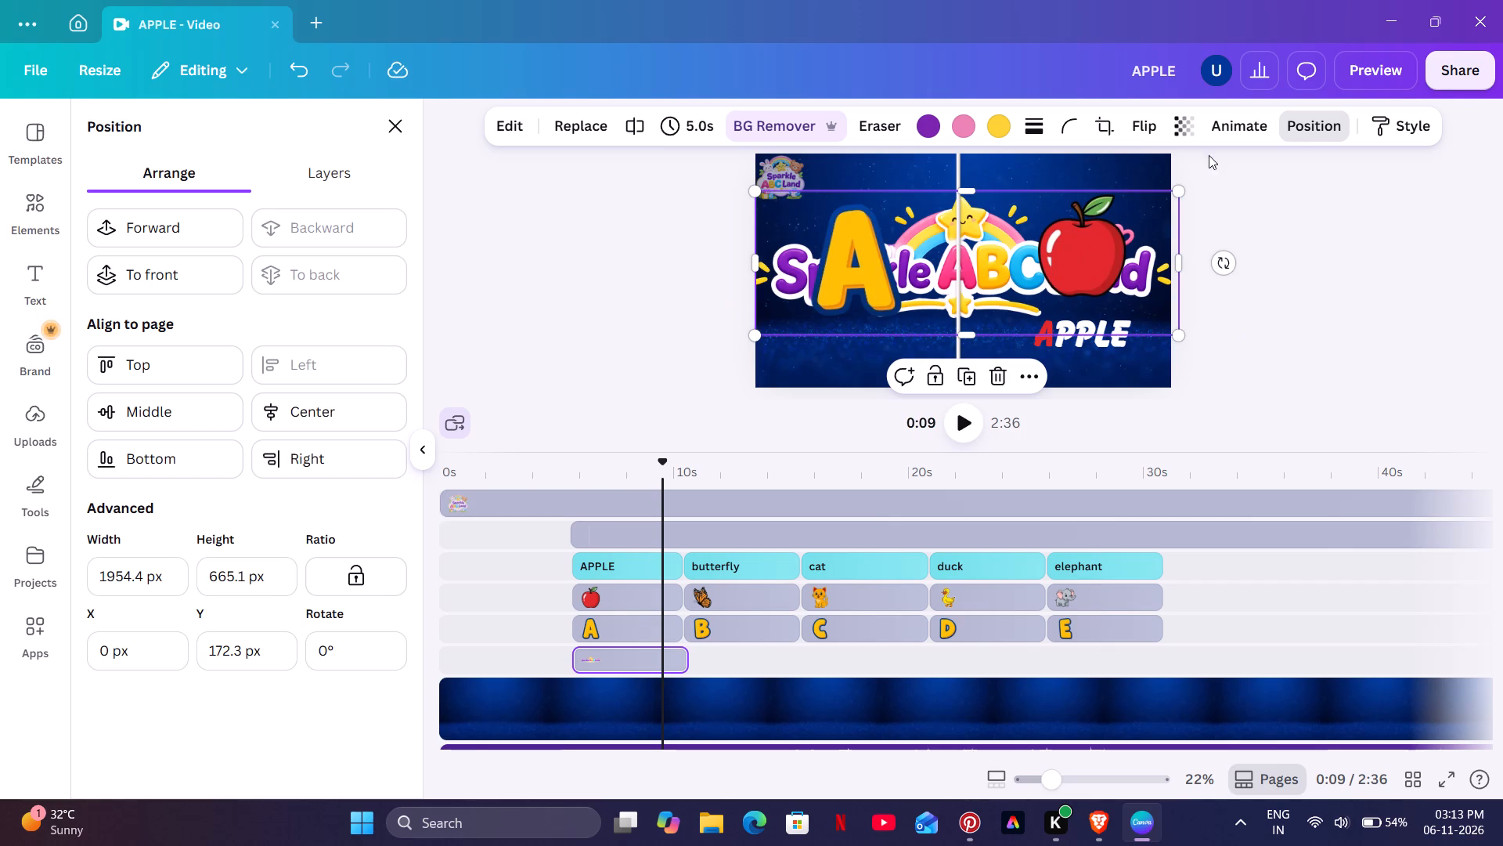
Lower the wordmark's transparency value to about 15 so it works as a faint watermark.
click(1170, 132)
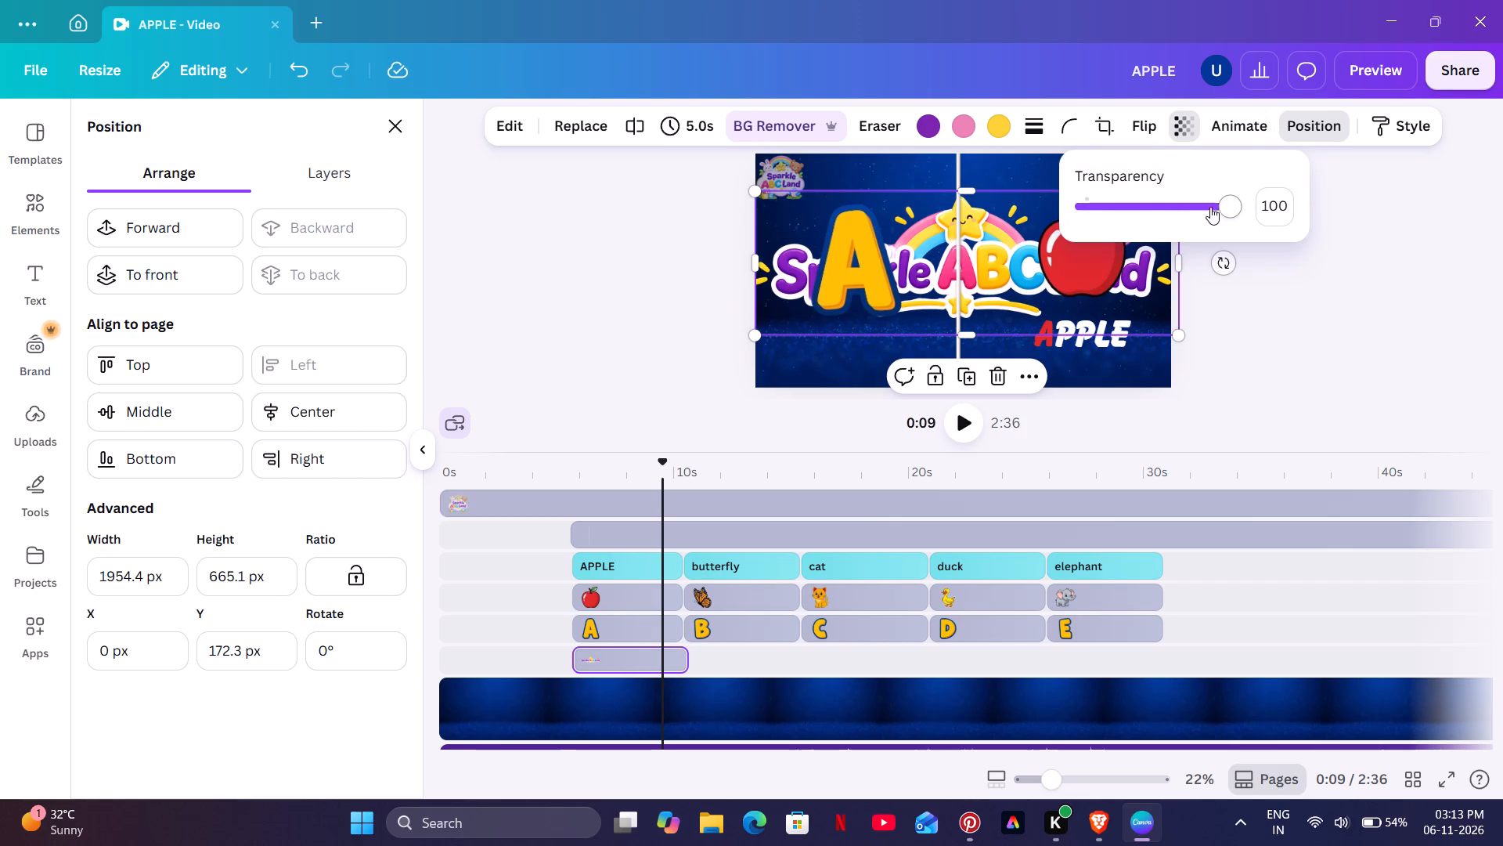
drag(1213, 206, 1102, 213)
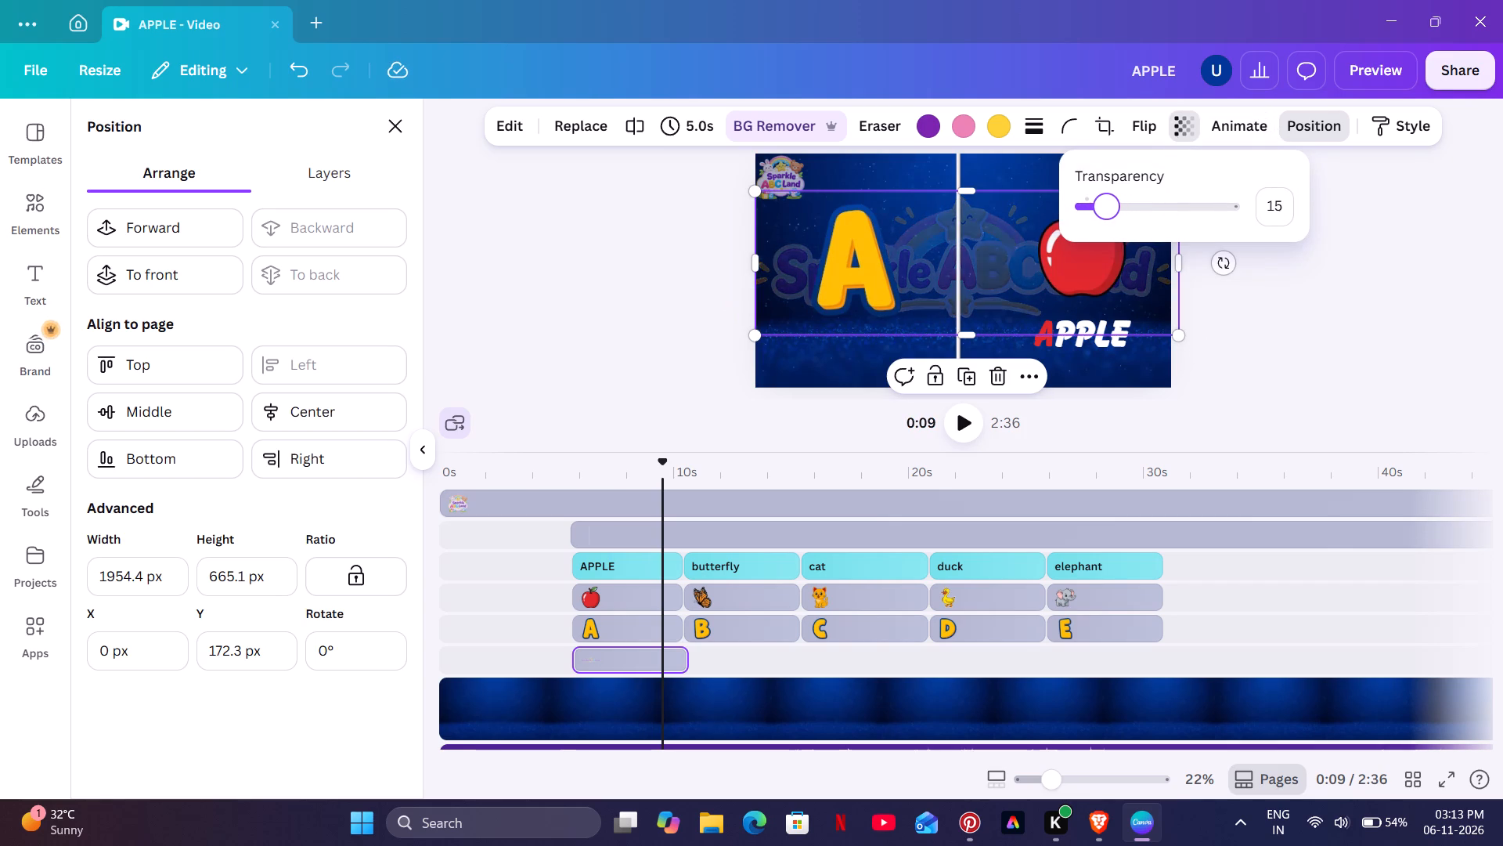
drag(1102, 213, 1100, 215)
Shrink the faint wordmark watermark to about 559 × 190 px.
click(997, 291)
drag(997, 291, 994, 267)
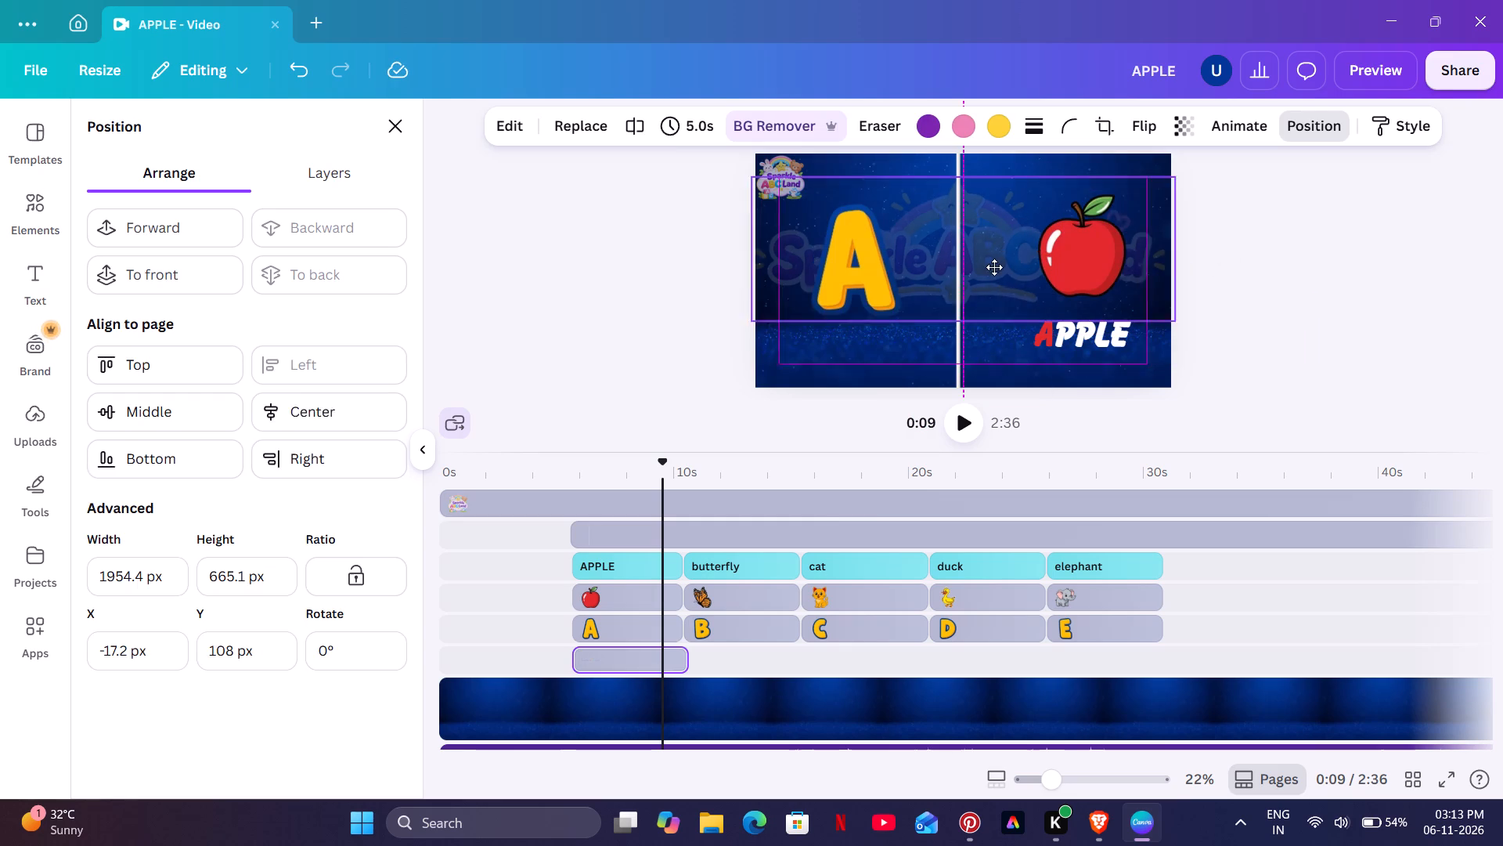
drag(994, 267, 994, 236)
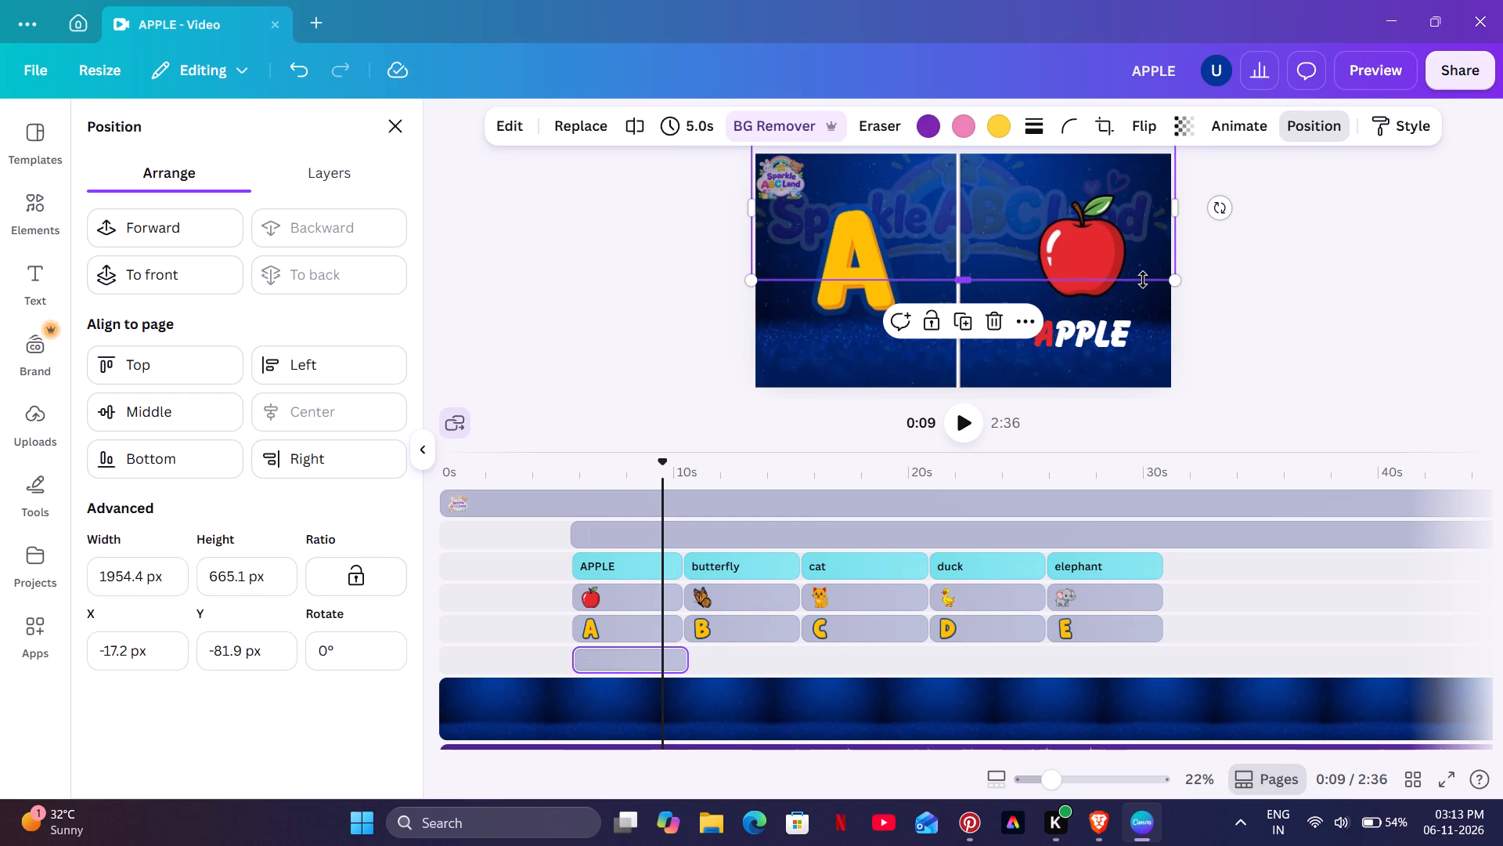
drag(1177, 279, 1007, 219)
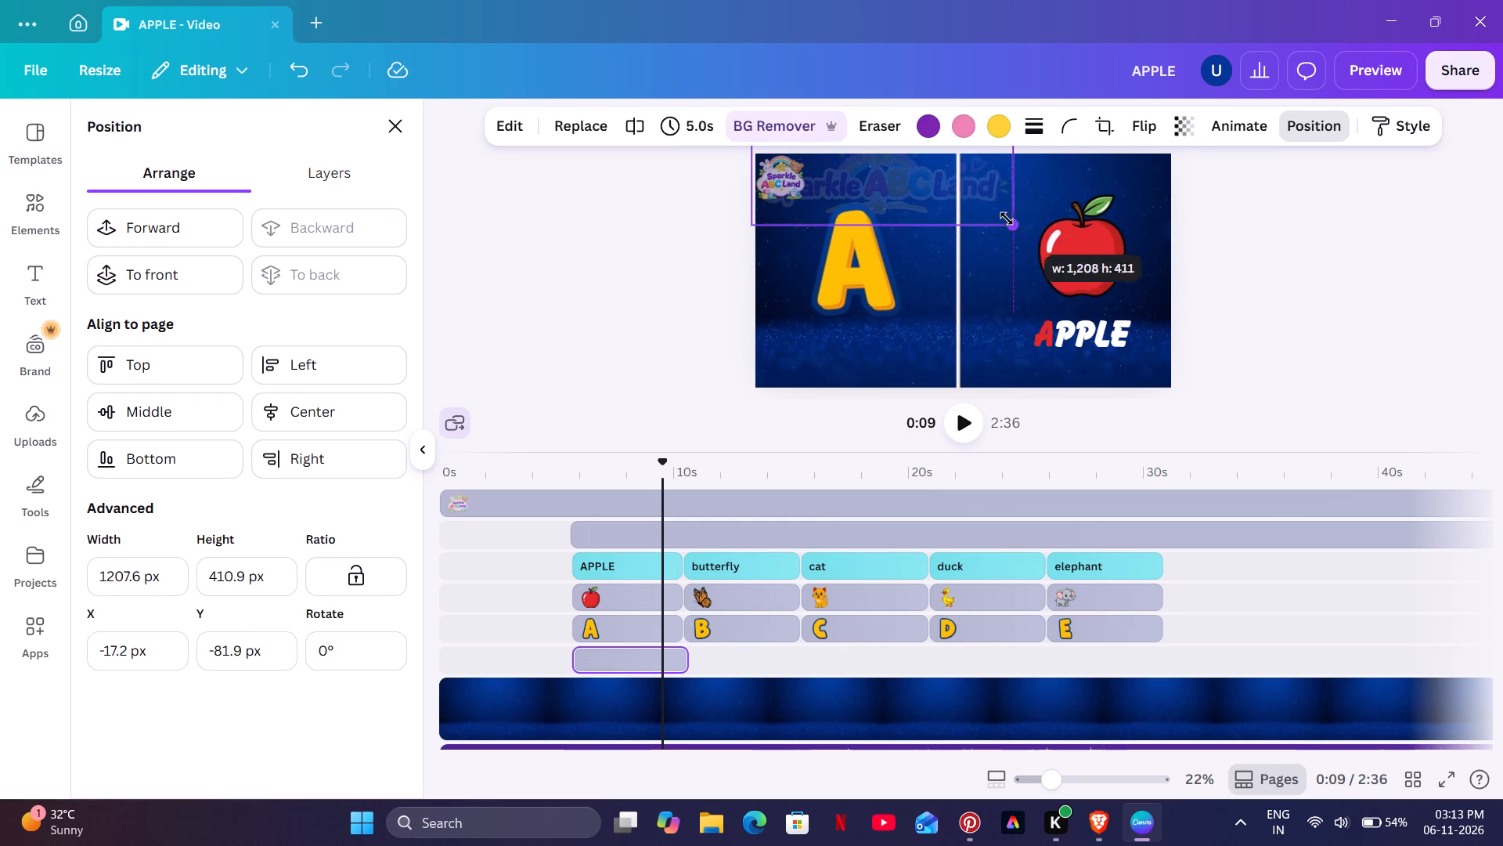
drag(1007, 219, 979, 216)
drag(910, 196, 1000, 313)
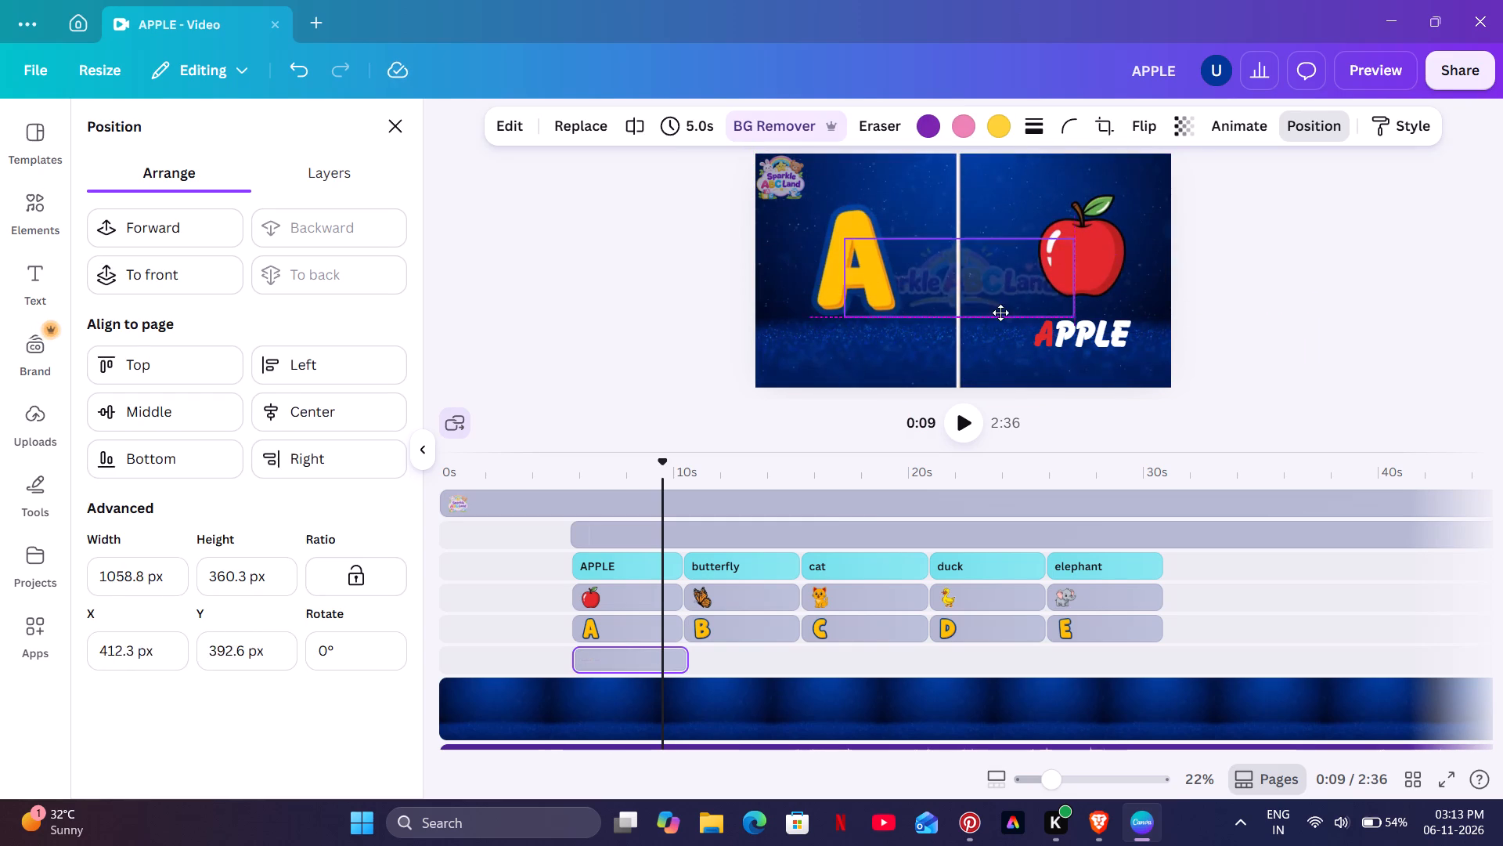
drag(1000, 313, 921, 360)
drag(994, 376, 953, 353)
drag(886, 339, 1109, 187)
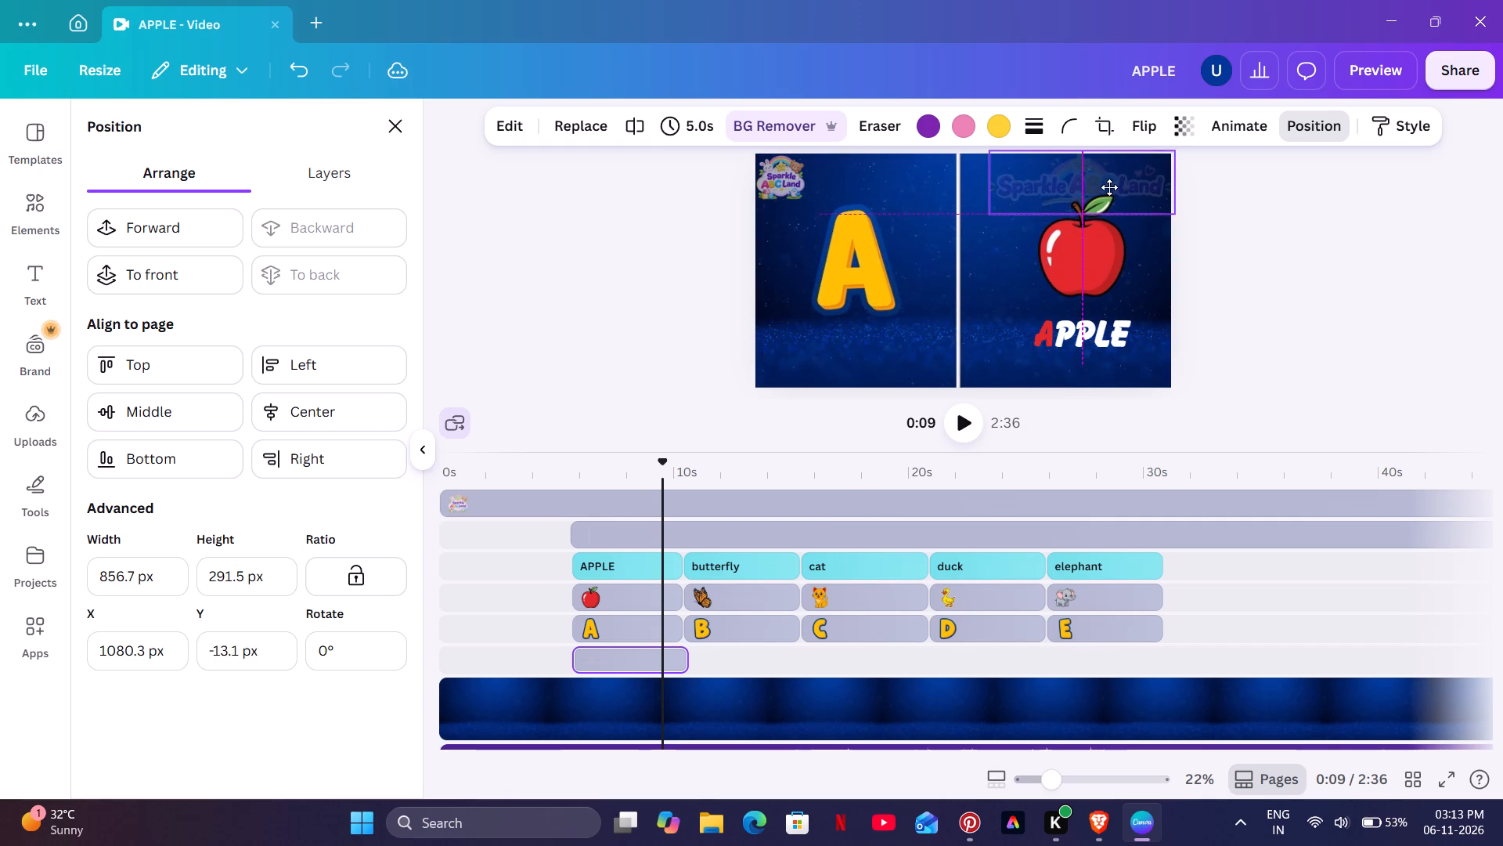
drag(1109, 187, 900, 362)
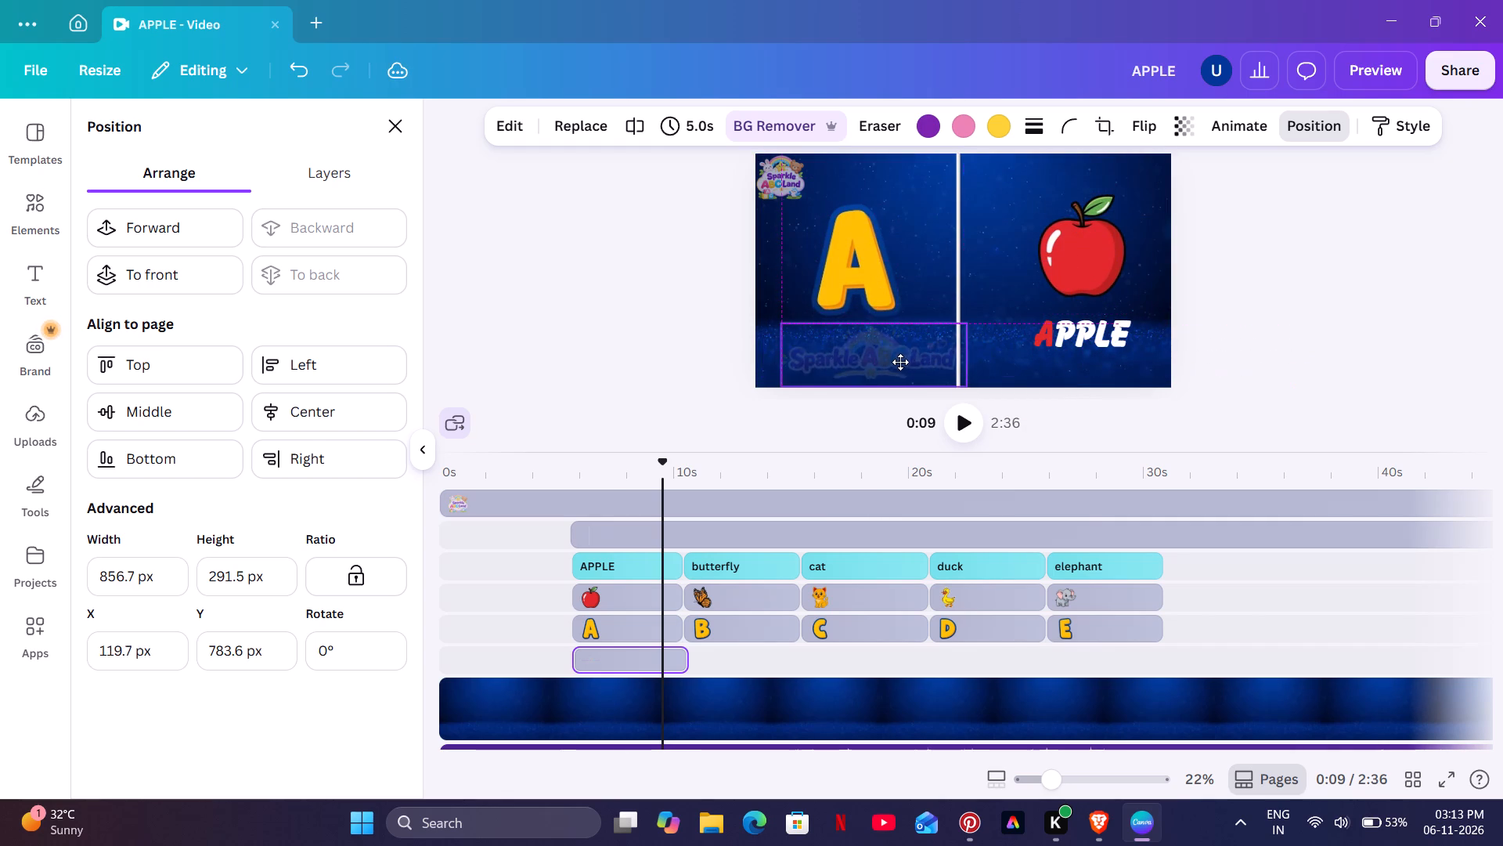
drag(900, 362, 886, 360)
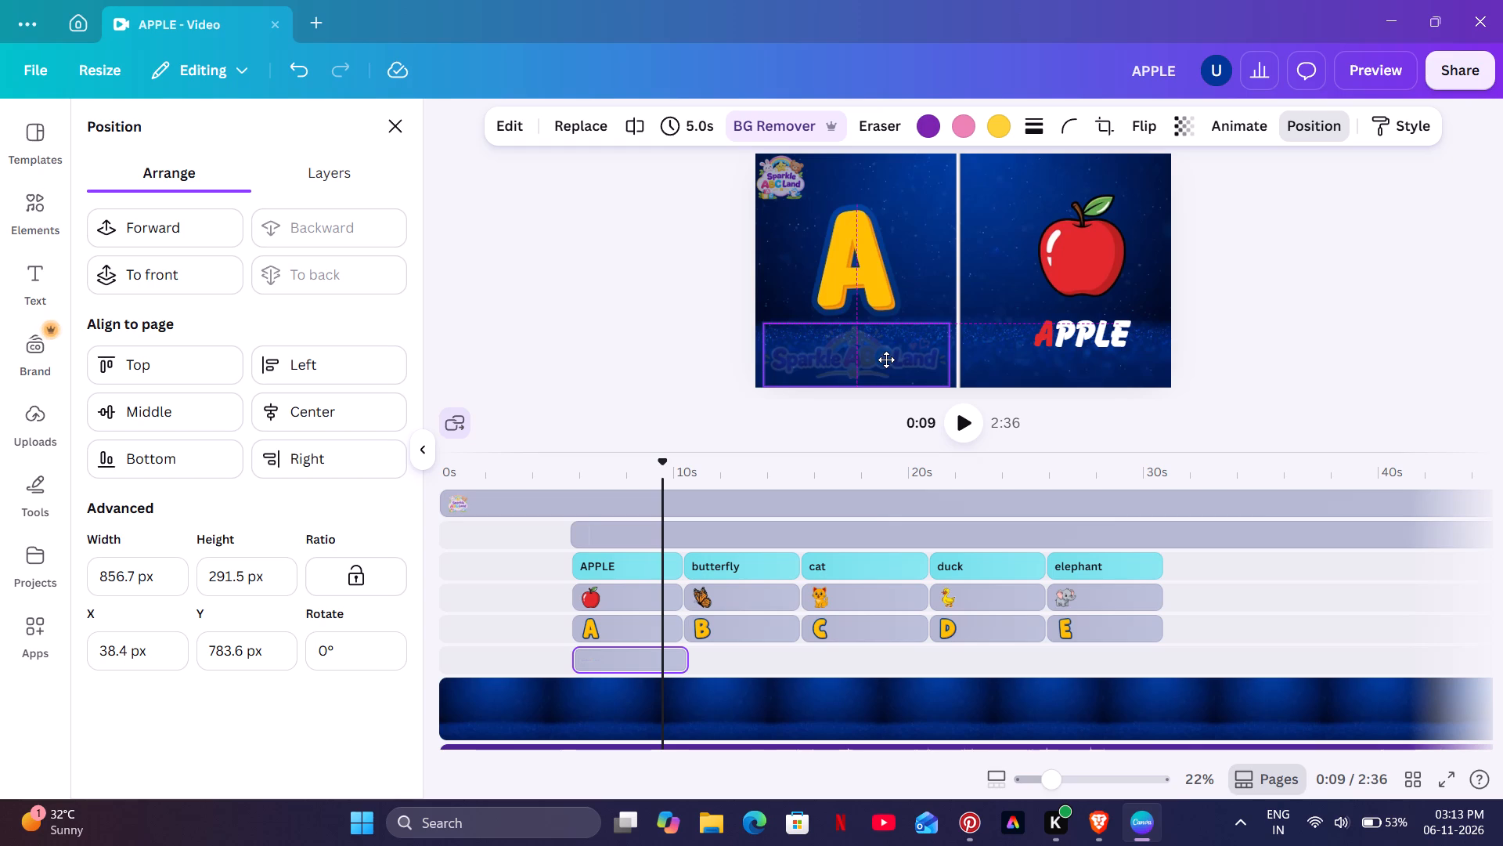
drag(886, 360, 892, 367)
drag(953, 387, 895, 345)
Place the wordmark near the middle of the frame's top edge, at about X 660, Y 31 px.
drag(831, 348, 1025, 371)
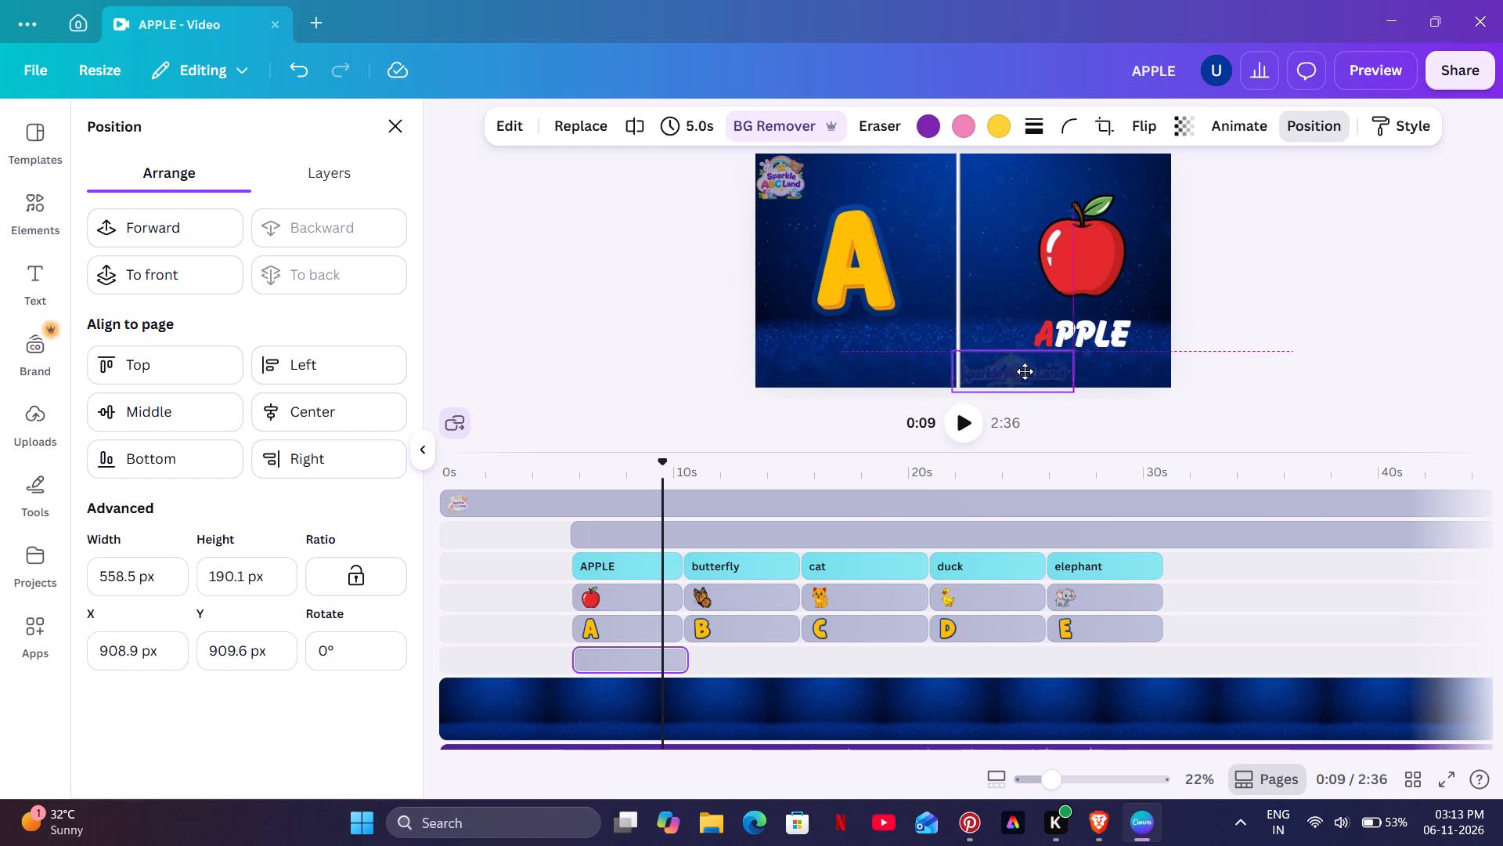
drag(1025, 371, 1093, 176)
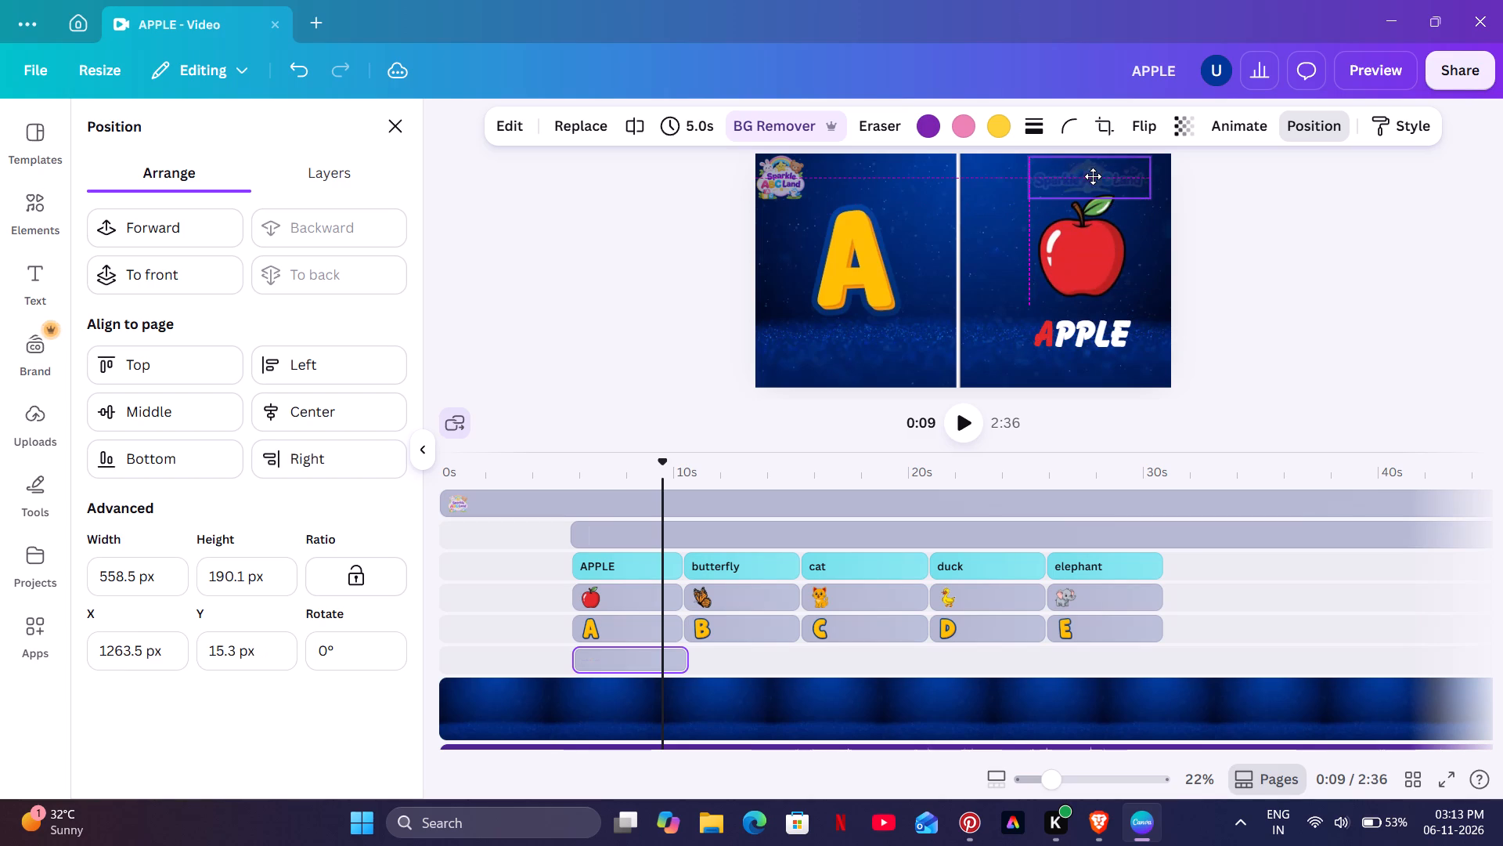
drag(1093, 176, 953, 177)
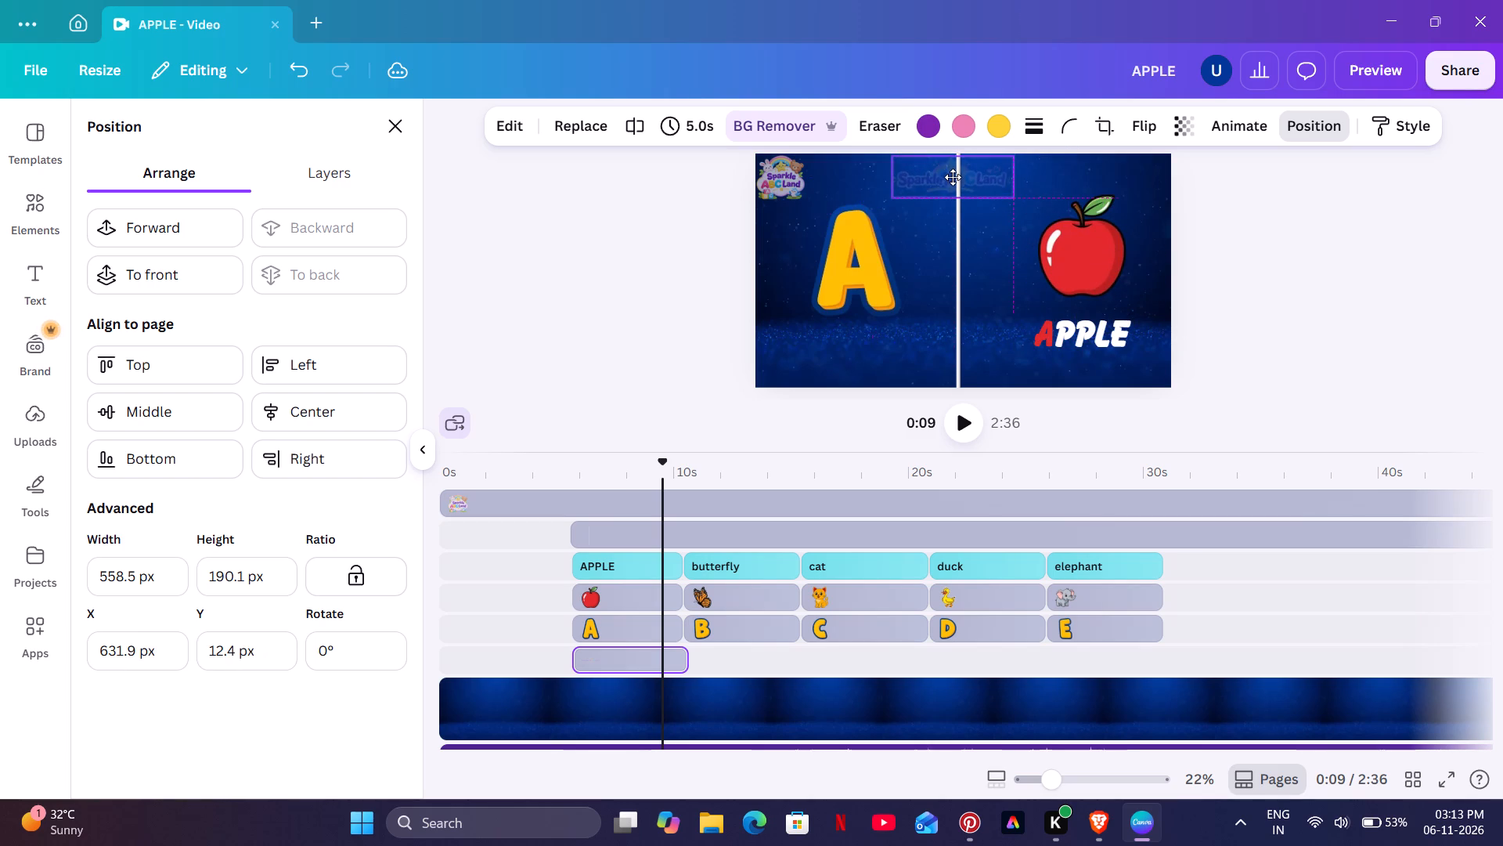
drag(953, 177, 962, 181)
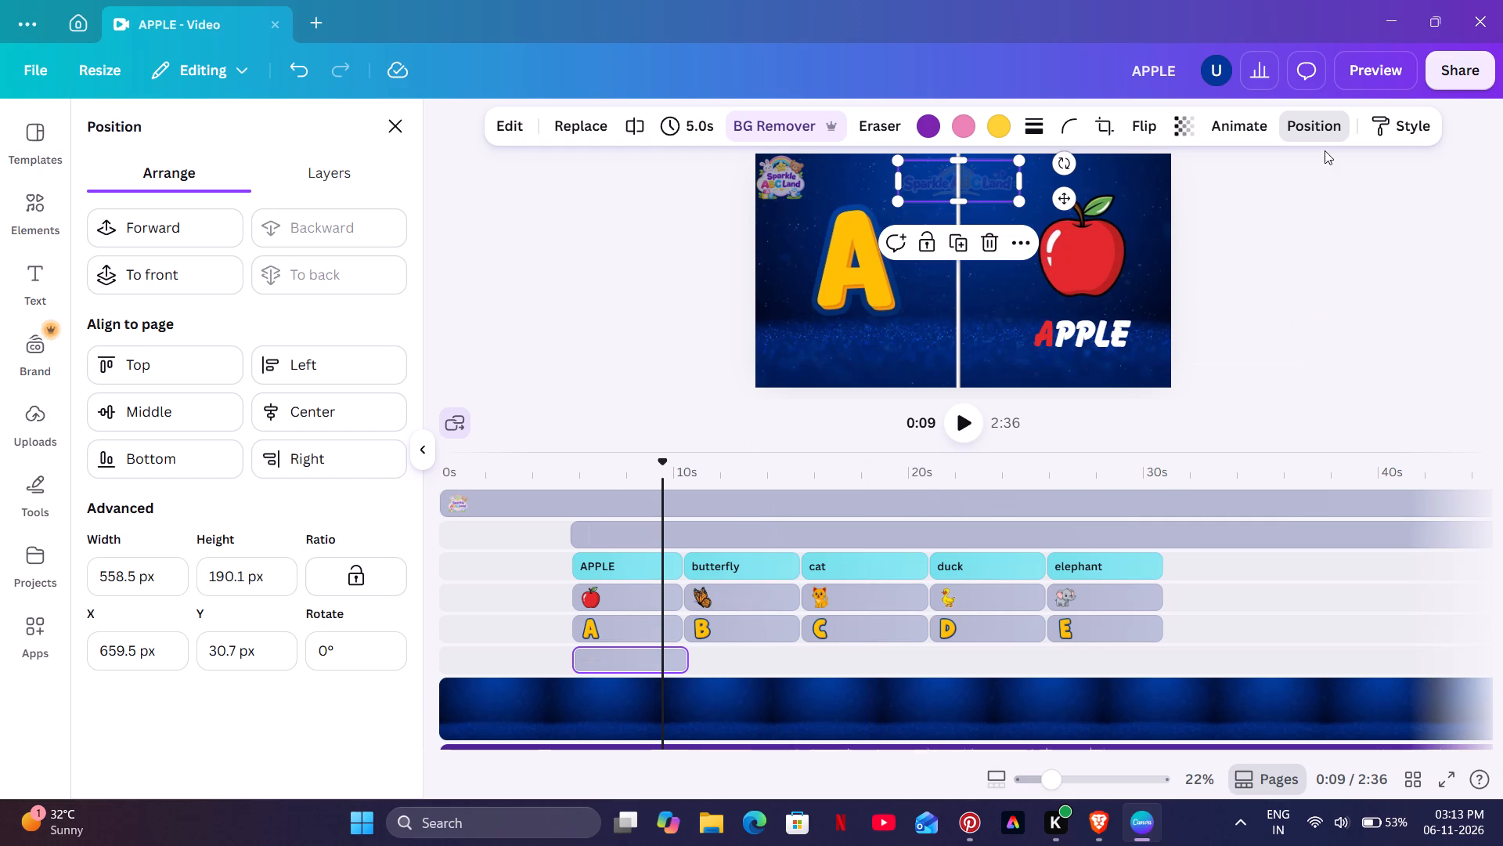
Bring the wordmark forward until it lies in front of the captions, pictures and letters.
click(1316, 128)
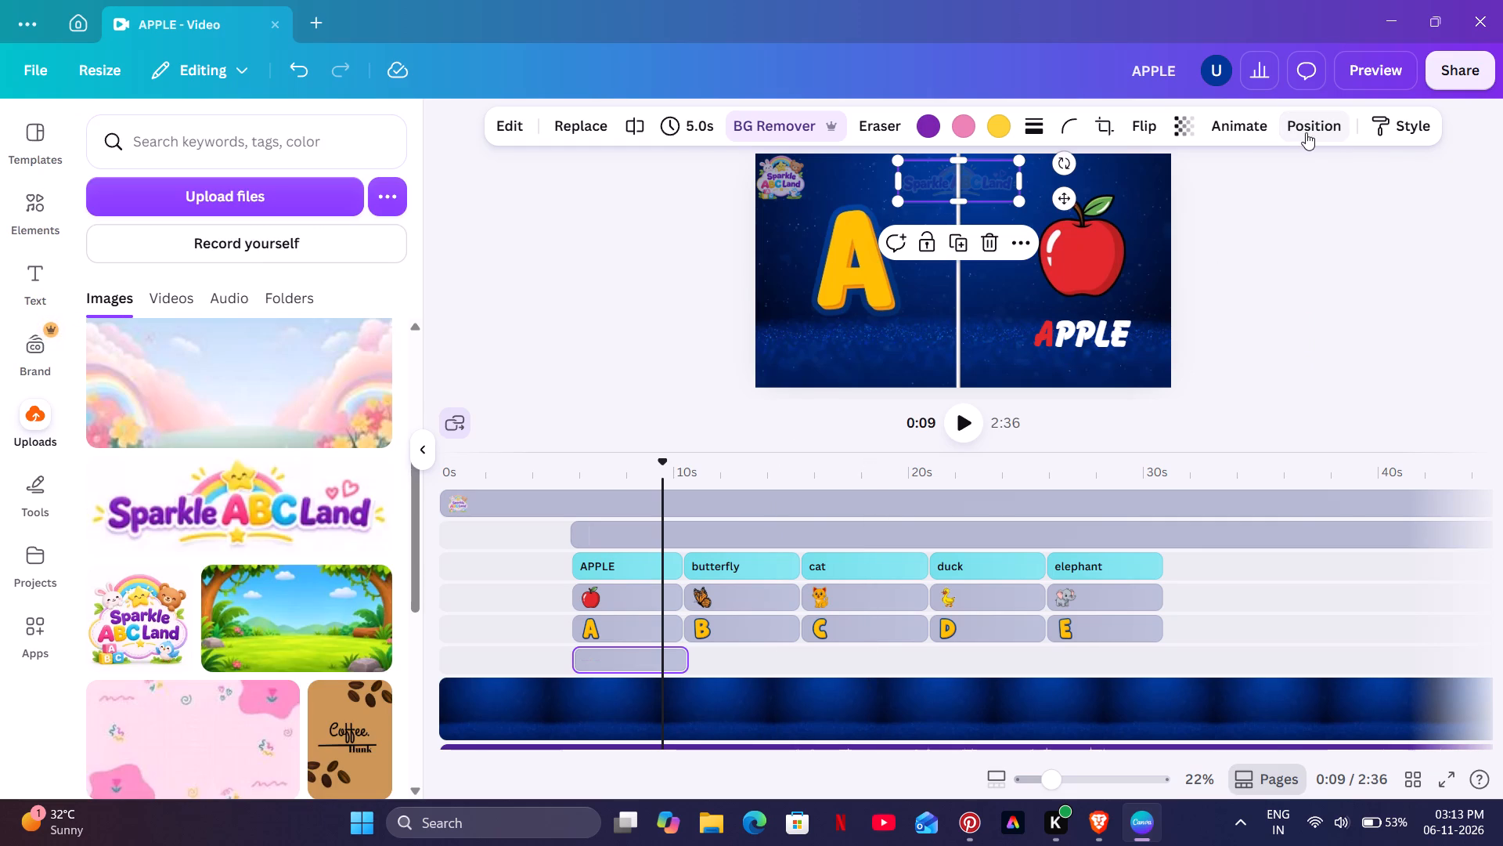
right_click(1306, 132)
click(1314, 121)
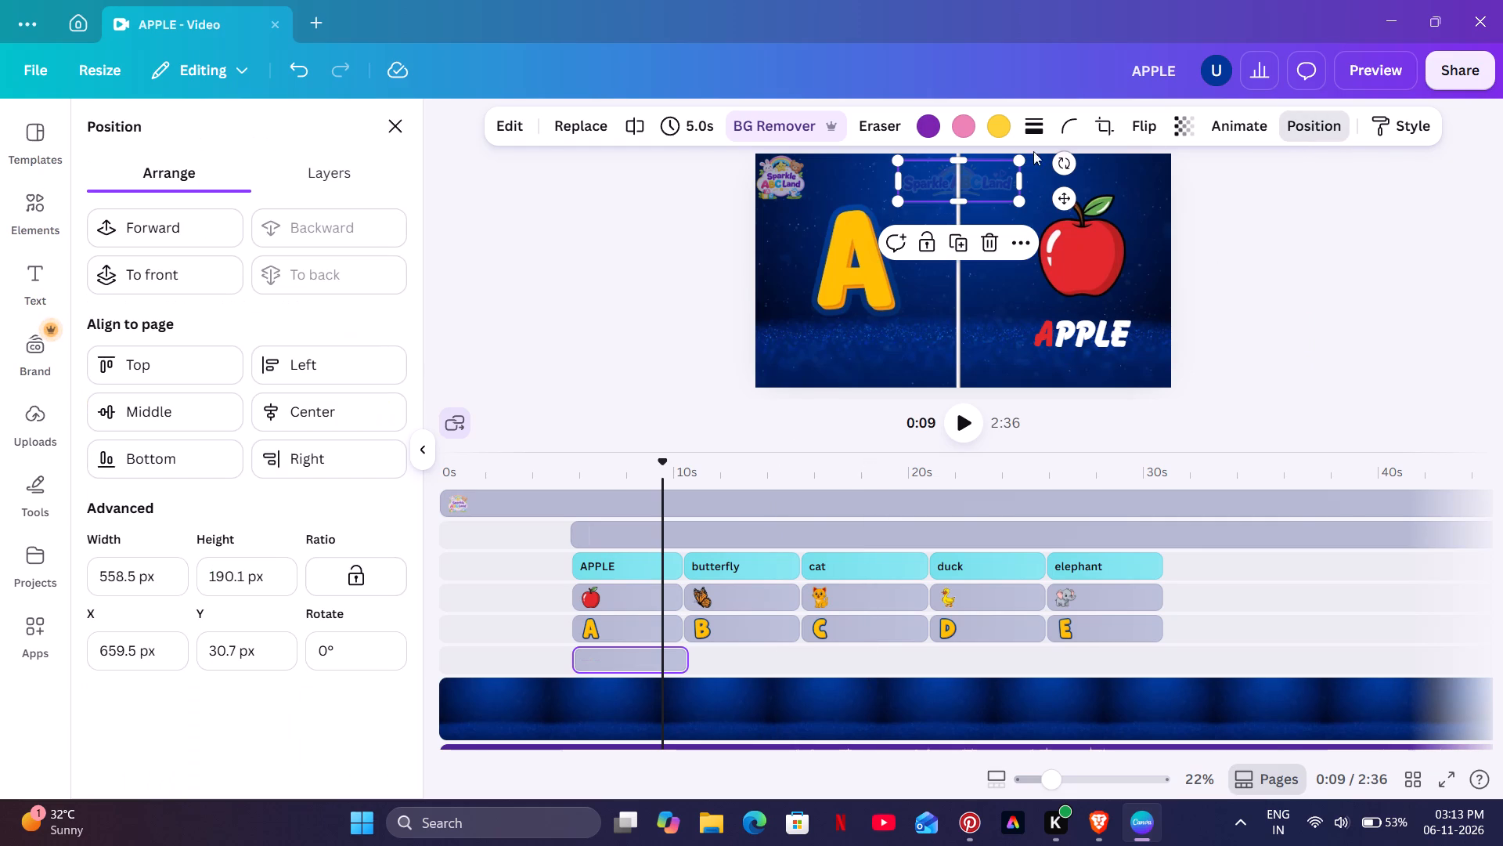
click(187, 230)
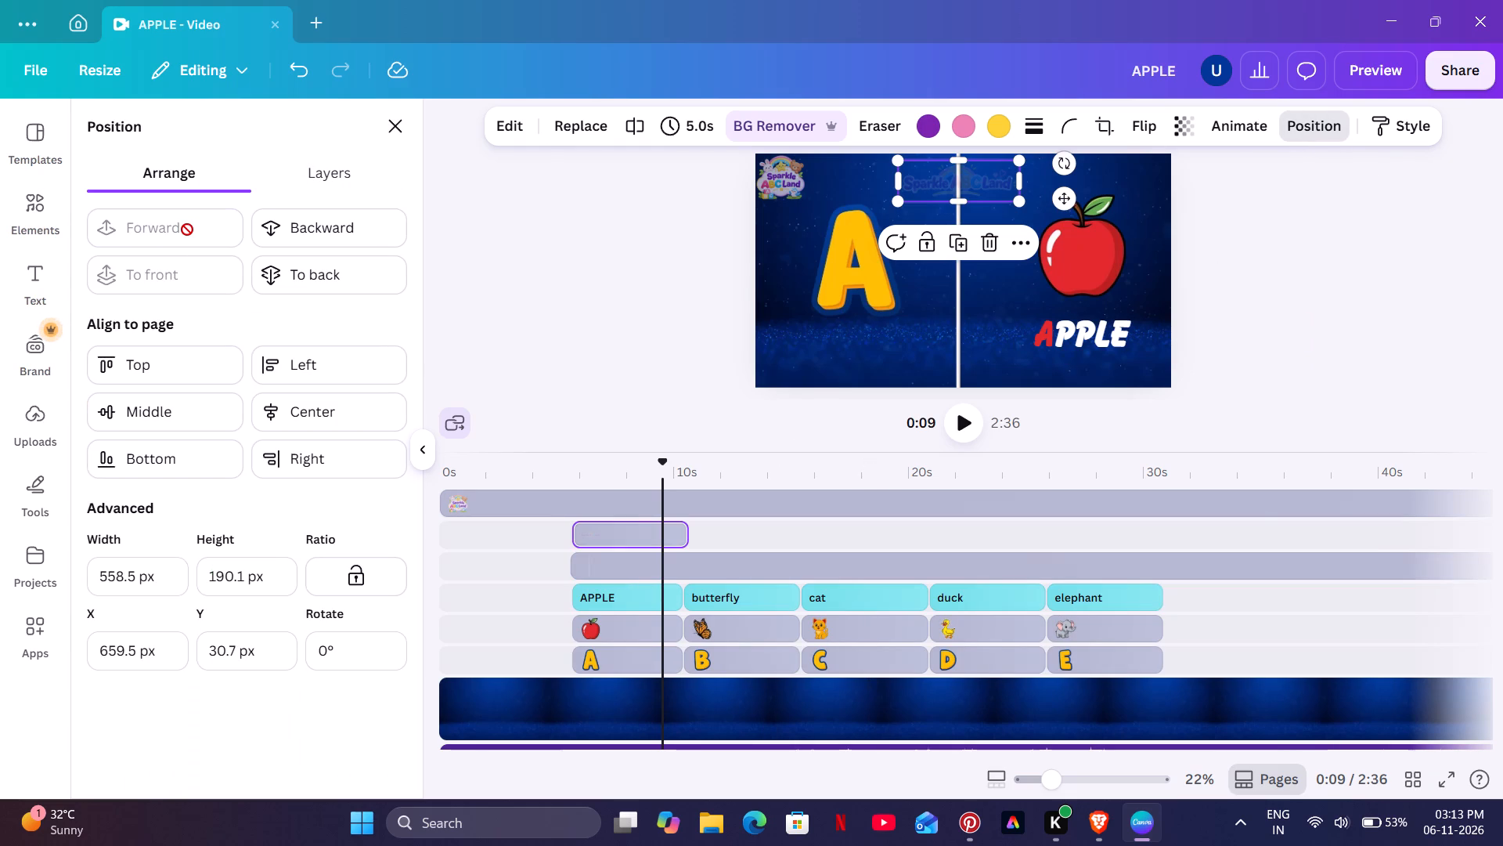
click(187, 230)
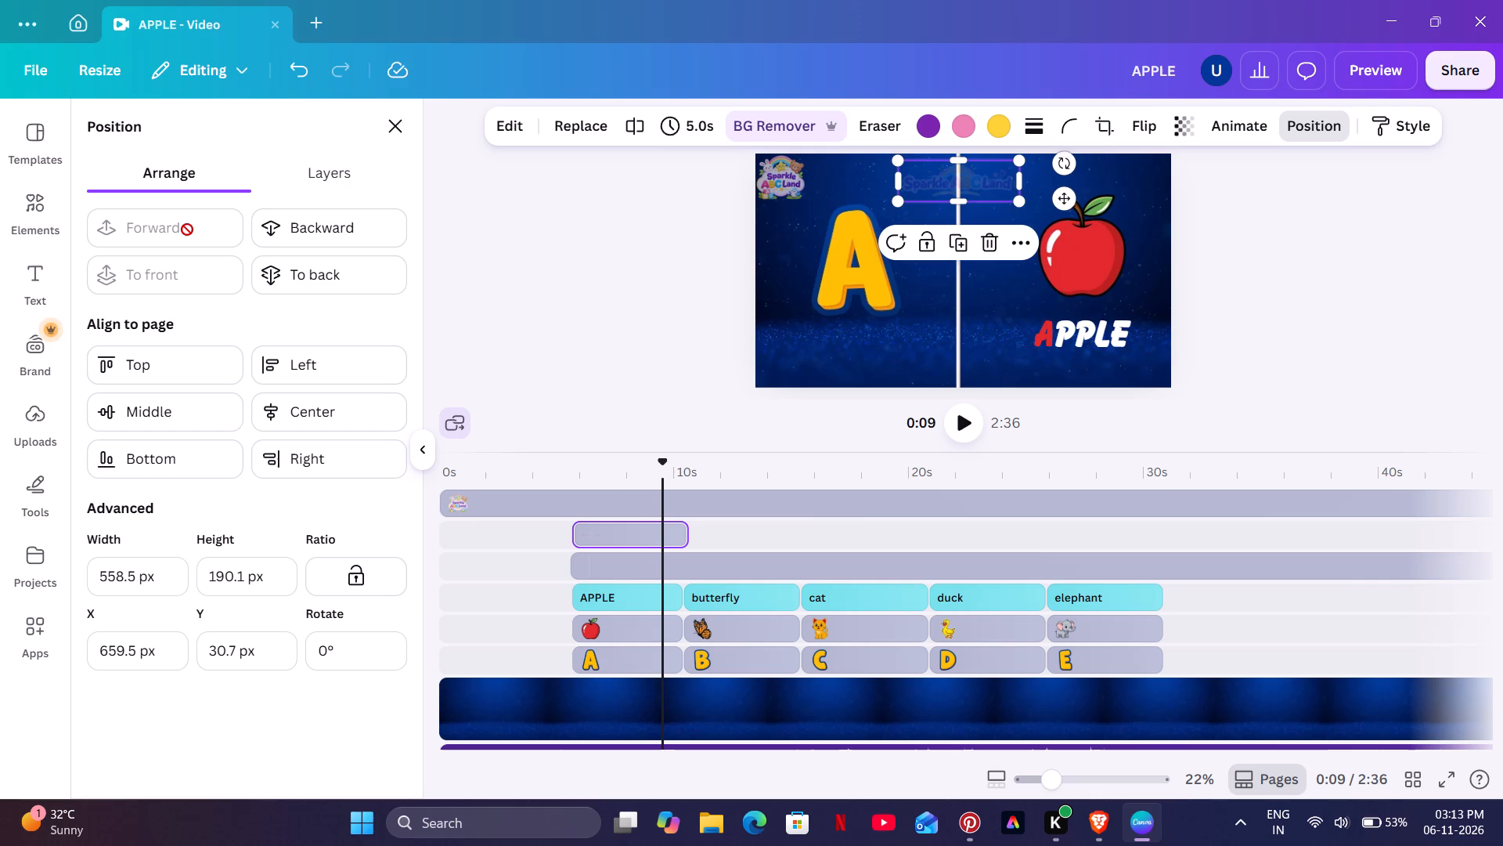
click(187, 230)
click(582, 239)
Move the wordmark slightly lower and centre it horizontally, between the letter A and the apple picture.
drag(986, 175, 989, 181)
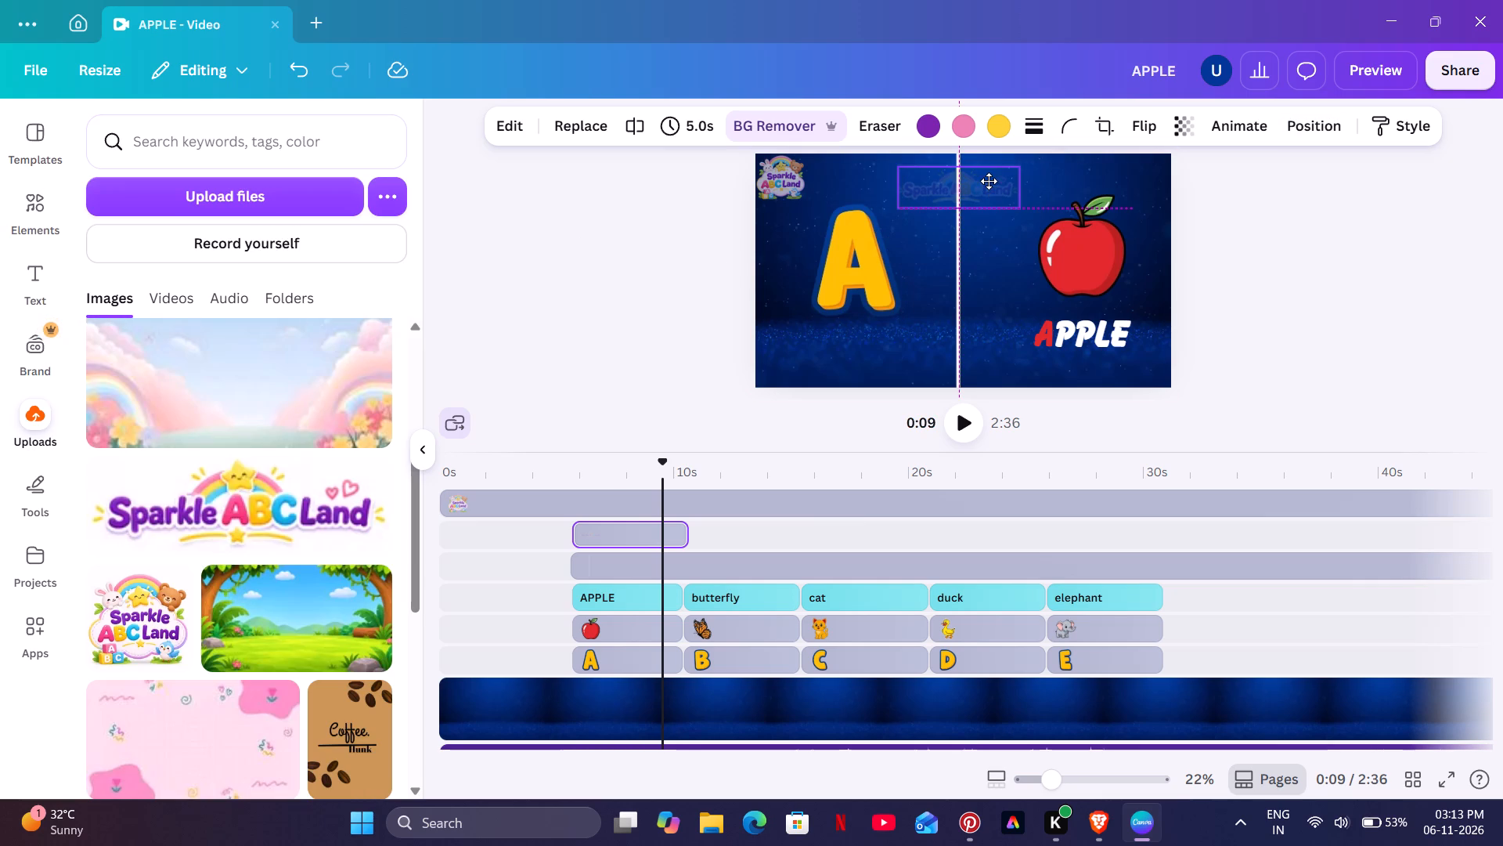
drag(989, 181, 1020, 176)
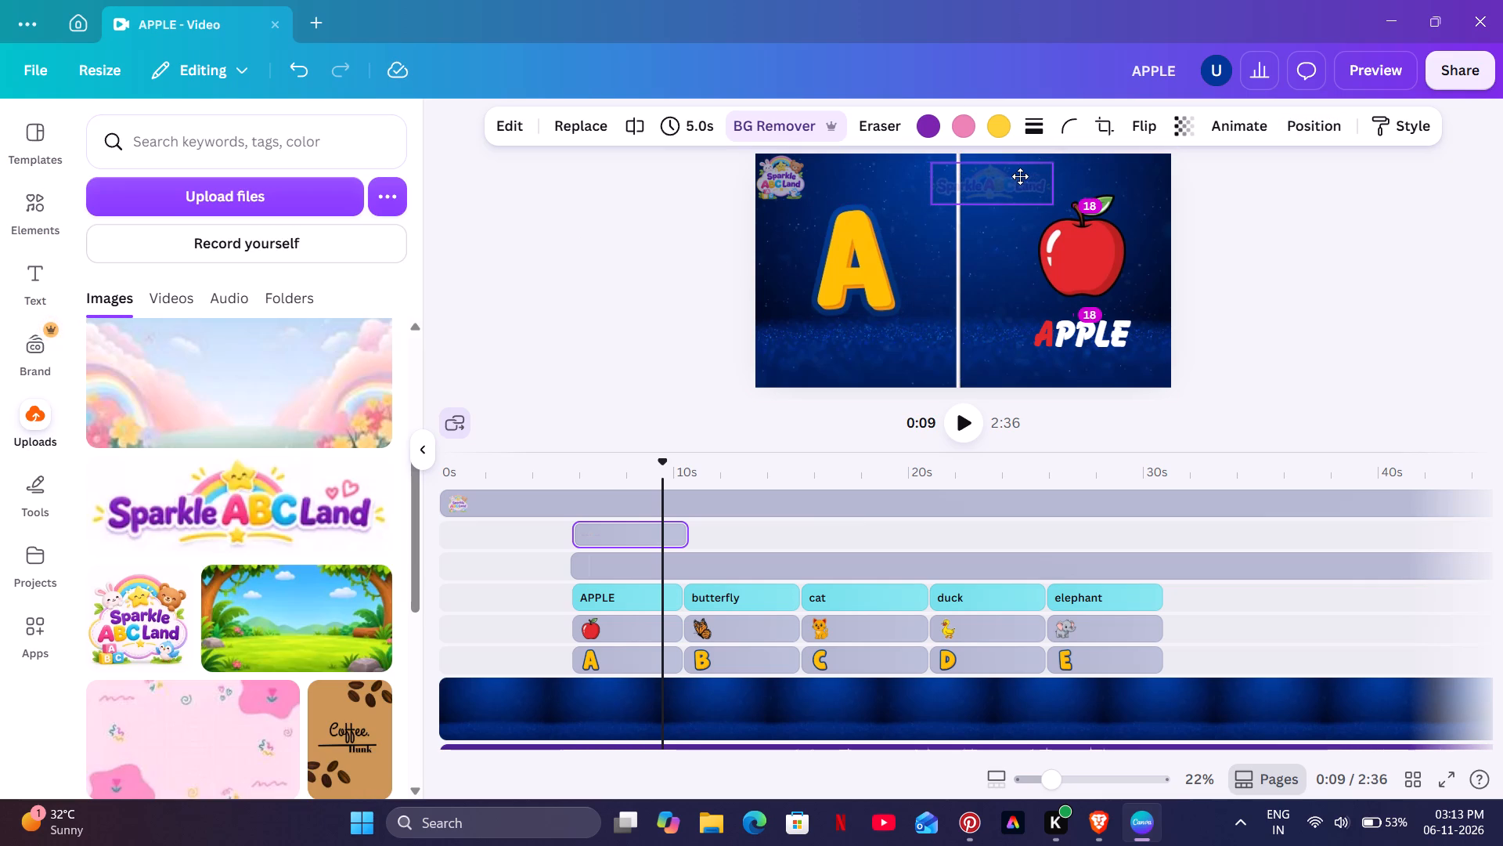
drag(1020, 176, 997, 211)
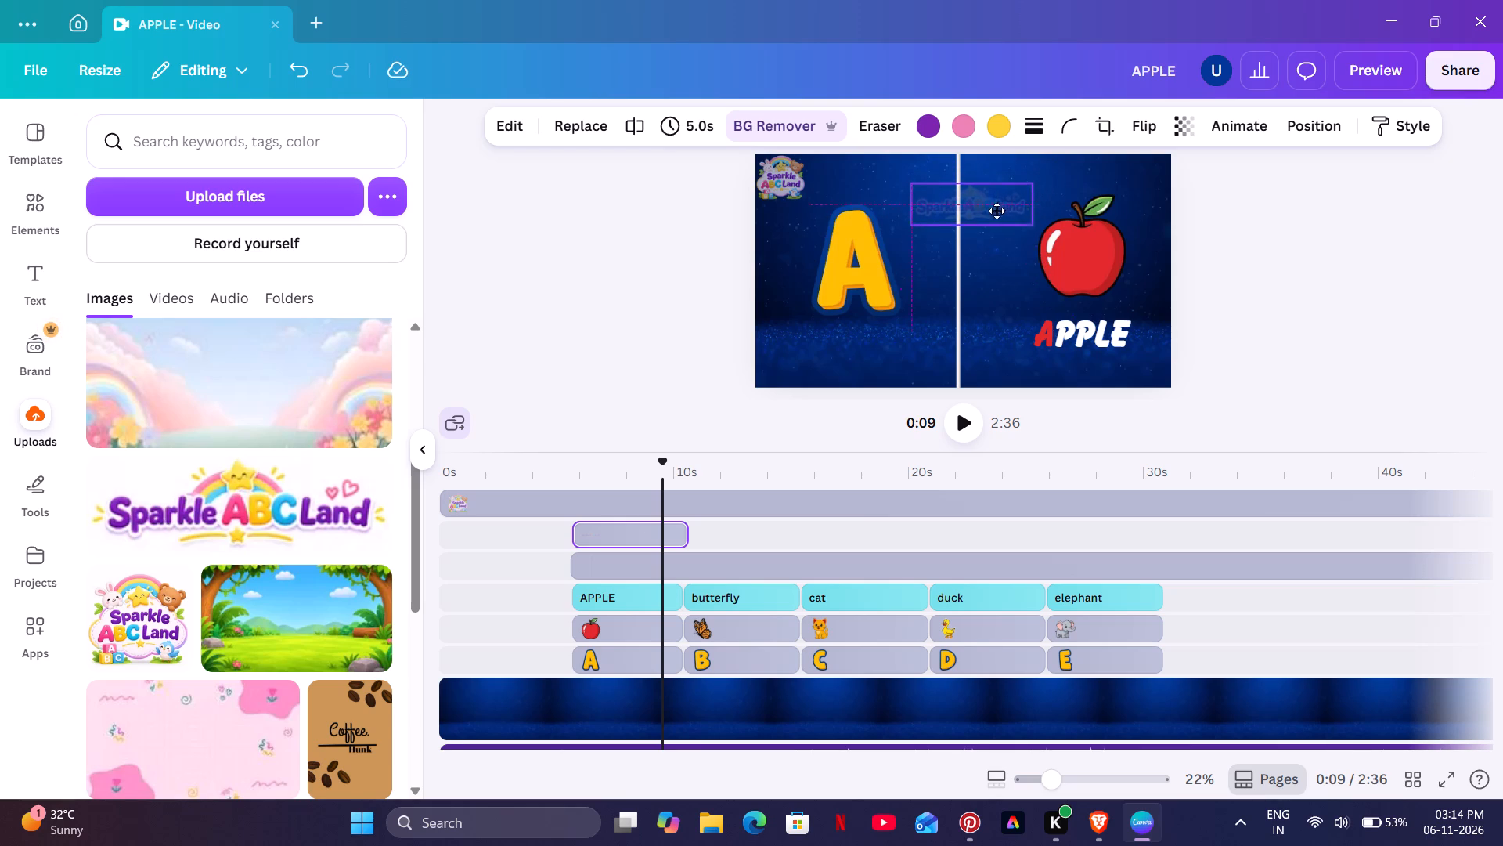
drag(997, 211, 991, 186)
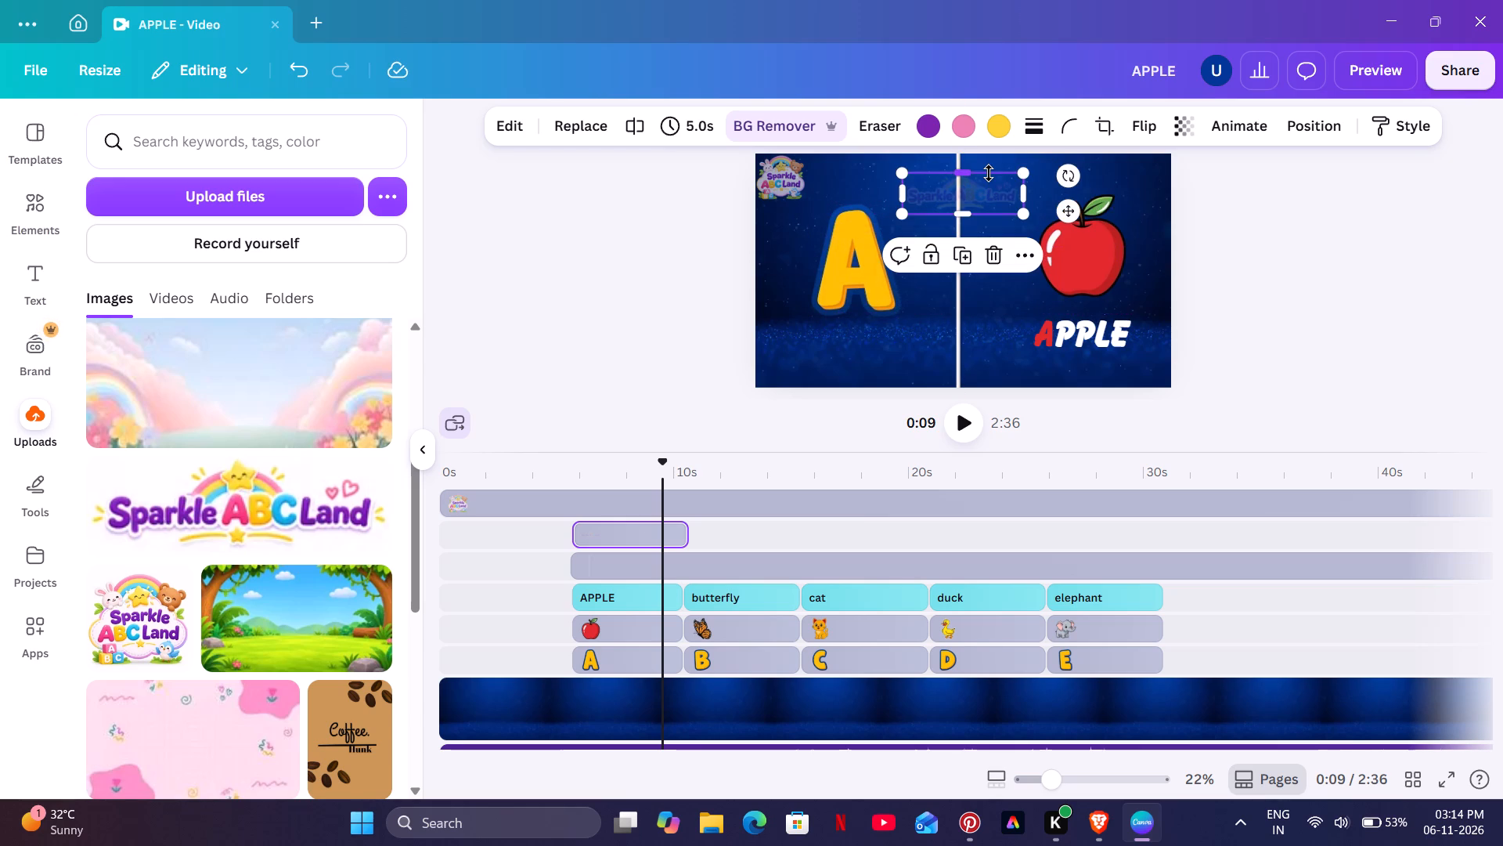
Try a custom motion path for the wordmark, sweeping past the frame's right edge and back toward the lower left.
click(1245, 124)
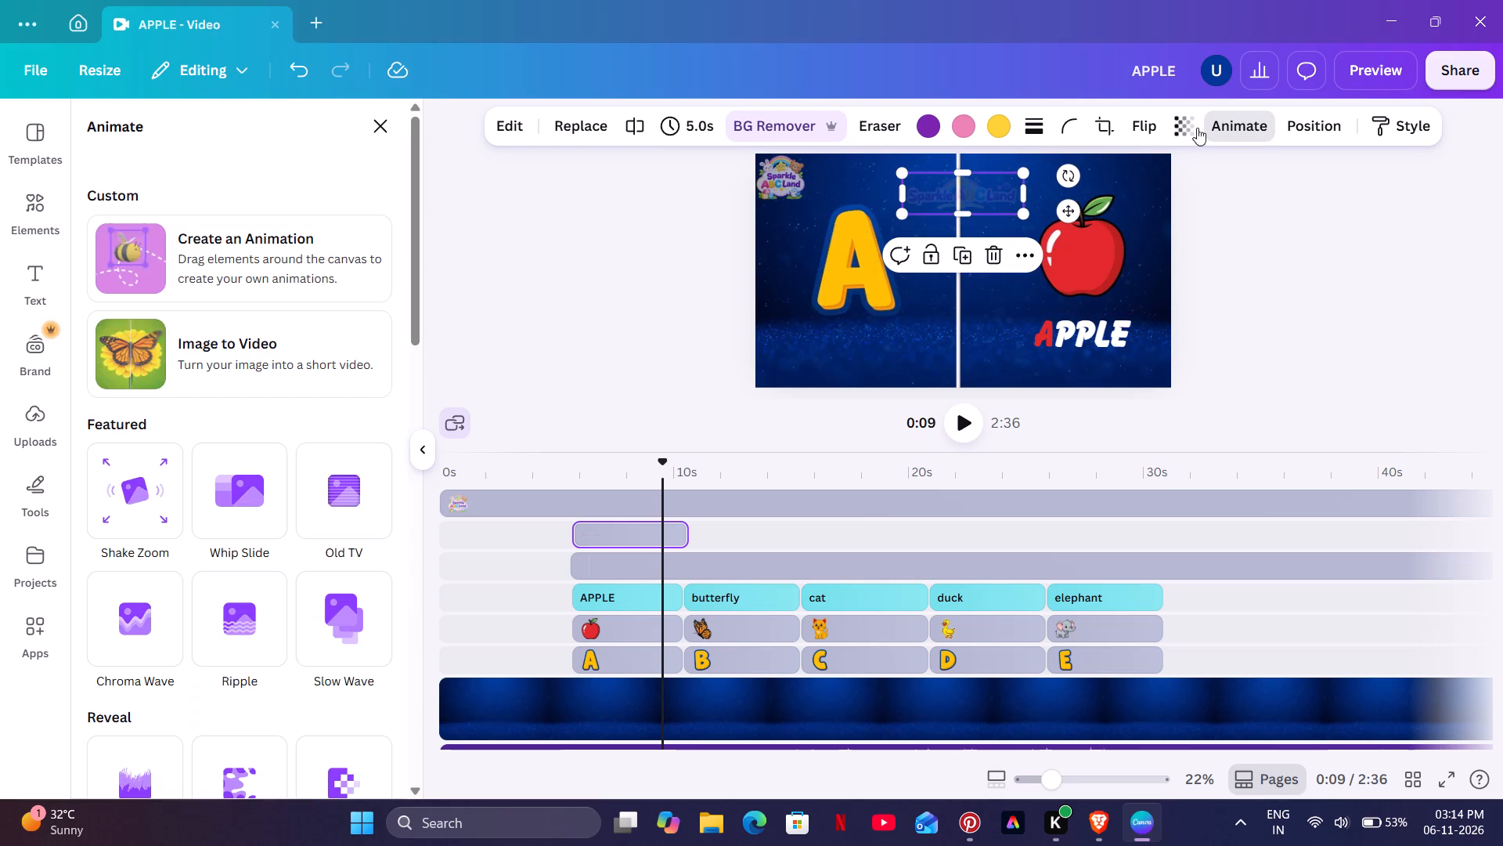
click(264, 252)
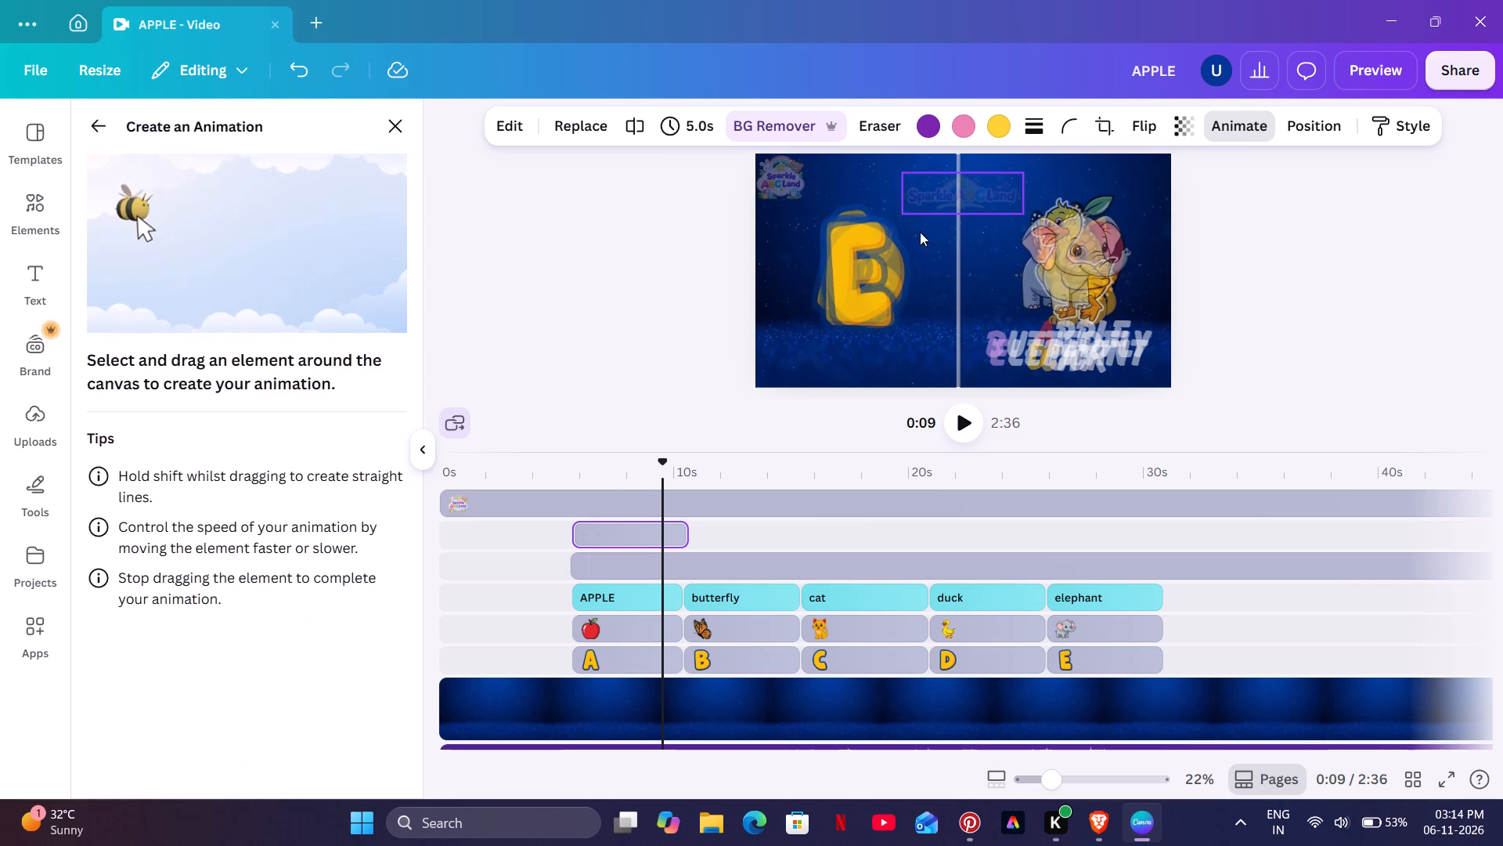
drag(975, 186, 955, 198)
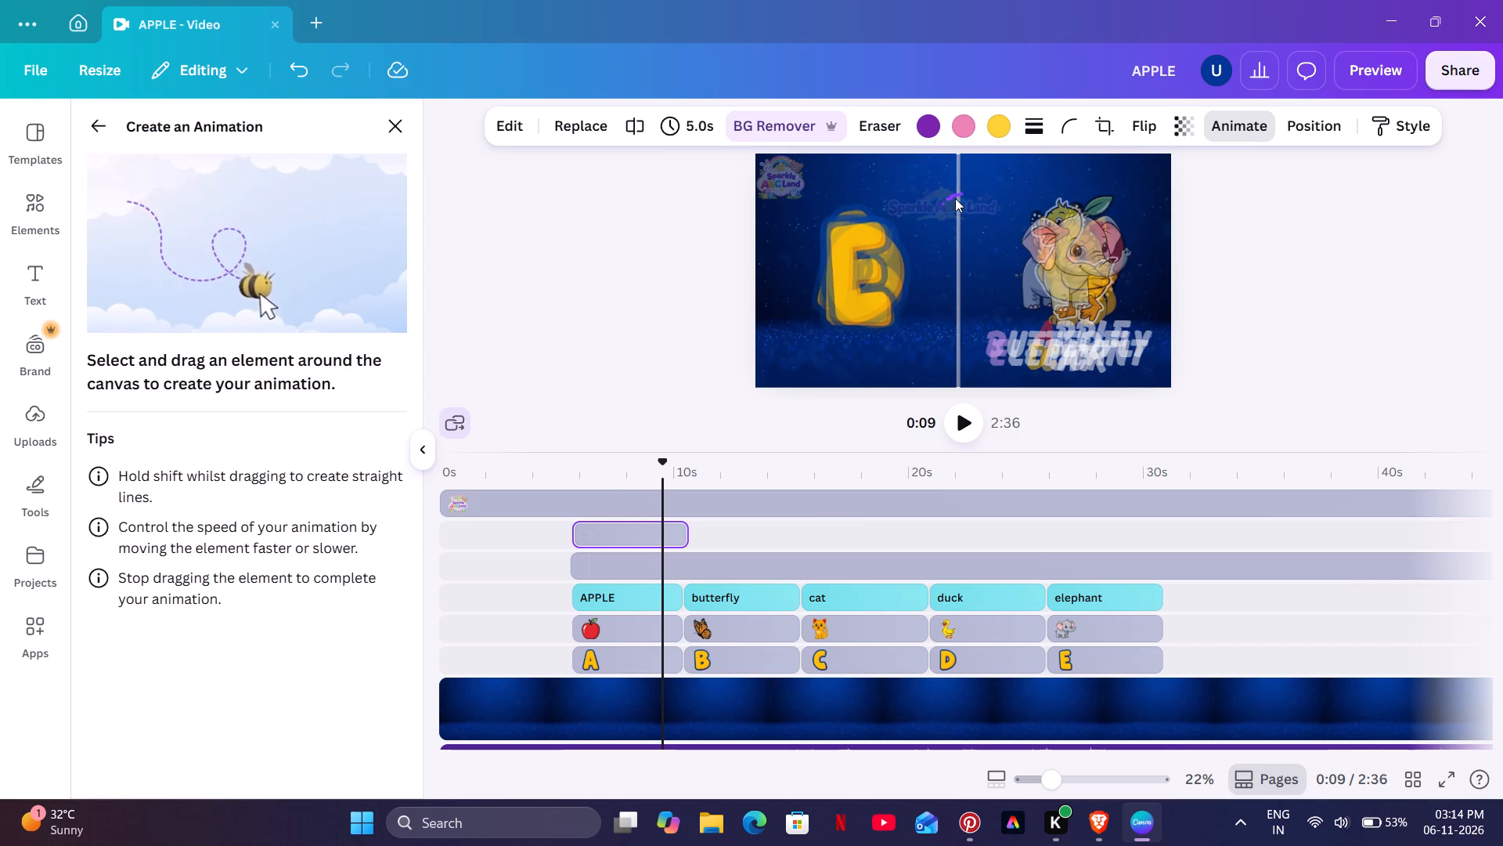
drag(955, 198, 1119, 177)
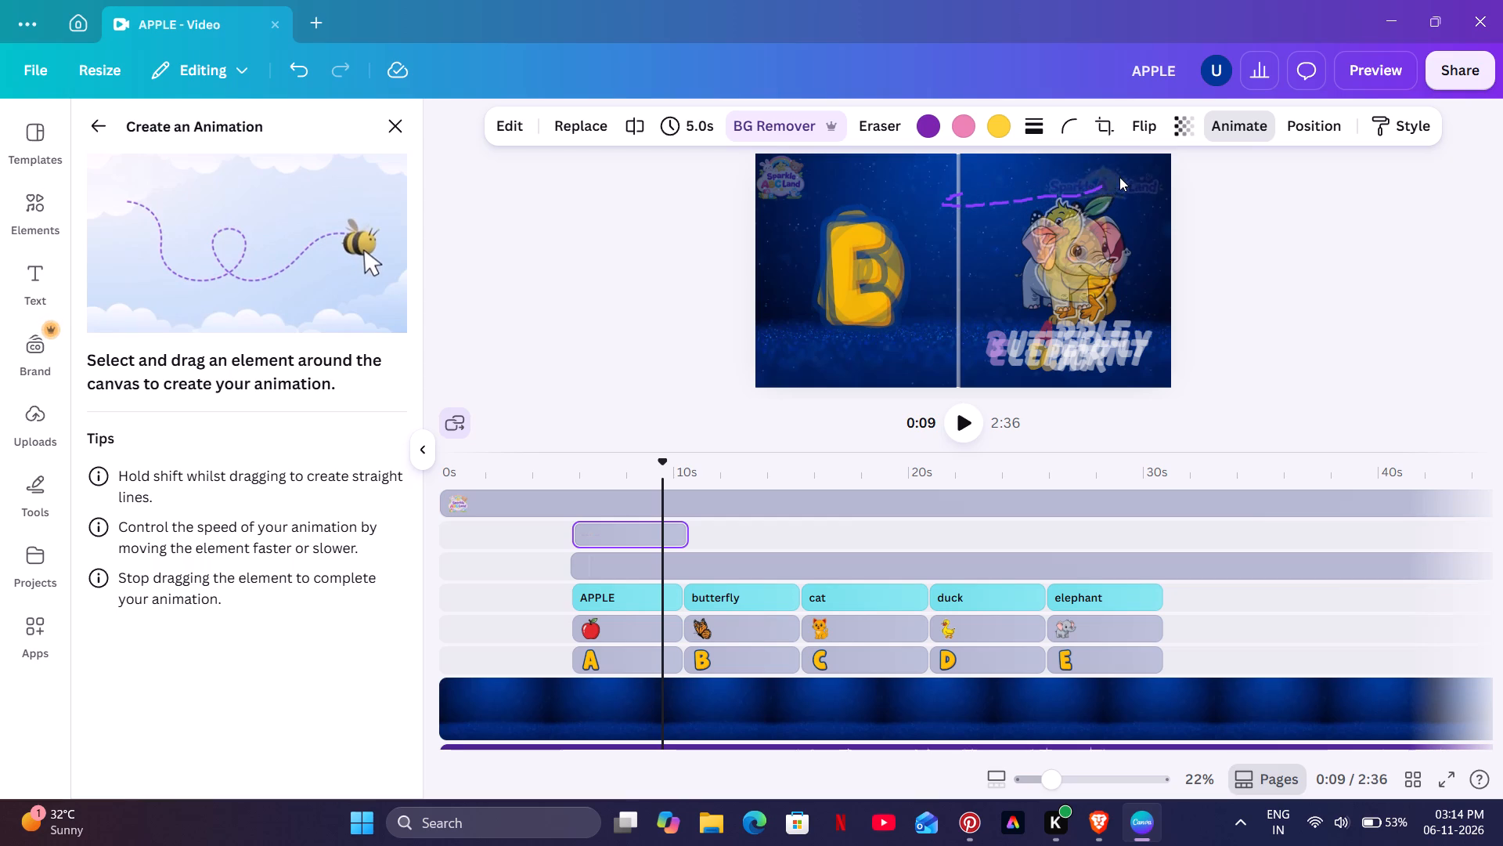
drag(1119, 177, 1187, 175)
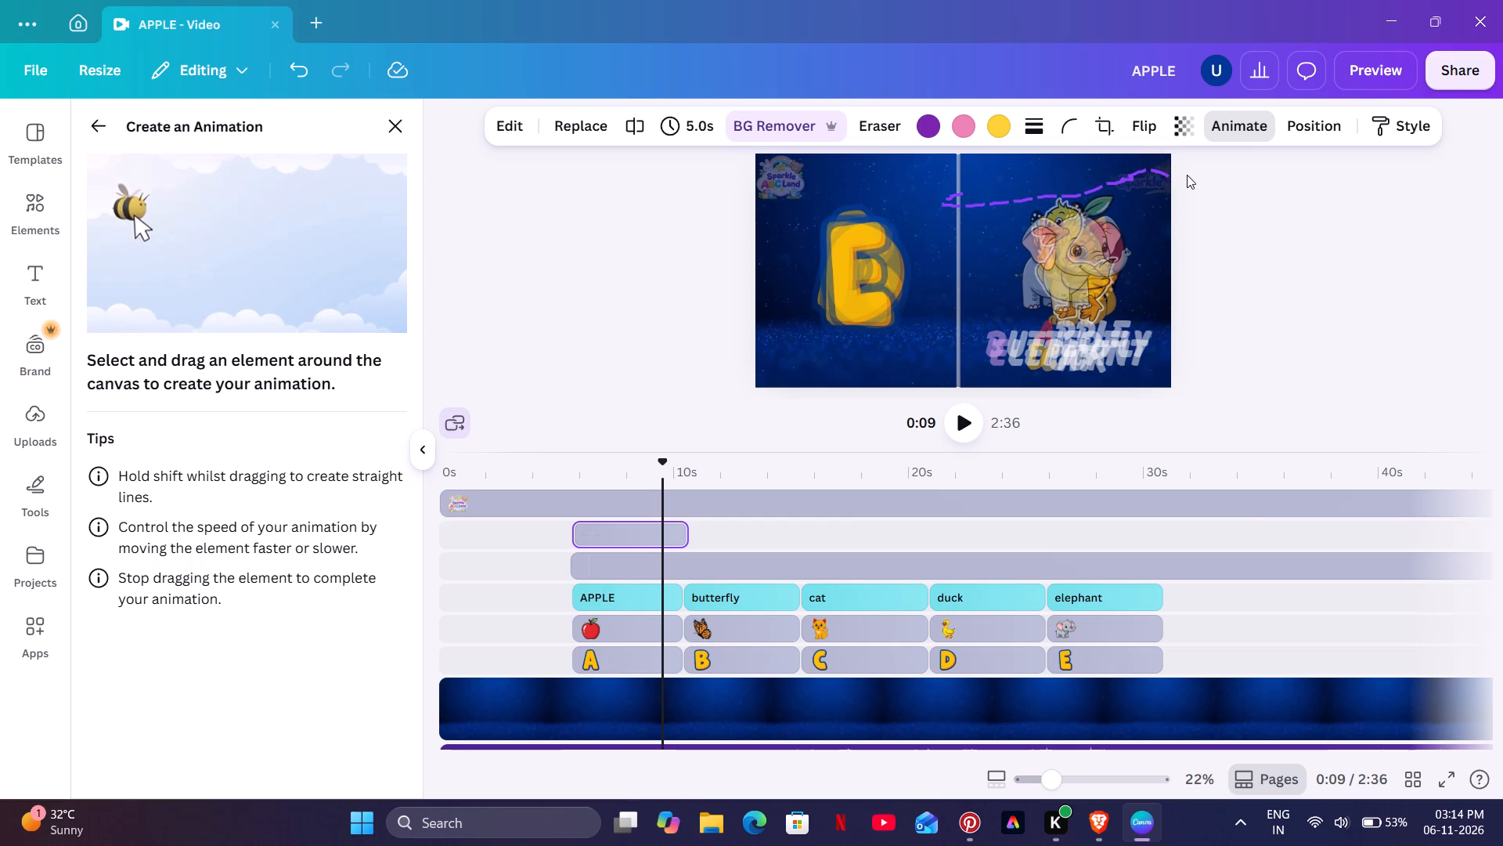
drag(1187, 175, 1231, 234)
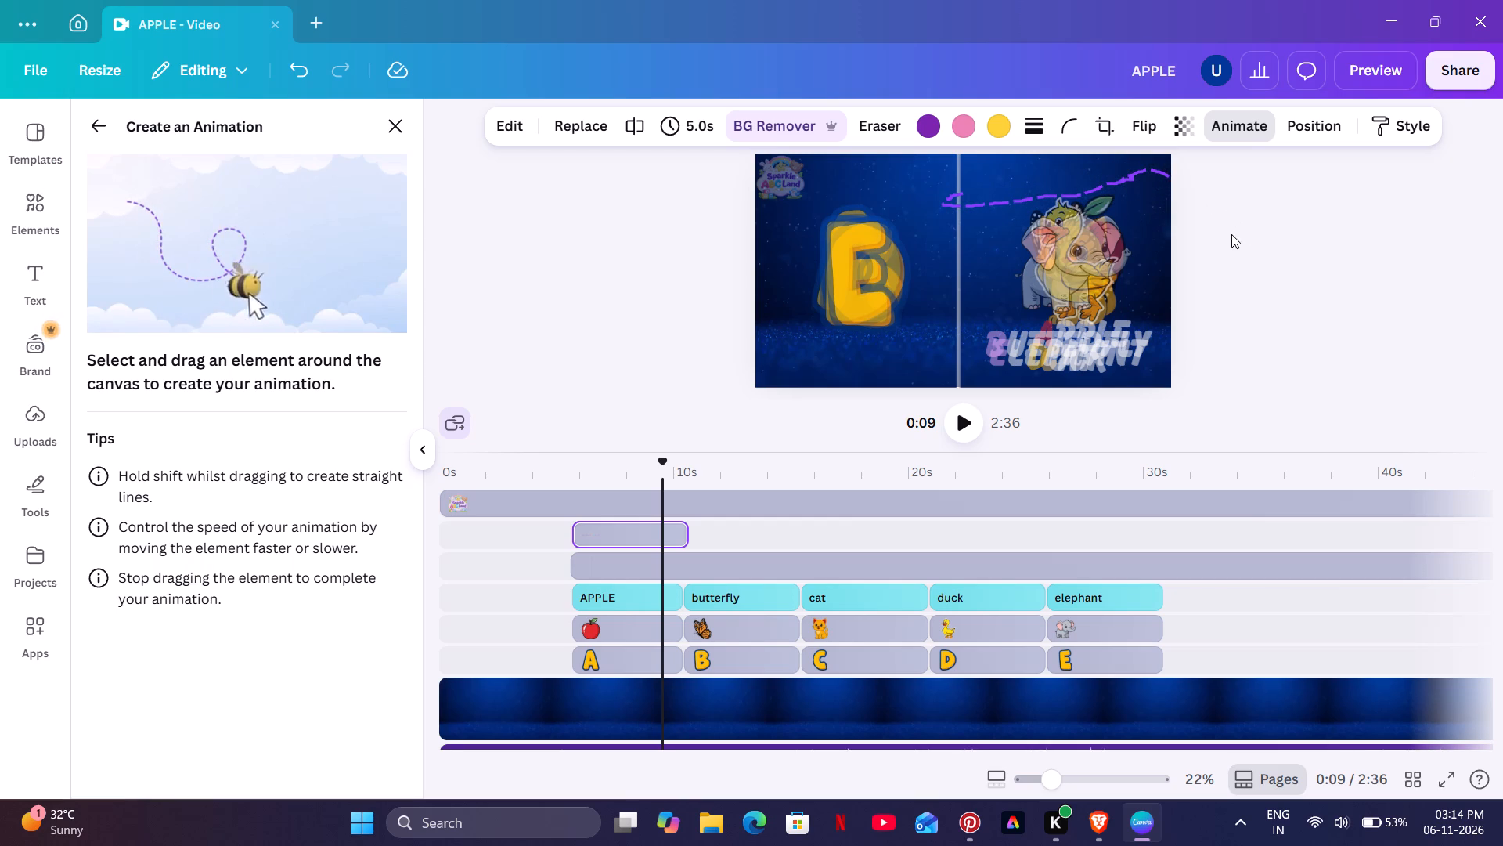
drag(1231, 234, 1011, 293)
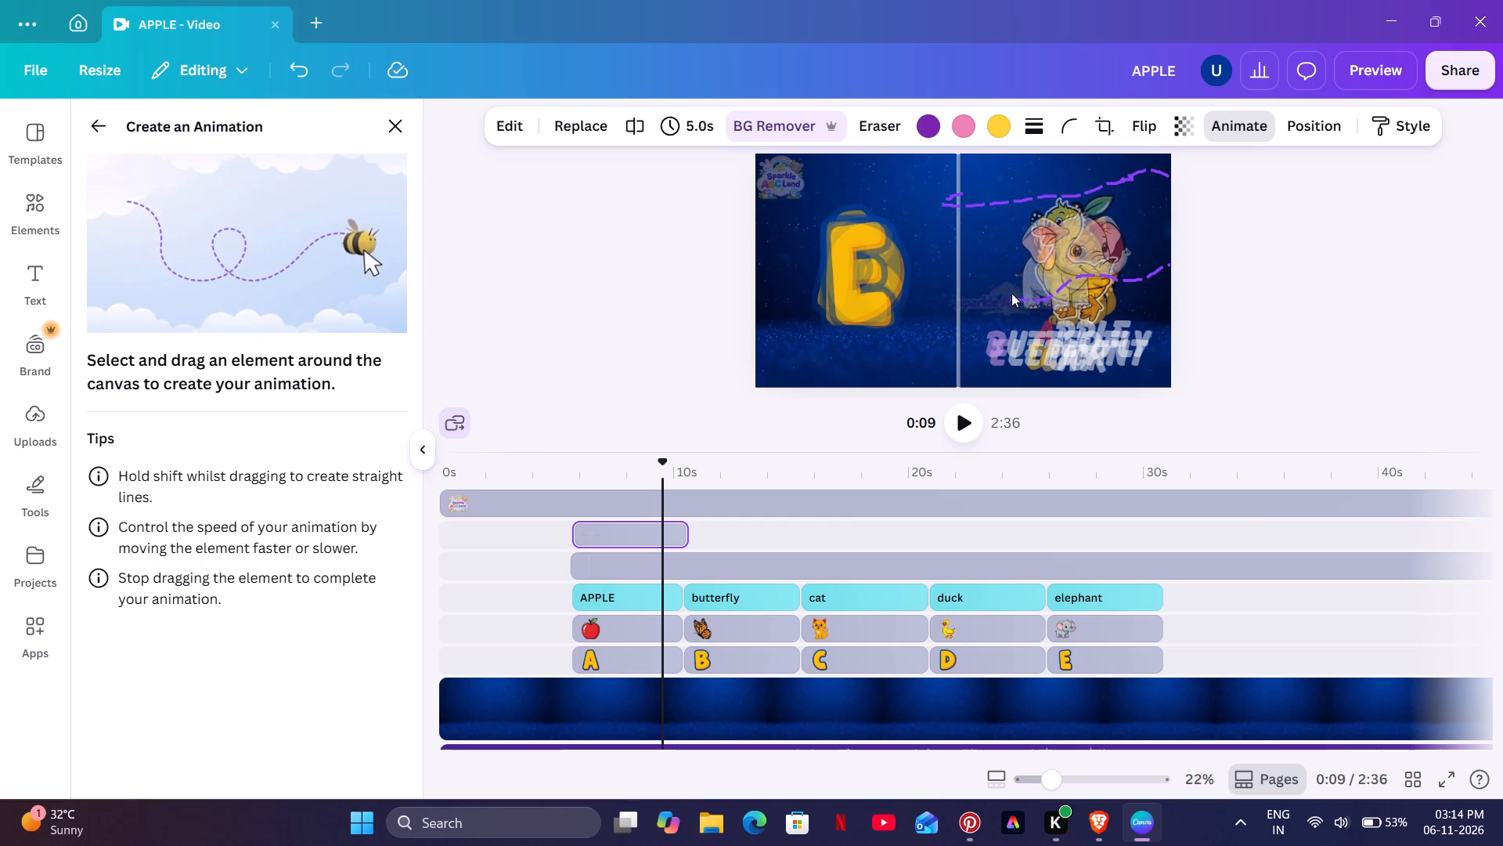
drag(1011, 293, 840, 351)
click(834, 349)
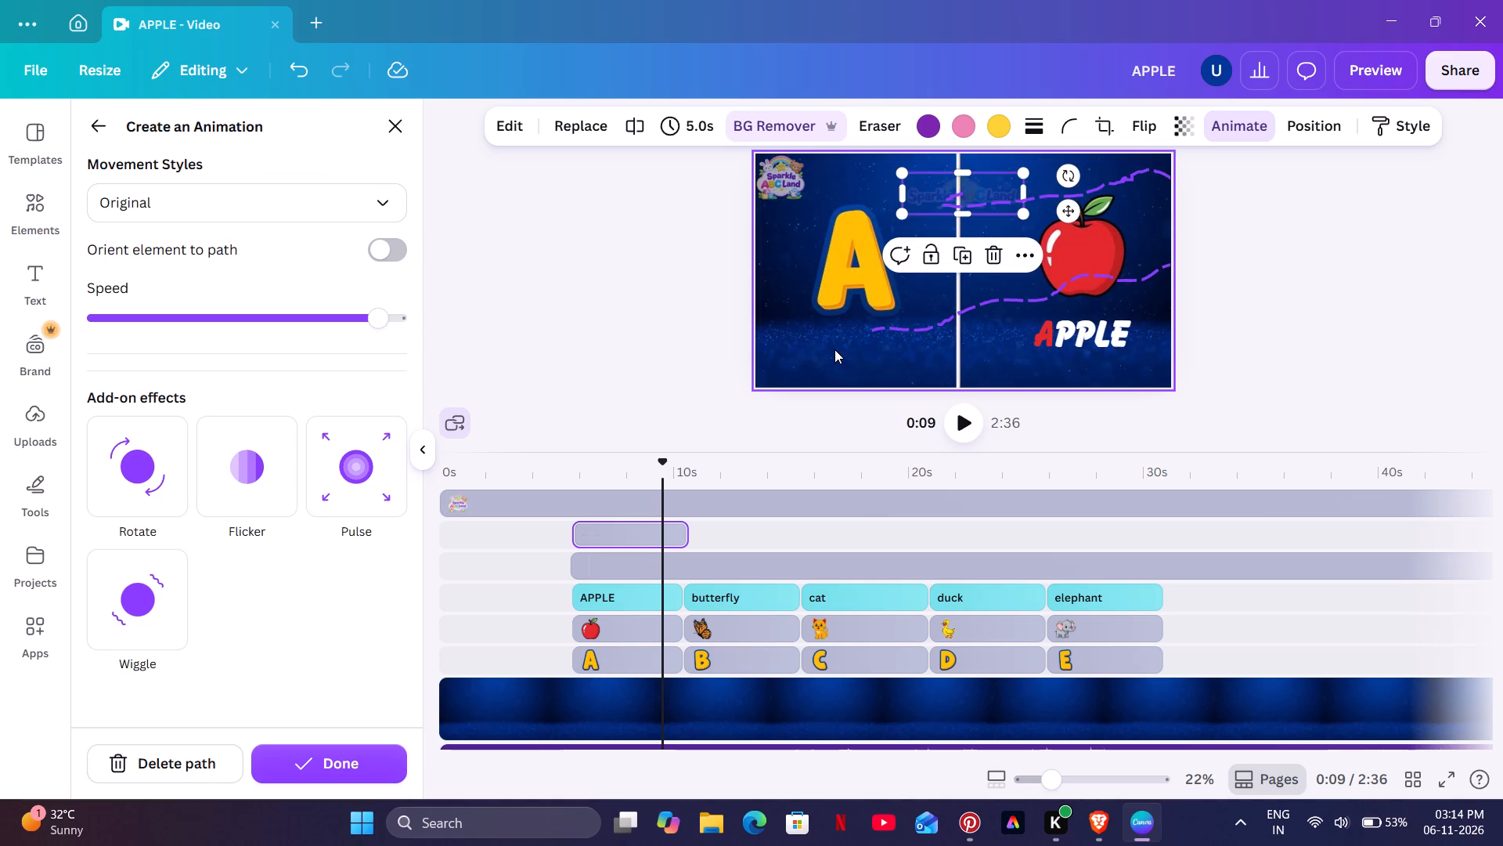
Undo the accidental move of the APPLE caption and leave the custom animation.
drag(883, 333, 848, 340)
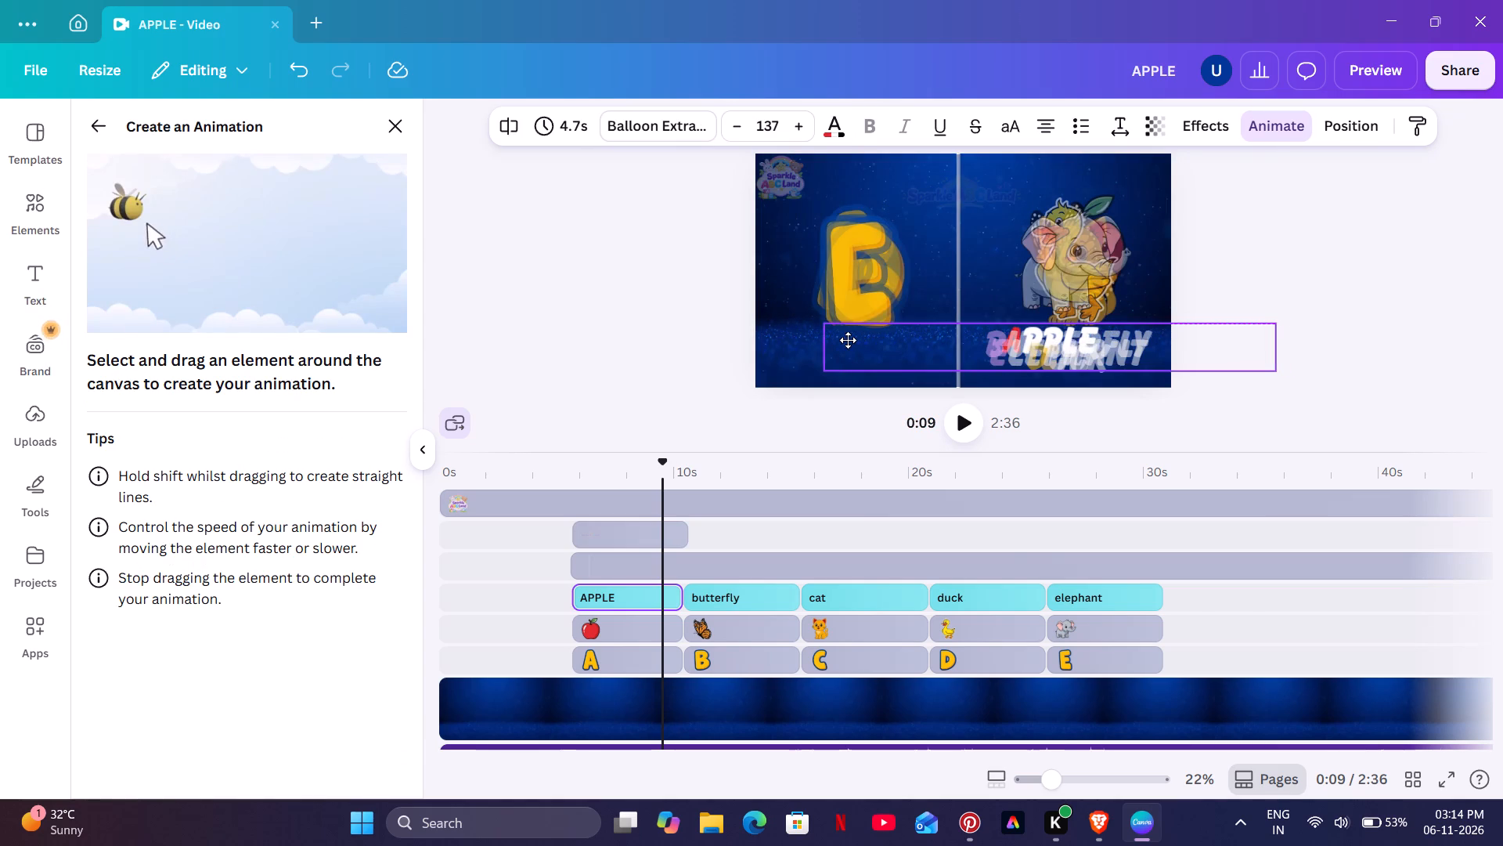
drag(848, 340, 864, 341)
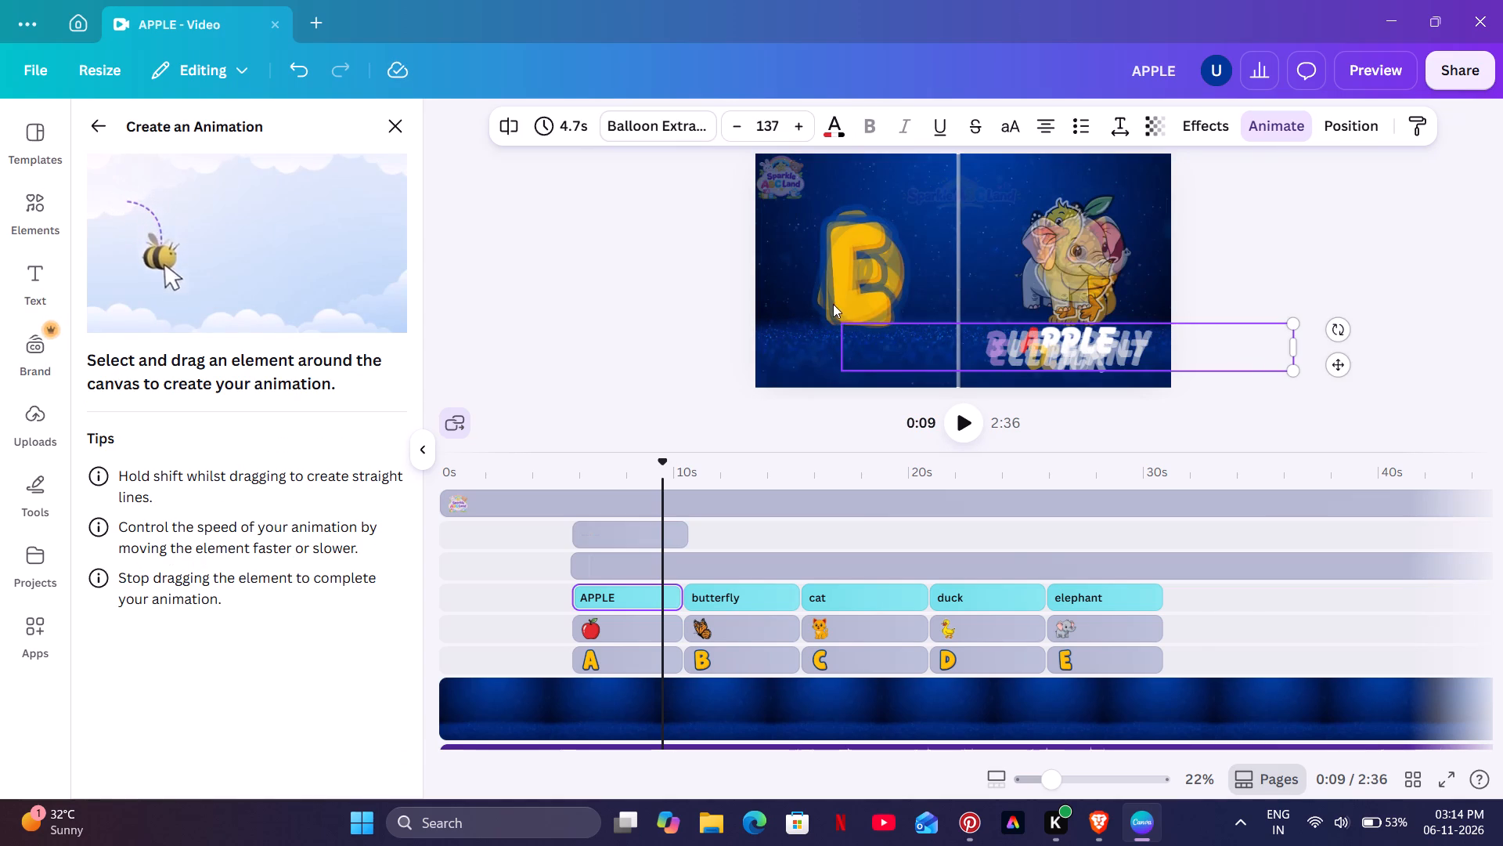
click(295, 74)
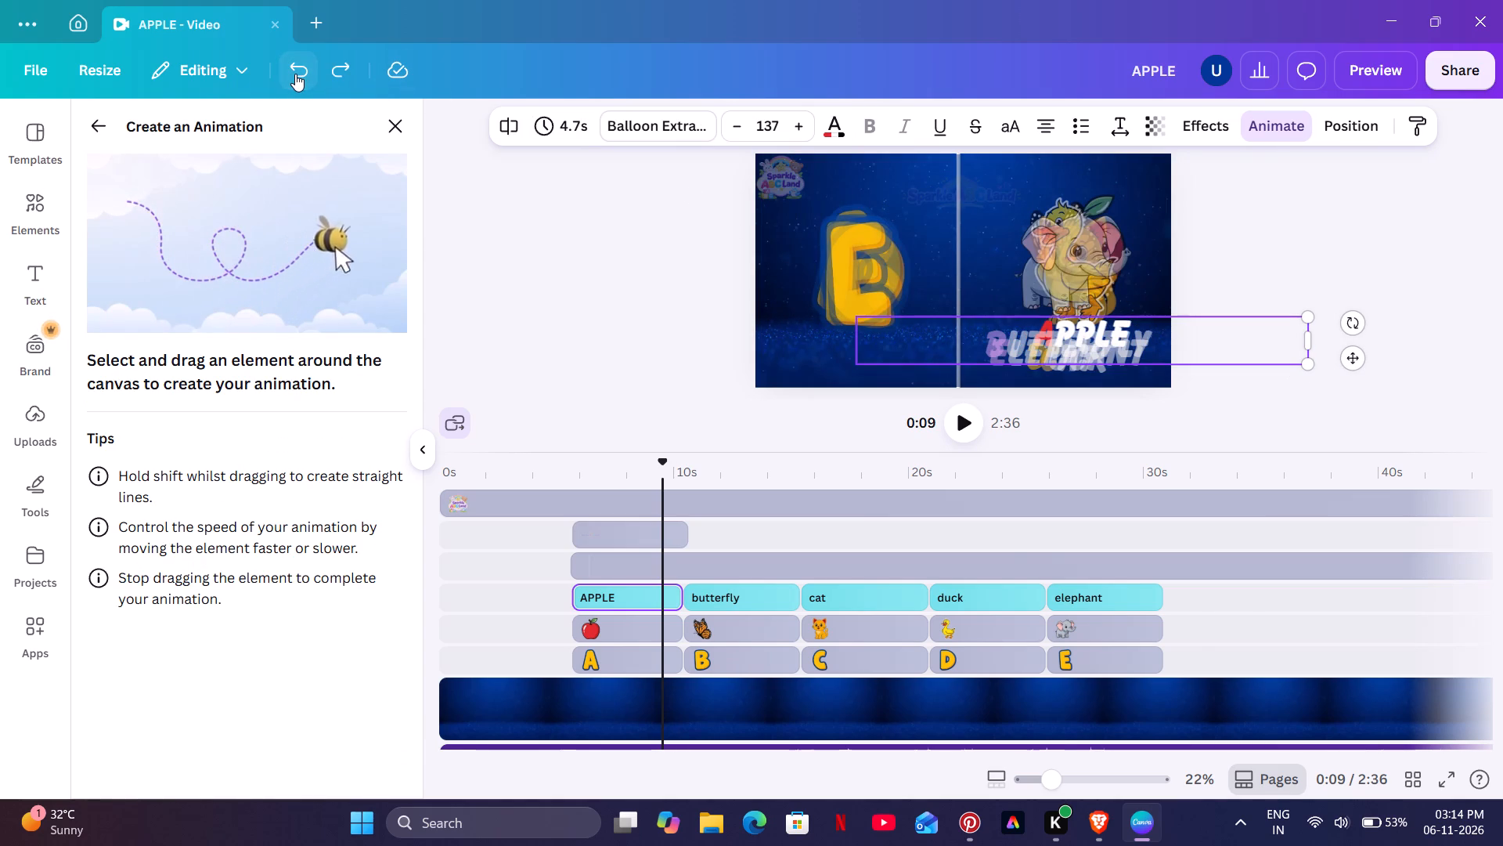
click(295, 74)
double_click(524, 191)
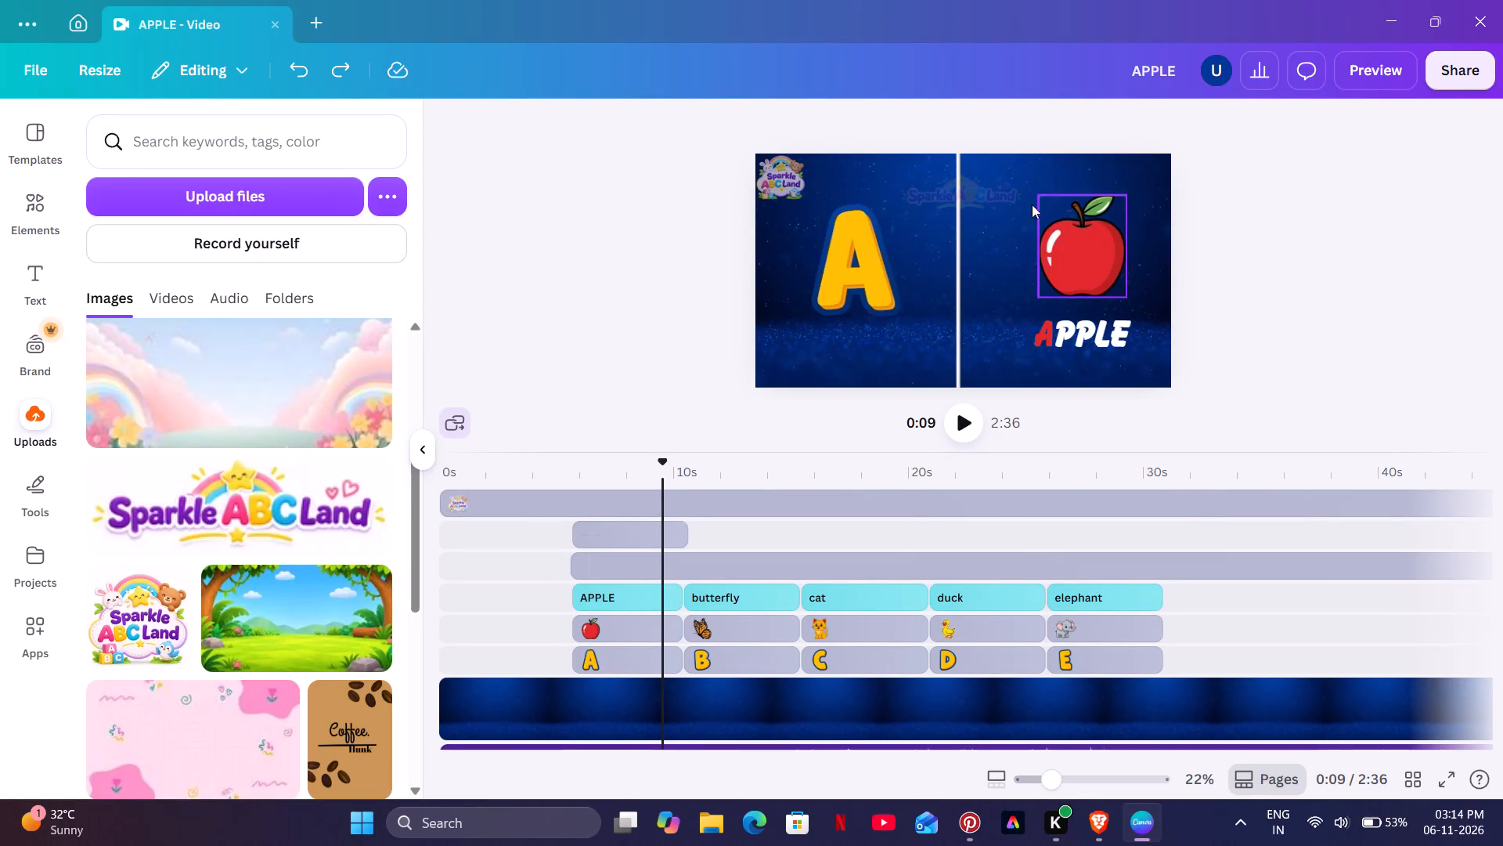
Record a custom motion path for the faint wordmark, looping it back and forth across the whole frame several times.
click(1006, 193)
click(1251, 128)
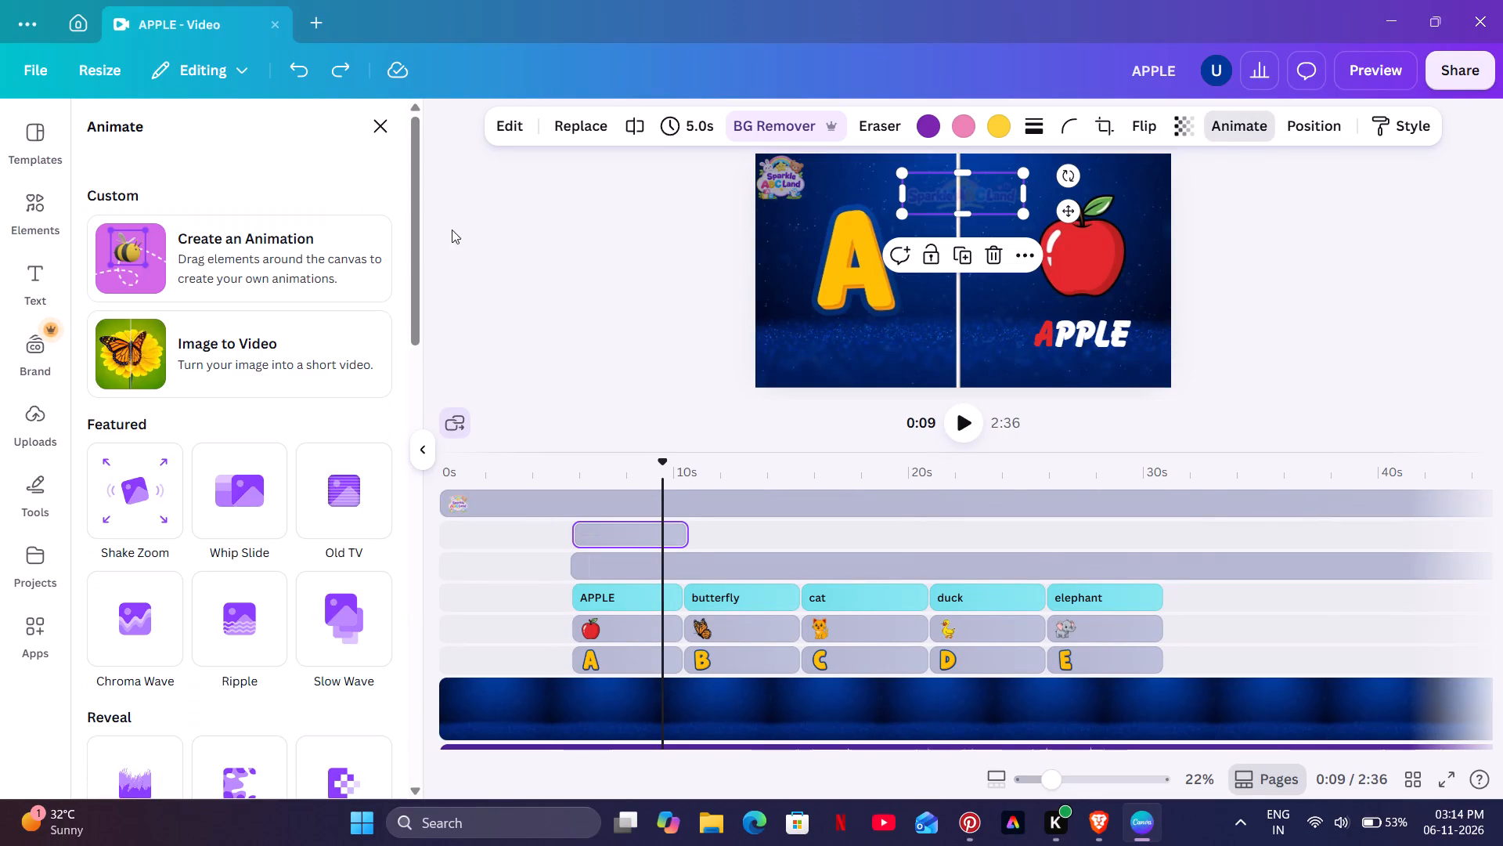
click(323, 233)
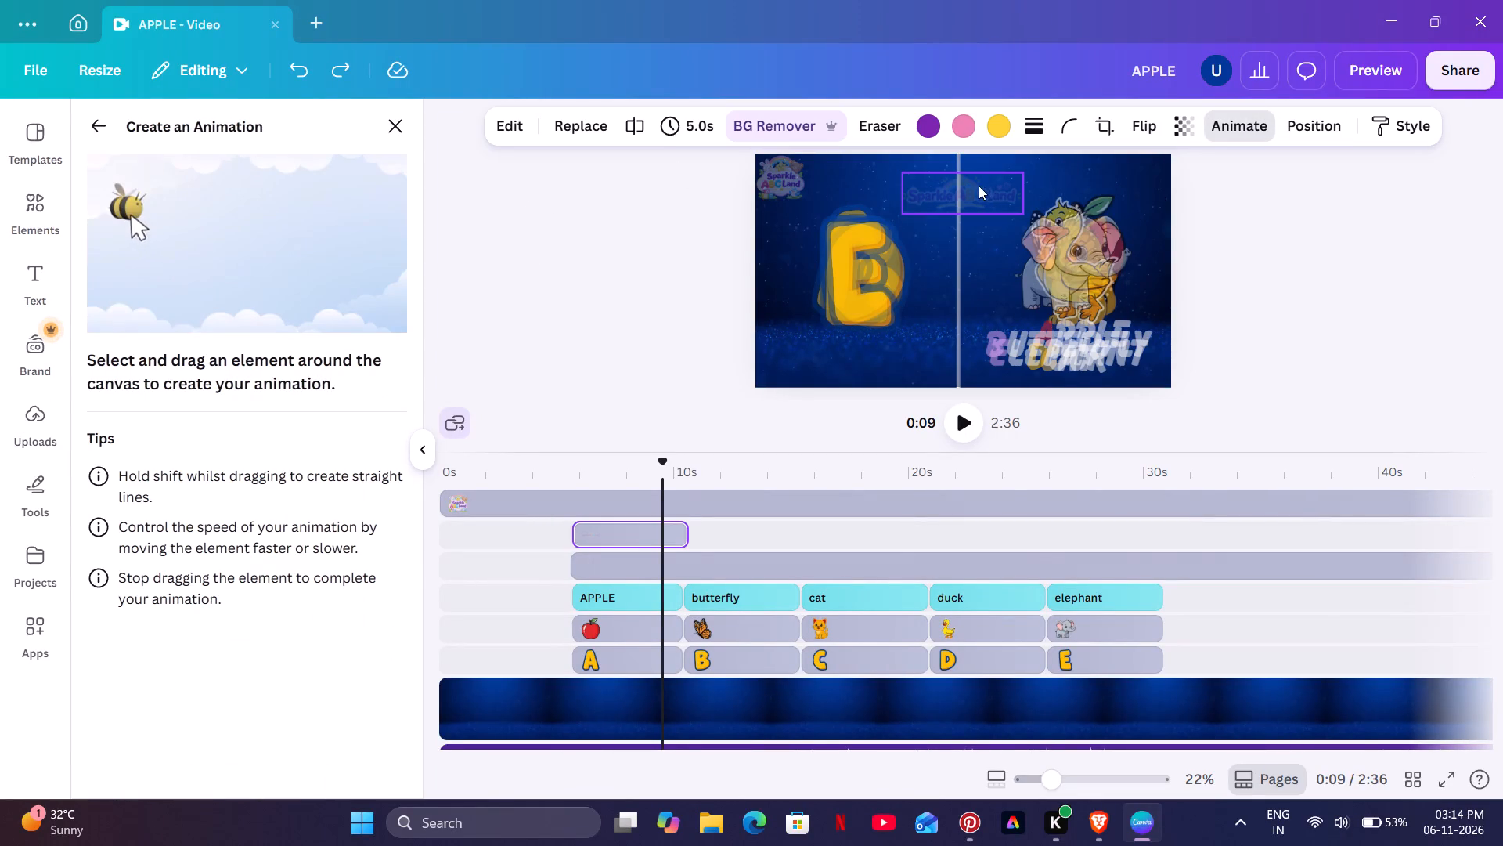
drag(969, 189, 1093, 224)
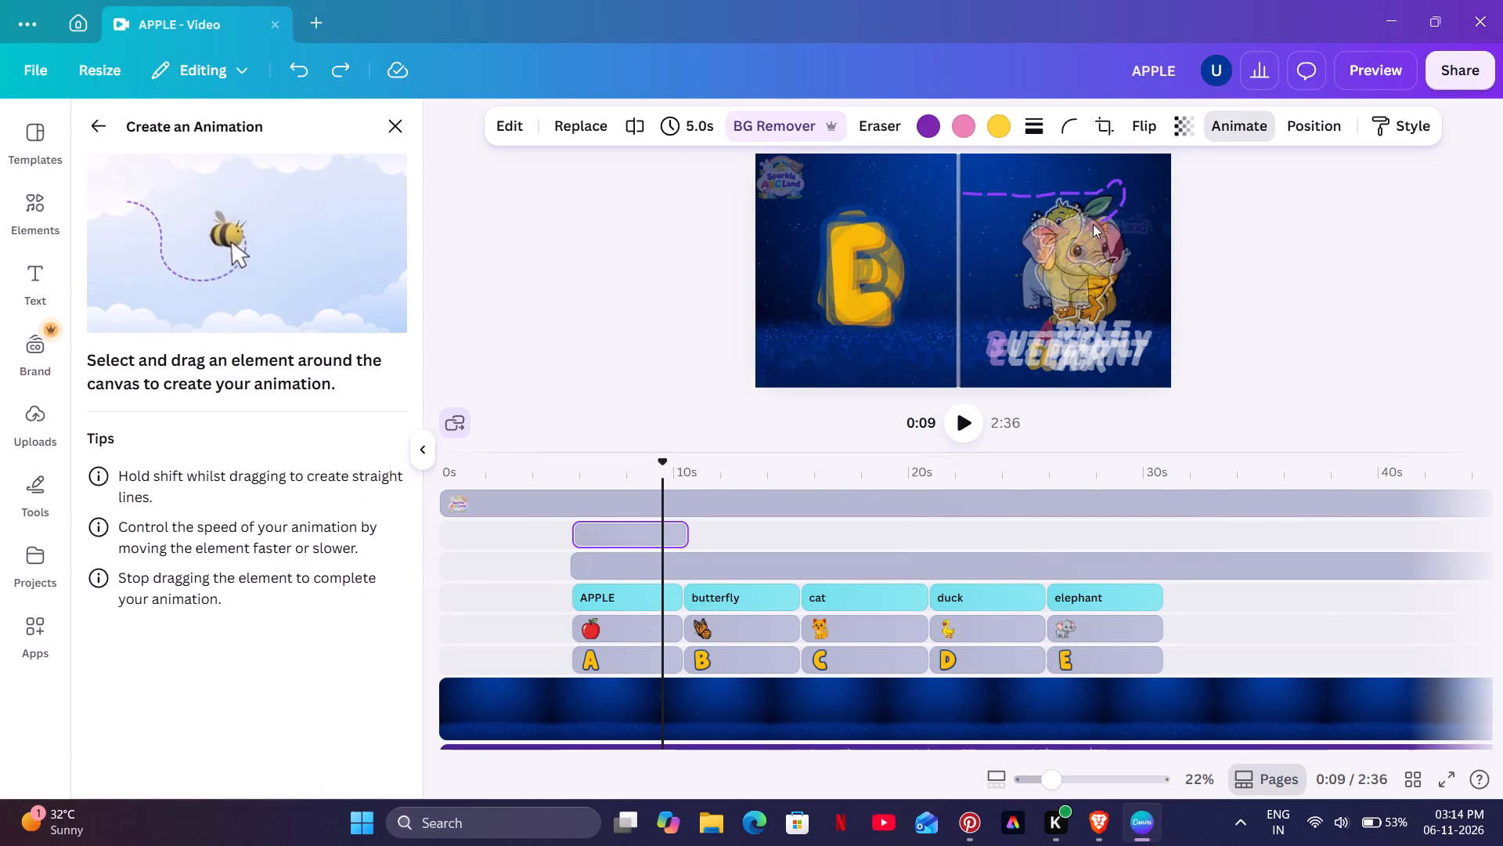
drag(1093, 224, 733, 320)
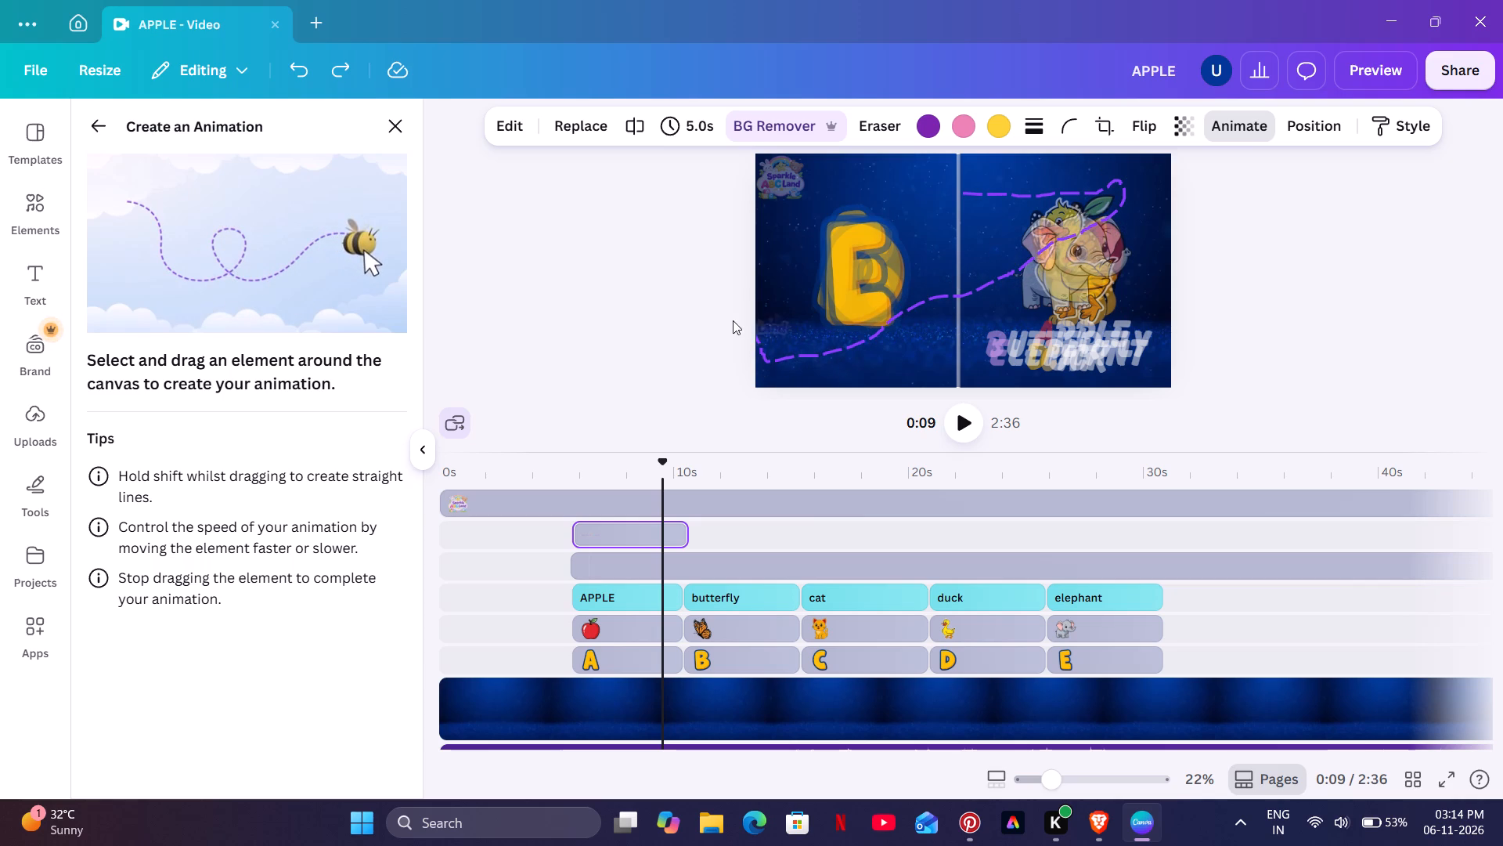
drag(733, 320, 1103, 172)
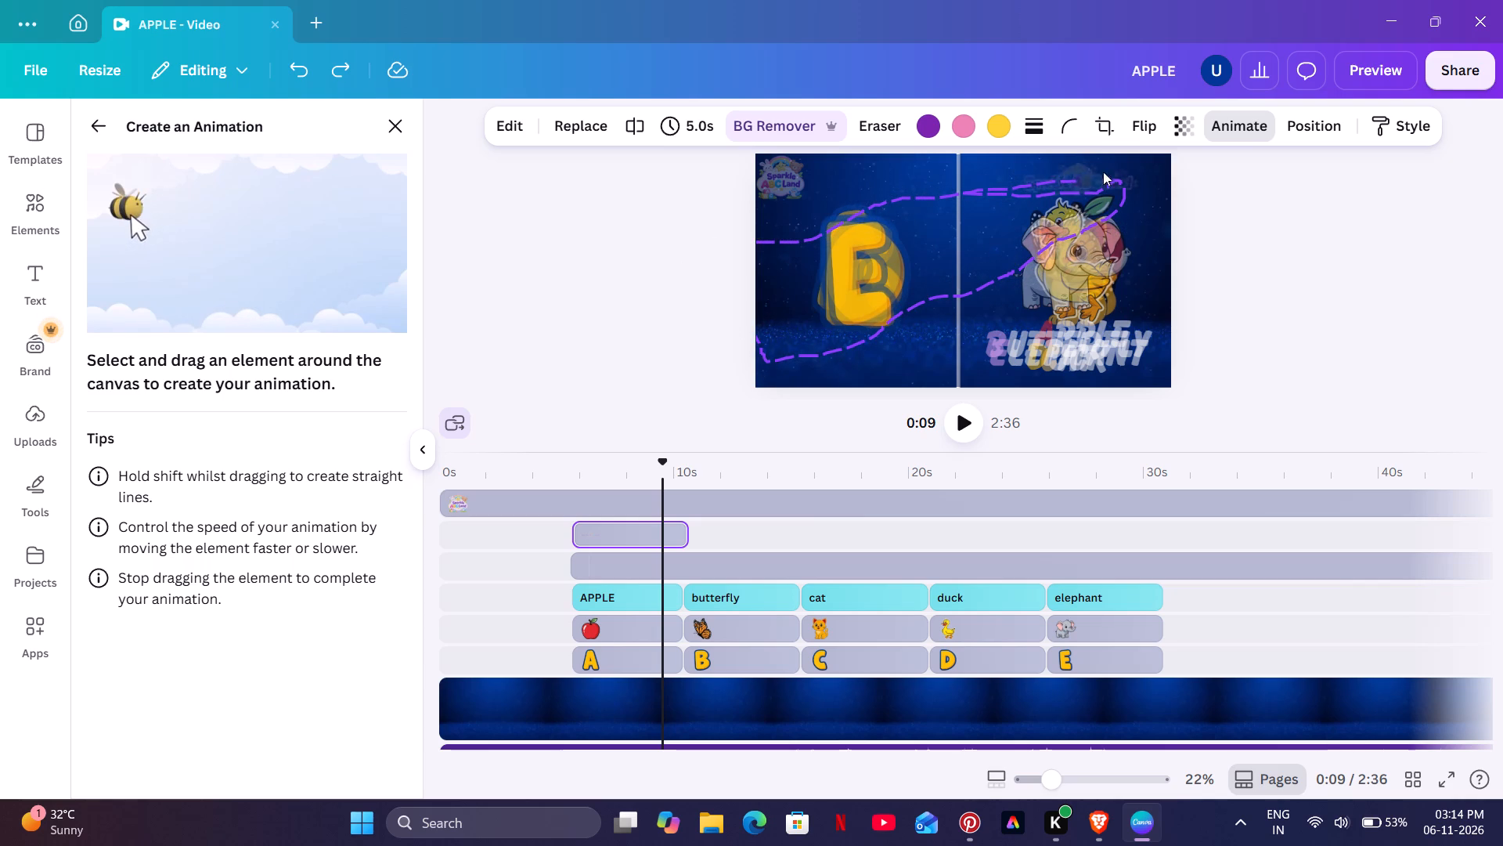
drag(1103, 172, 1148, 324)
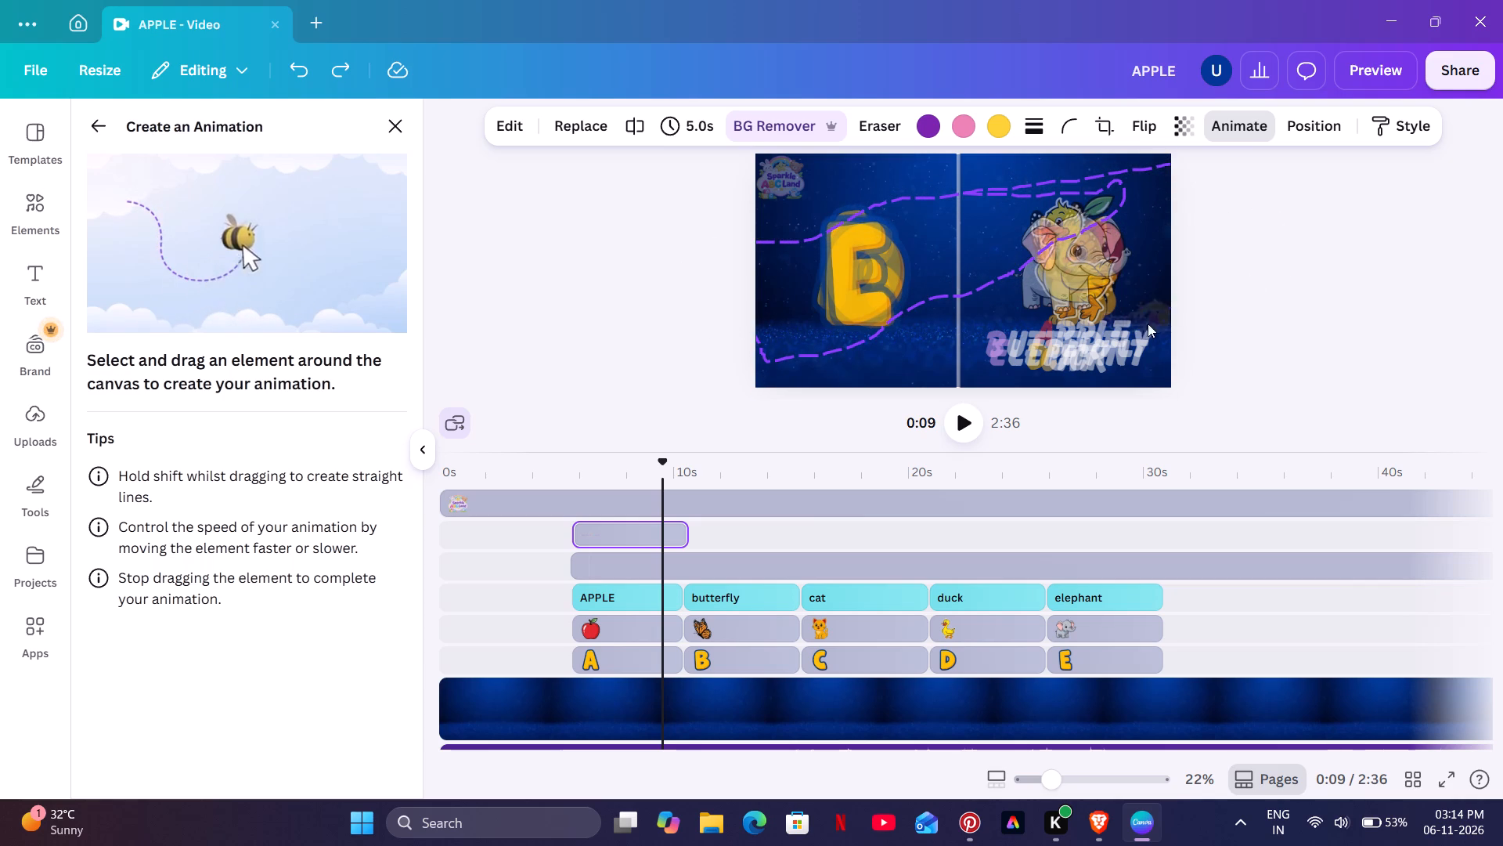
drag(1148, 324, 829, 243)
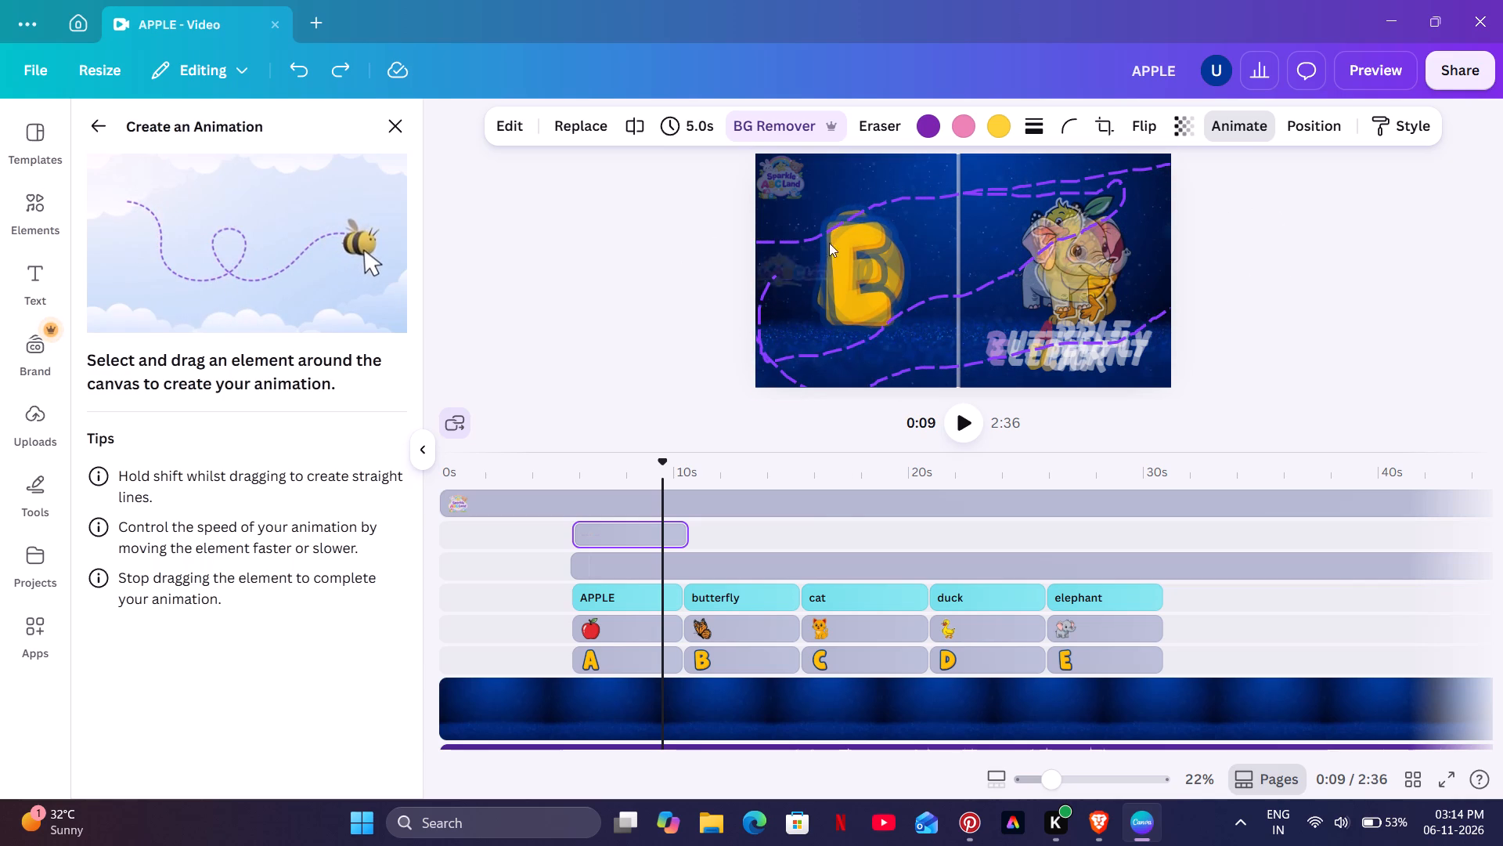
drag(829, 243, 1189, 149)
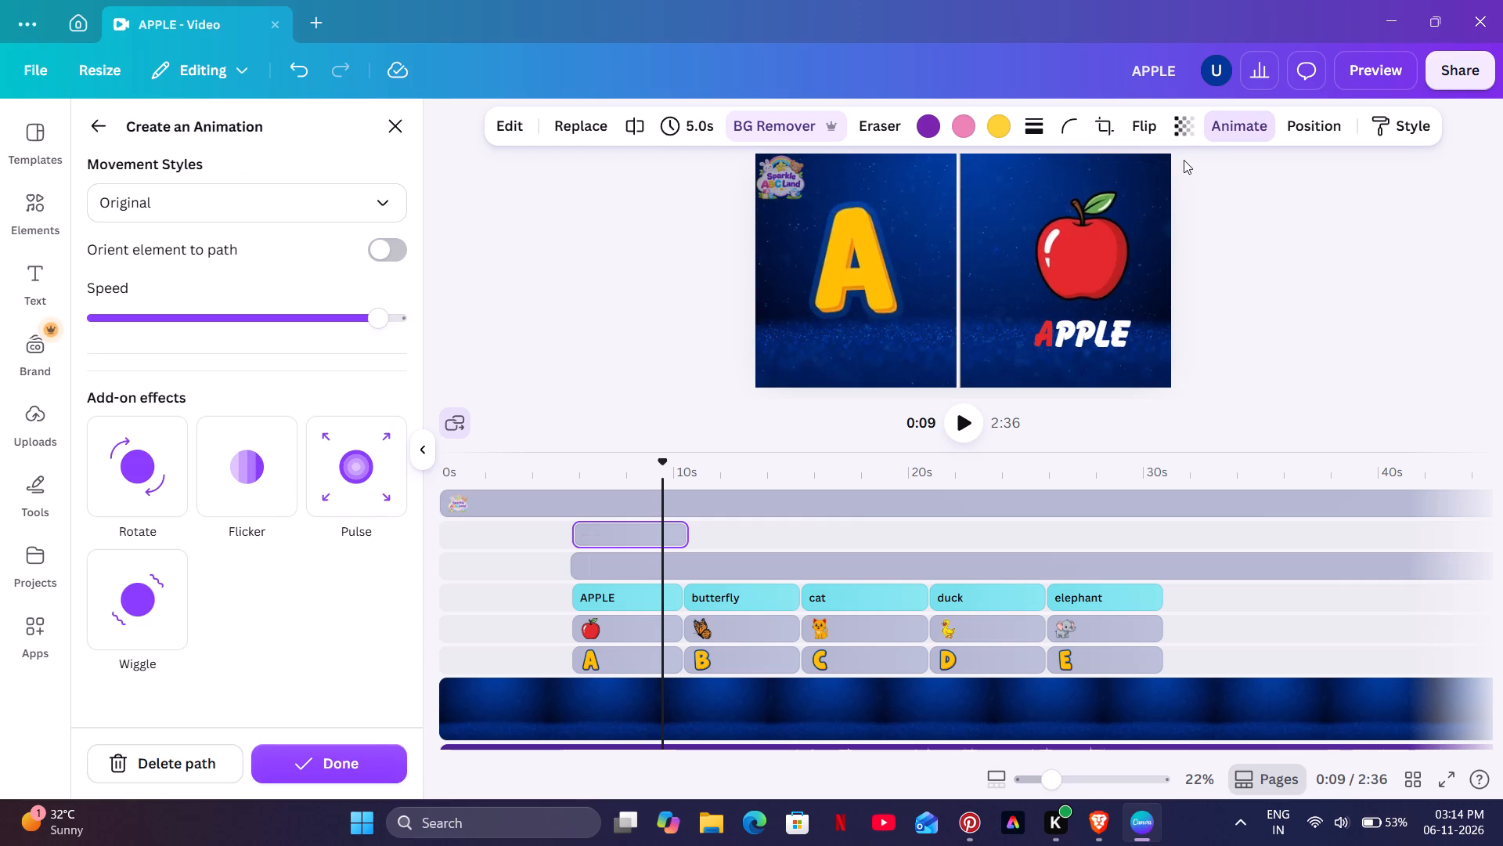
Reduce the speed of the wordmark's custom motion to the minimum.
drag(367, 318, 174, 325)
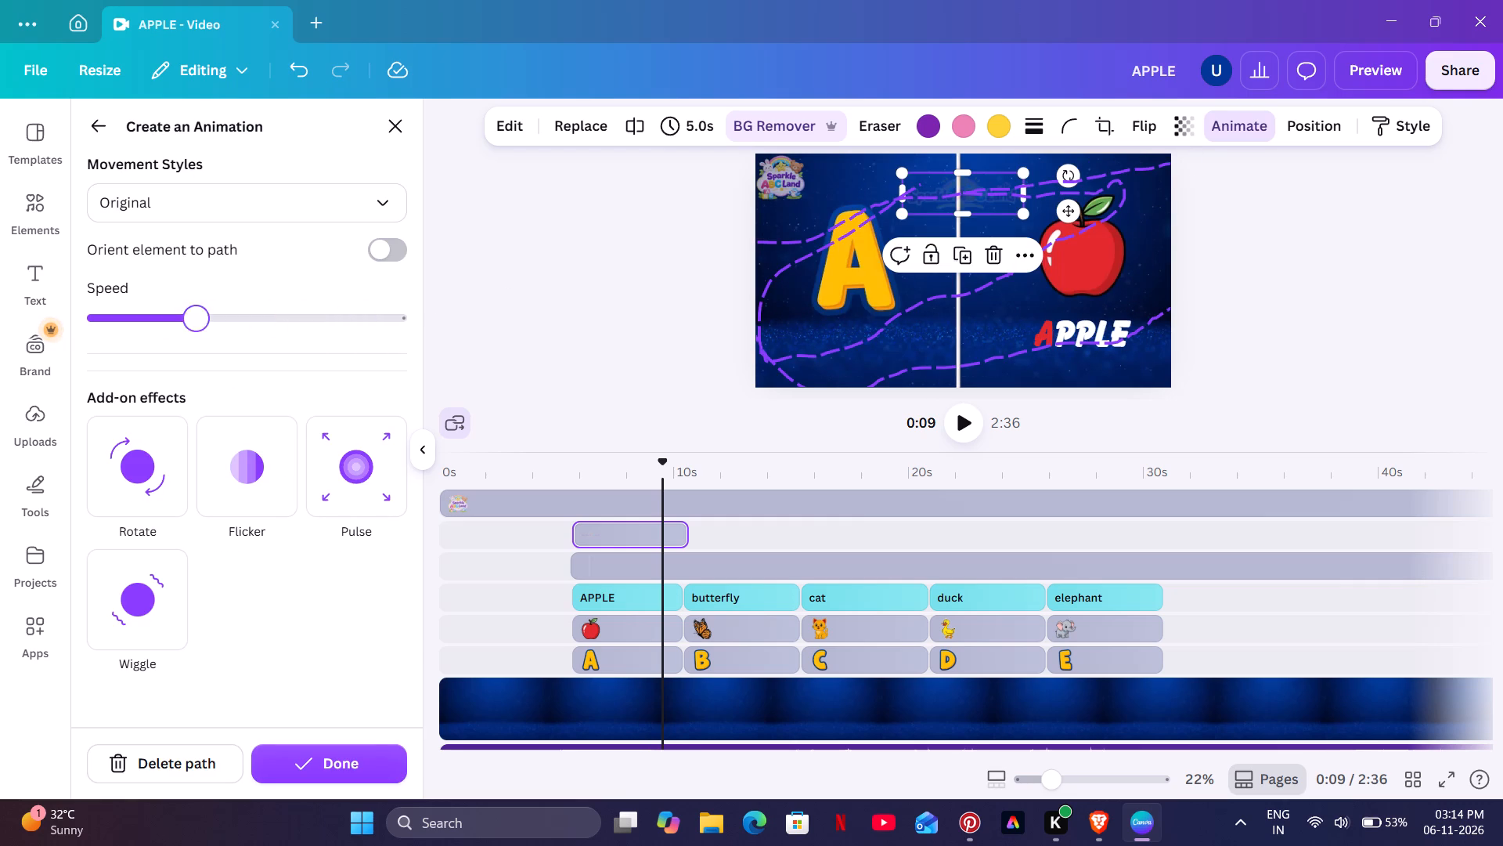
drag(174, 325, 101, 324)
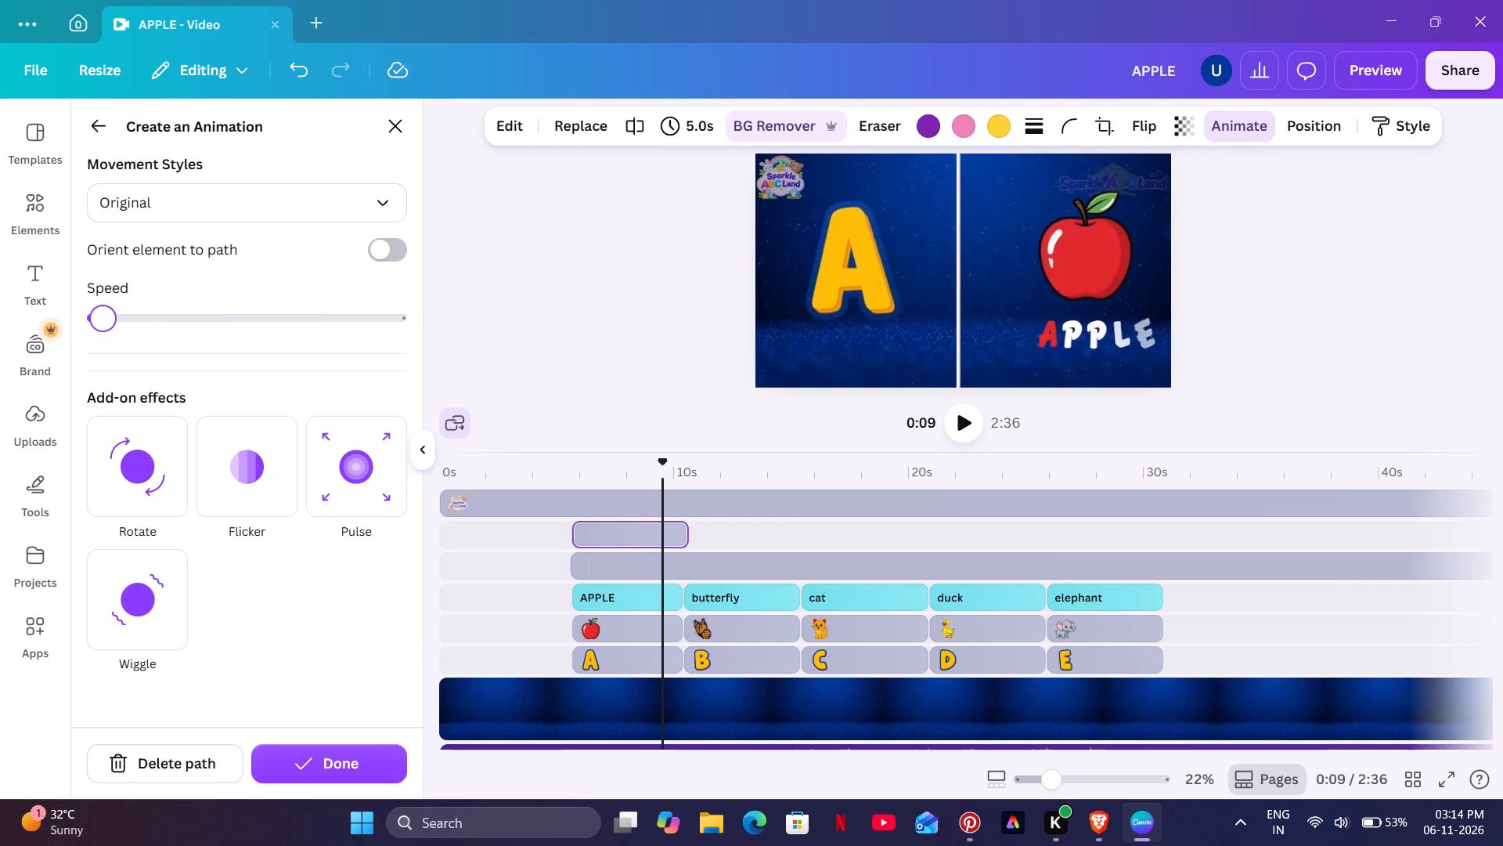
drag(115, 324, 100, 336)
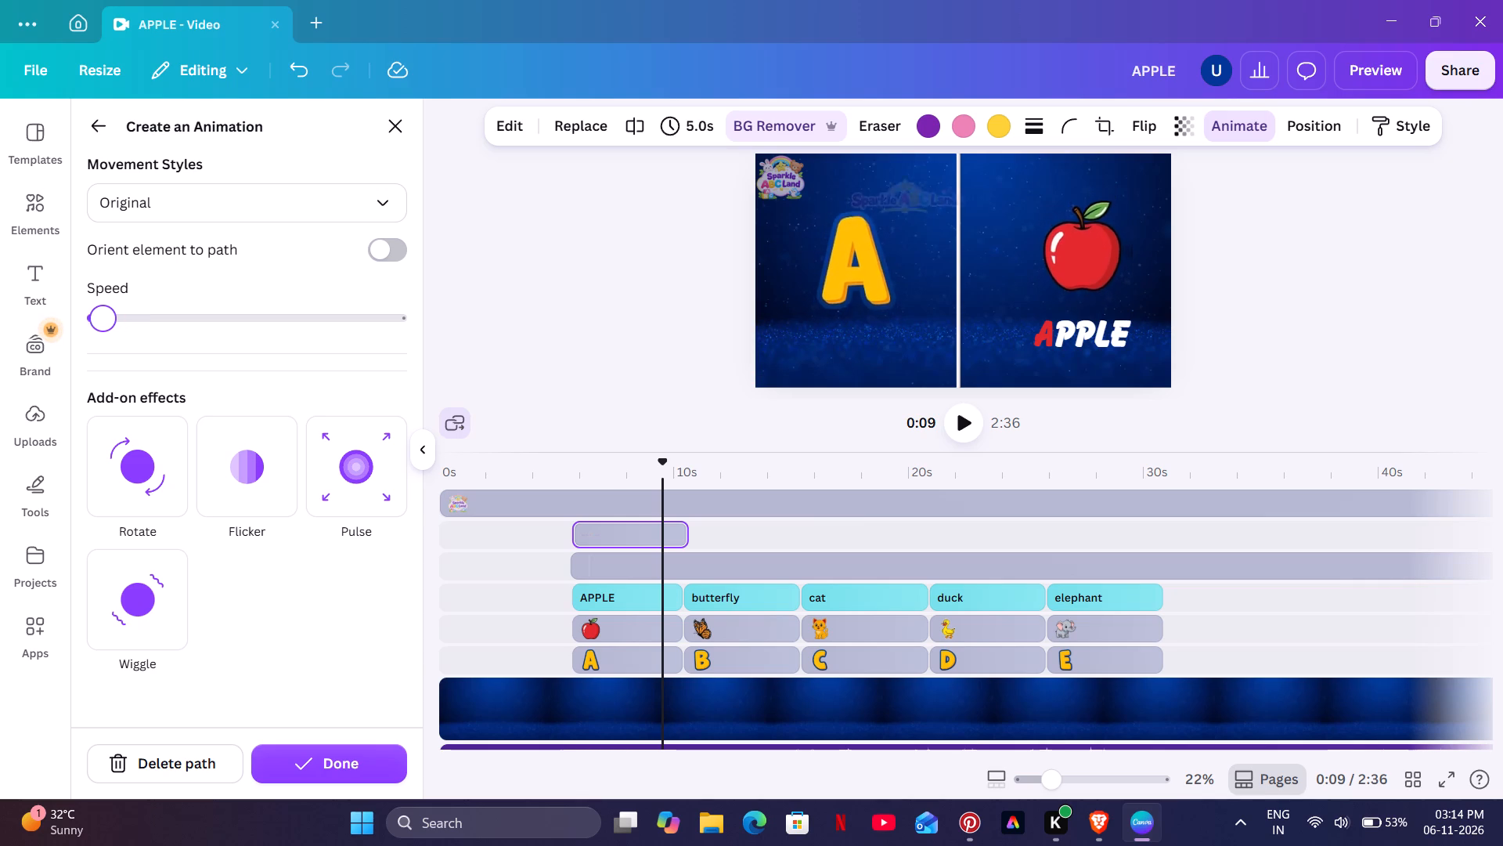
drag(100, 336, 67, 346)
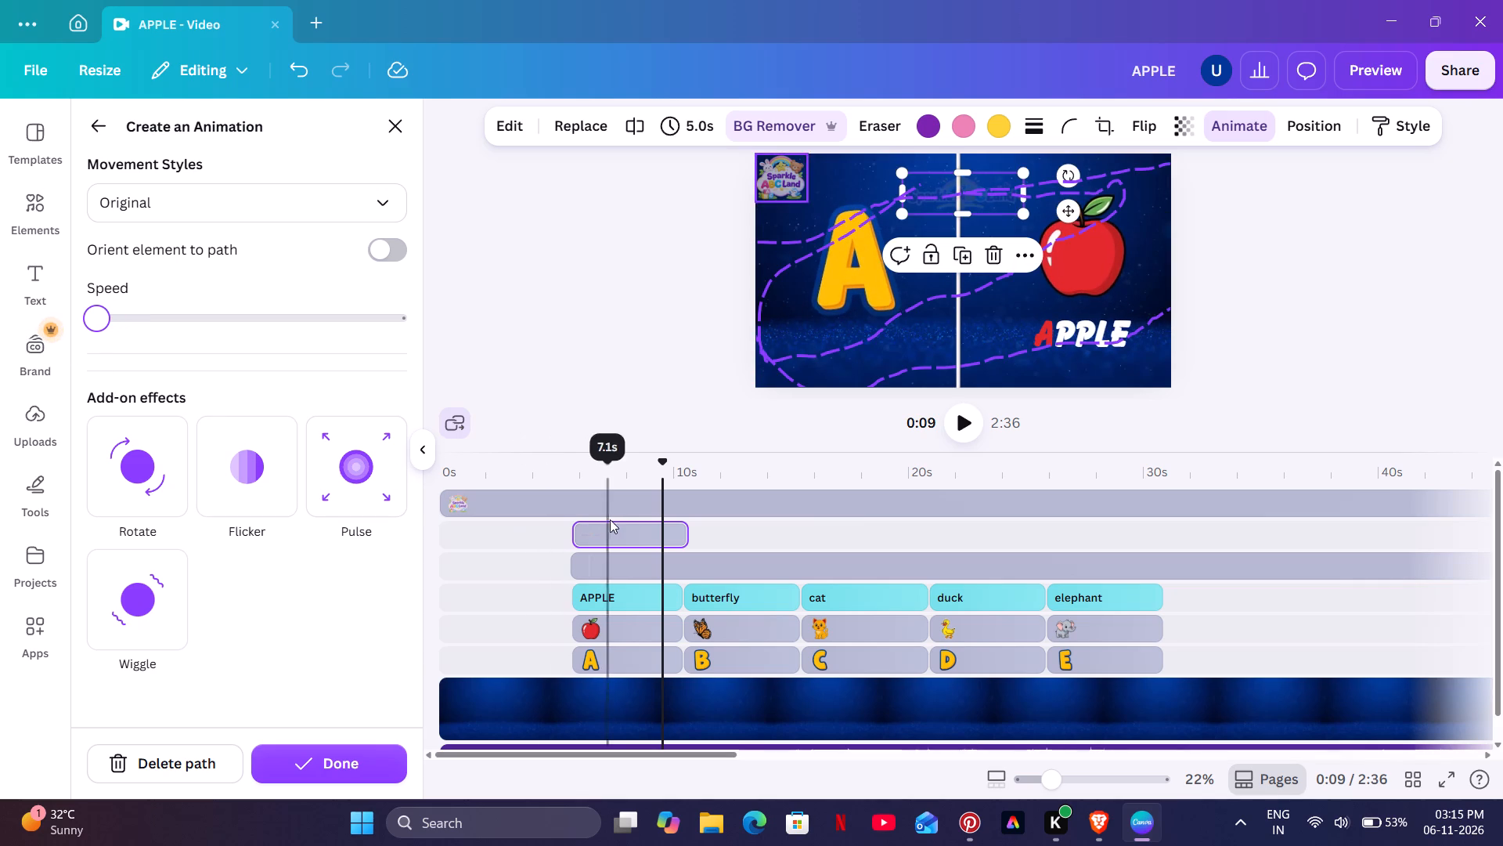
Play the video from just before the APPLE section to review the wordmark's motion.
click(546, 530)
click(958, 422)
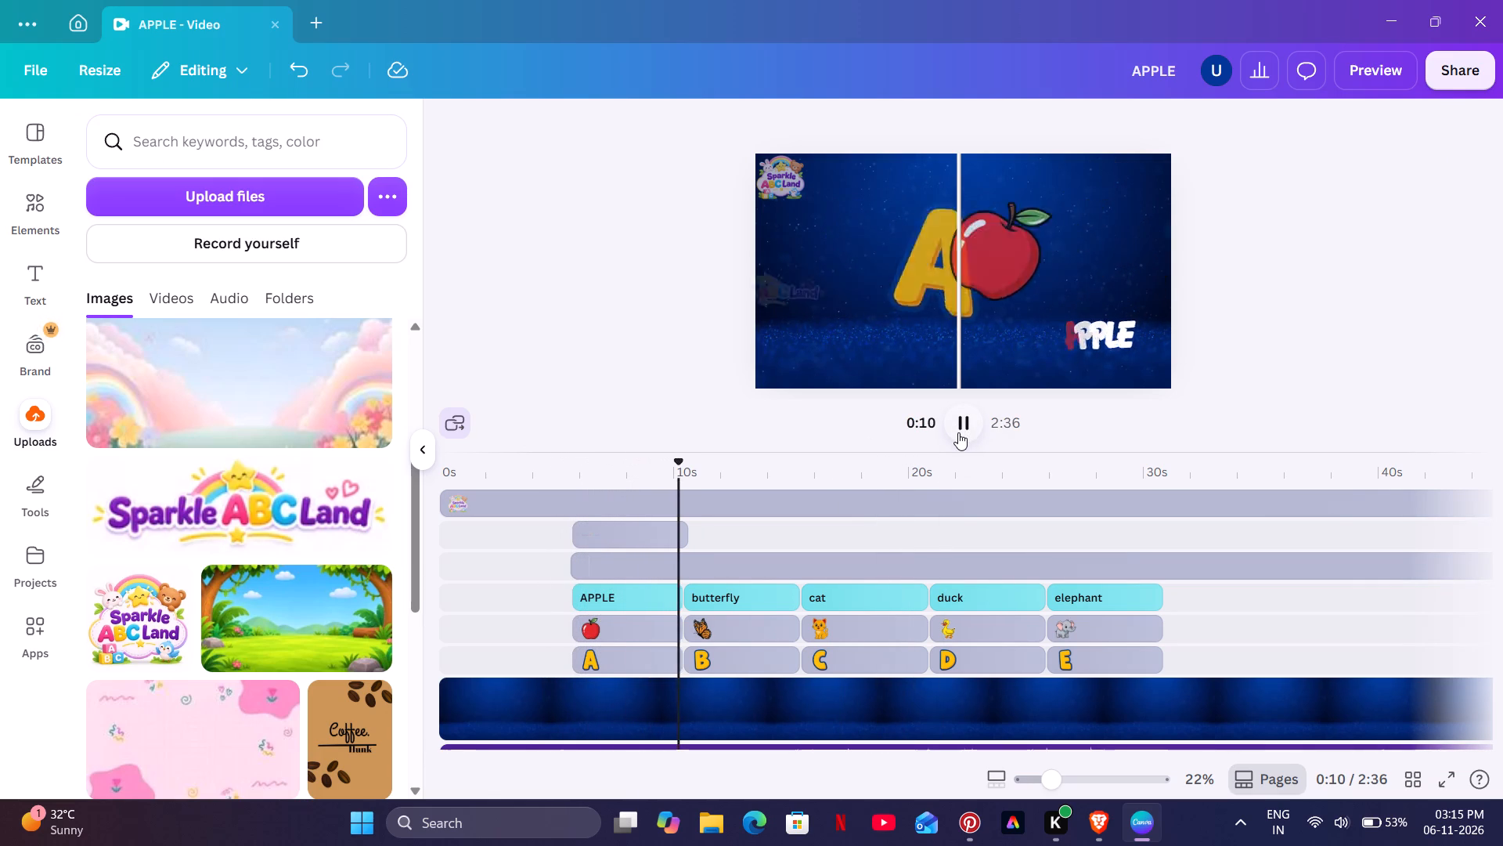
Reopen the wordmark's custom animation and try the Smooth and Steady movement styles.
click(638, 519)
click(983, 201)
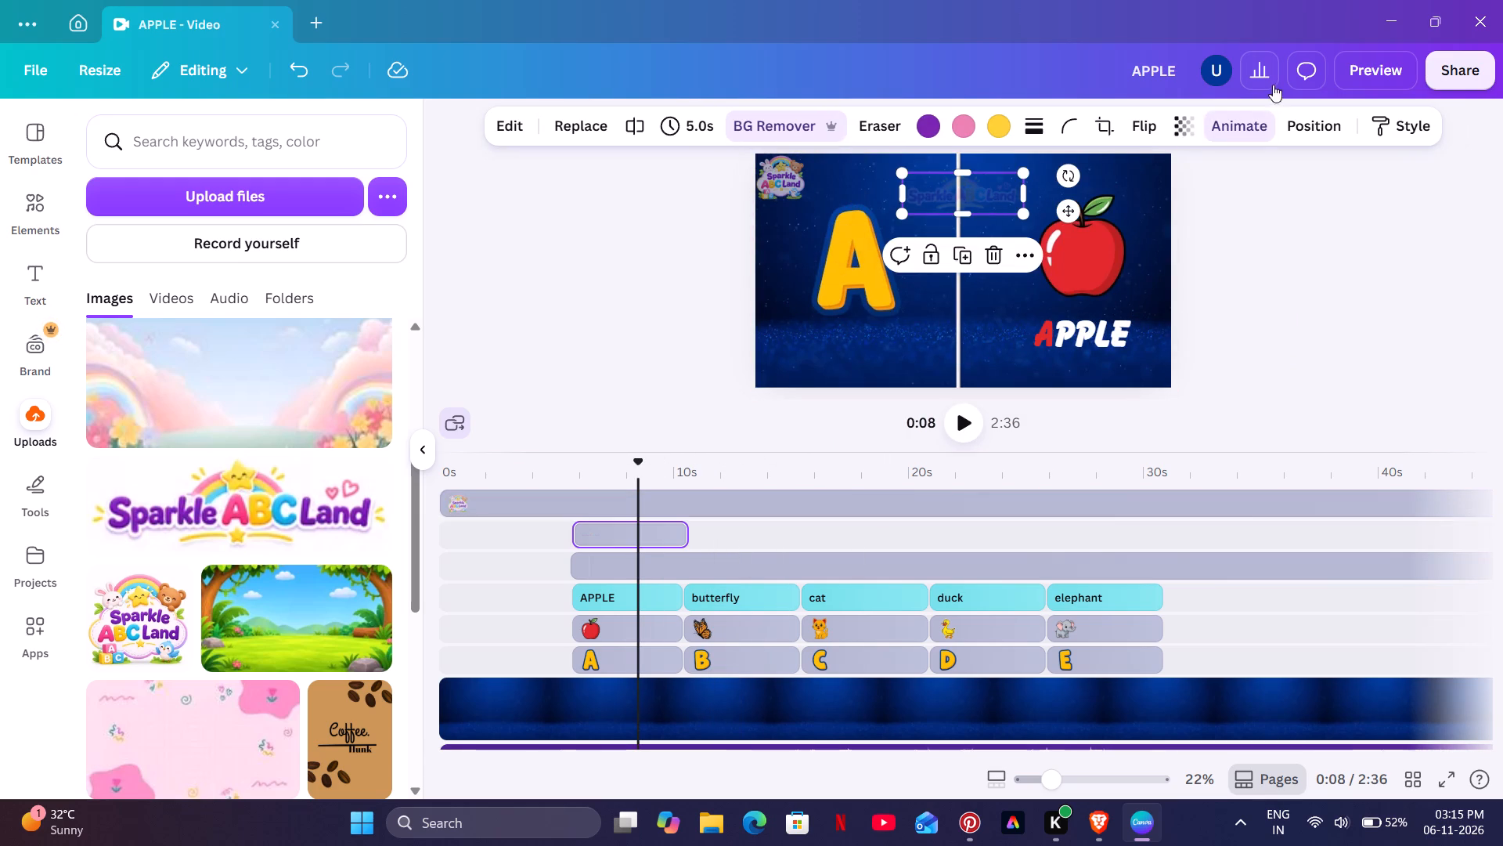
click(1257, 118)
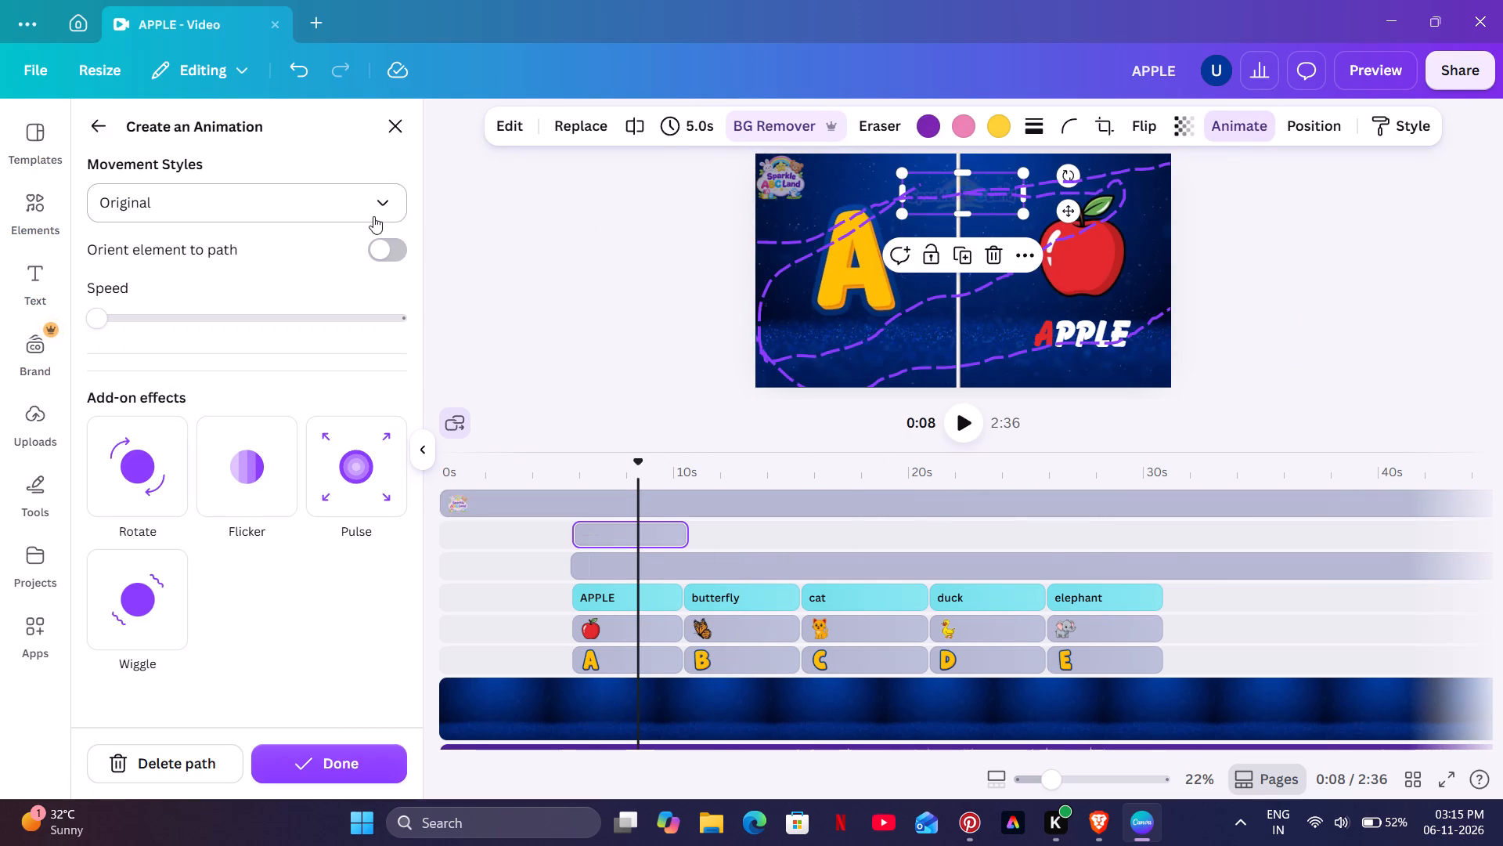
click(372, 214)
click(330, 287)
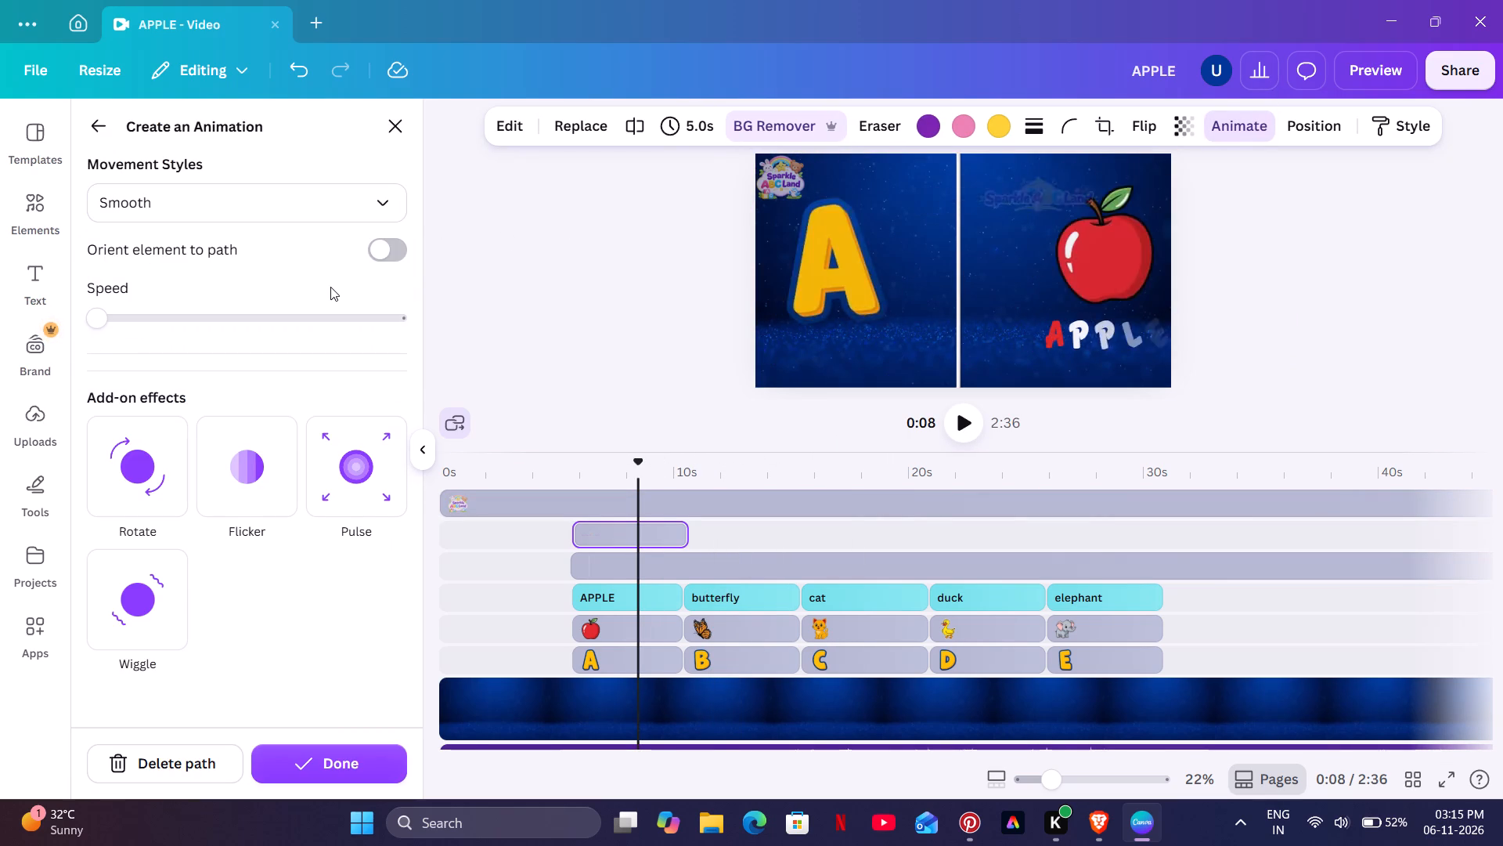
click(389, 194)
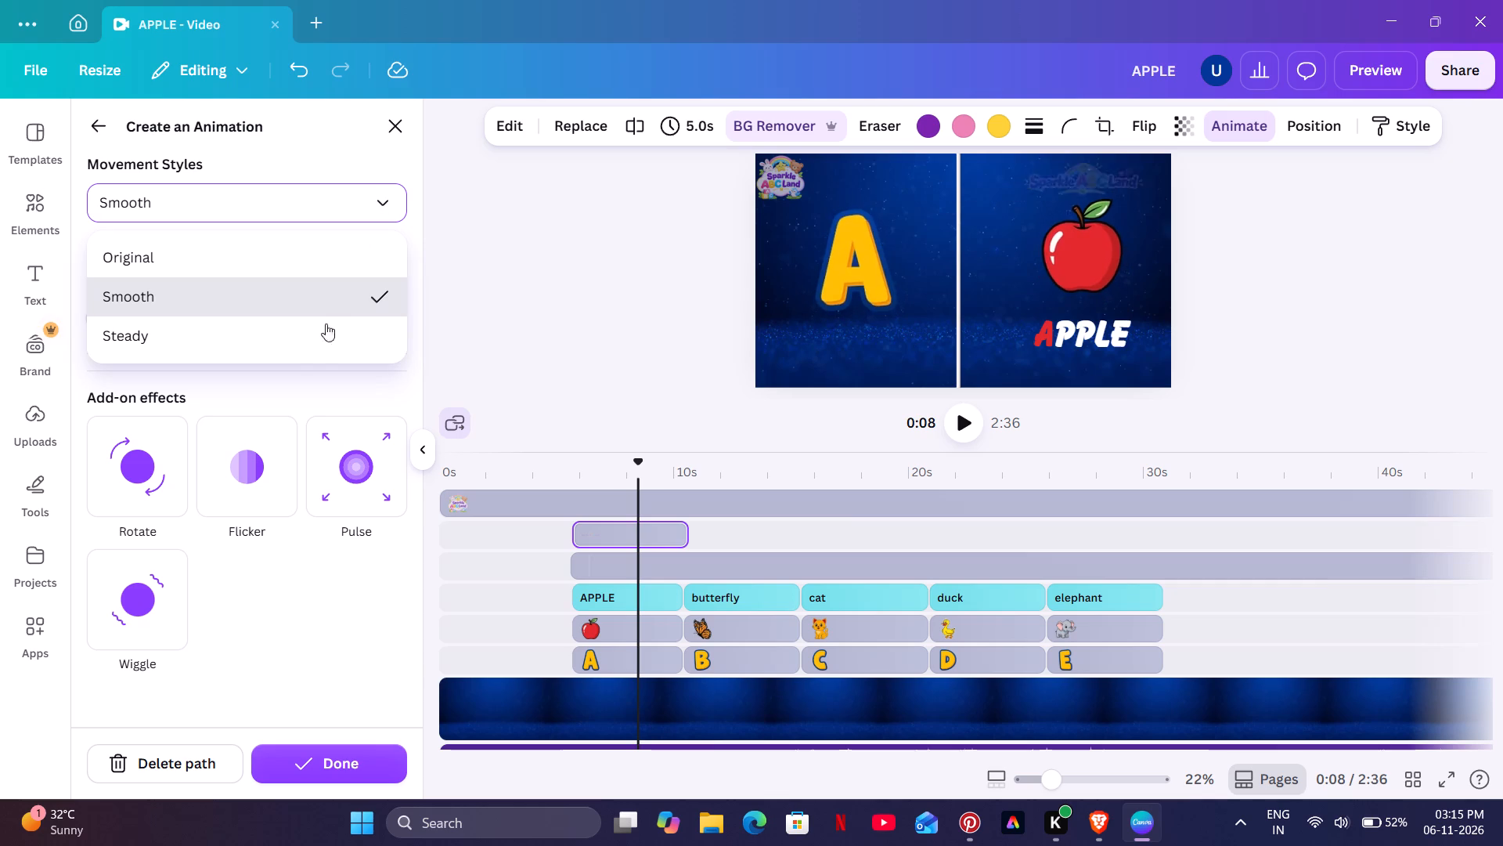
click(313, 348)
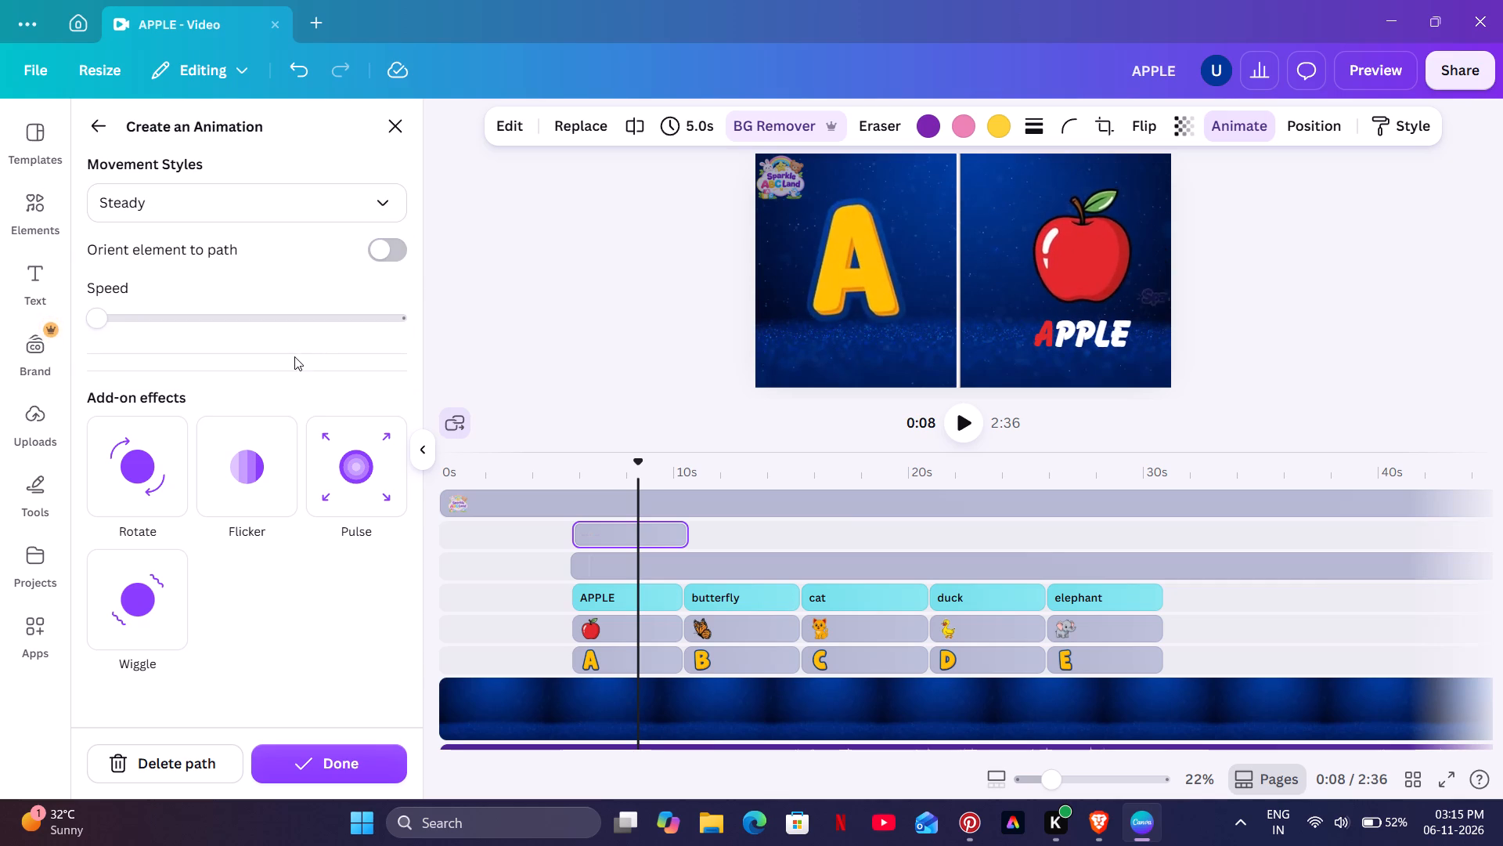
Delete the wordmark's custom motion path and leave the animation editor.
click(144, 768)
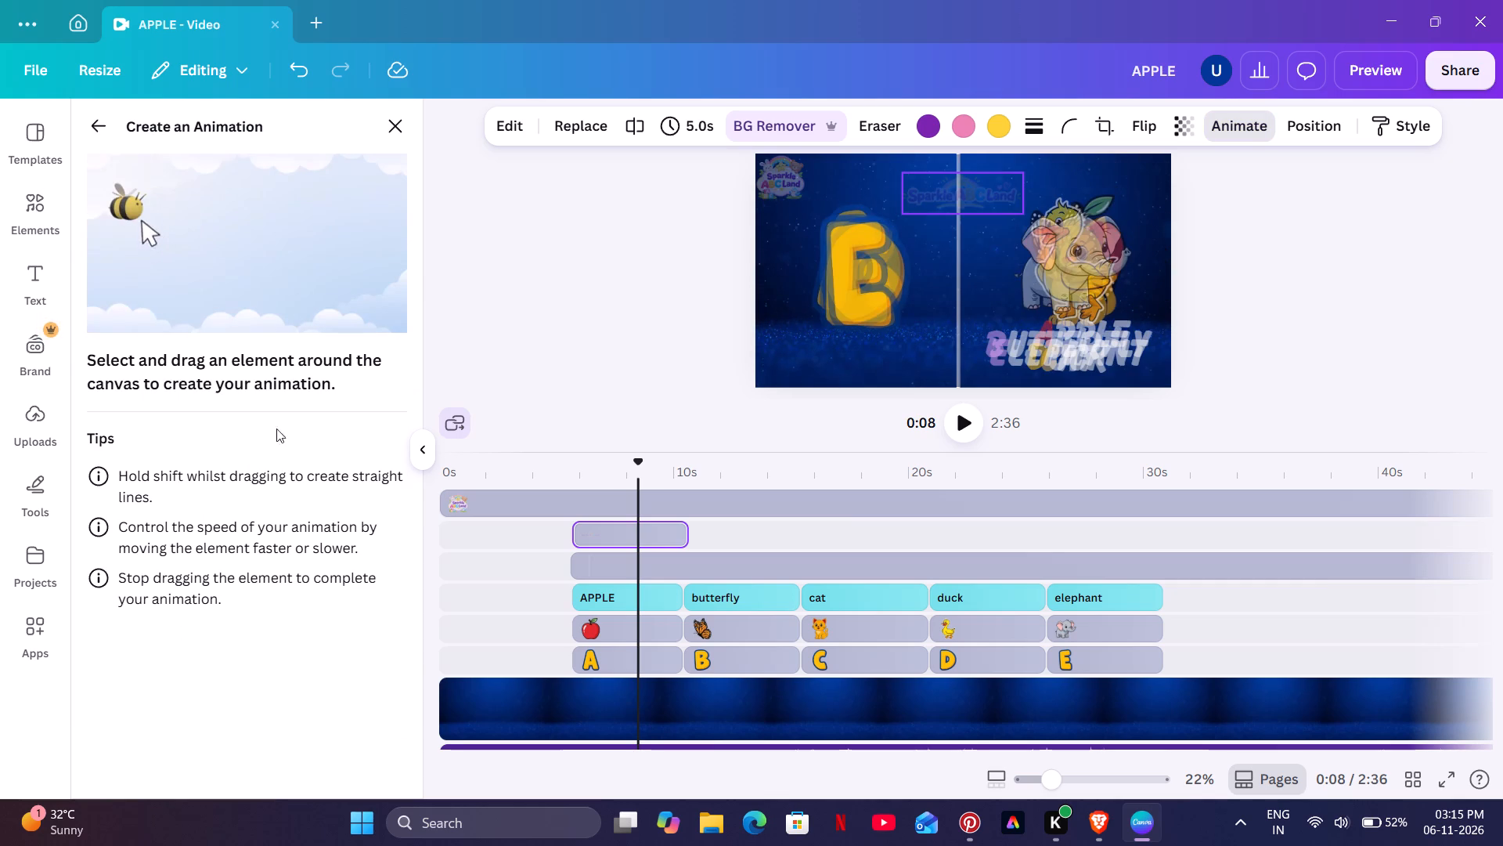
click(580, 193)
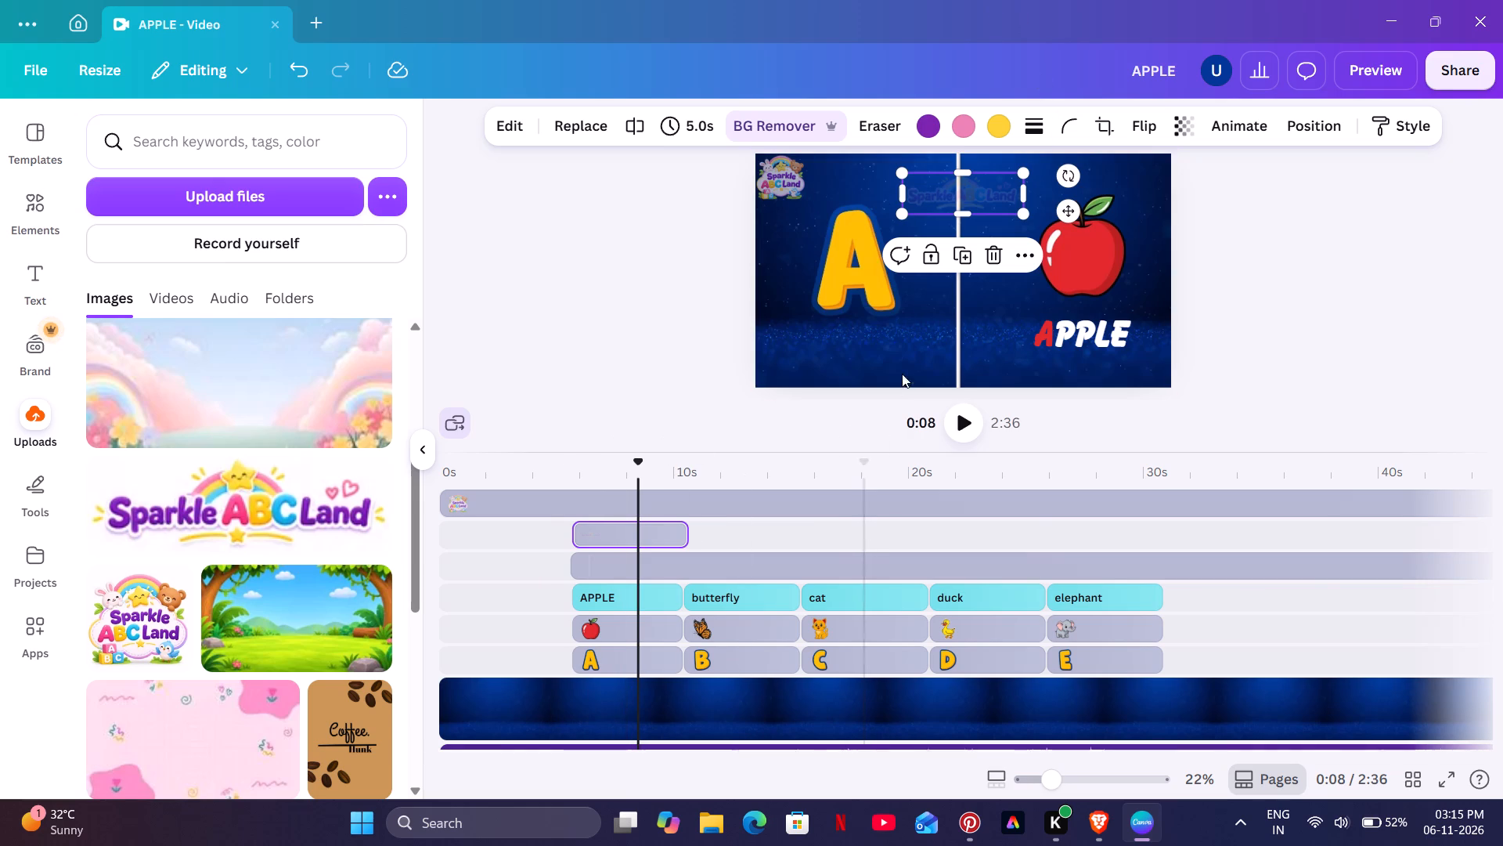
Browse the preset animations and add-on effects available for the wordmark, previewing them on the canvas.
click(1235, 135)
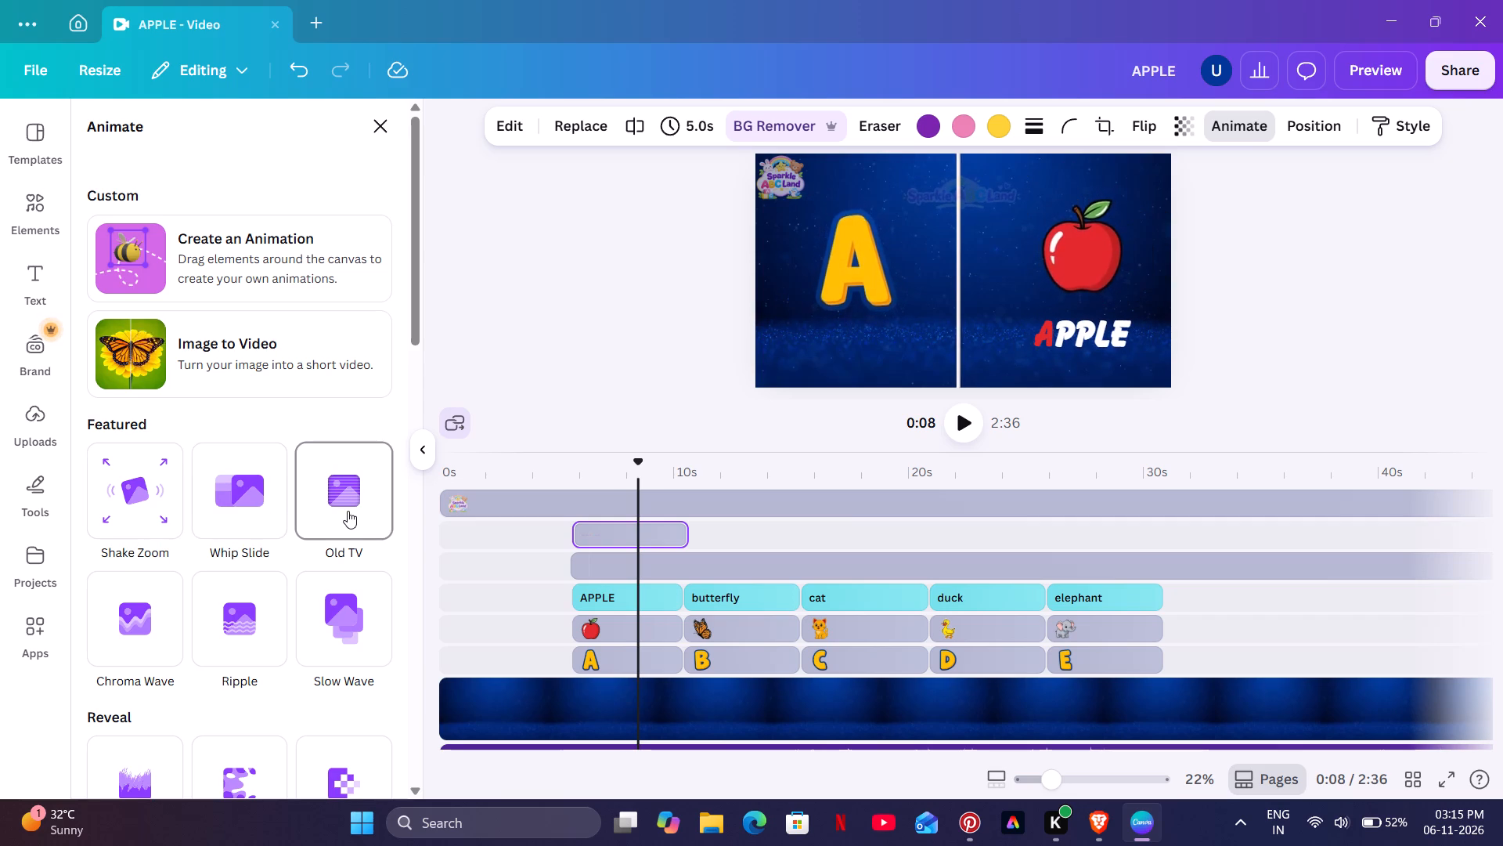
scroll(348, 516, down, 3)
scroll(228, 537, down, 2)
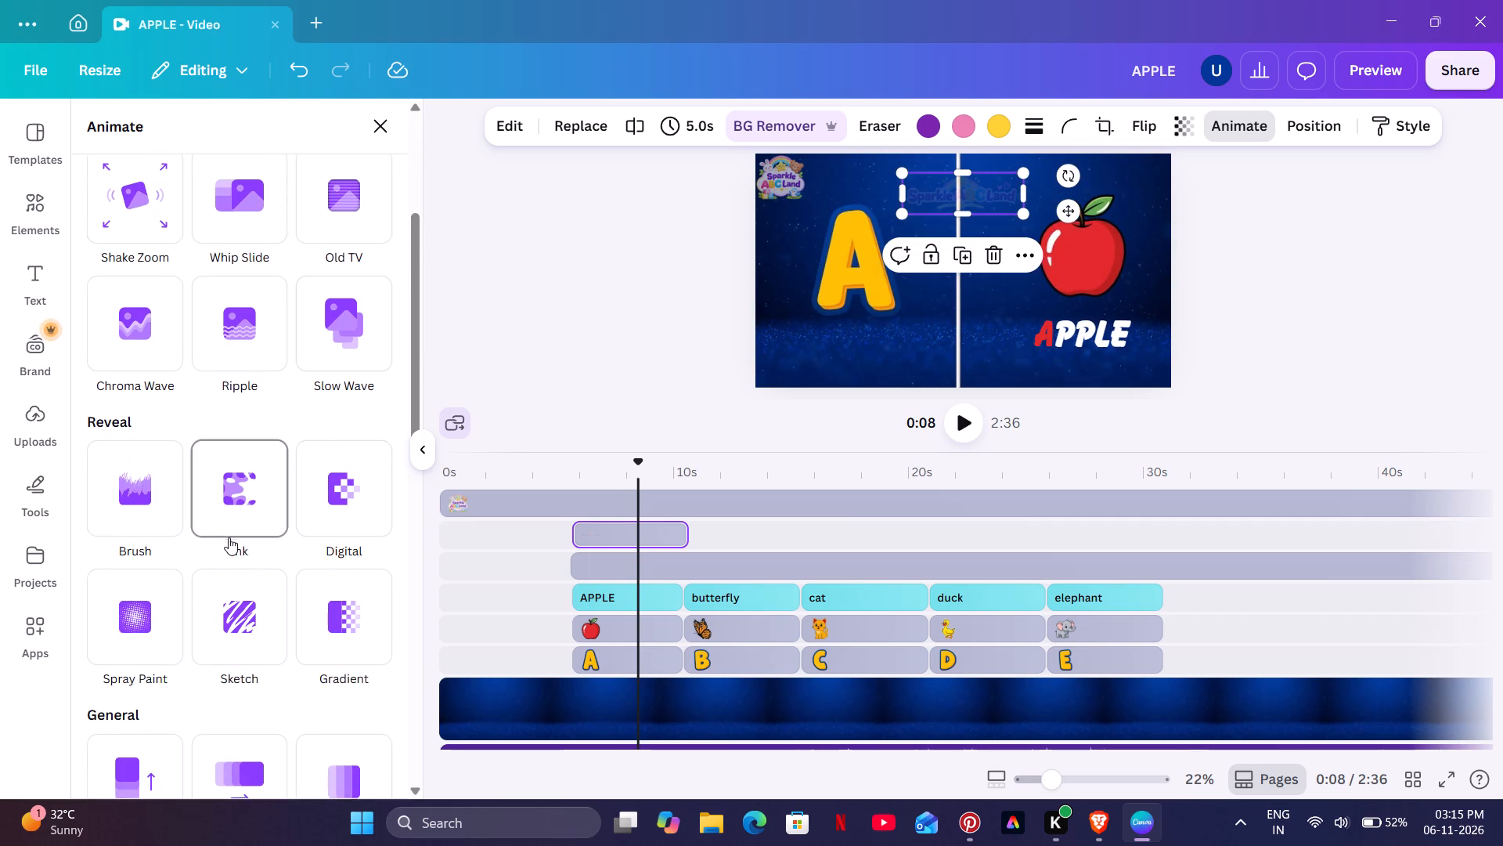
scroll(229, 538, down, 2)
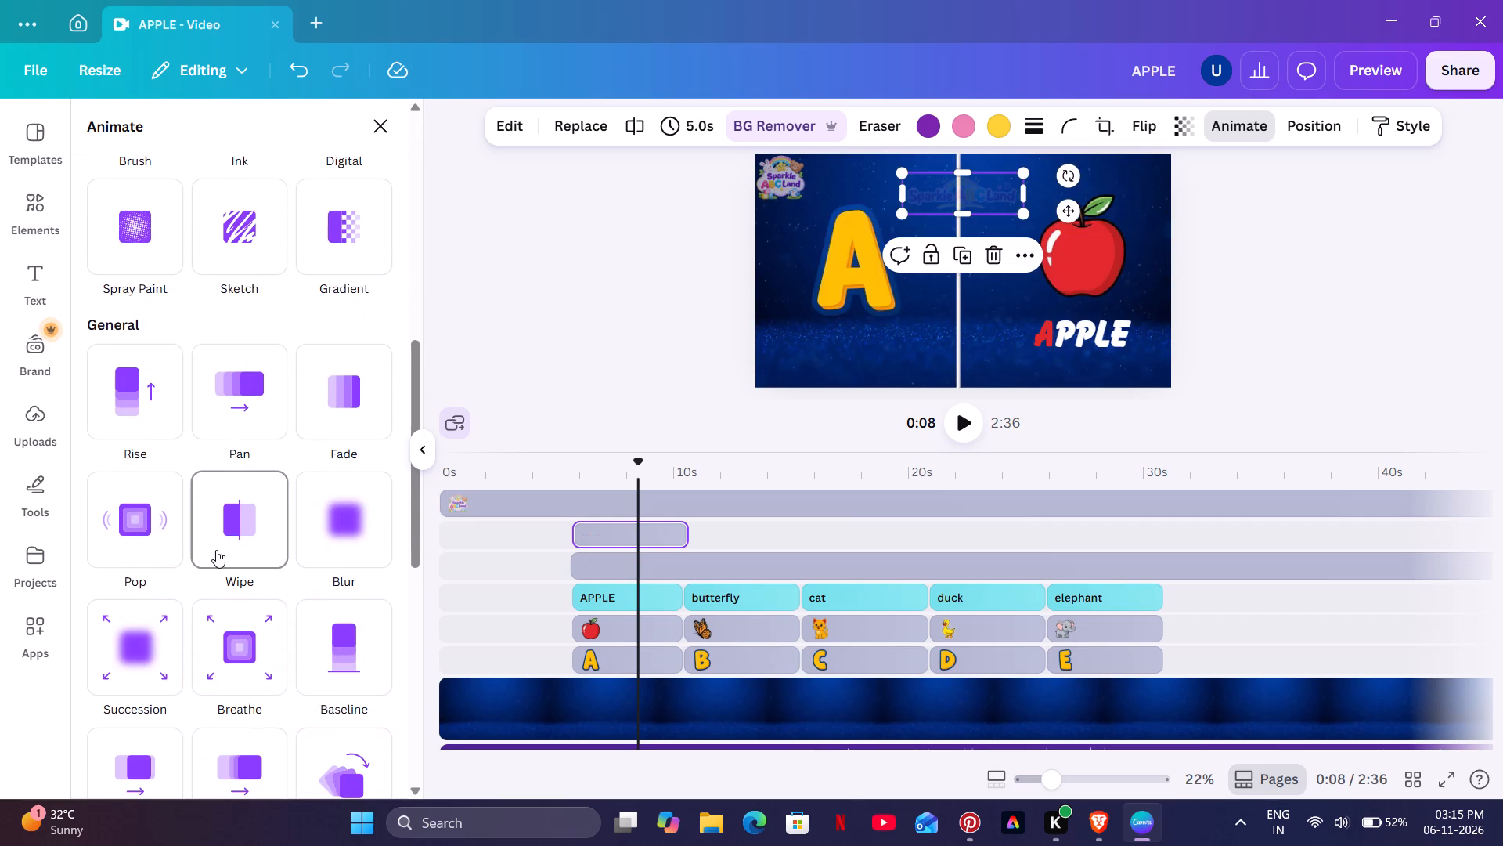
scroll(216, 550, down, 2)
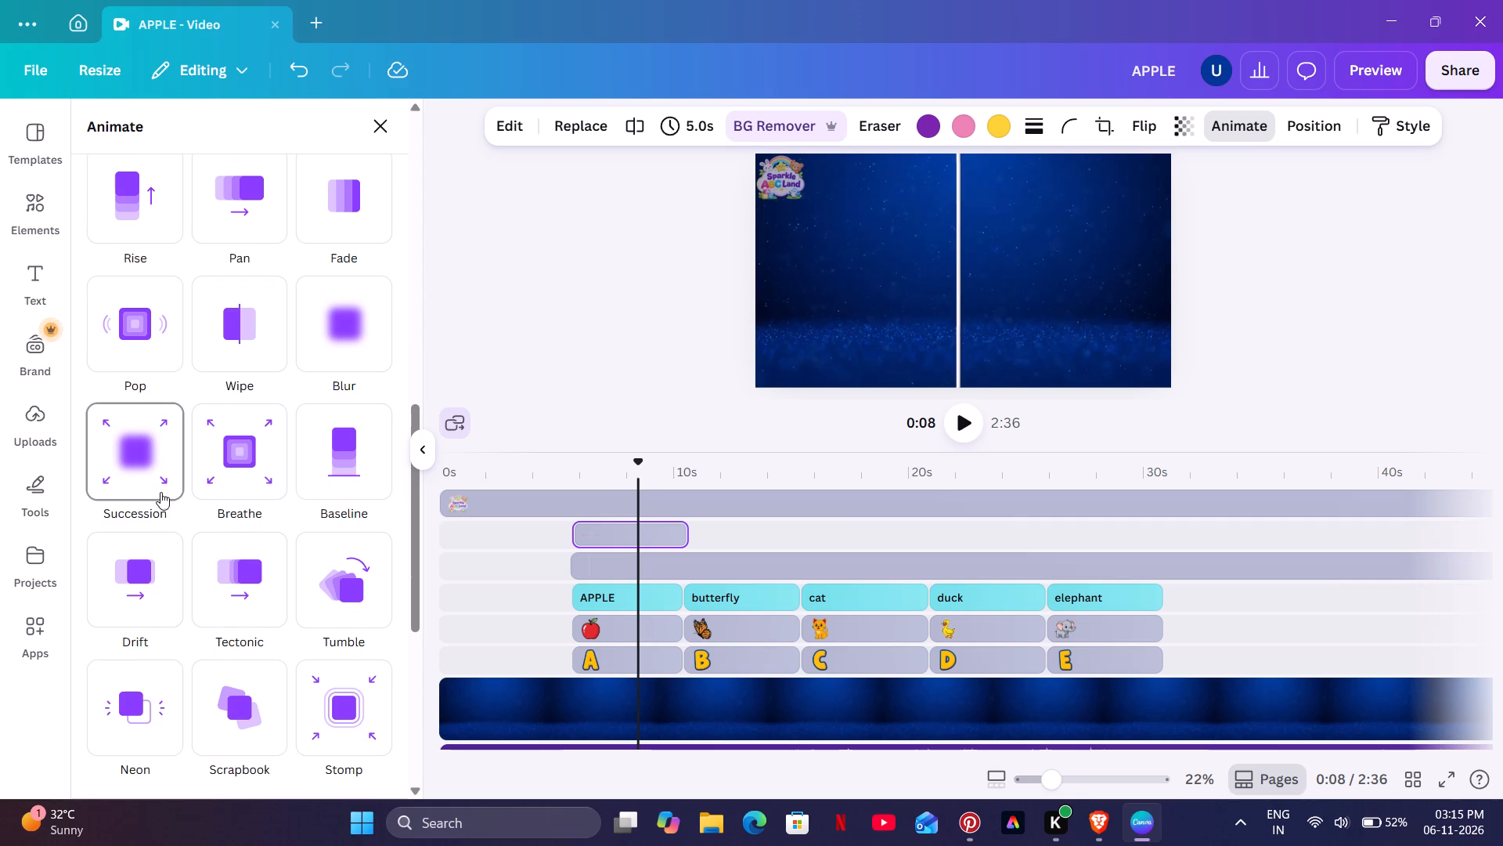
scroll(255, 616, down, 3)
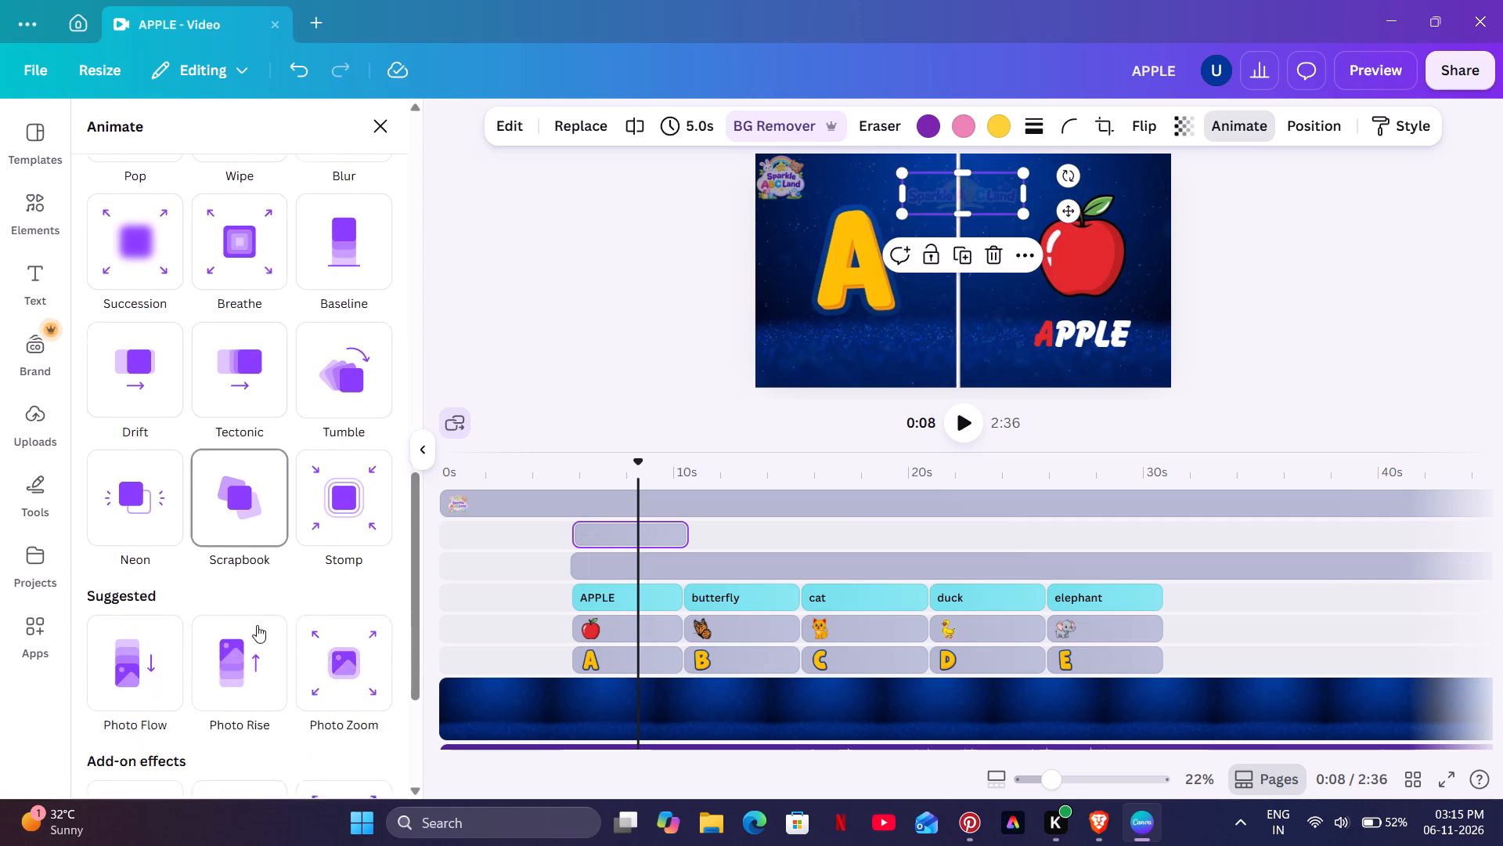
scroll(257, 625, down, 2)
scroll(128, 624, down, 2)
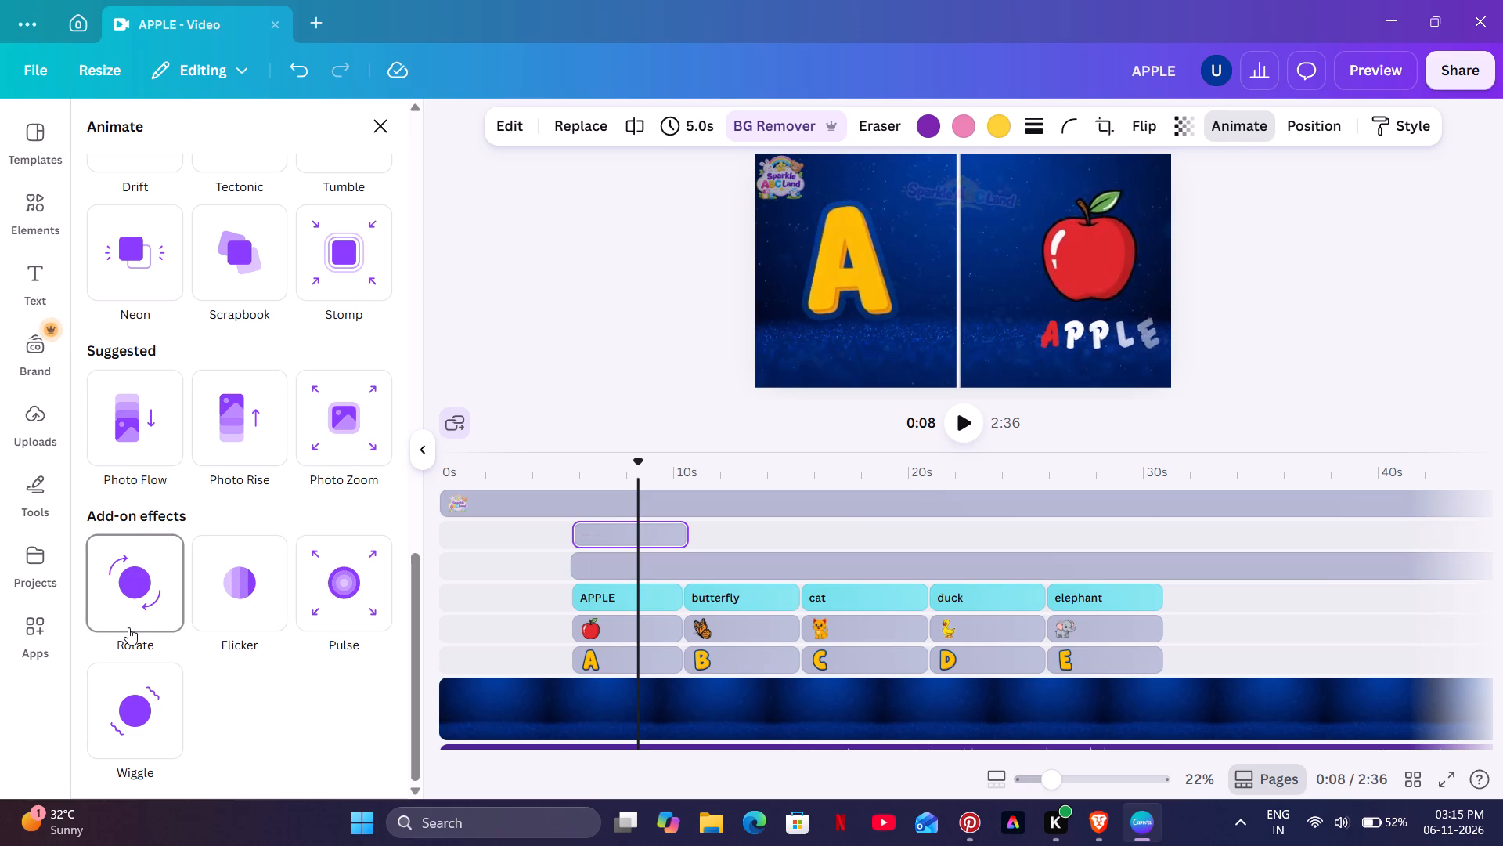
scroll(265, 427, up, 3)
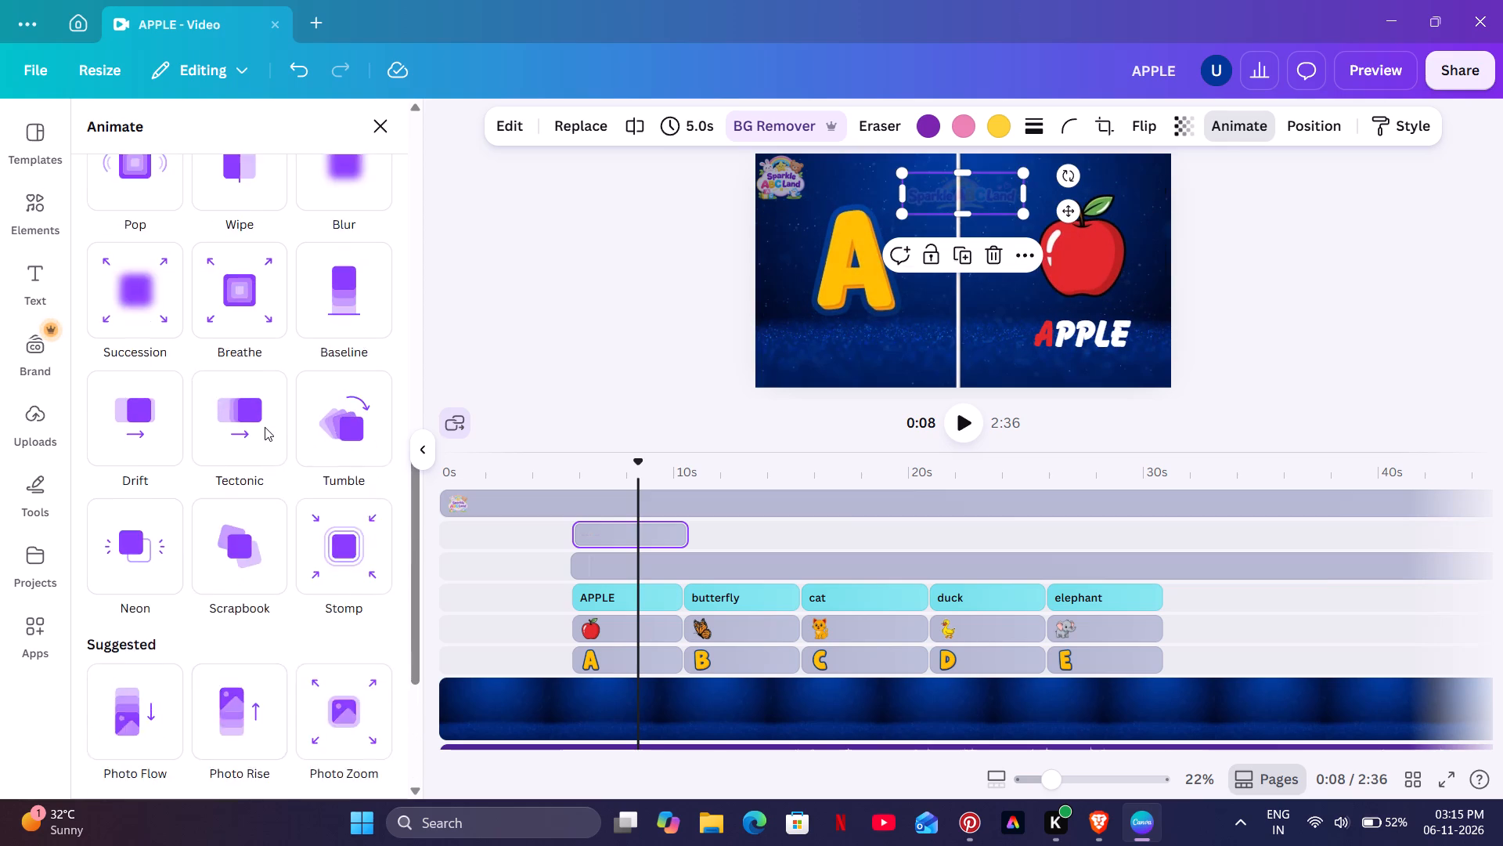
scroll(265, 427, up, 13)
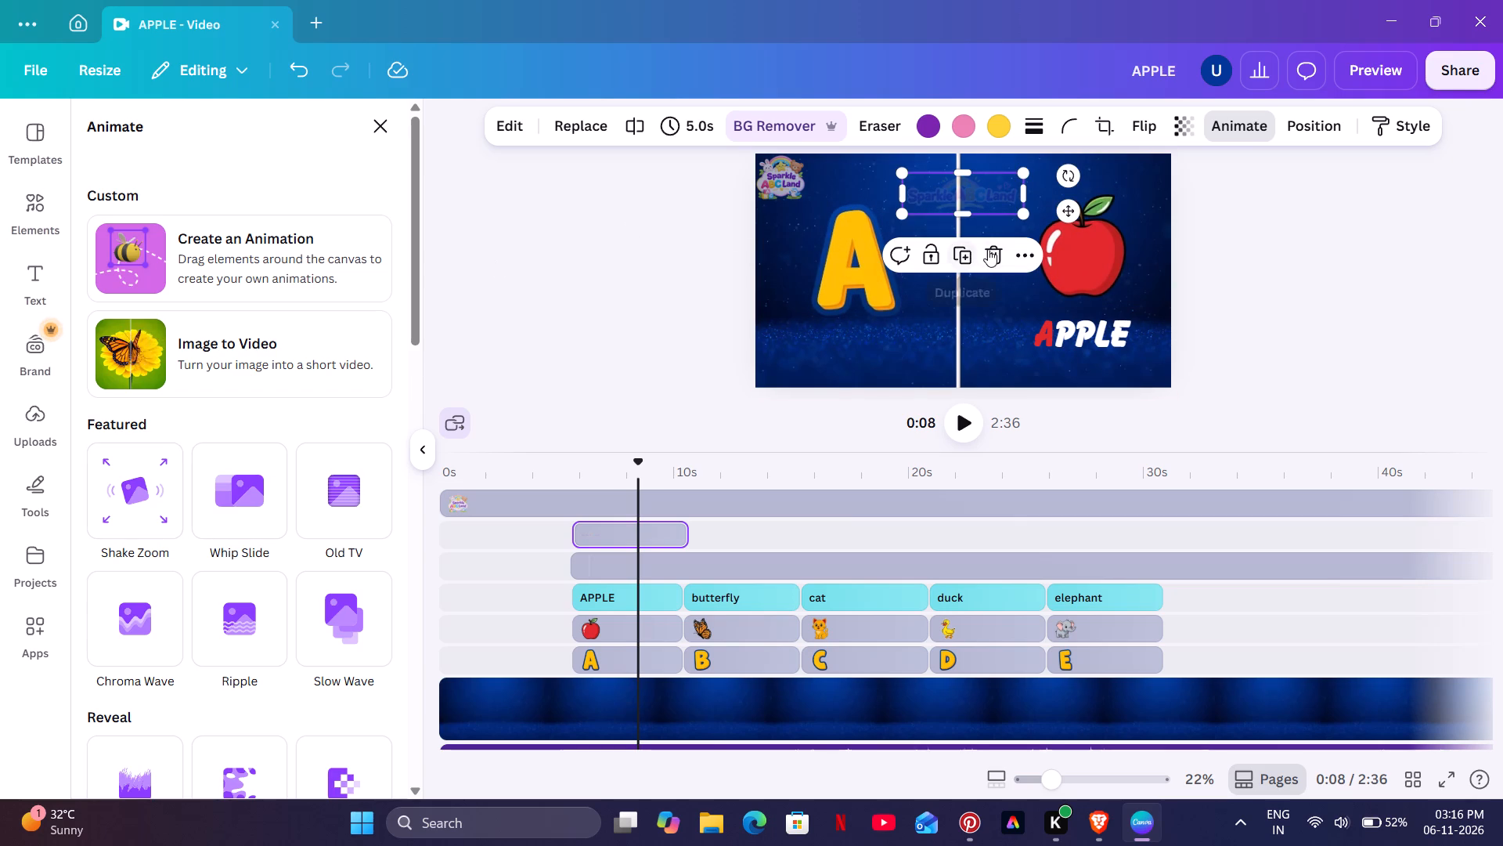
Delete the faint wordmark at the top centre of the frame from the video.
click(988, 249)
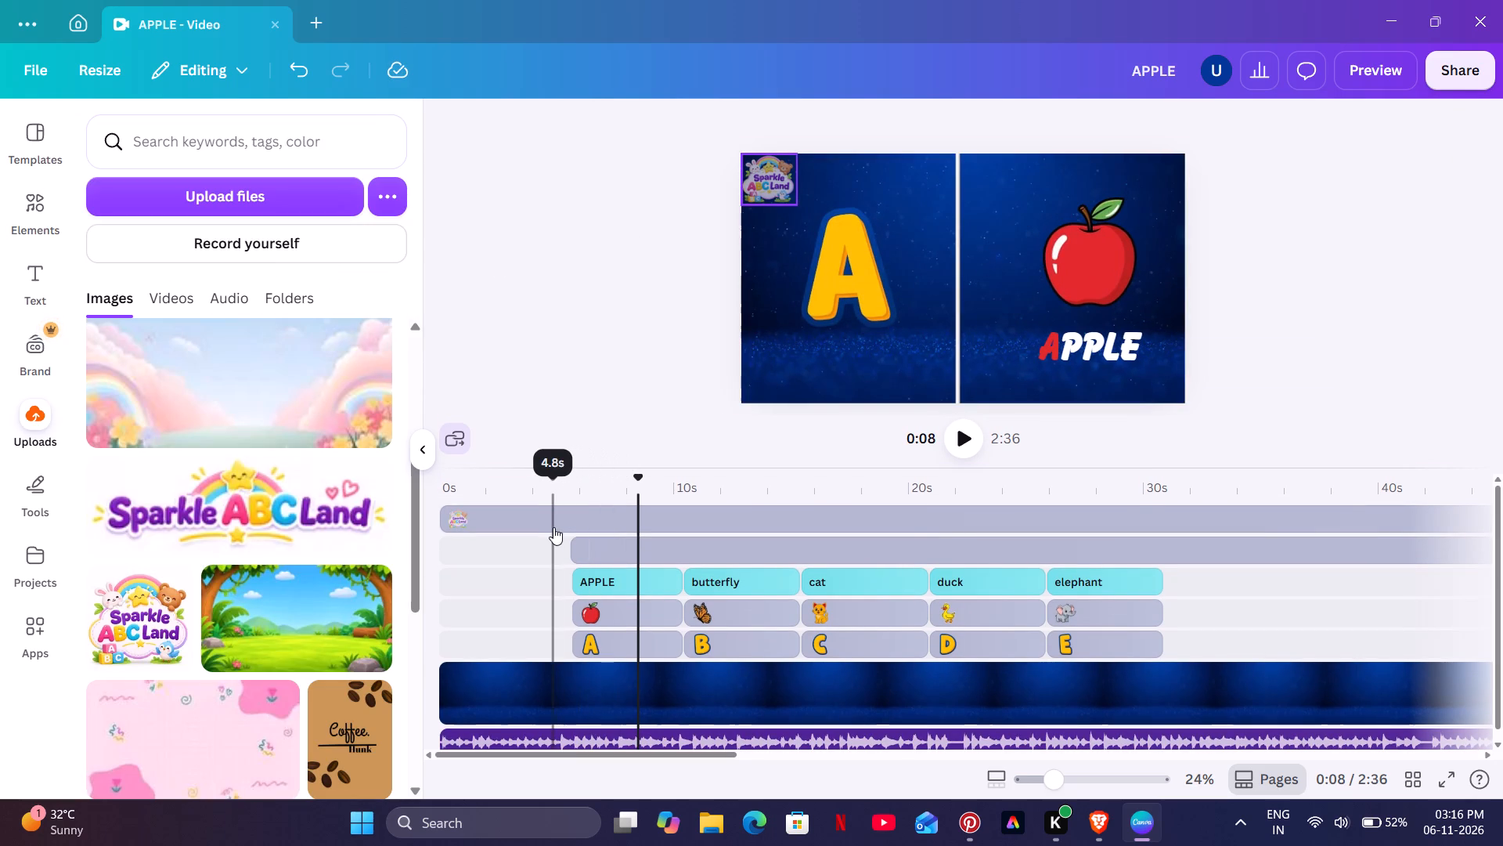
Play the video from about 4.8 s through the end of the elephant section to review letters A to E.
click(553, 527)
click(960, 427)
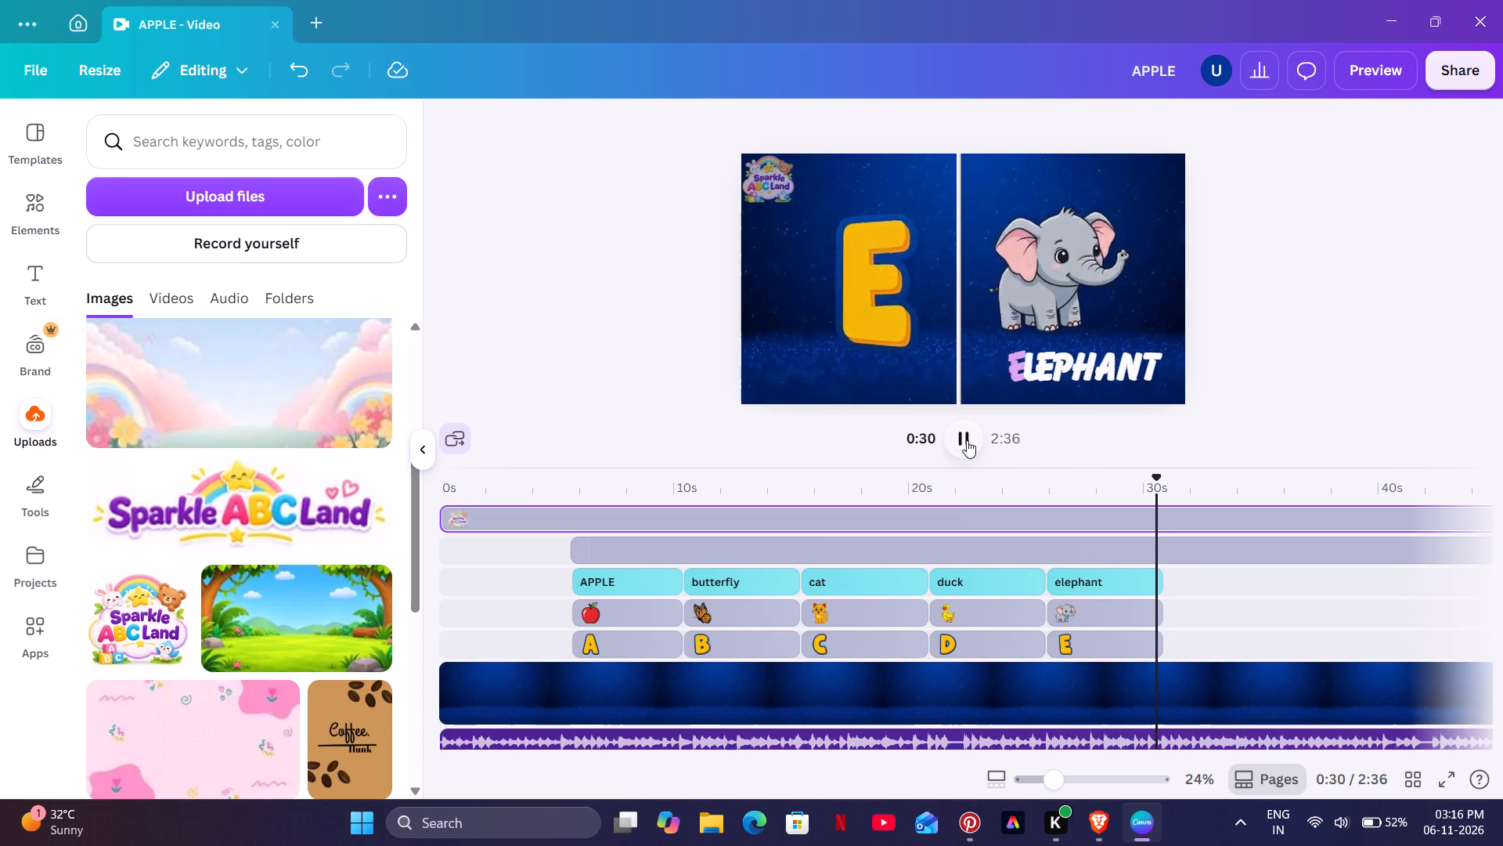
click(967, 440)
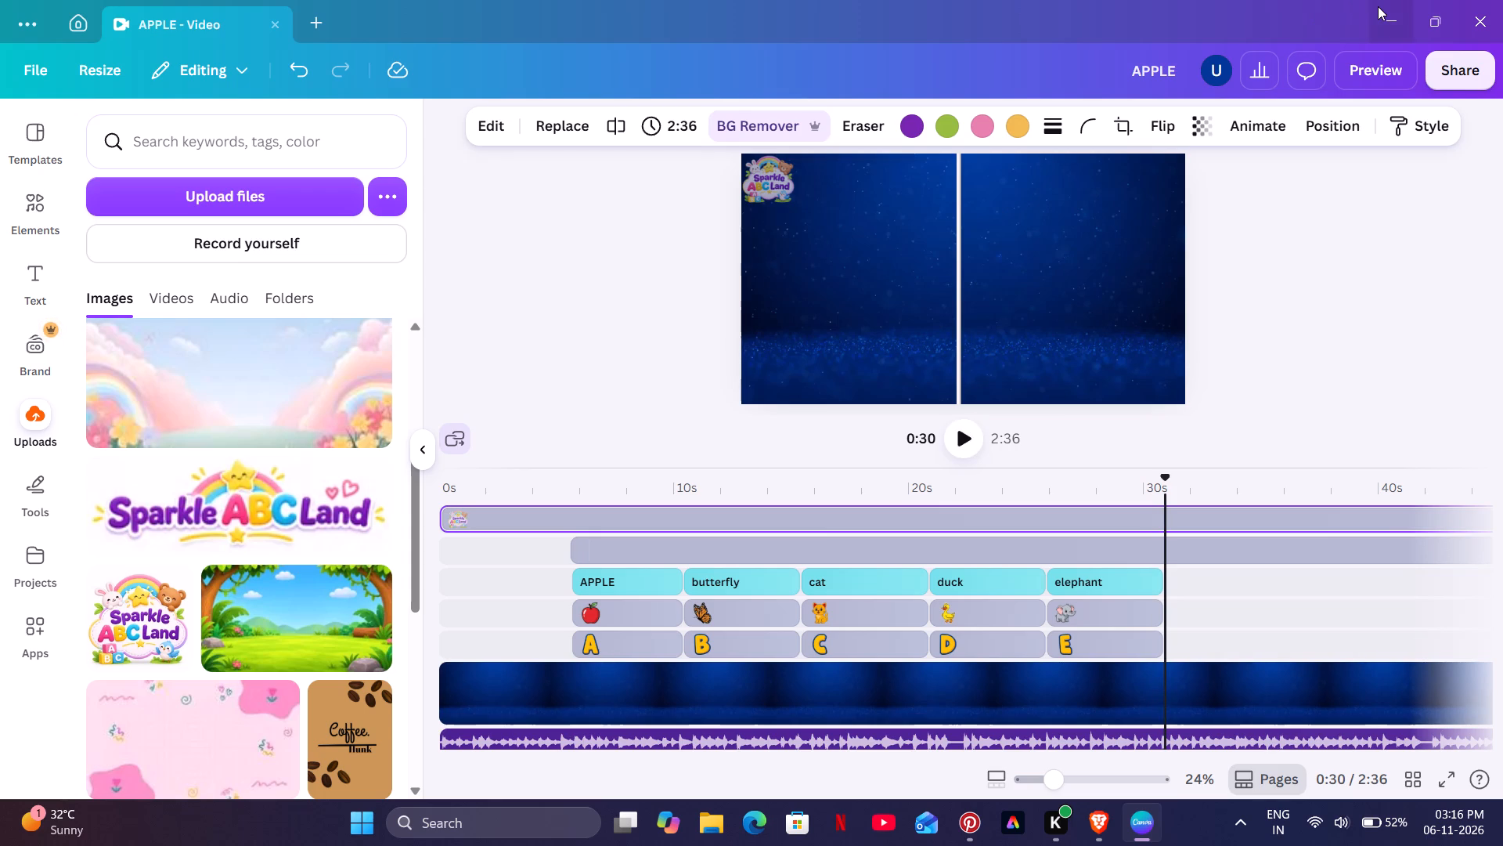